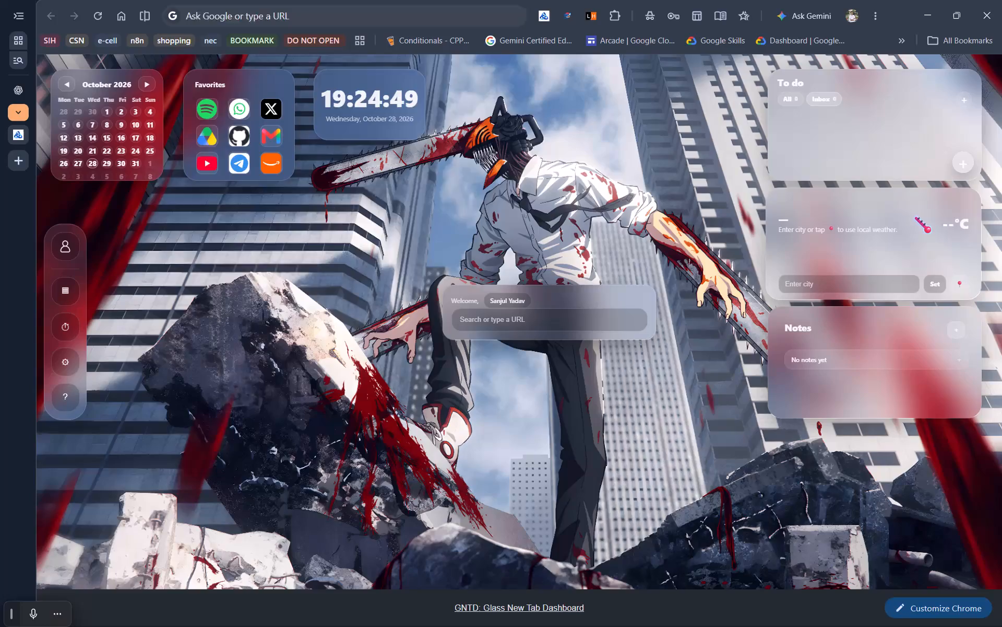
Search Google for "car lambo" and show the image results.
click(275, 10)
text(car)
key(space)
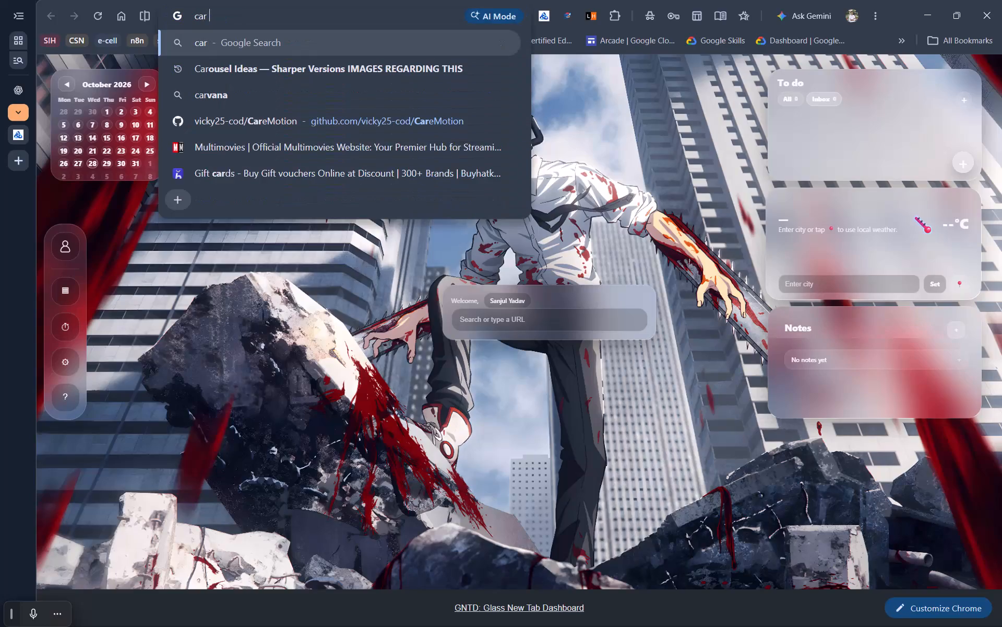
text(lambp)
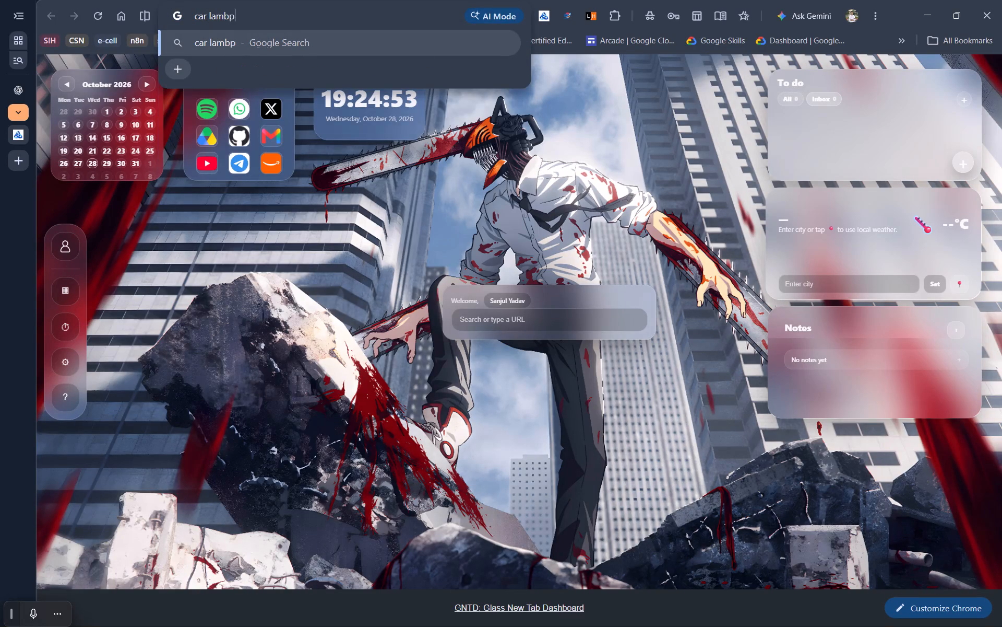
key(BackSpace)
text(o)
key(space)
key(Return)
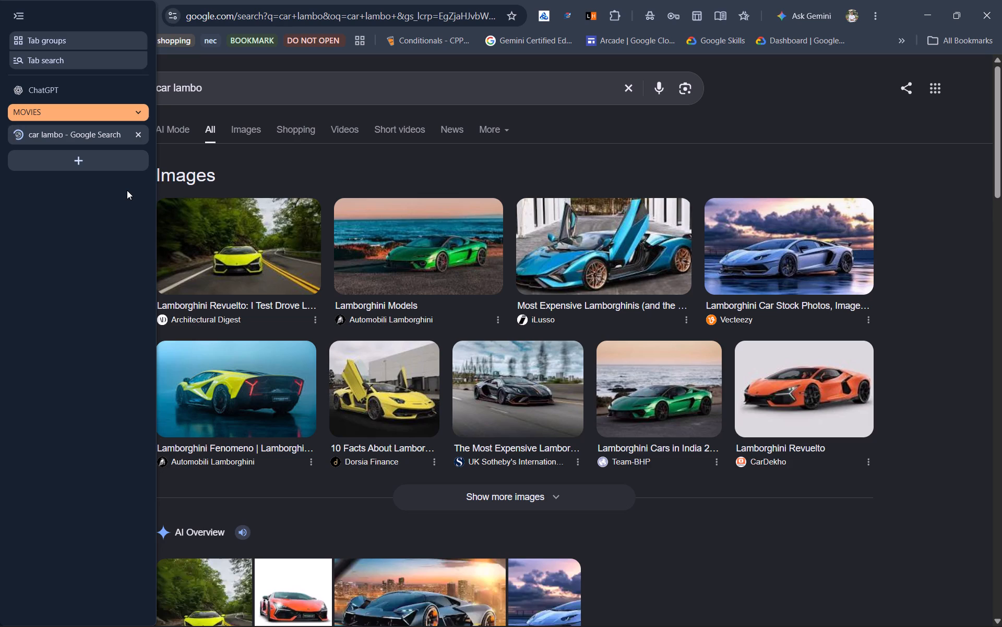
click(239, 127)
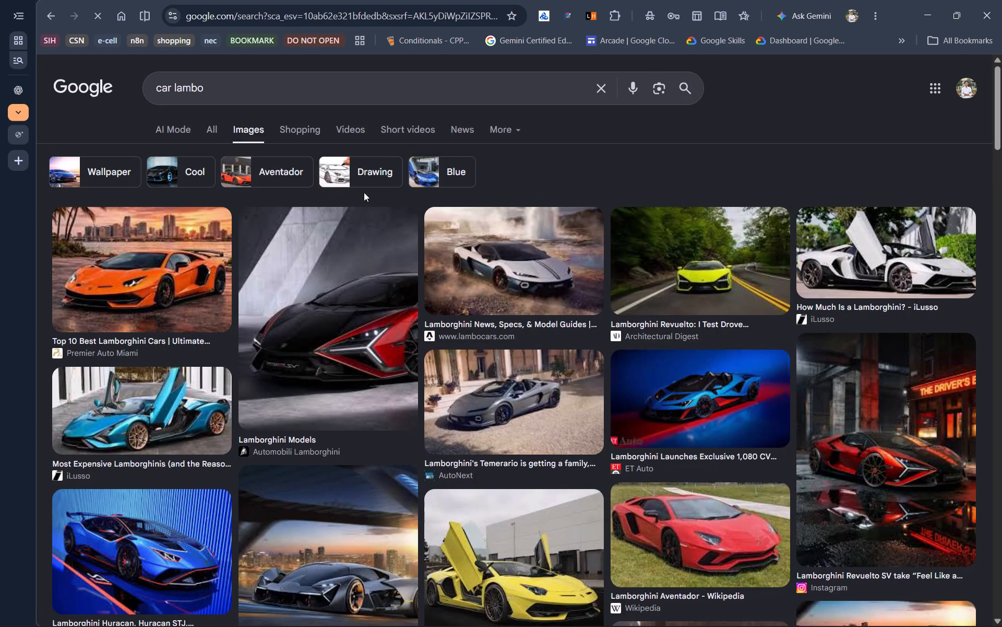
Browse the Lamborghini image results for a suitable car picture.
scroll(356, 199, down, 3)
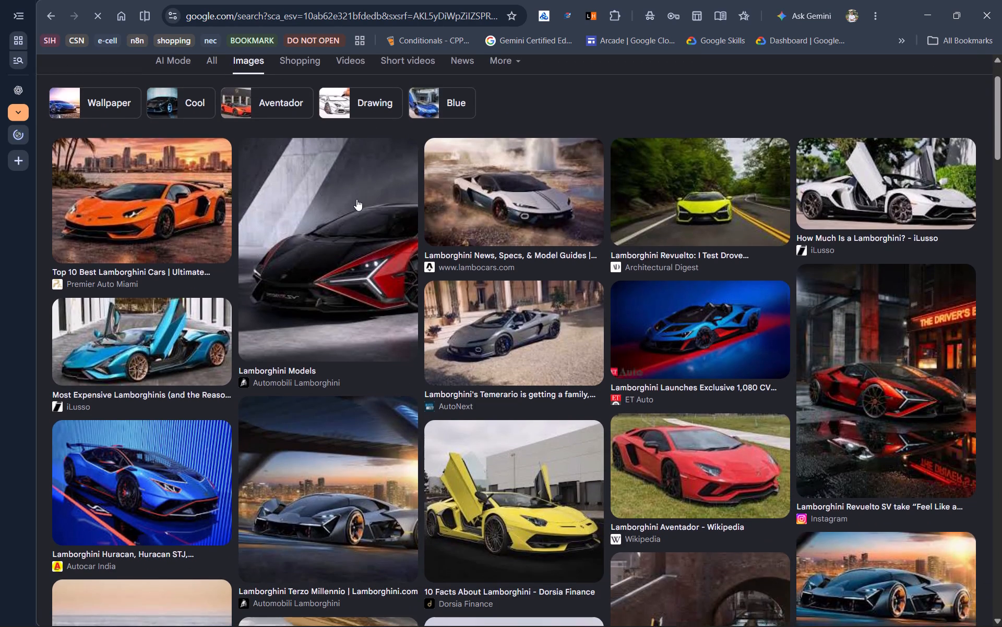
scroll(356, 199, down, 4)
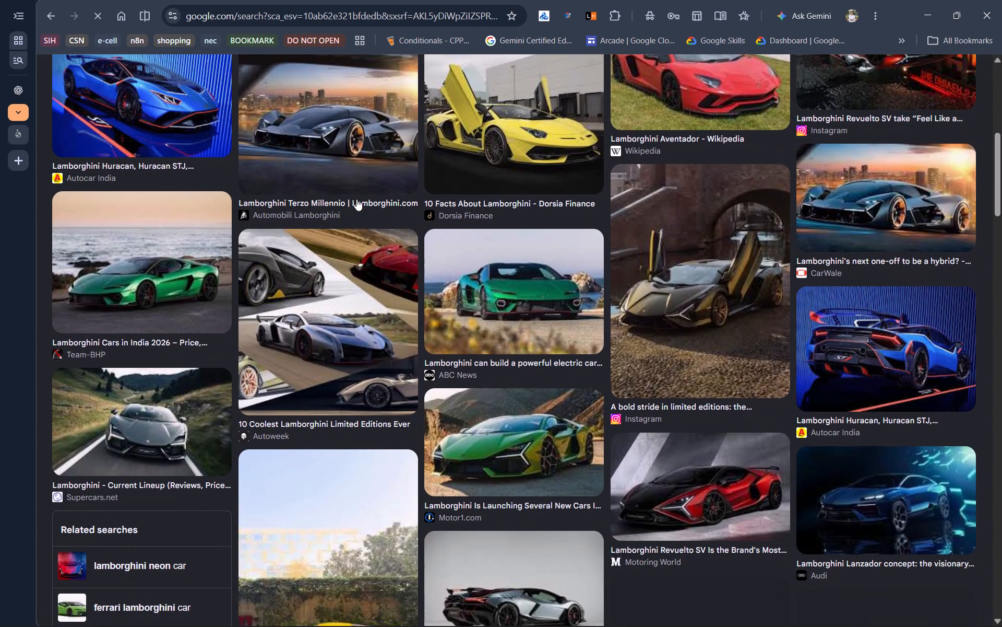
scroll(356, 199, down, 4)
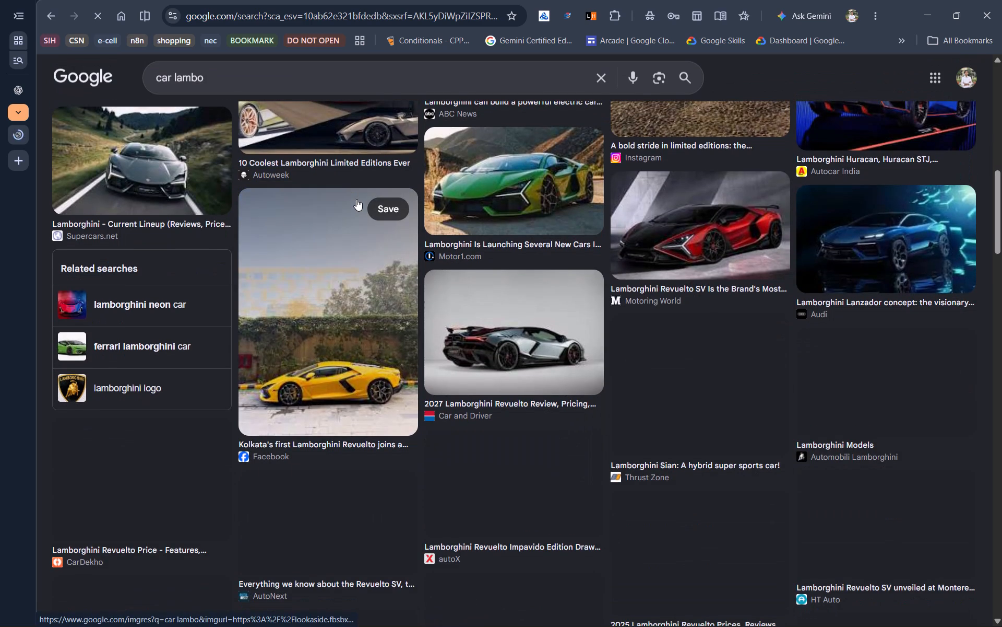
scroll(356, 199, down, 1)
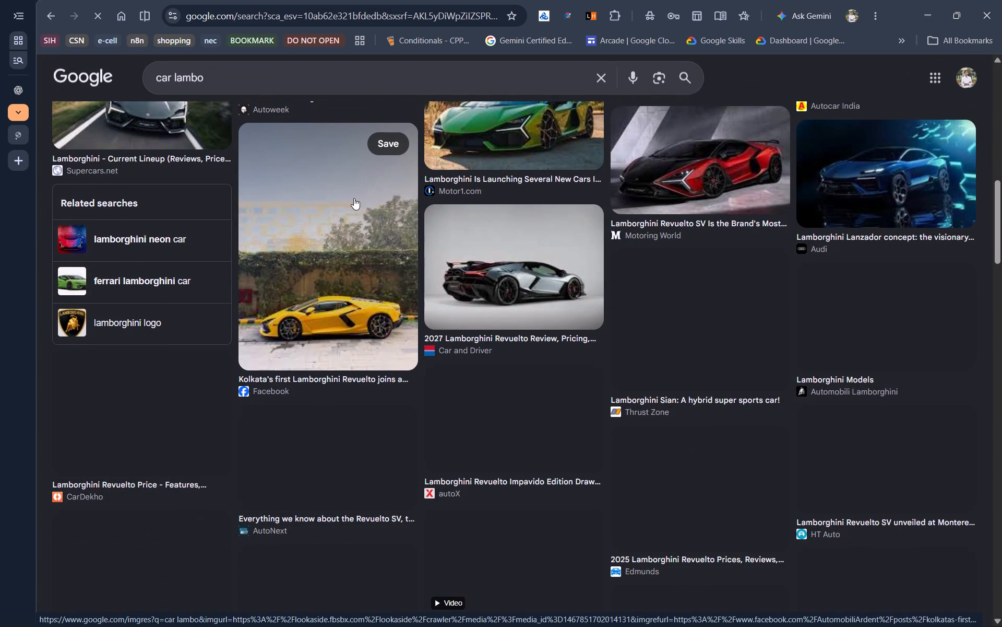
scroll(353, 198, down, 4)
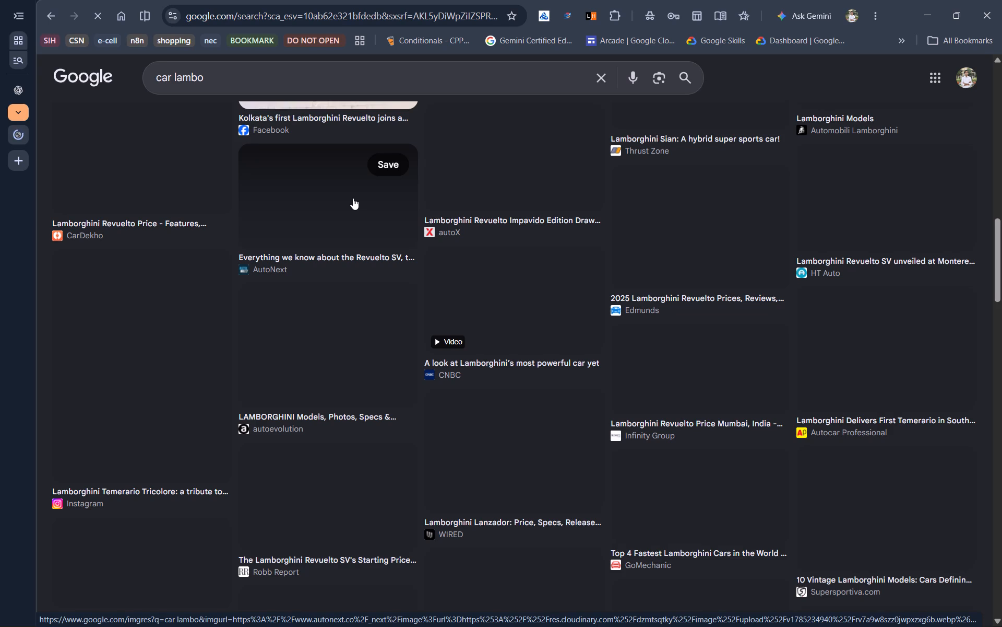
scroll(359, 199, down, 6)
scroll(361, 205, up, 6)
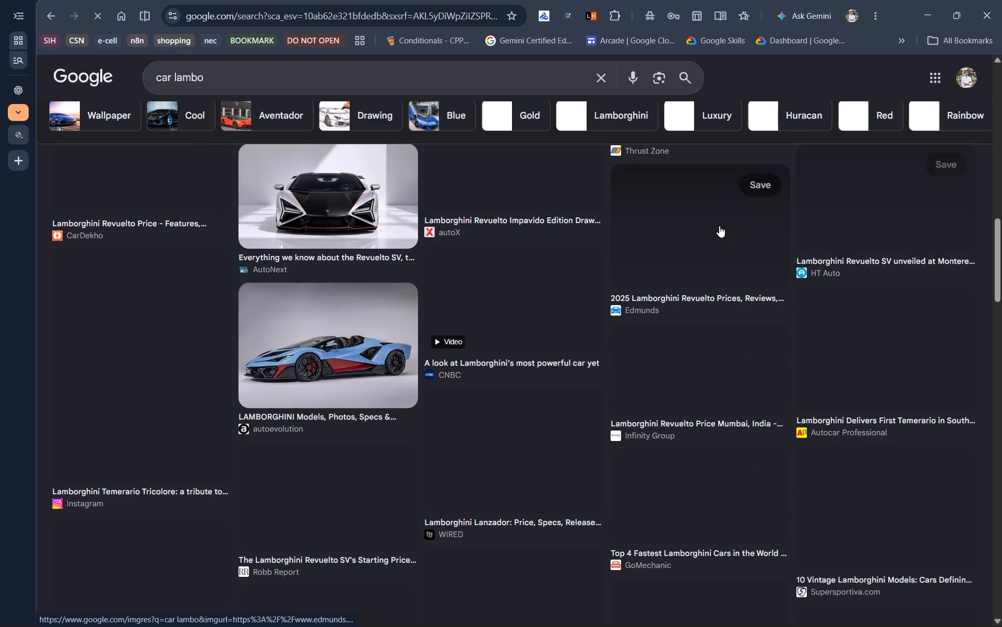
scroll(529, 400, up, 4)
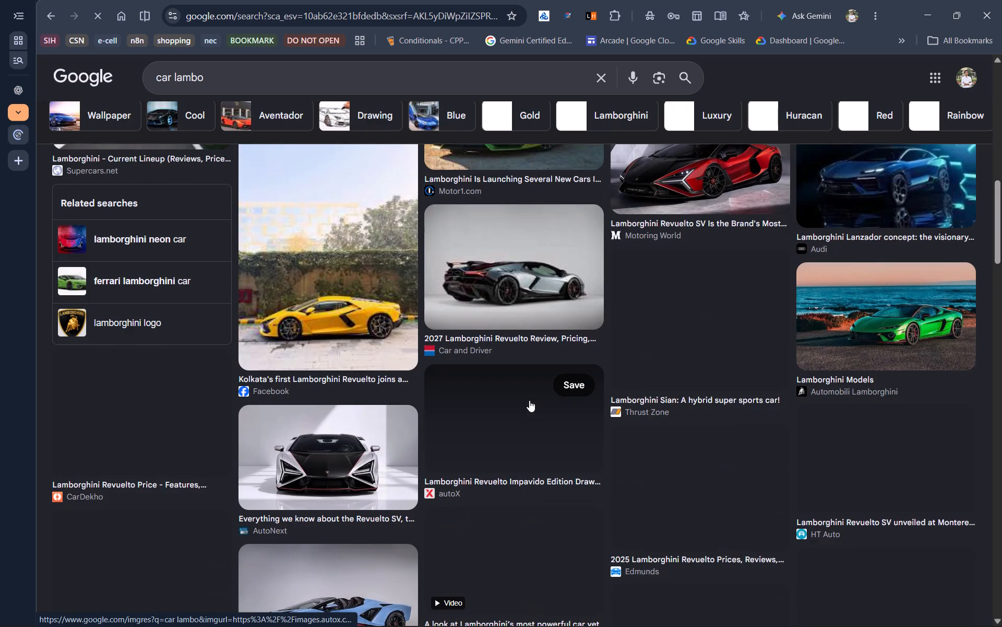
scroll(529, 400, down, 8)
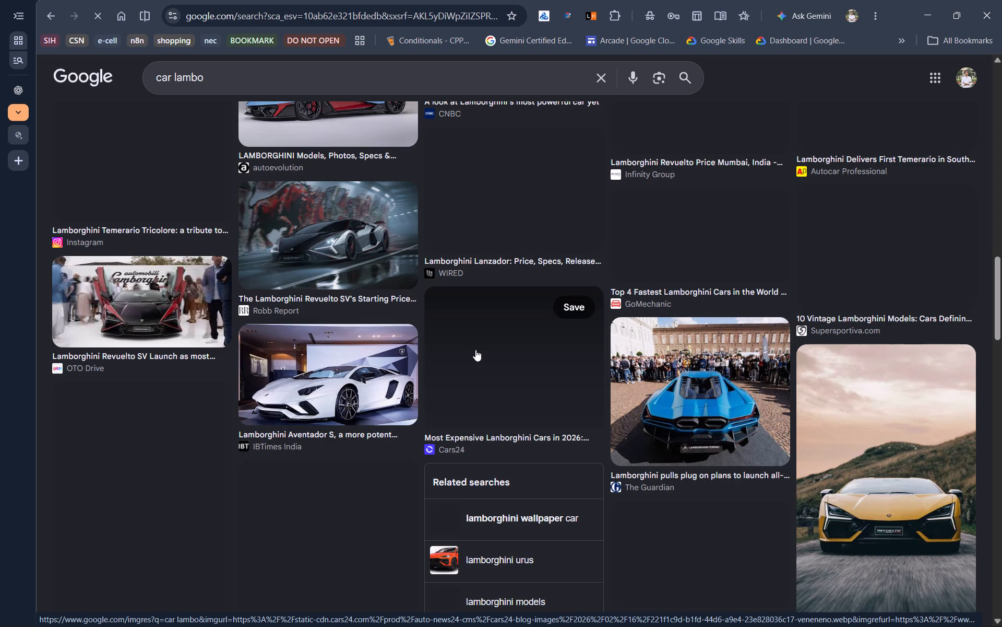
scroll(475, 350, down, 3)
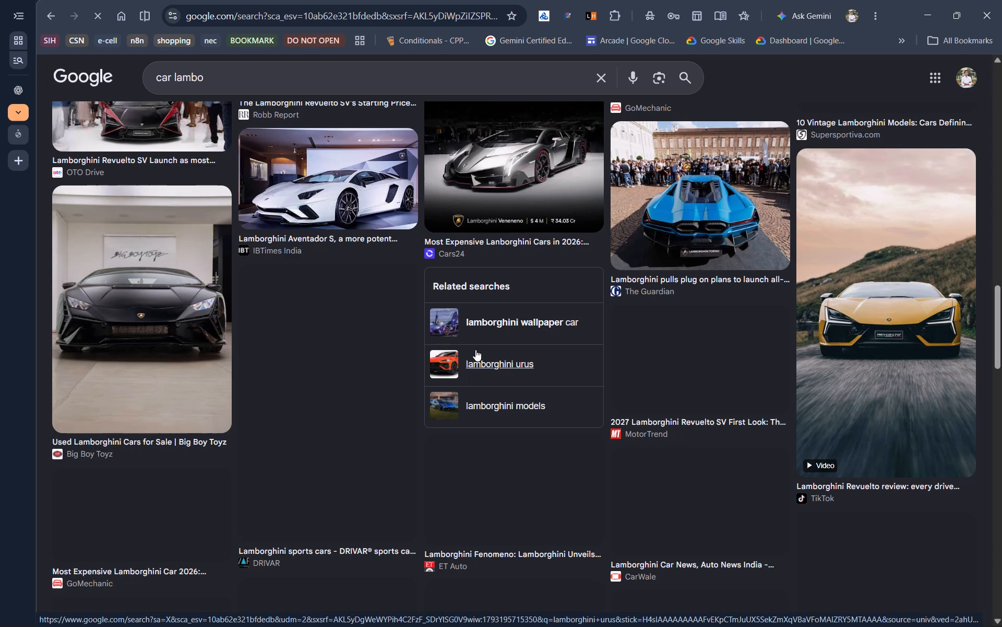
scroll(474, 350, down, 3)
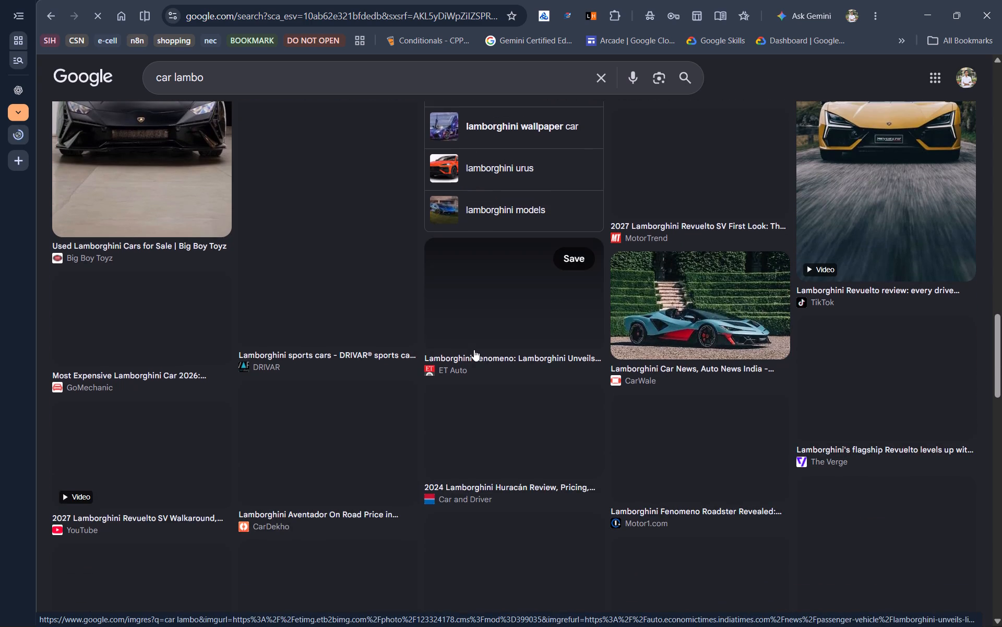
scroll(474, 350, up, 3)
scroll(474, 350, down, 3)
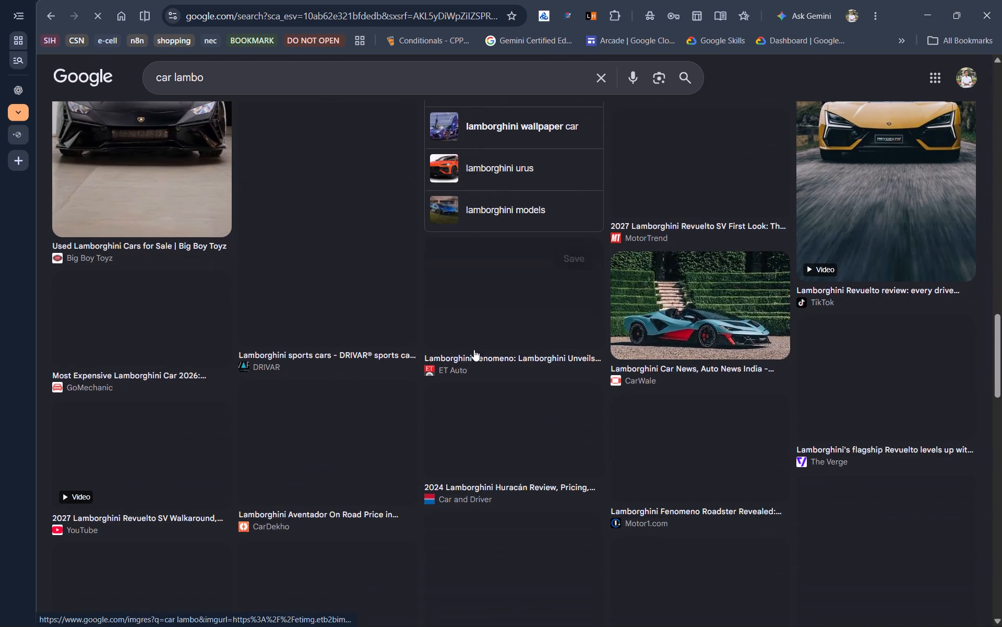
scroll(474, 350, up, 11)
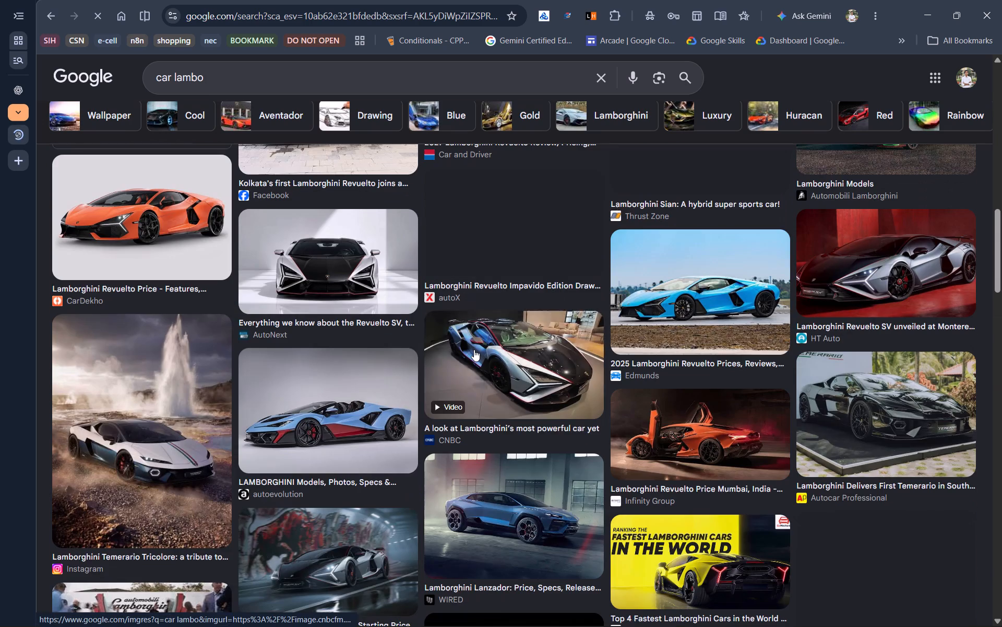
scroll(474, 350, up, 5)
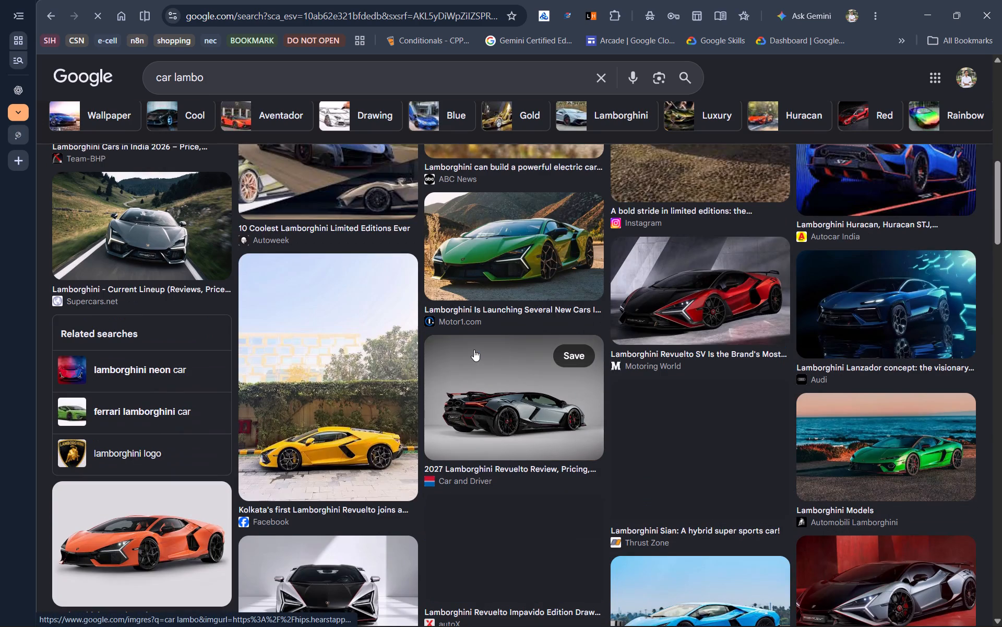
scroll(474, 350, up, 4)
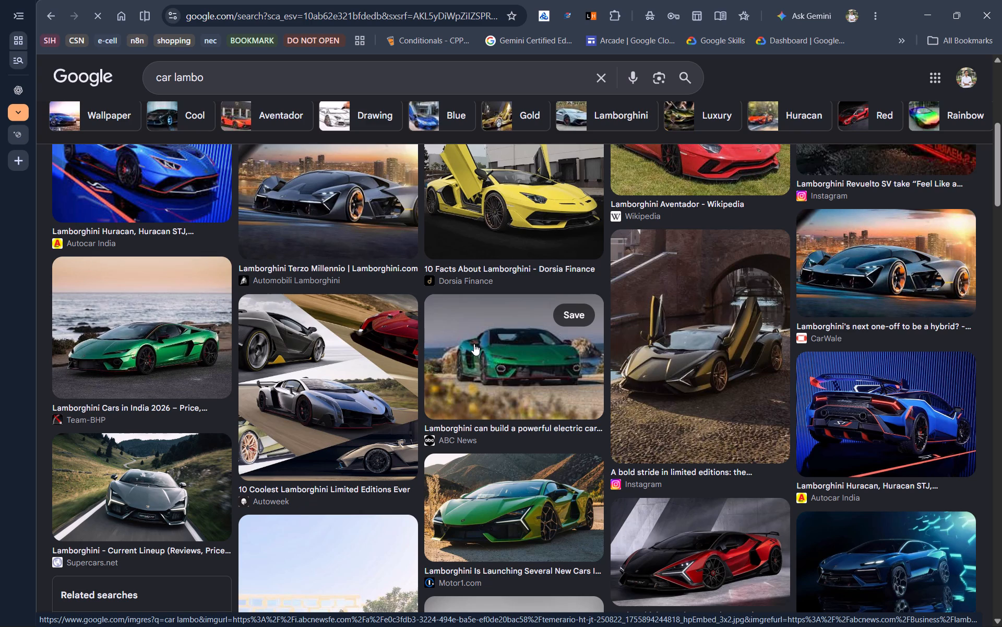
scroll(503, 322, down, 1)
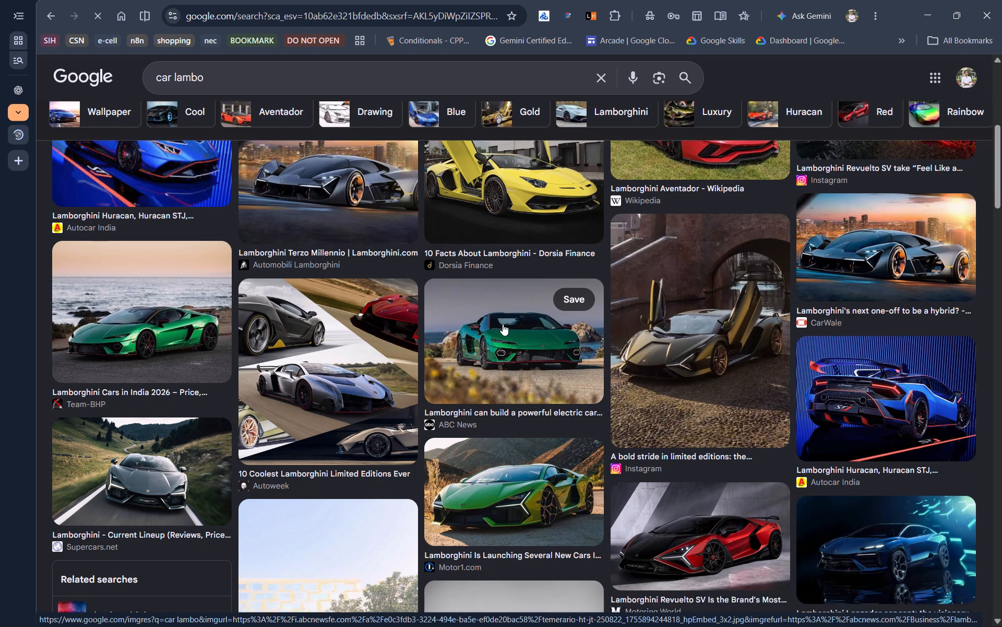
scroll(451, 342, down, 4)
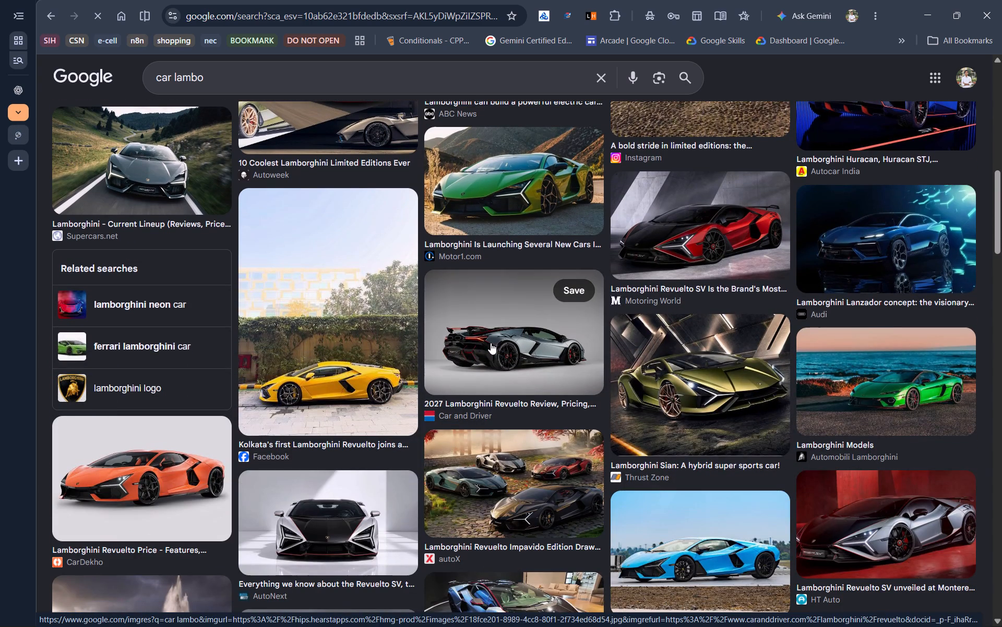
scroll(391, 354, down, 4)
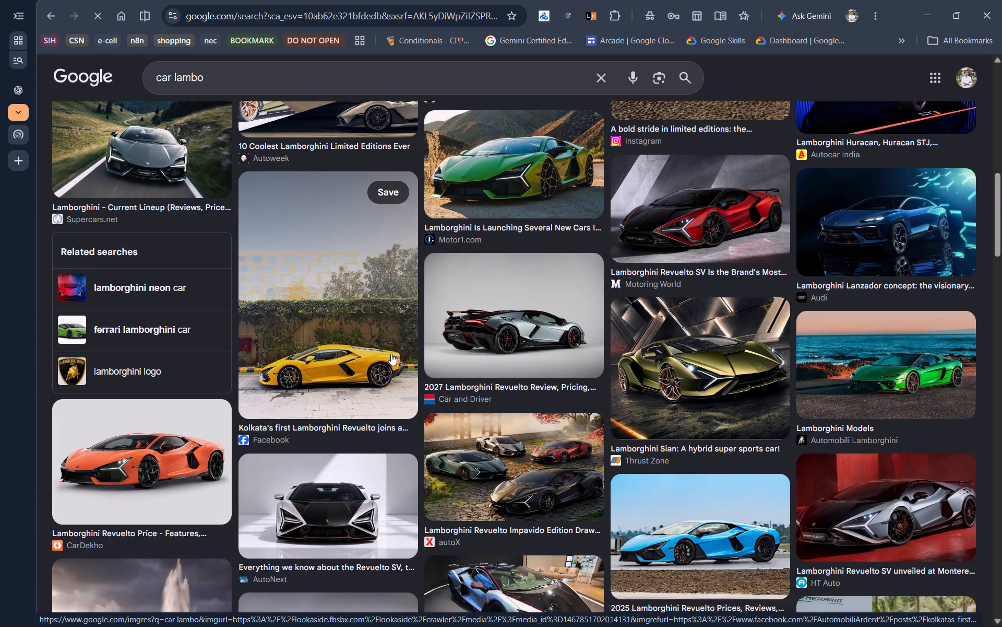
scroll(391, 354, down, 4)
scroll(438, 327, down, 5)
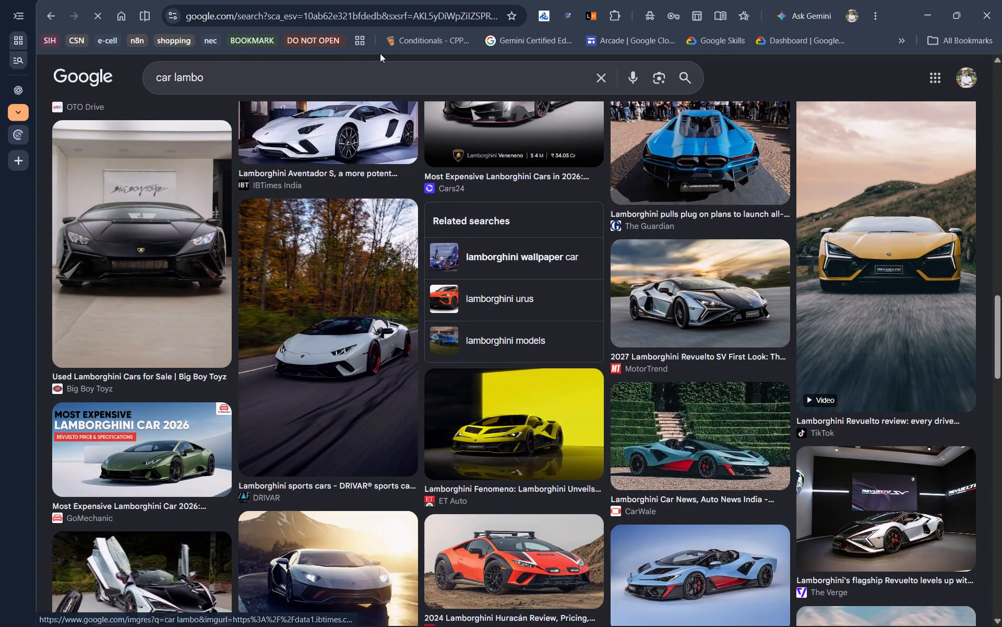
Replace "lambo" in the query and search images for "car bumbalbee".
drag(174, 76, 249, 79)
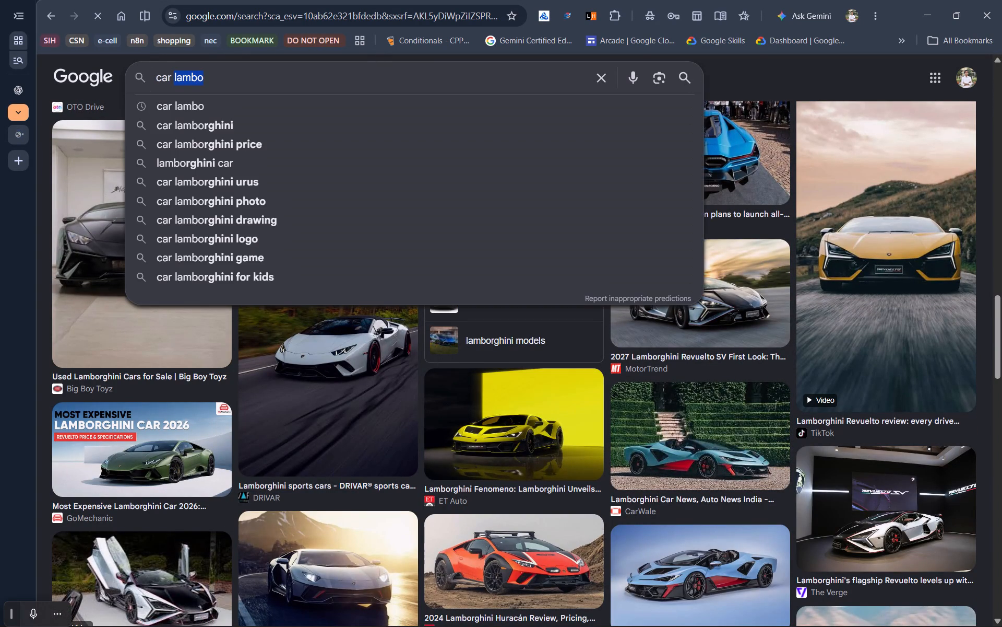
text(bumbalbee)
key(space)
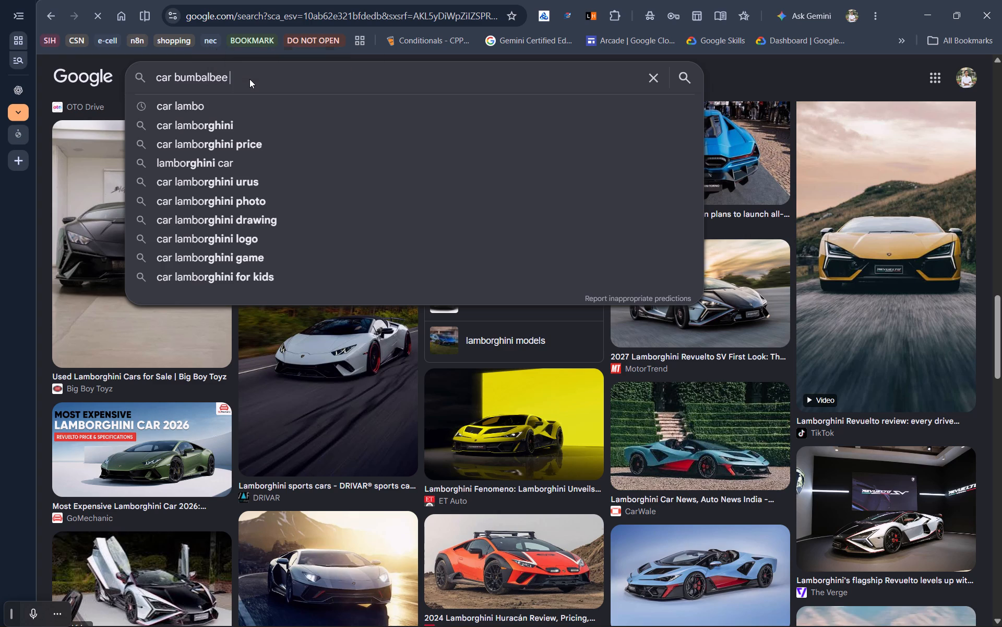
key(Return)
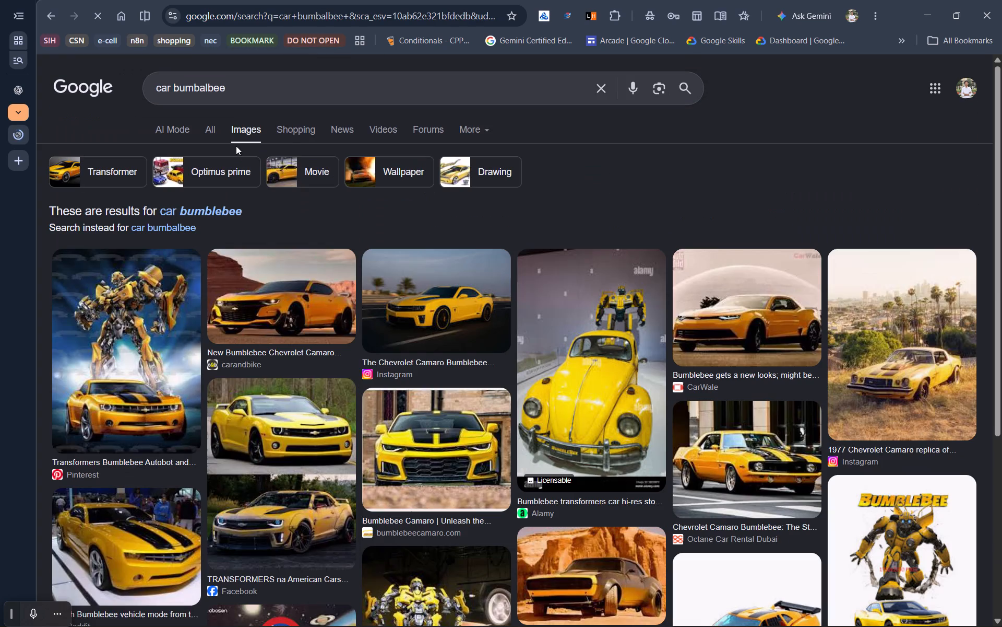
Browse the Bumblebee car image results for a suitable picture.
scroll(323, 193, down, 3)
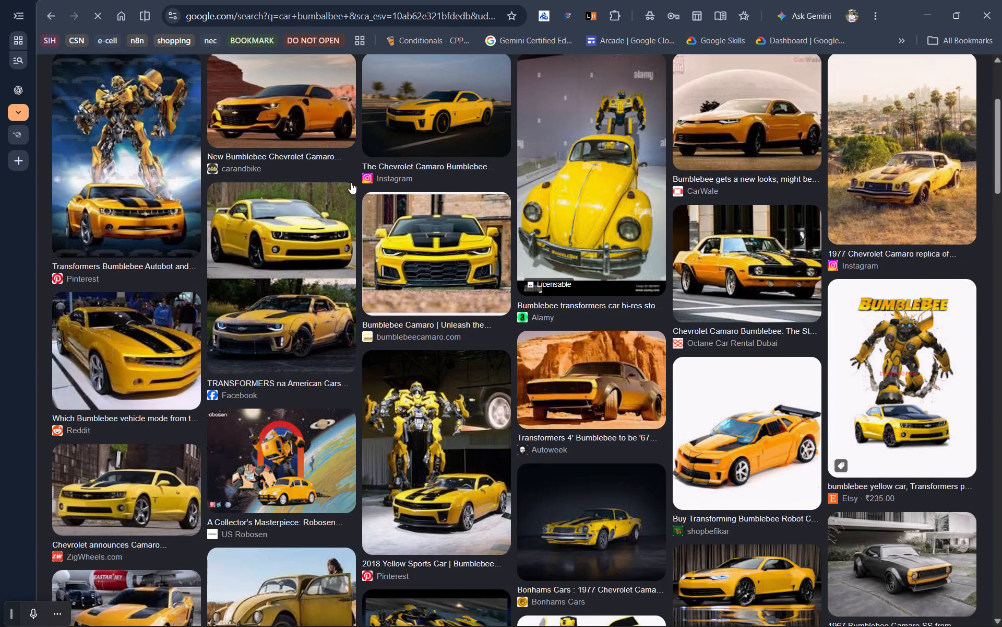
scroll(351, 182, down, 8)
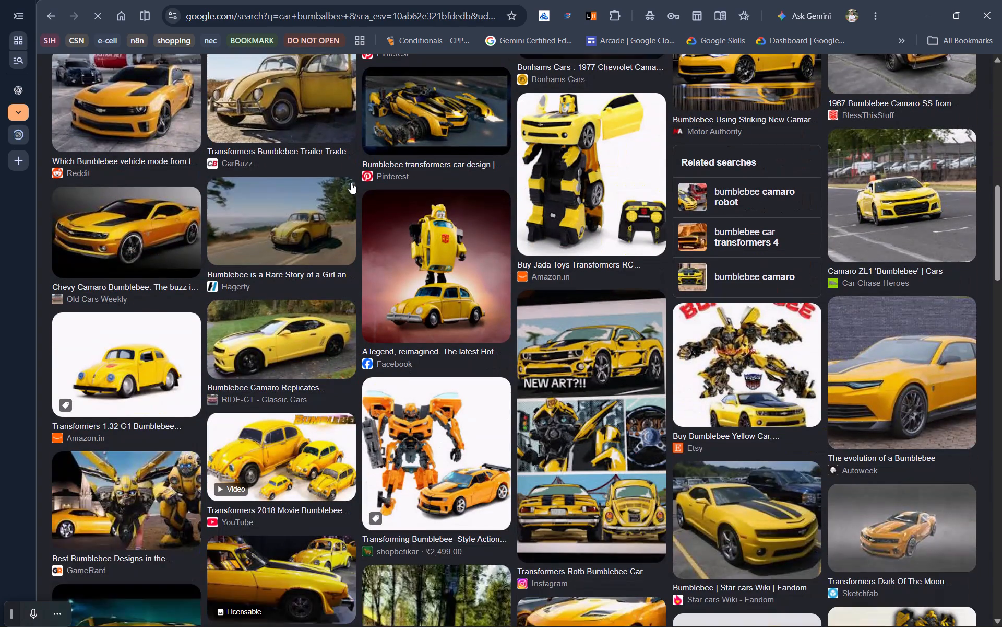
scroll(351, 182, down, 5)
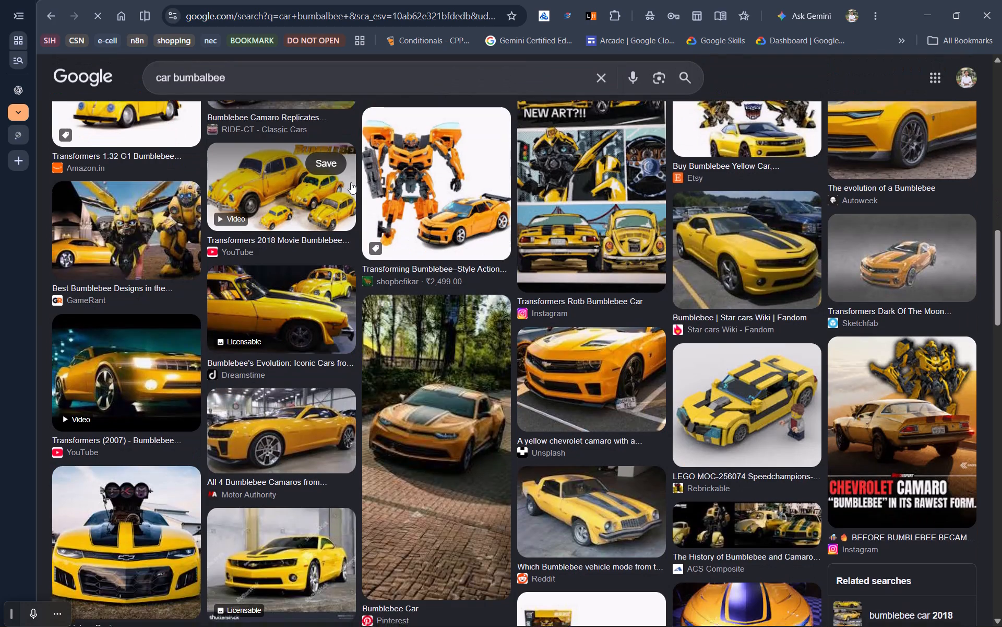
scroll(351, 182, down, 2)
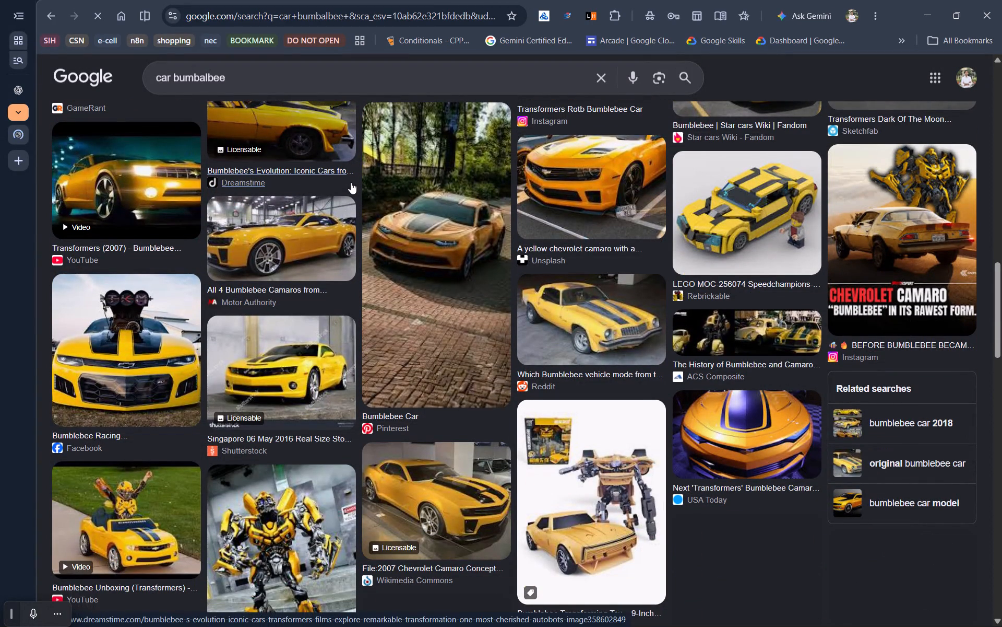
scroll(351, 182, down, 4)
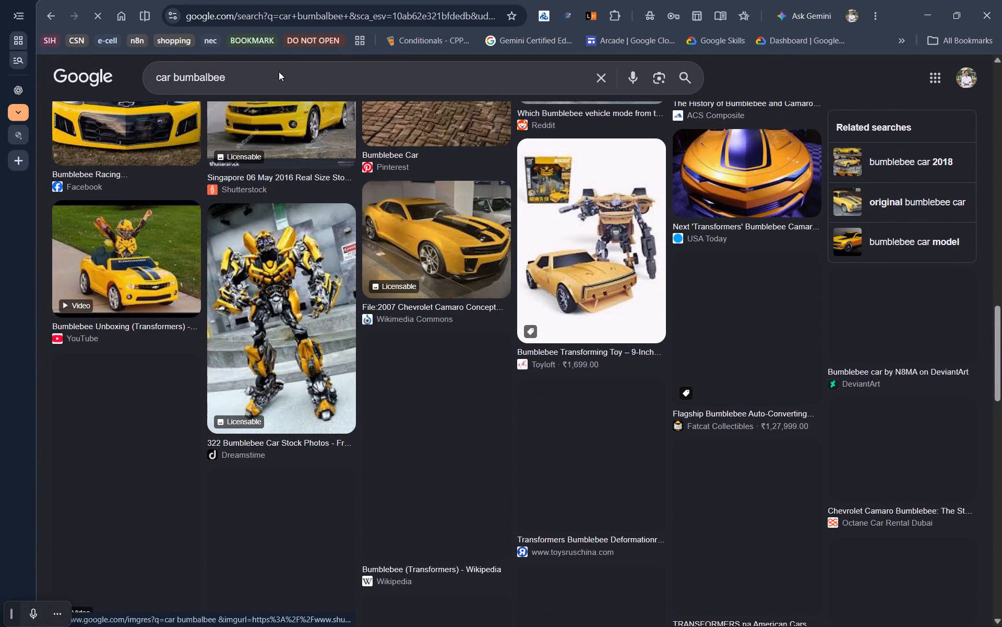
Remove "car" from the query, add "image", and search images for "bumbalbee image".
drag(172, 86, 46, 57)
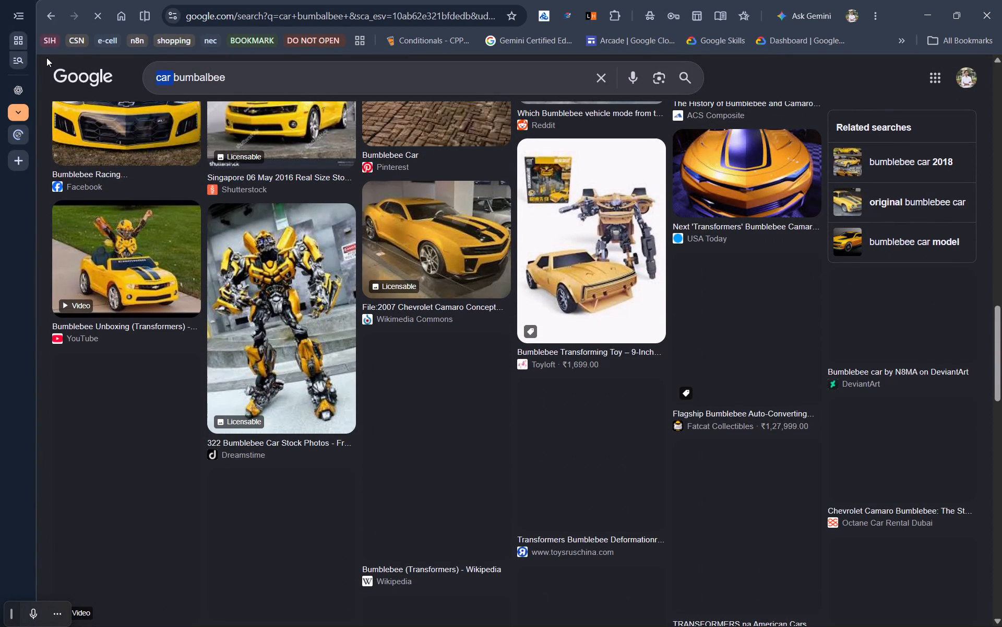
key(BackSpace)
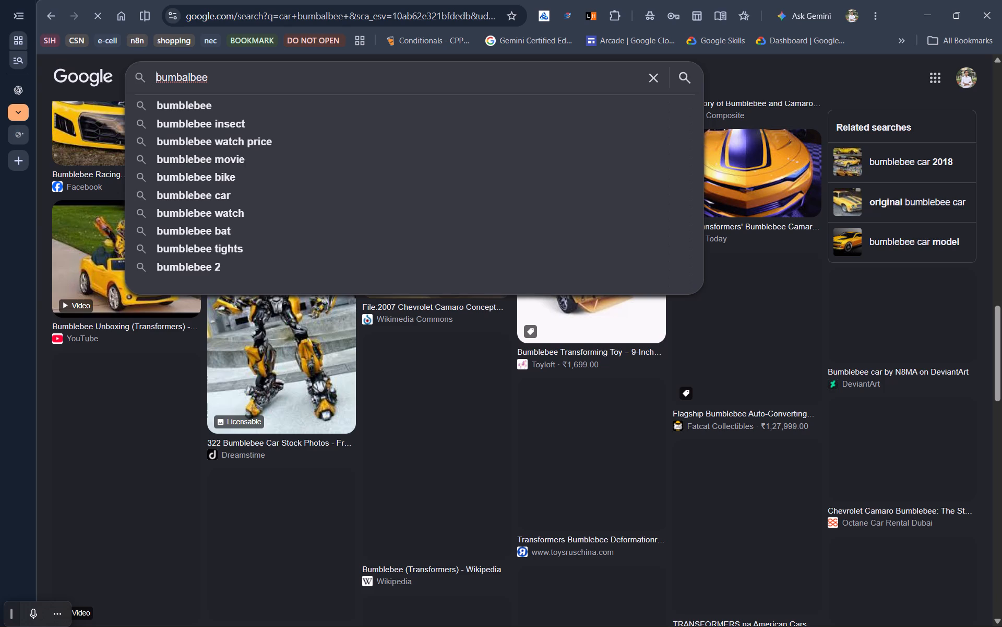
click(230, 78)
key(space)
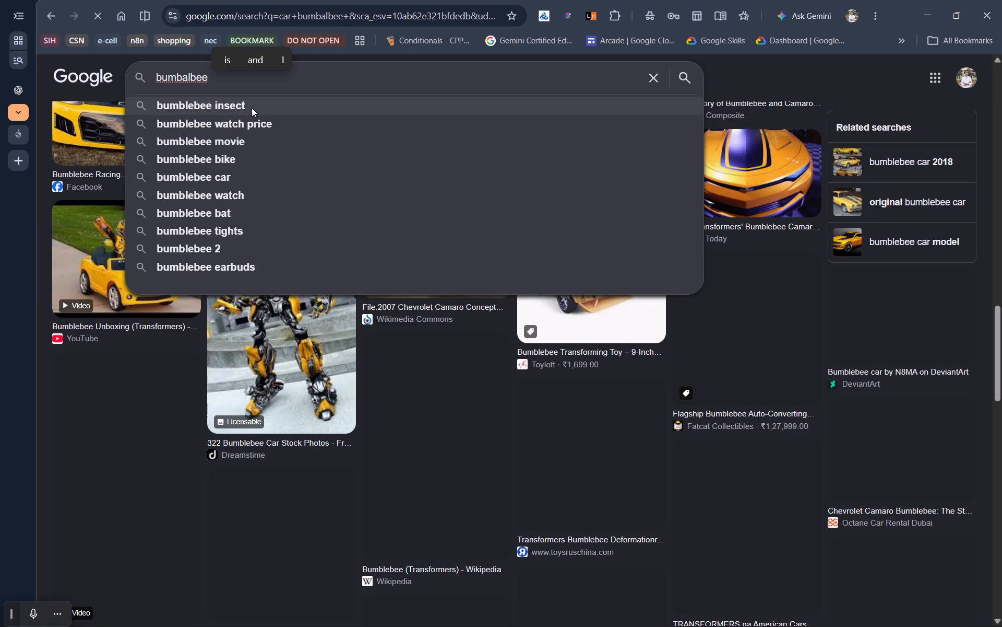
text(image)
key(space)
key(Return)
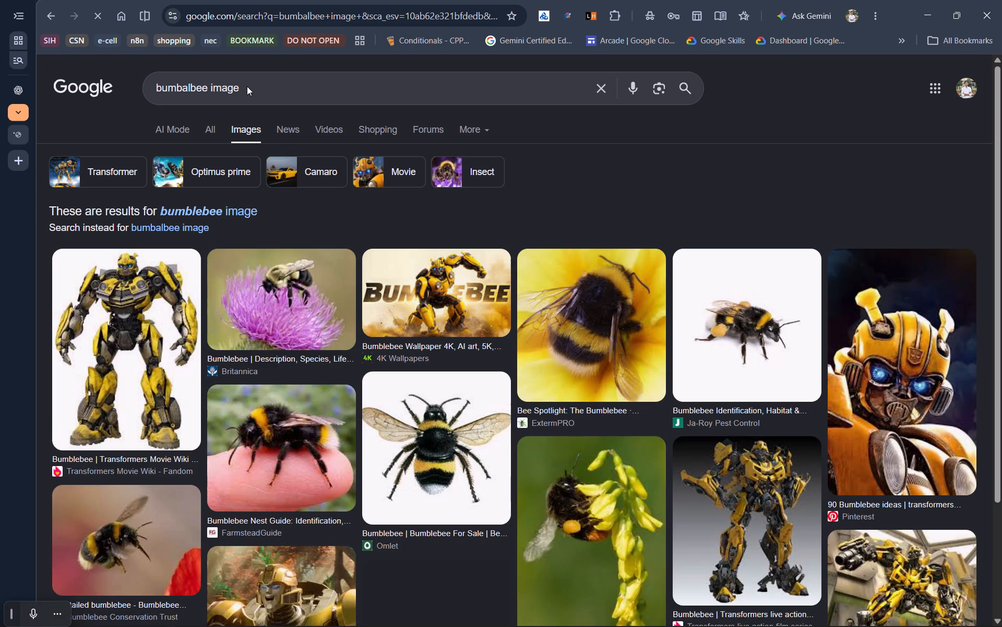
scroll(259, 251, down, 5)
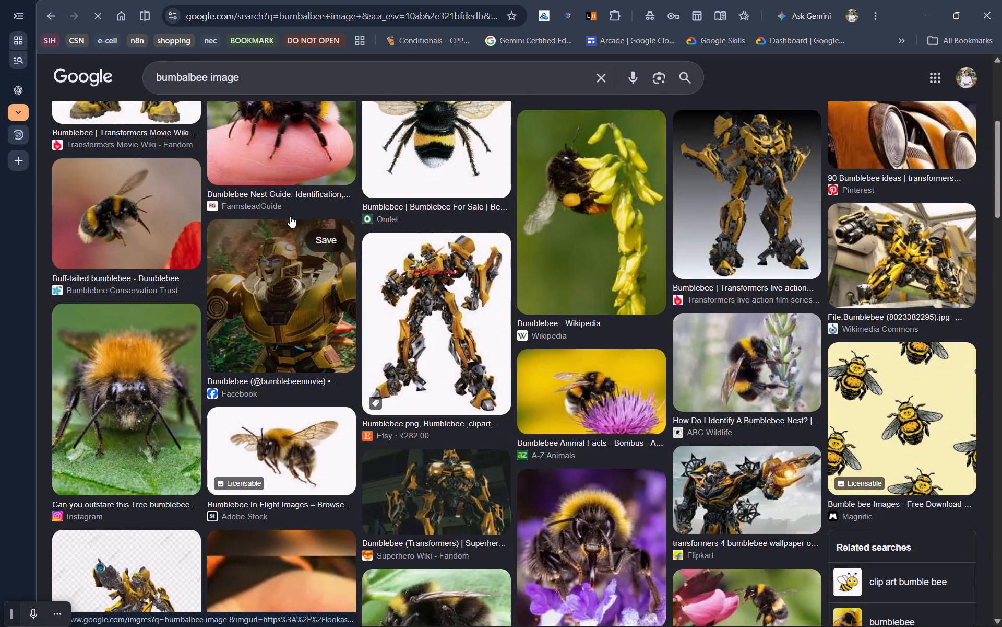
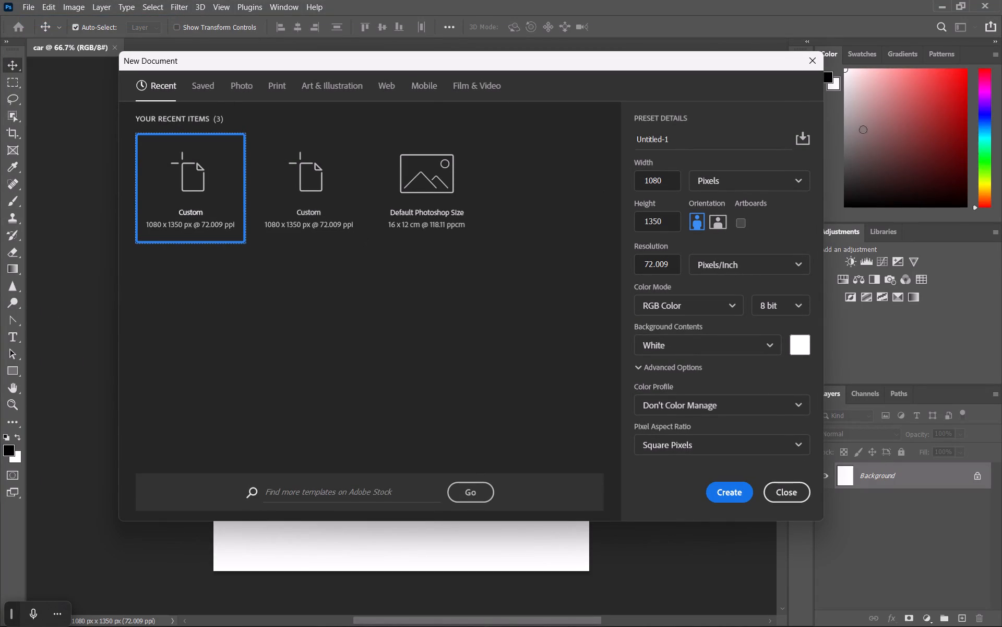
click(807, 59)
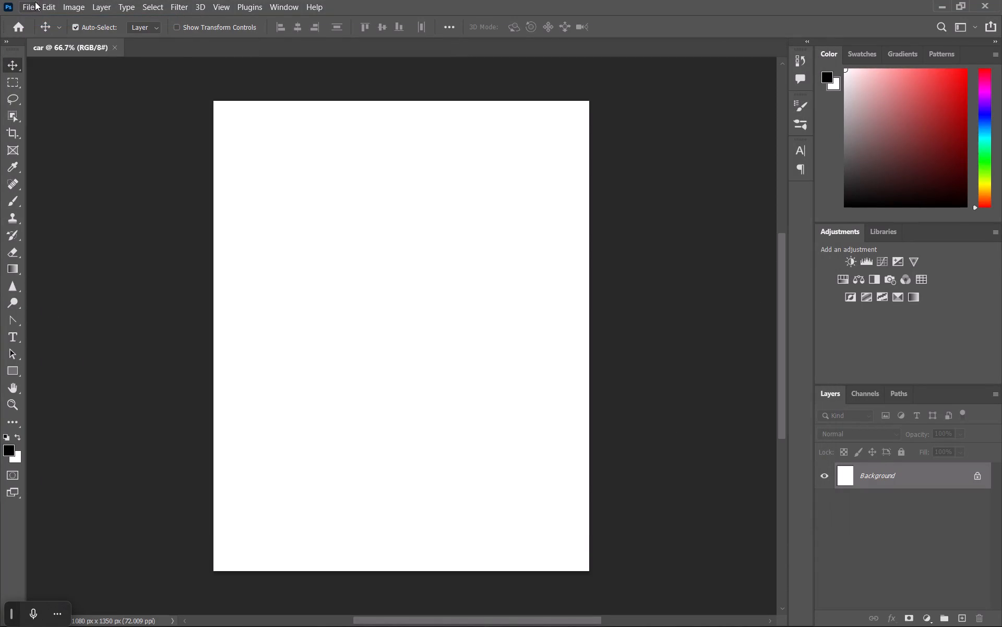
Open the Bumblebee Robot Leaning on Pillar image from the Downloads folder in Photoshop.
click(29, 1)
click(66, 34)
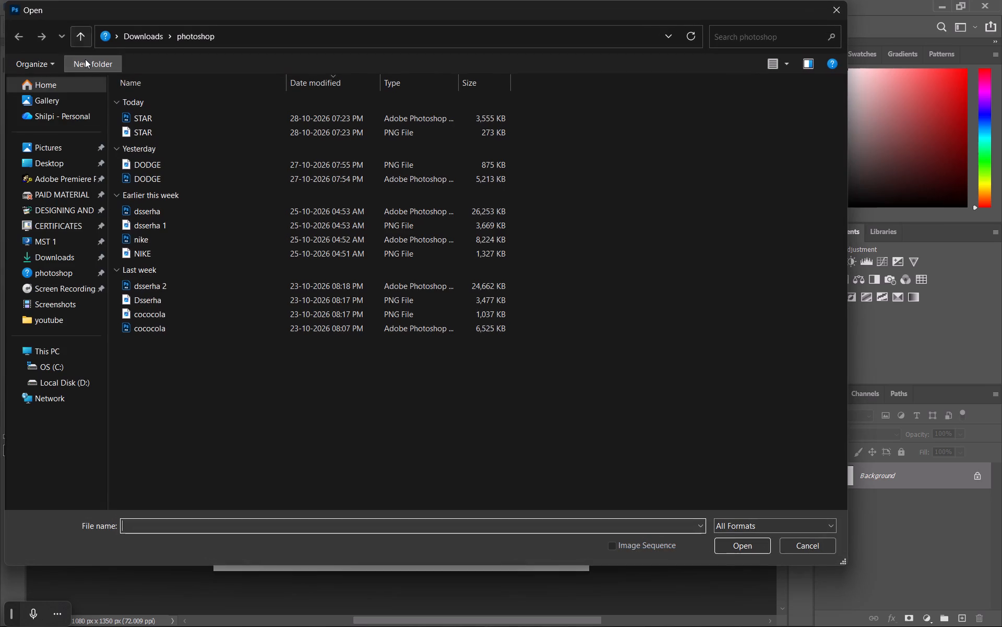
click(80, 259)
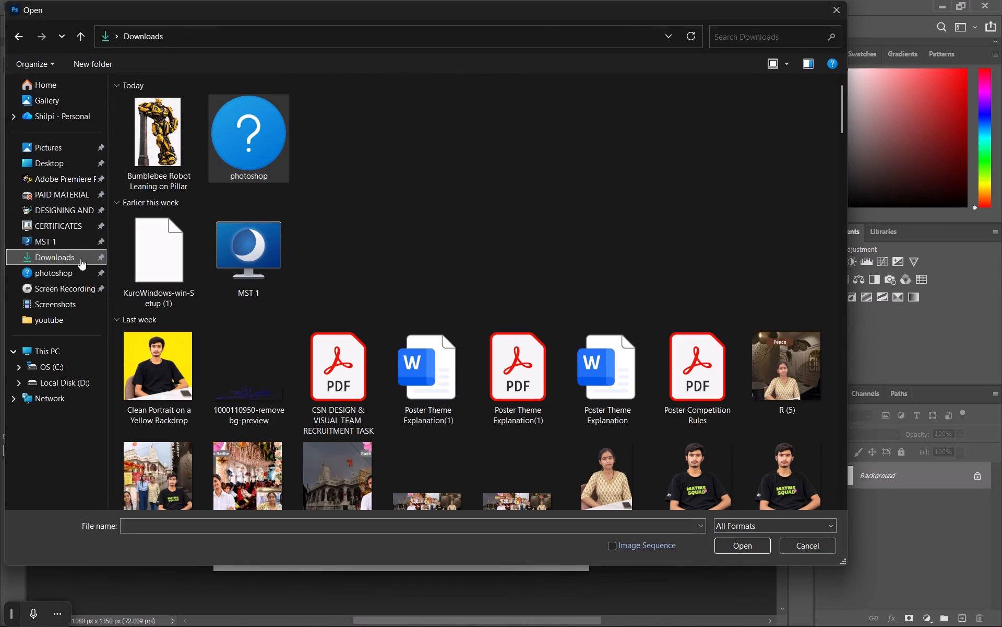
triple_click(167, 147)
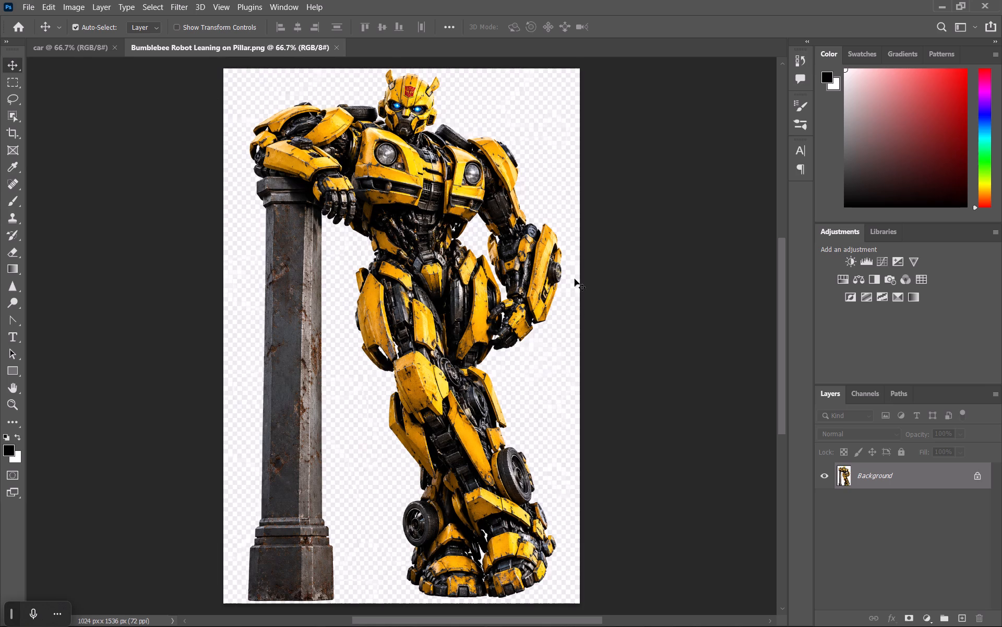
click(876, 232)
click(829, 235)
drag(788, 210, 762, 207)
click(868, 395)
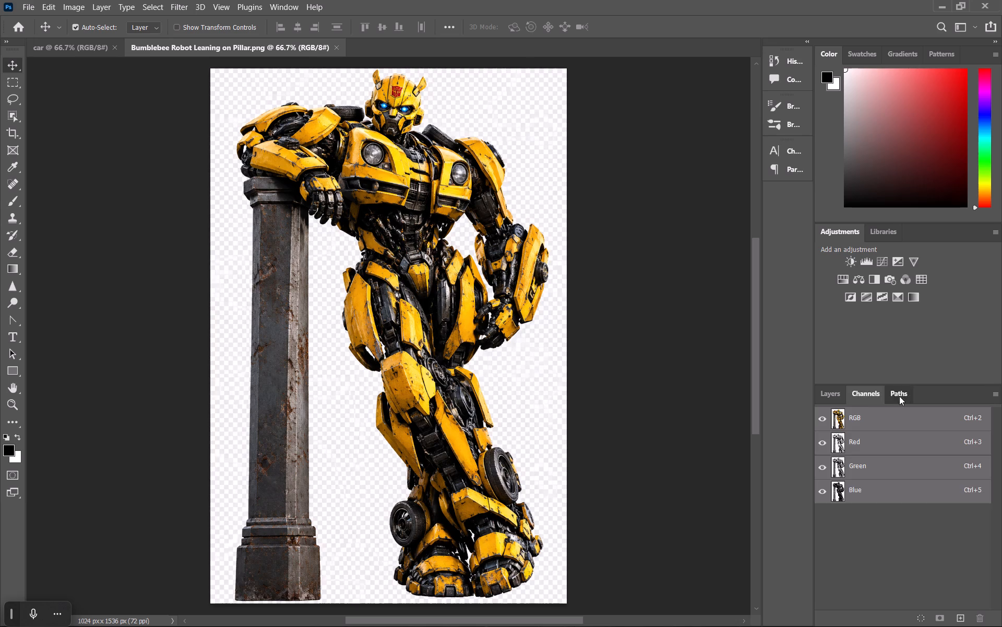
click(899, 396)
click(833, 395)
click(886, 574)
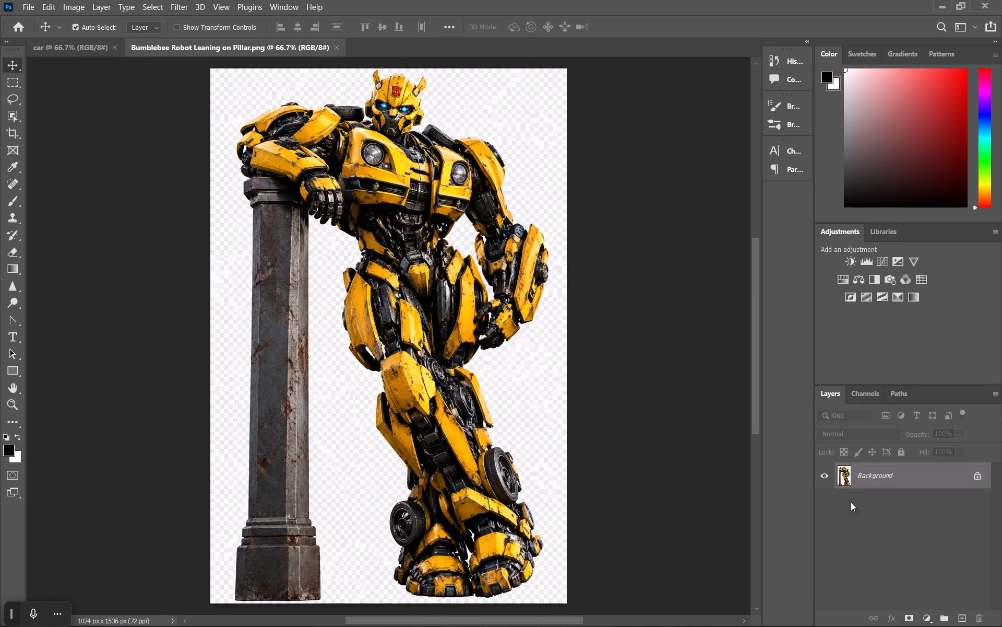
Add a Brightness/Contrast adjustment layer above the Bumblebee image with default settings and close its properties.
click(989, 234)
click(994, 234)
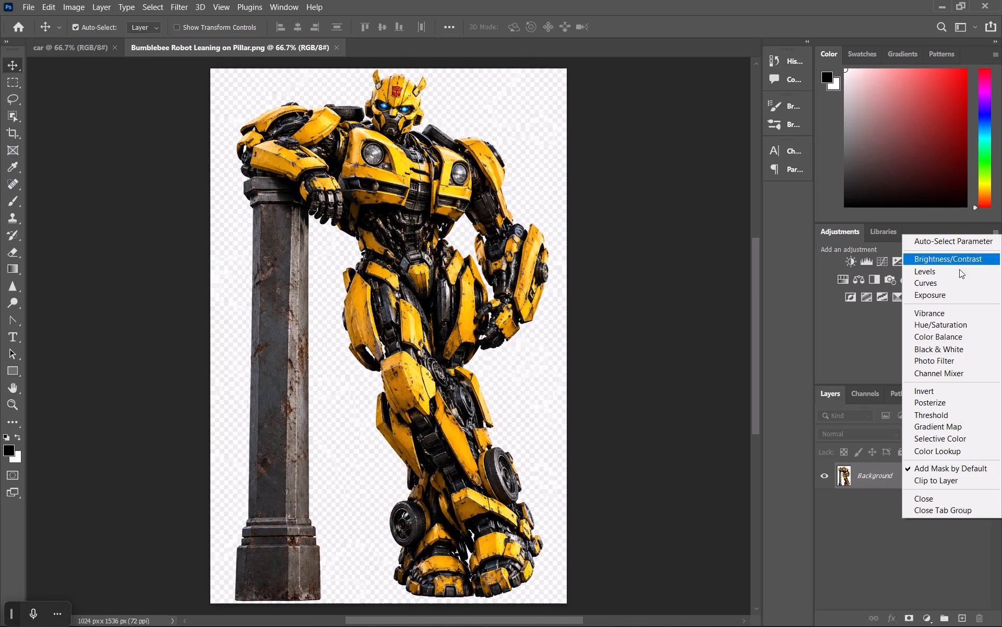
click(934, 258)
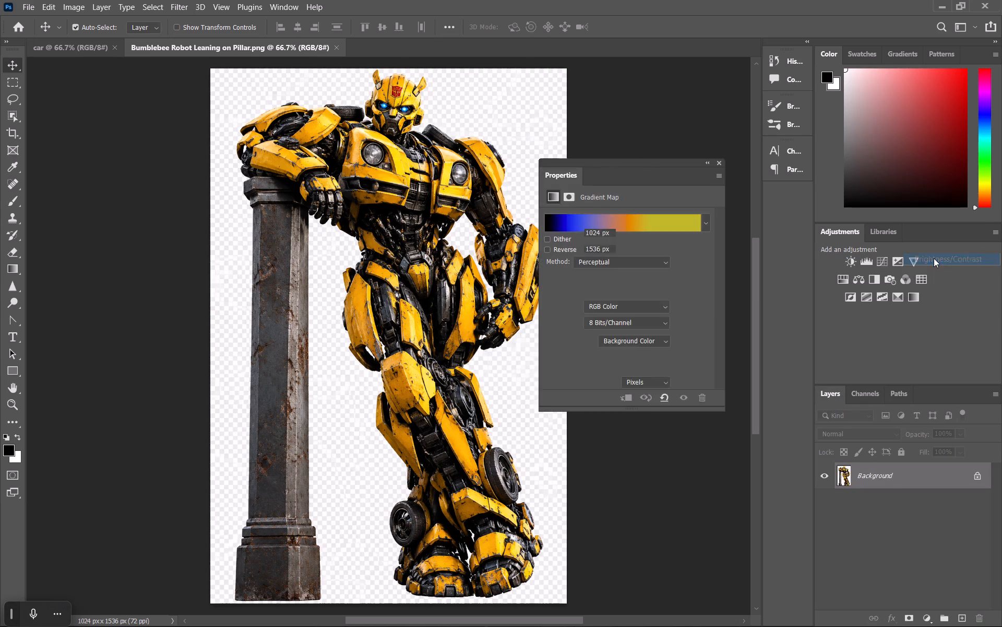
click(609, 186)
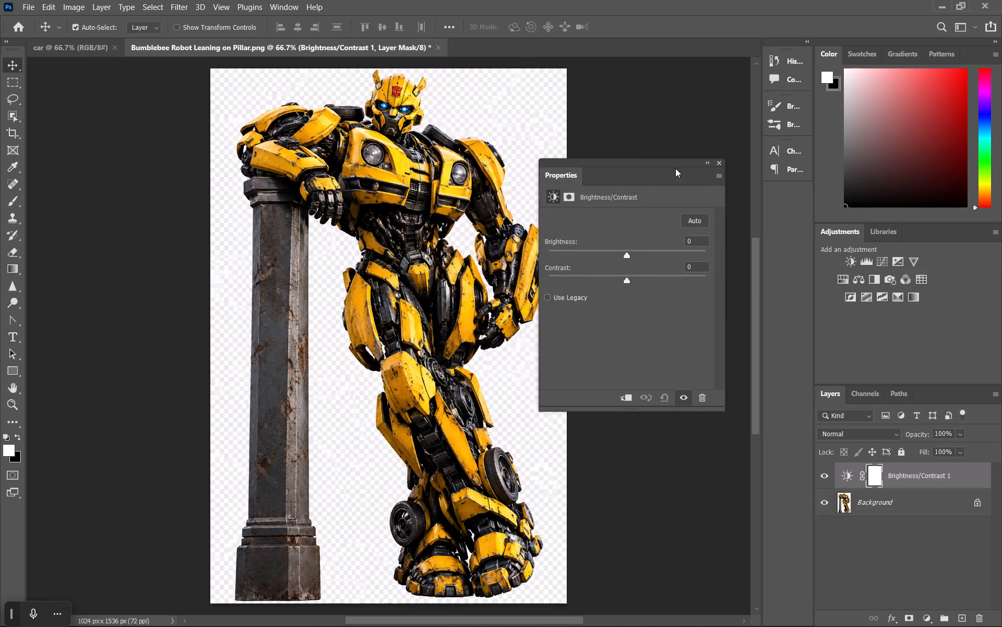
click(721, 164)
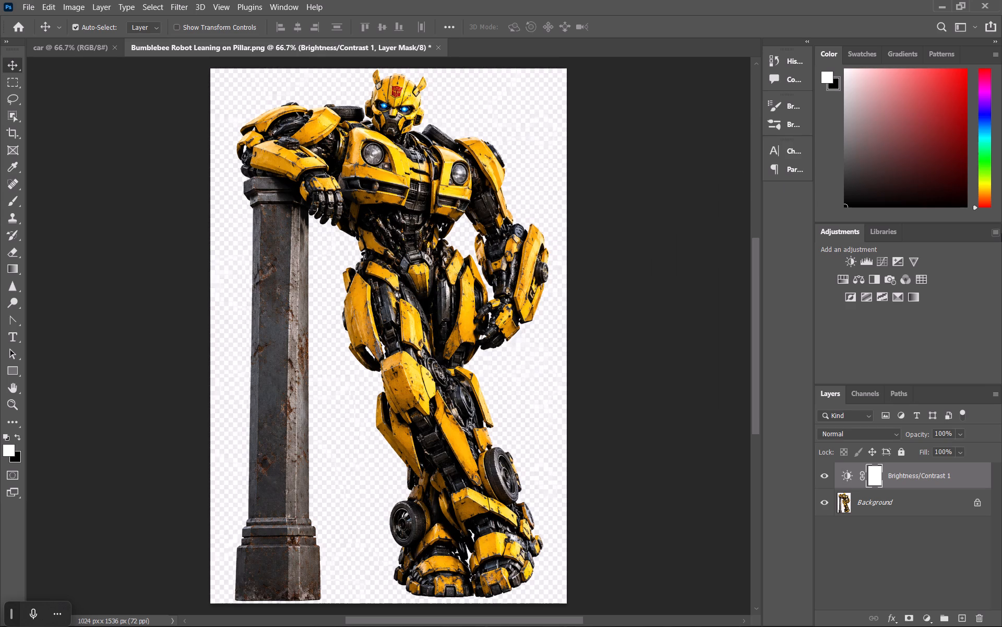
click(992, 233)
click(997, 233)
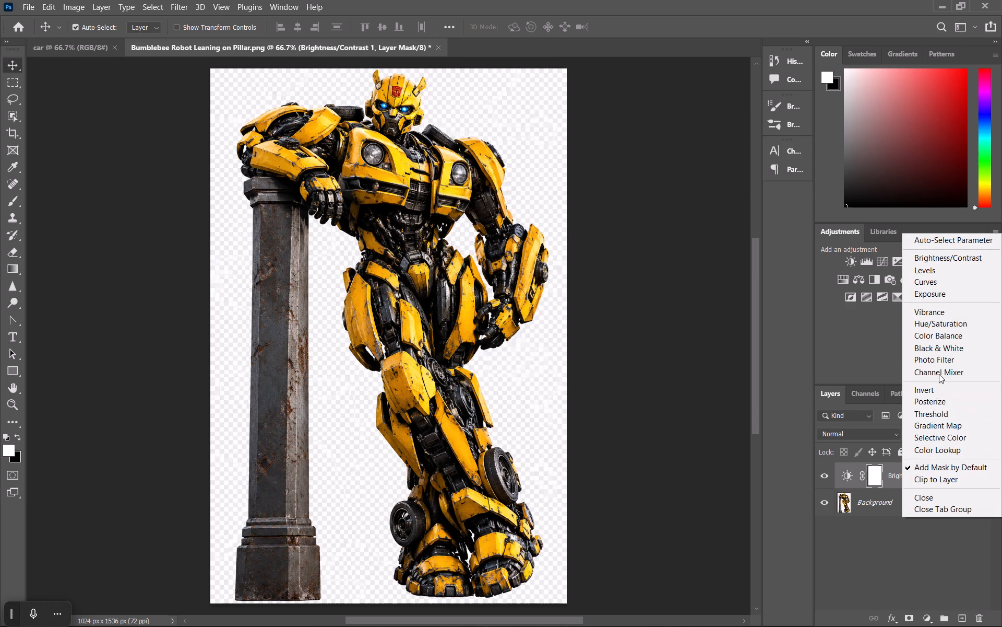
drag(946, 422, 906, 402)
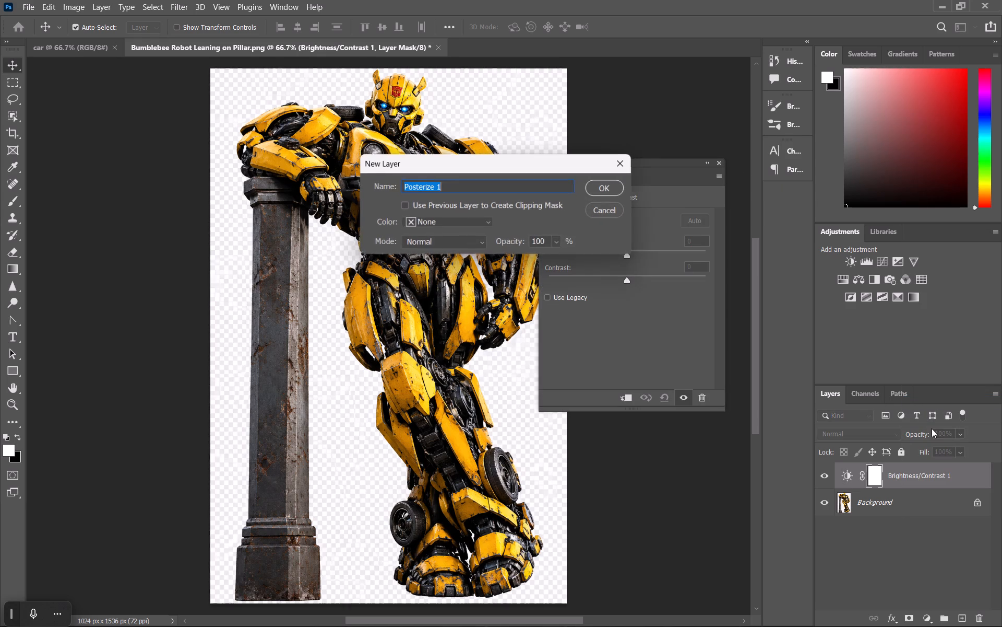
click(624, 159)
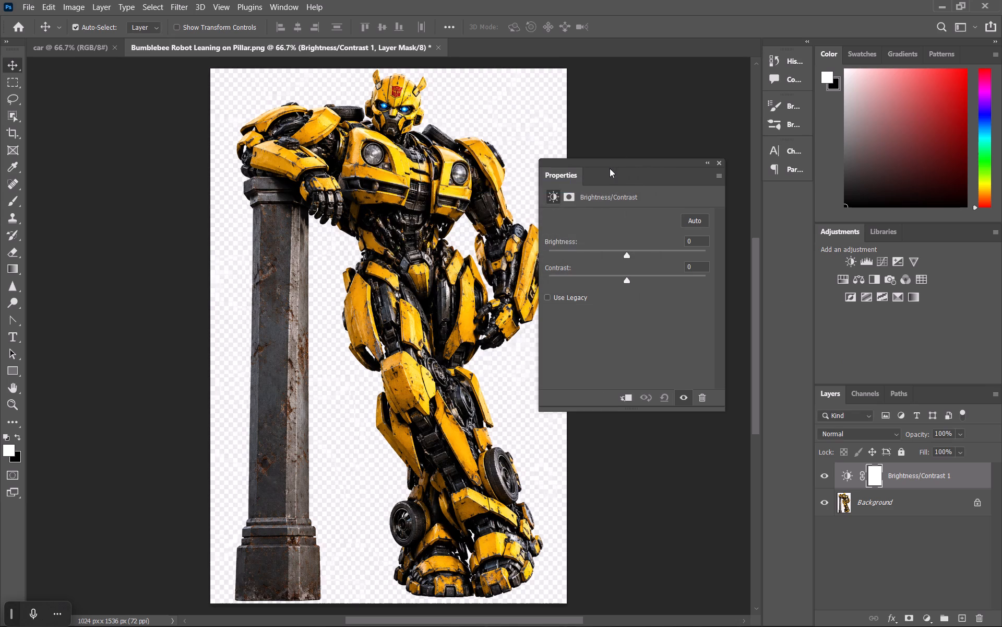
Dock the floating Properties panel in the group with Adjustments and Libraries.
drag(567, 172, 920, 238)
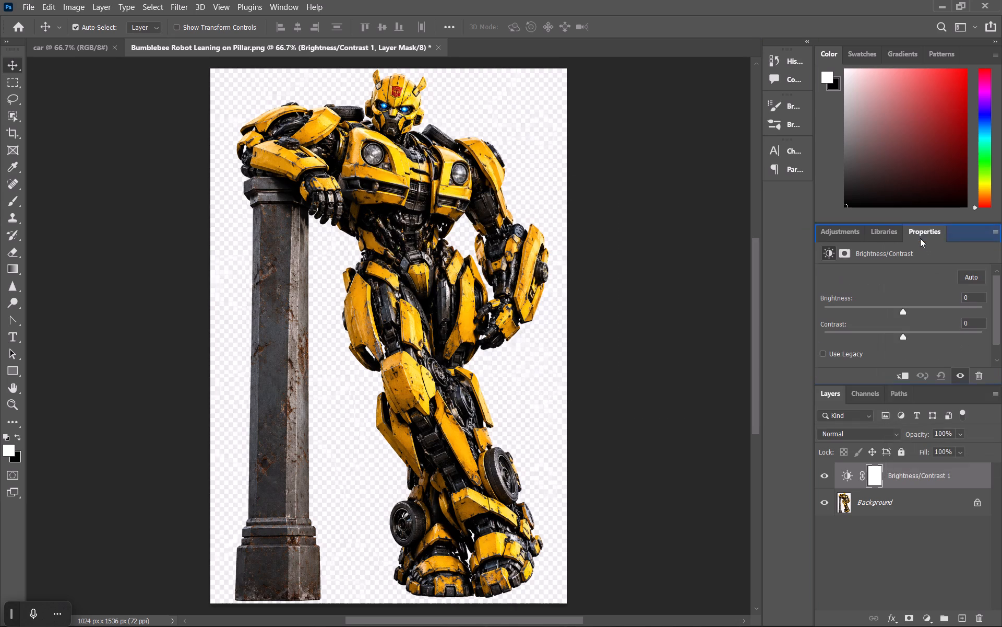
scroll(879, 280, down, 5)
scroll(879, 292, up, 4)
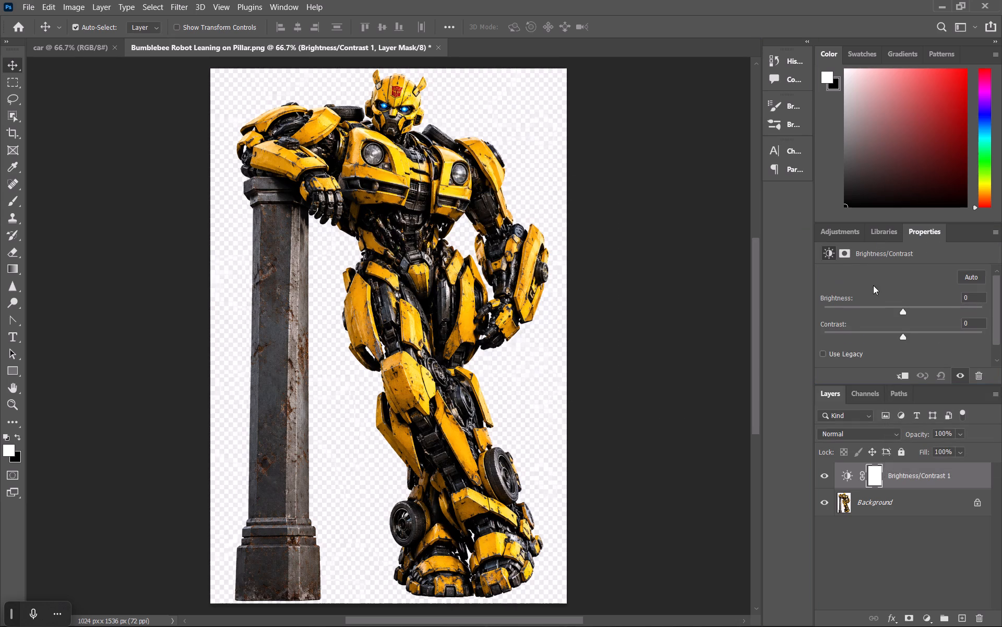
Turn on the Clip to Layer and Auto-Select Parameter options for adjustments.
click(833, 226)
click(996, 230)
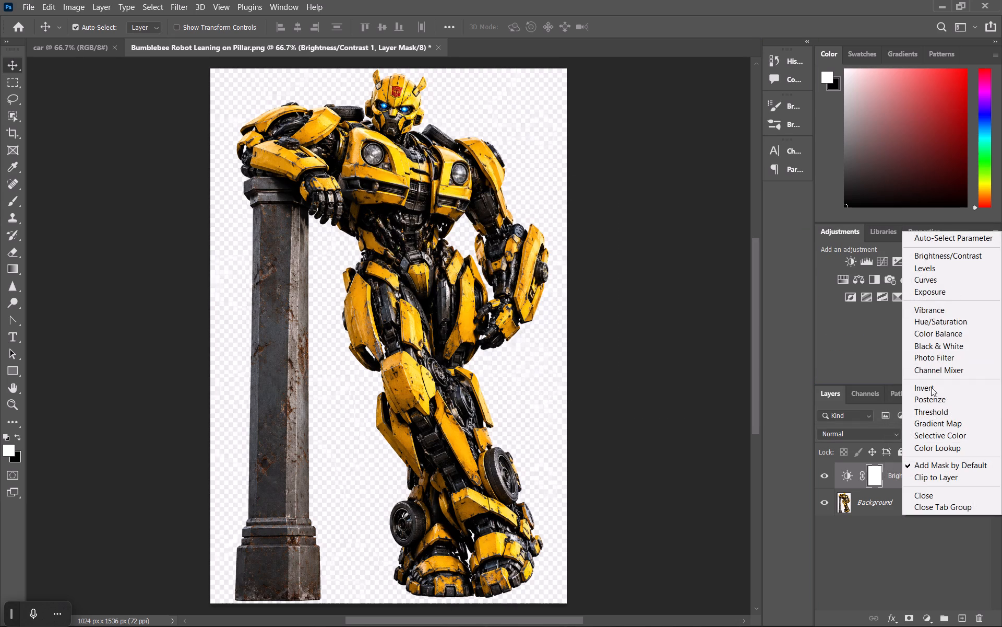
scroll(939, 402, down, 3)
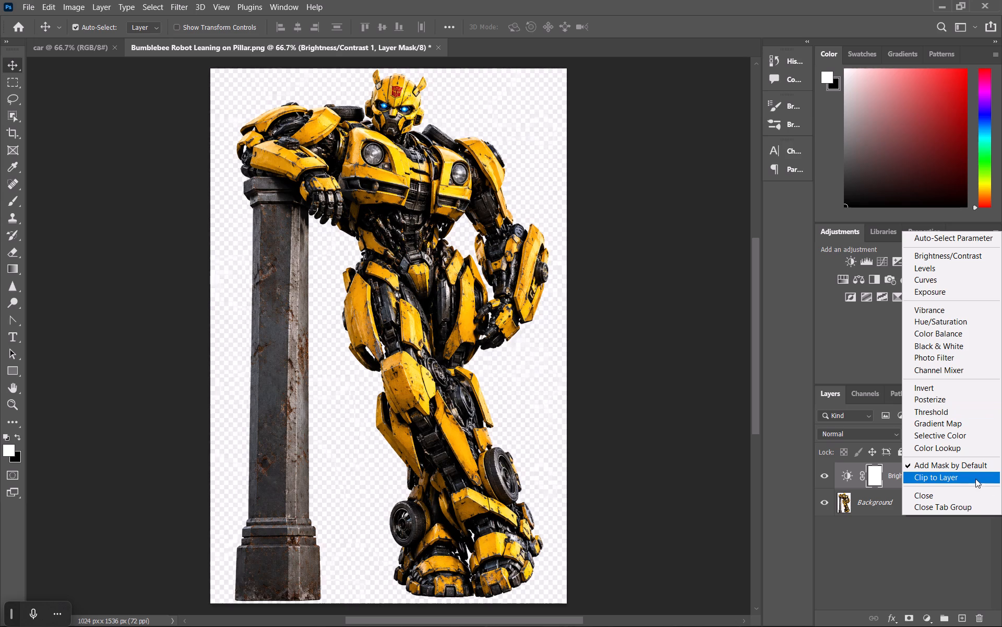
click(963, 472)
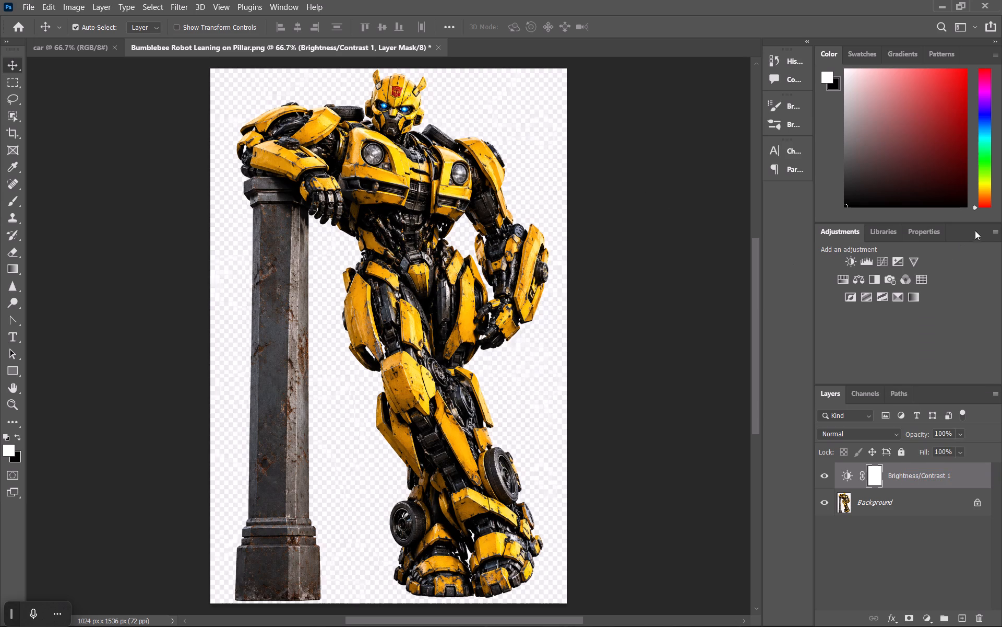
click(995, 236)
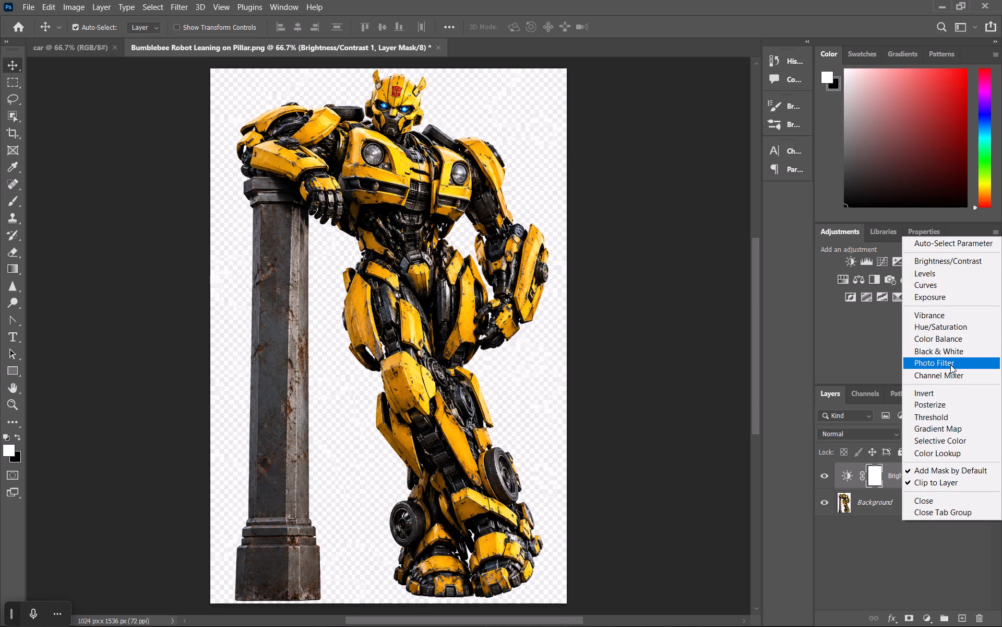
click(950, 246)
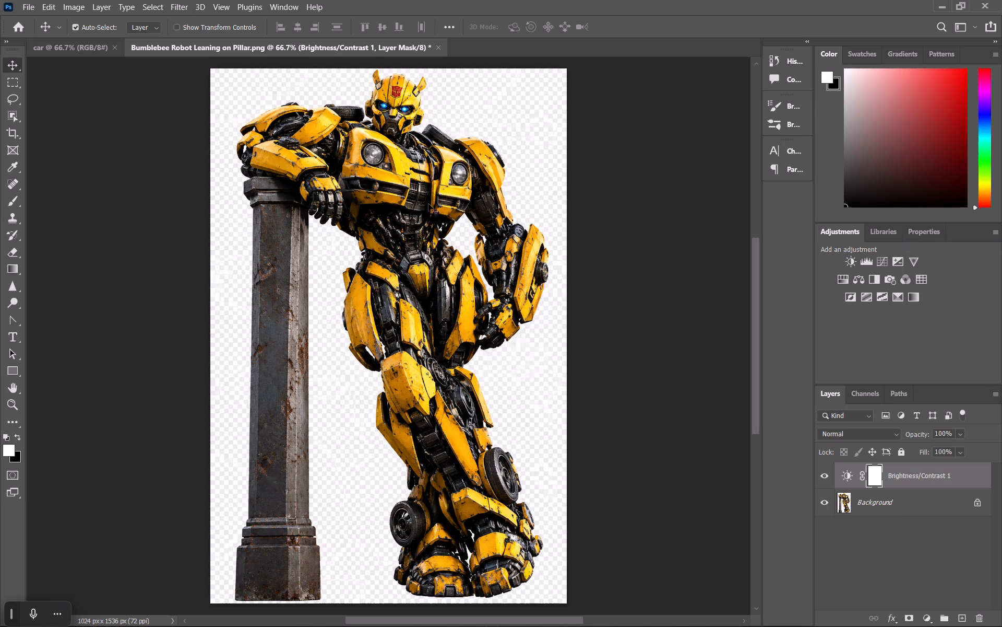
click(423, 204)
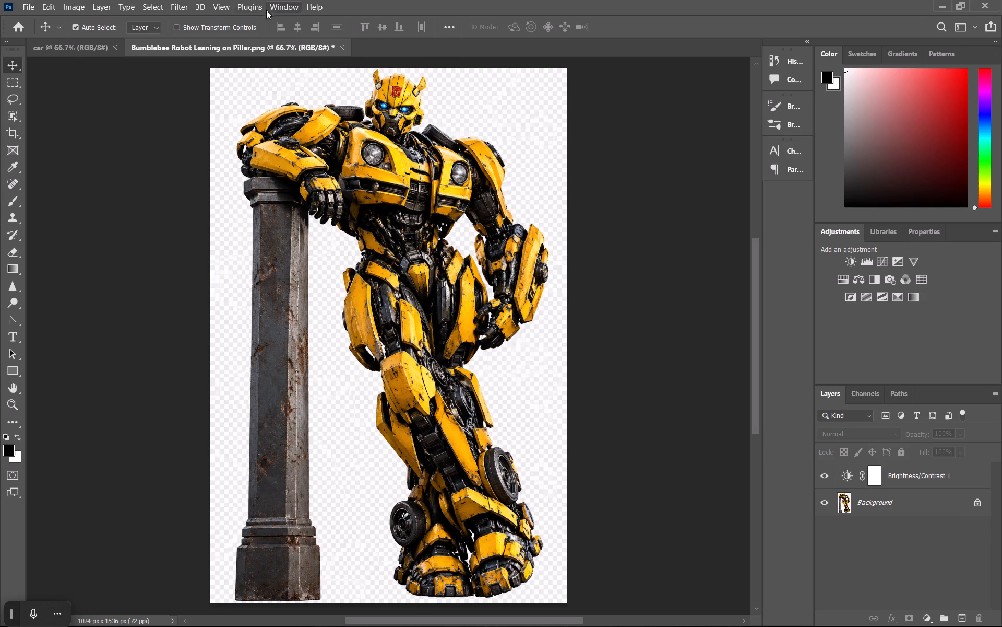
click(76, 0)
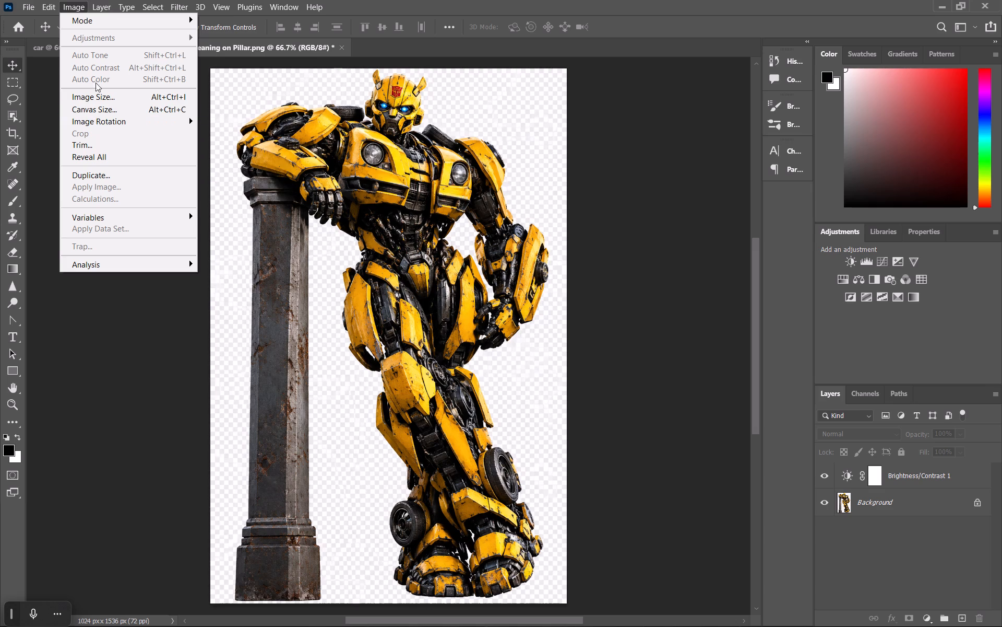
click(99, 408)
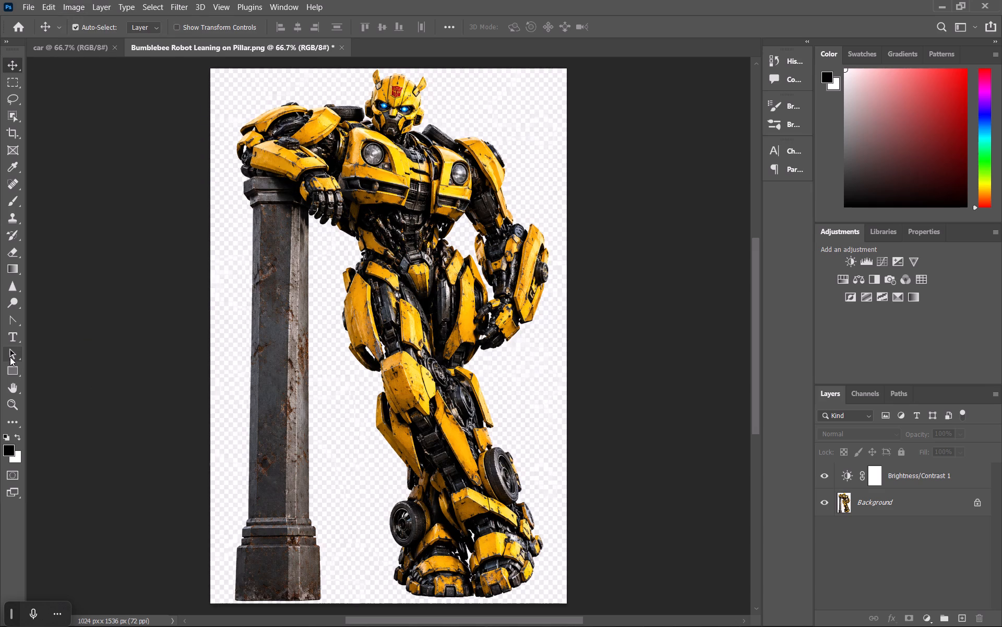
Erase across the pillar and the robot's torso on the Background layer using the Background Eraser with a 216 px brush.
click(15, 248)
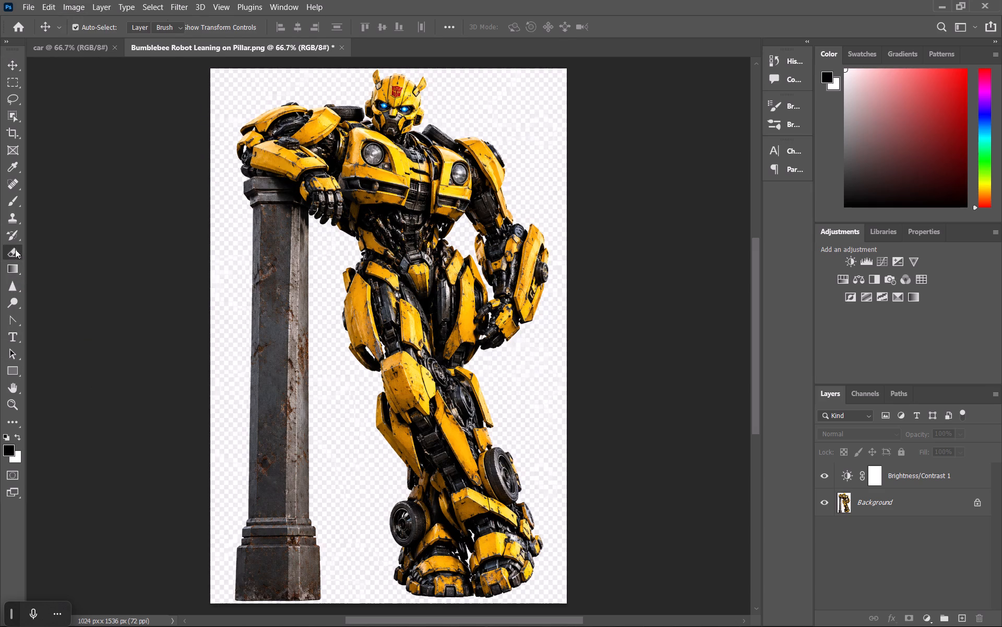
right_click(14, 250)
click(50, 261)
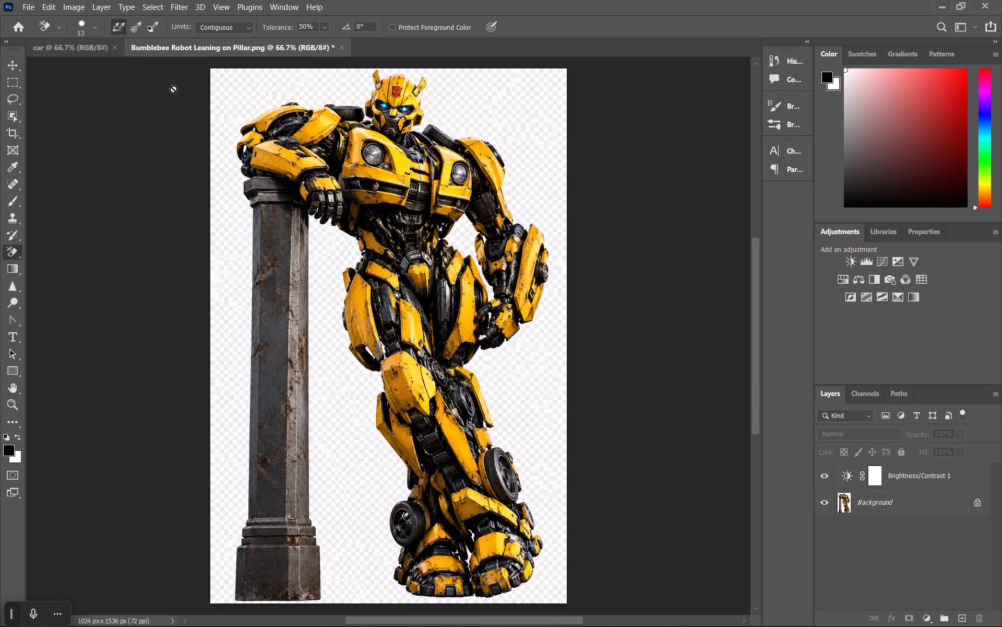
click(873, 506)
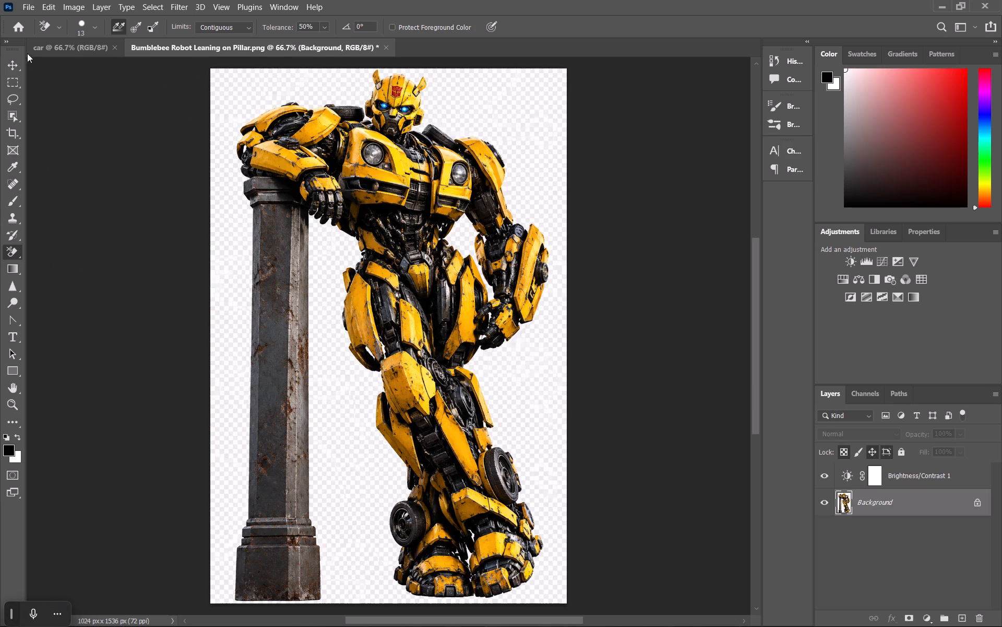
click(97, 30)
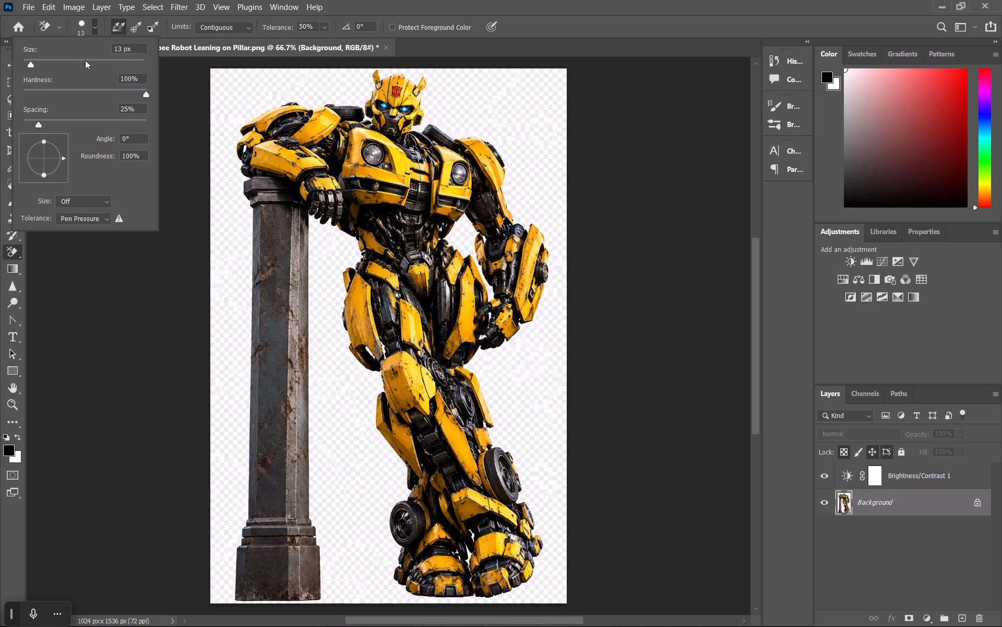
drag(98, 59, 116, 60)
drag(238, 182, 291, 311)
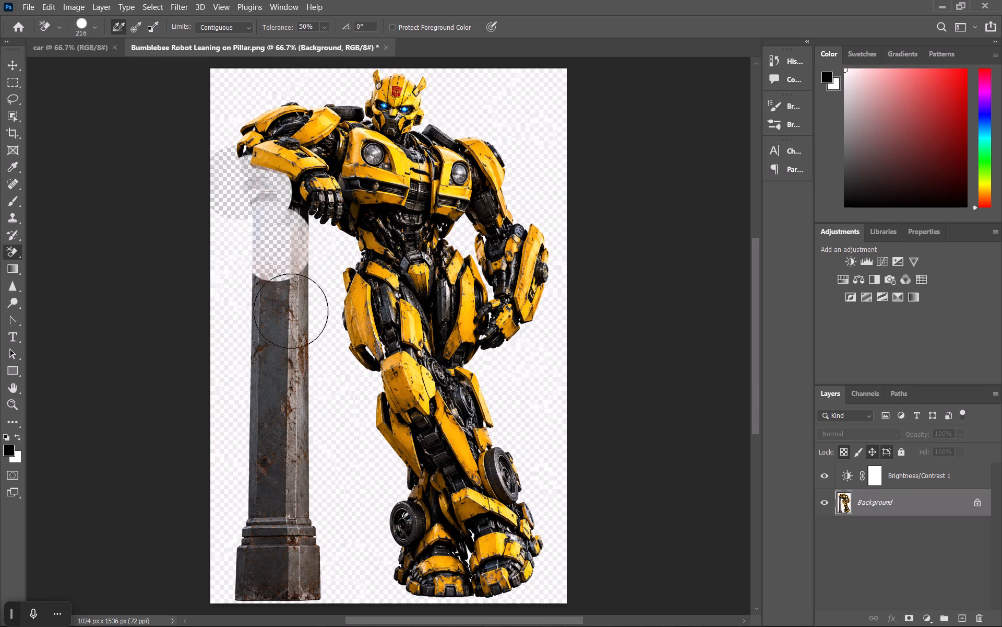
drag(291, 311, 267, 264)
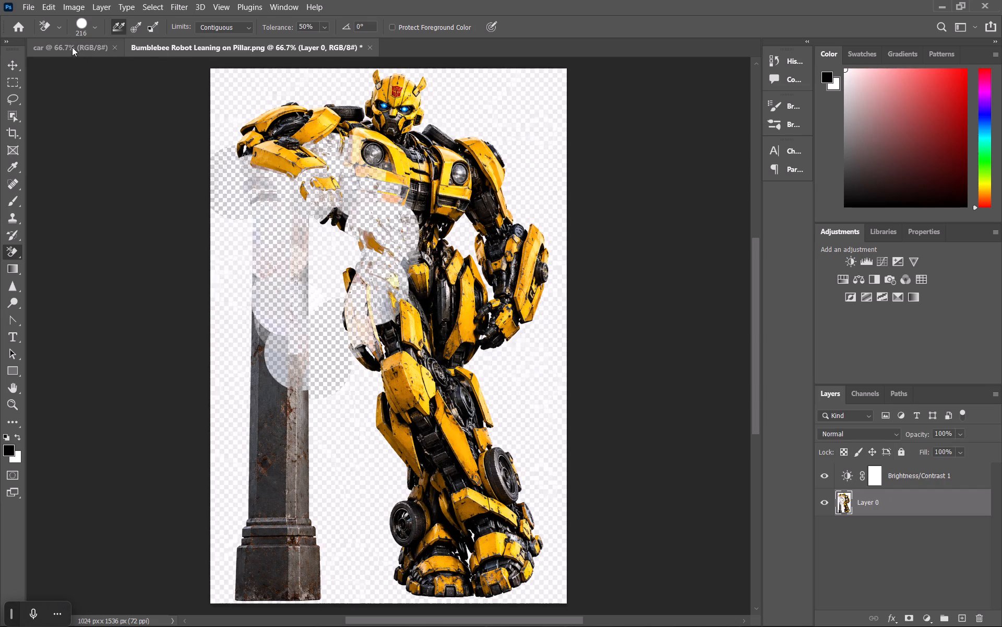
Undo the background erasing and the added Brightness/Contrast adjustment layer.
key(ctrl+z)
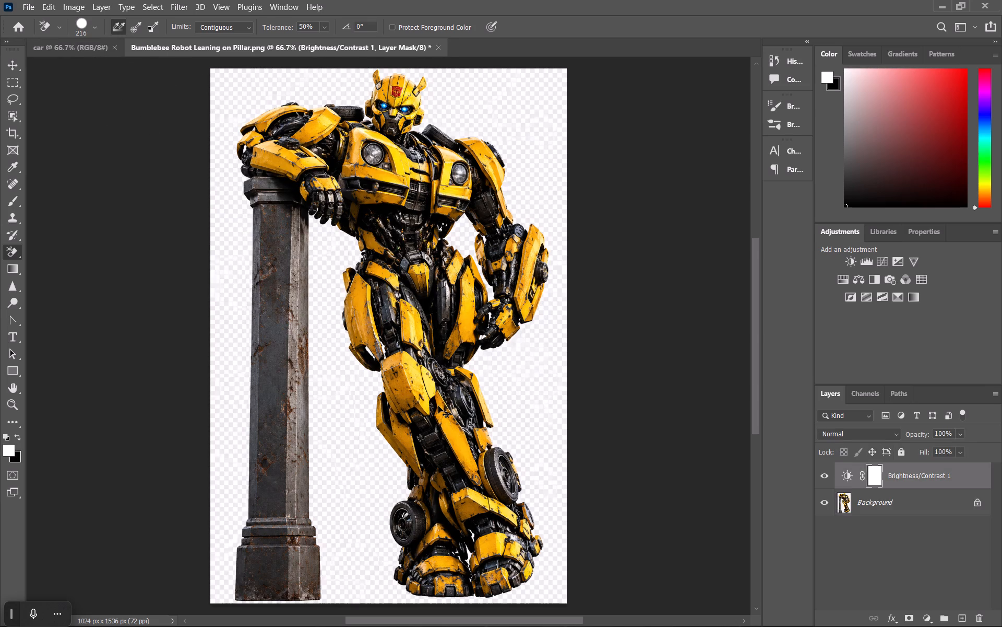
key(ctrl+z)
Convert the locked Background into a regular layer, keeping no colour label, Normal mode and 100% opacity.
click(866, 472)
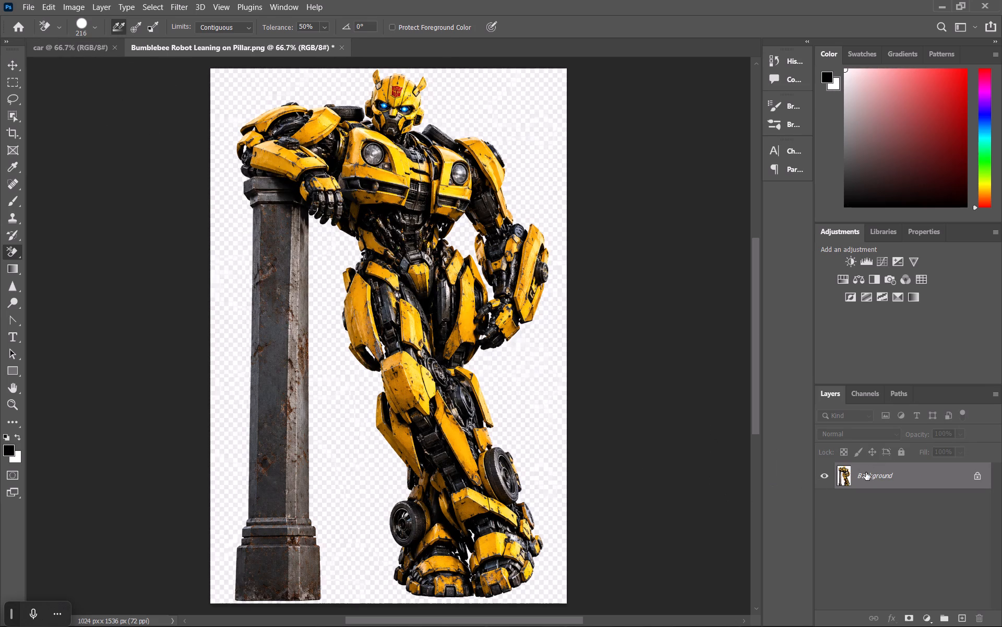
triple_click(866, 472)
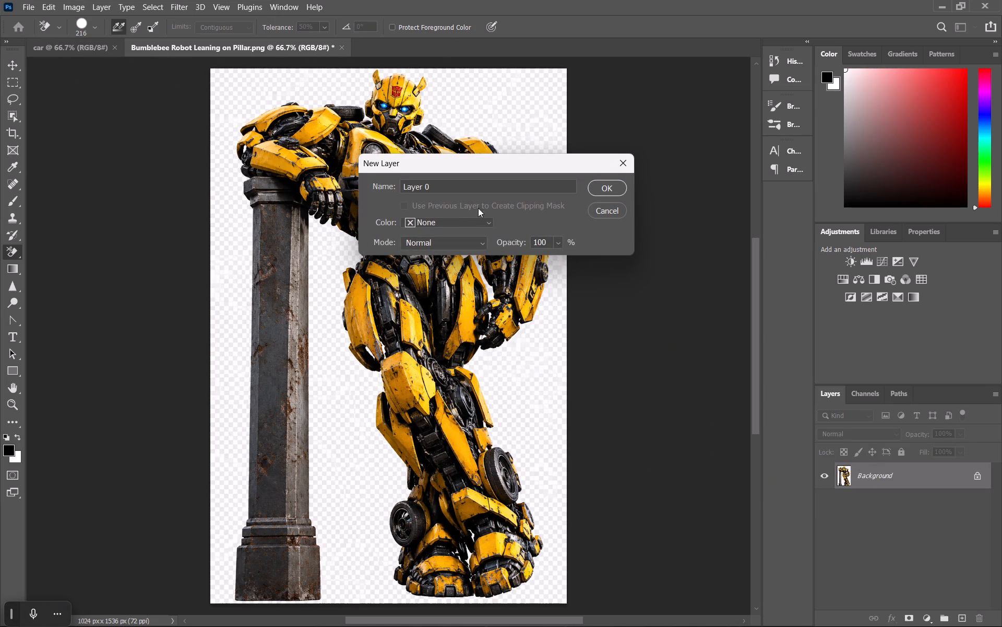
click(485, 222)
click(485, 222)
click(483, 240)
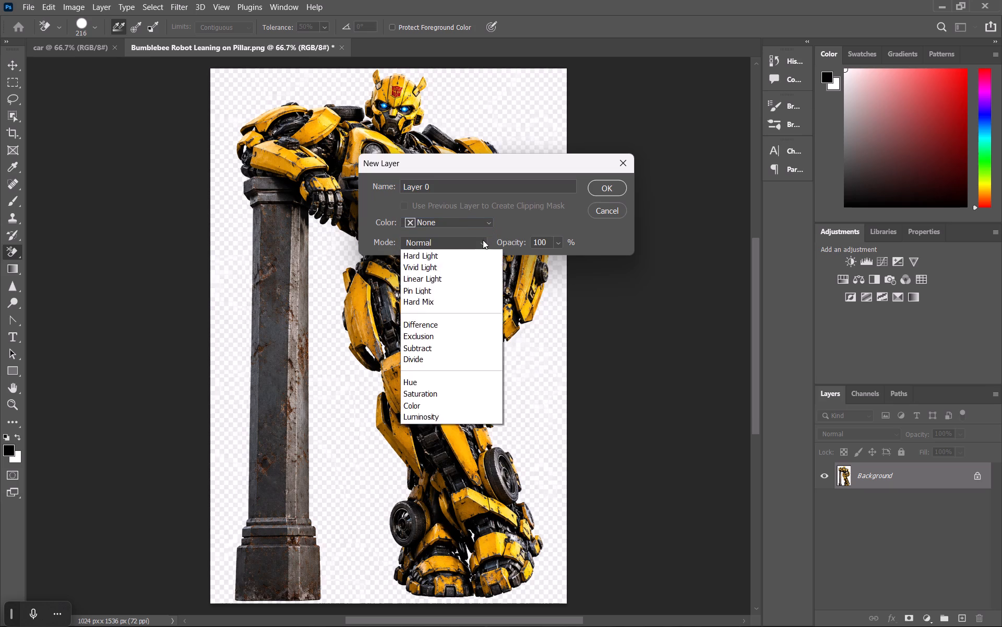
click(483, 240)
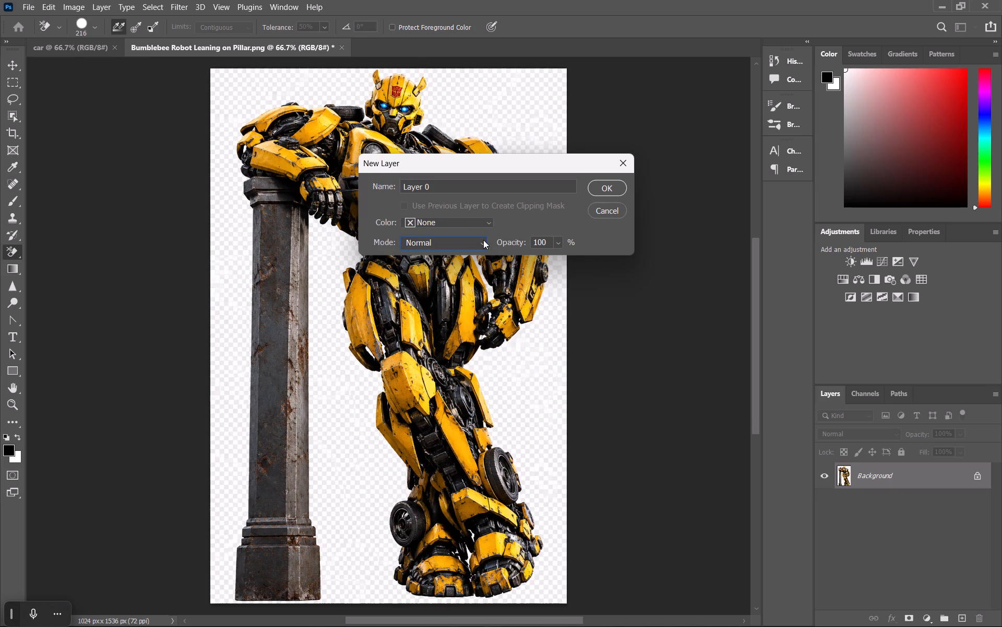
click(614, 193)
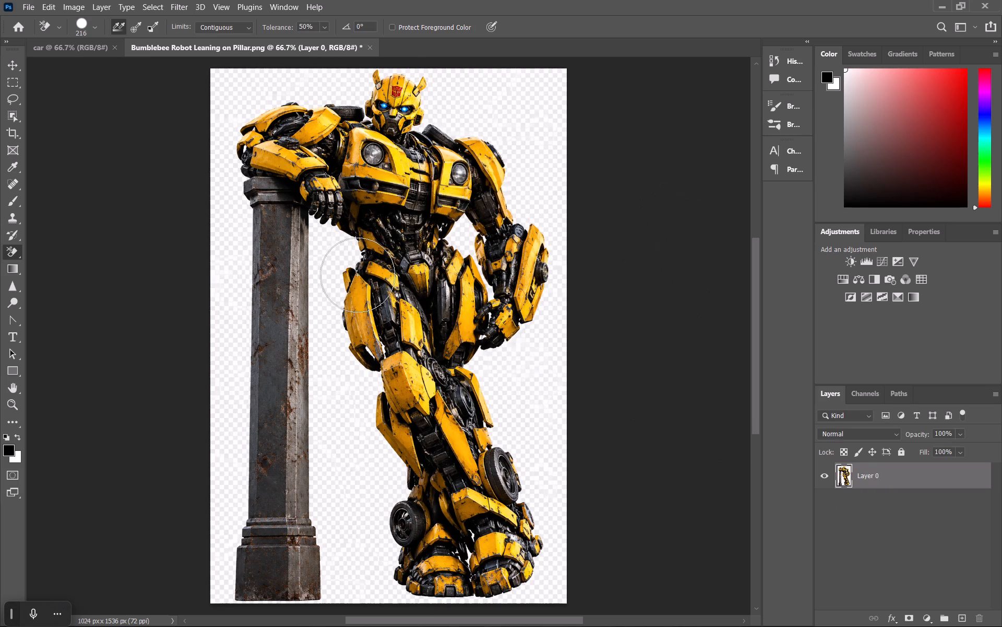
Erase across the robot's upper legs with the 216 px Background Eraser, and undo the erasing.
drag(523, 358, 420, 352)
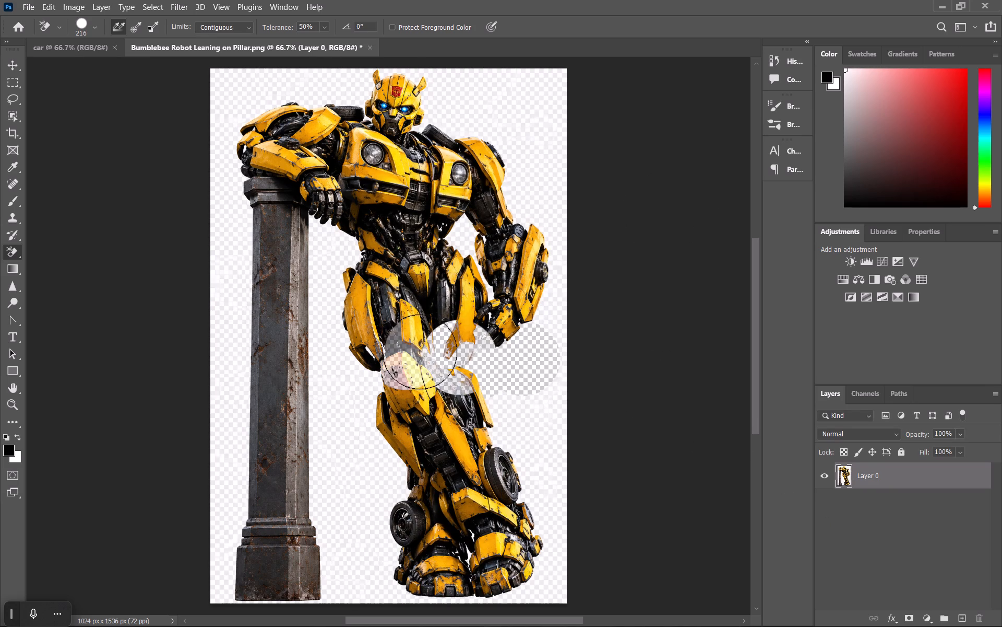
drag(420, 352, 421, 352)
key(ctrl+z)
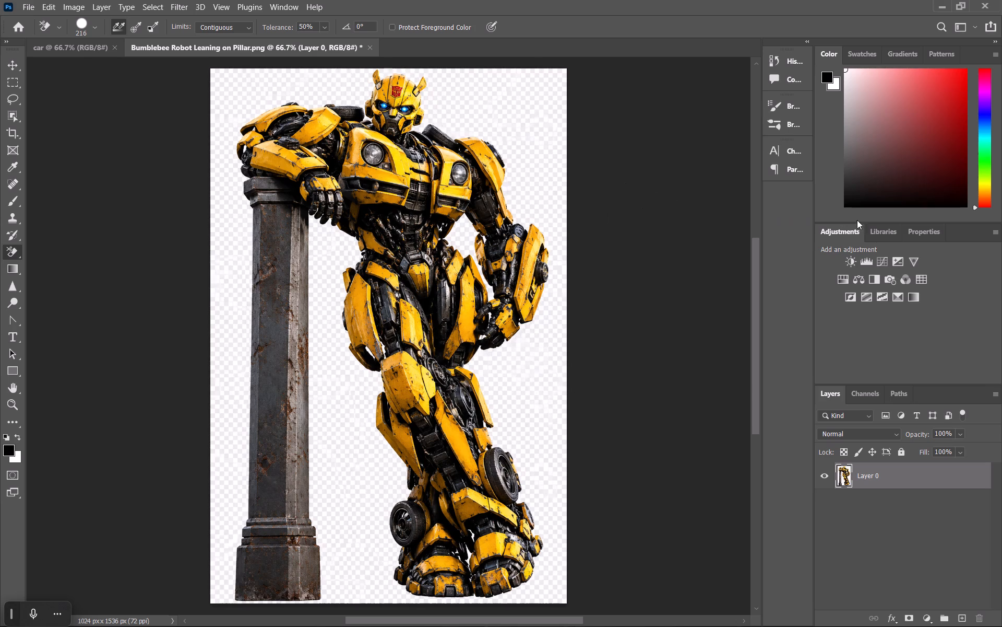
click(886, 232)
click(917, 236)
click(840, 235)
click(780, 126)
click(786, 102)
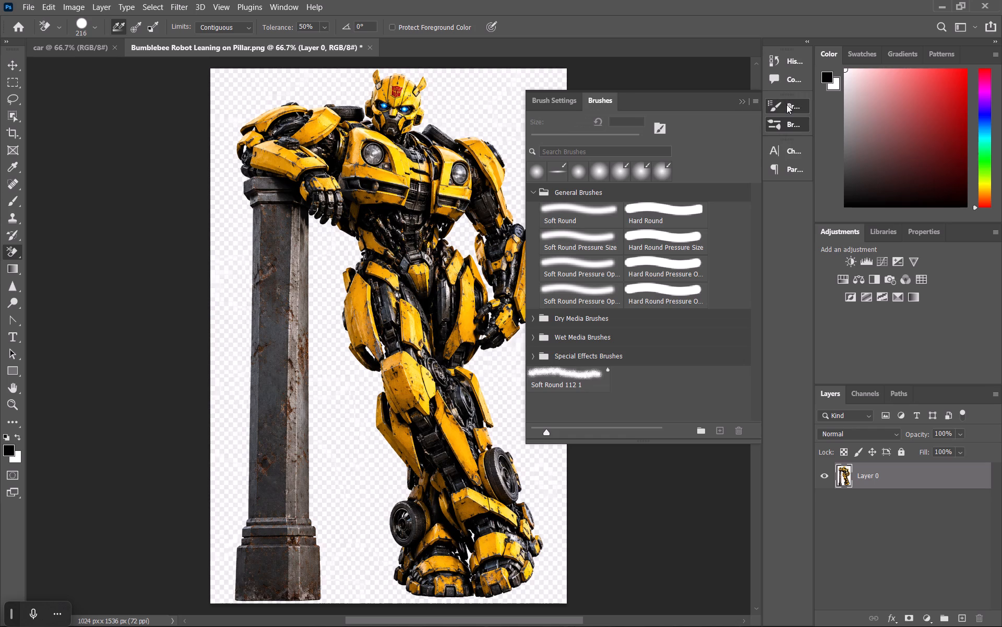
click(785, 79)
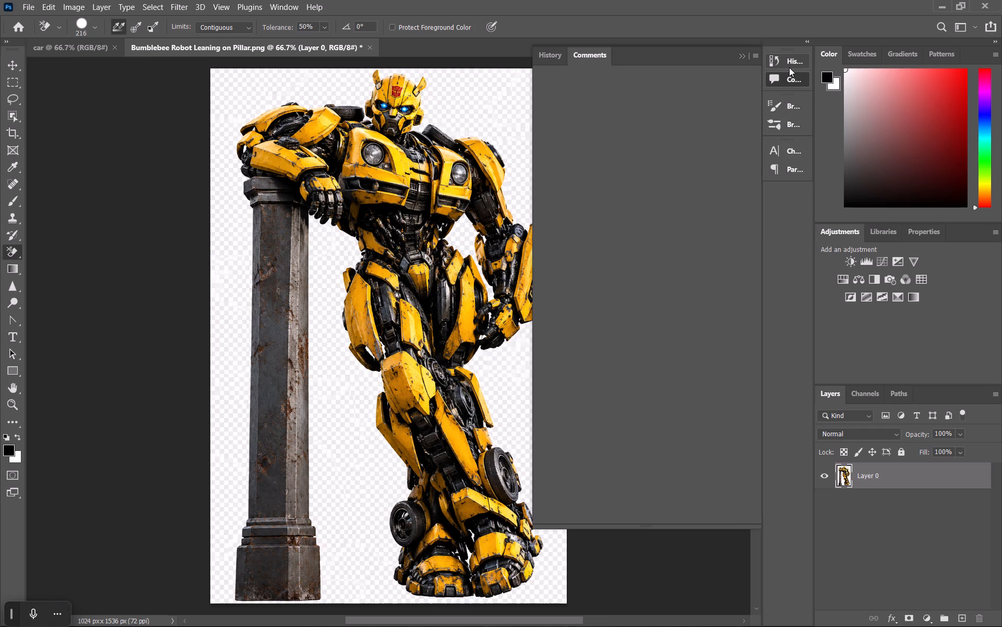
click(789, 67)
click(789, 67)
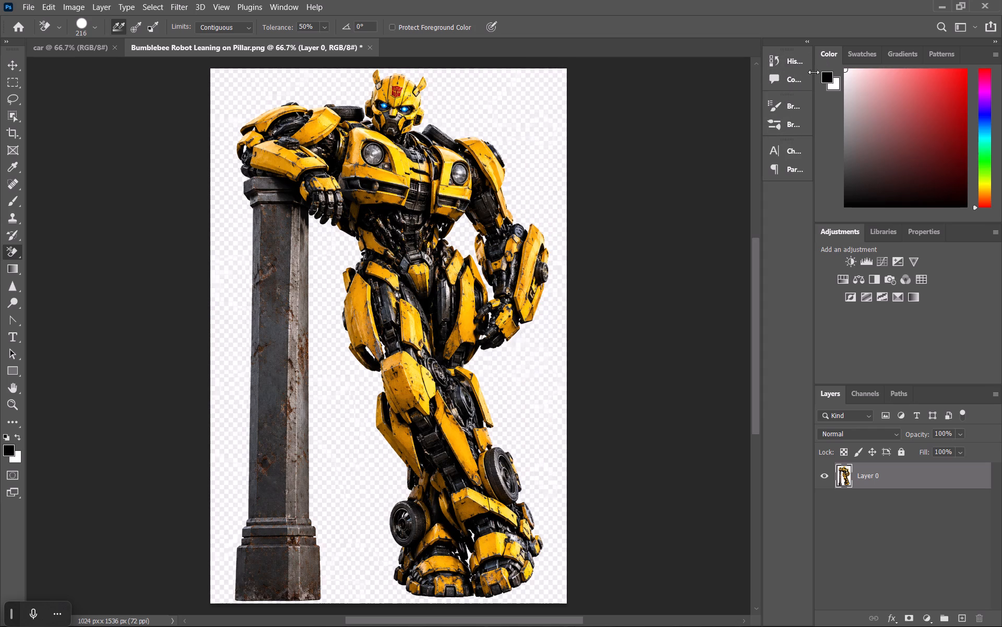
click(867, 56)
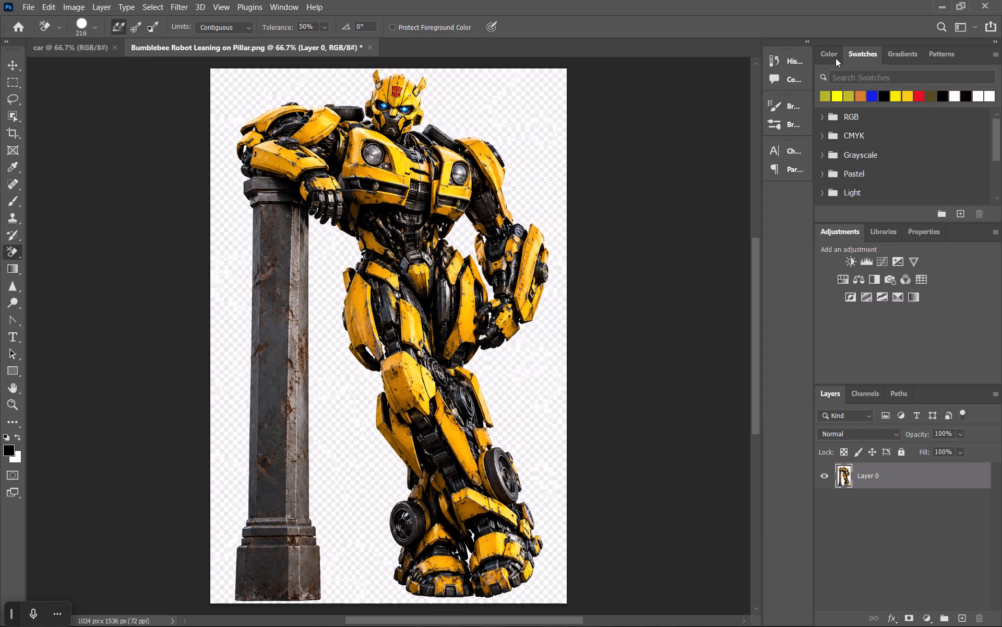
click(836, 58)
Add a Brightness/Contrast adjustment layer clipped to the robot image layer, in Normal mode at 100% opacity.
click(995, 235)
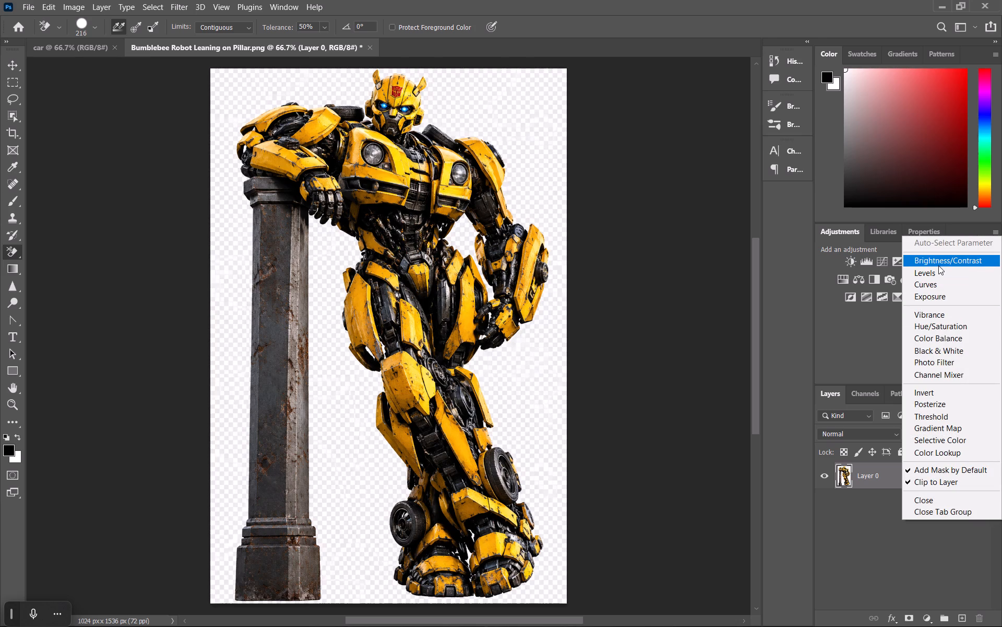
click(945, 261)
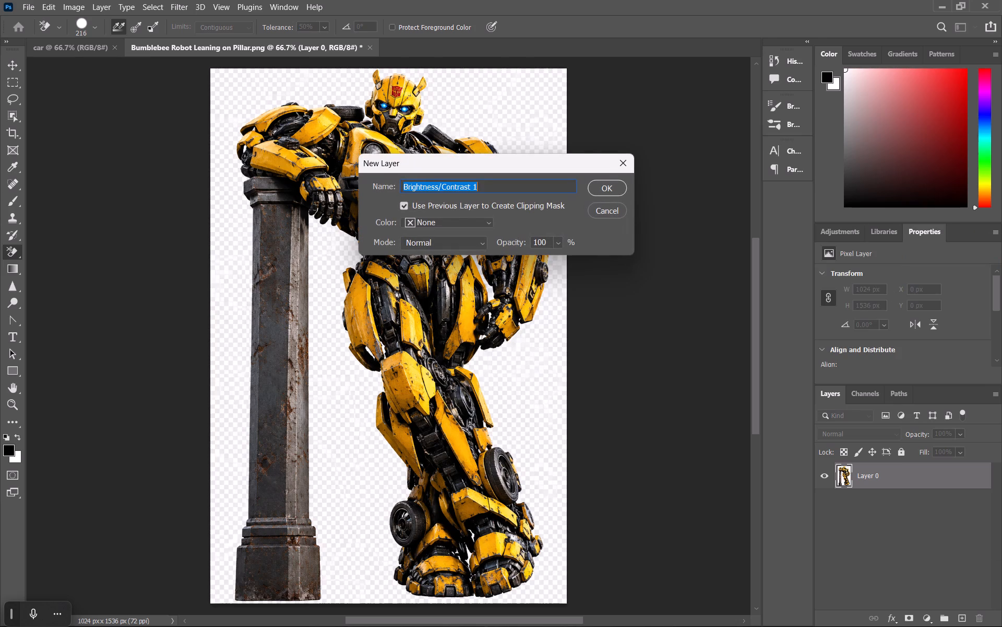
scroll(886, 304, down, 17)
click(877, 304)
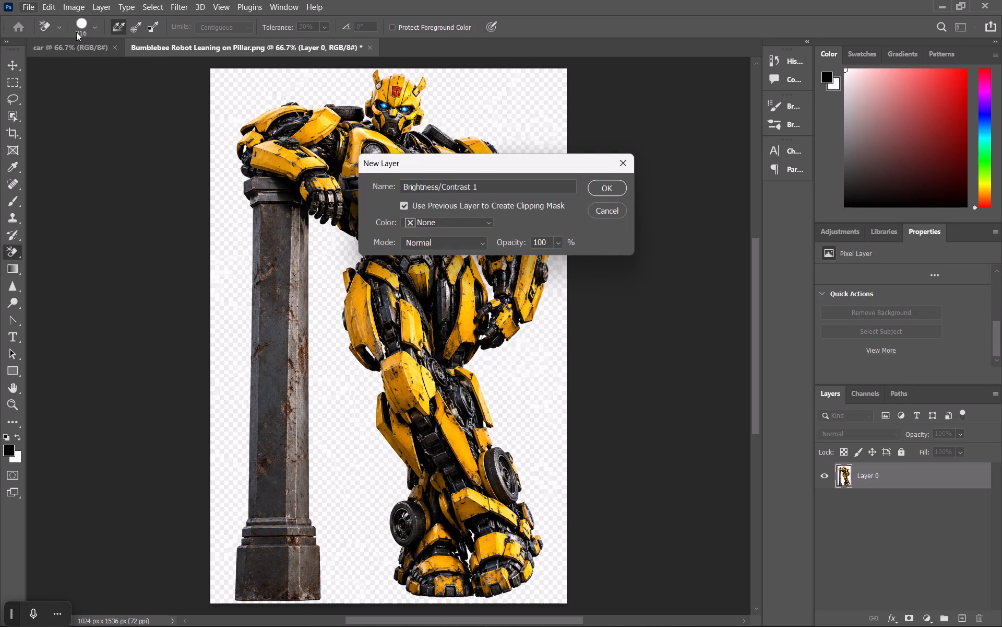
click(613, 185)
Examine the Brightness/Contrast adjustment's properties and its mask options, along with the available libraries and adjustments.
scroll(915, 319, down, 5)
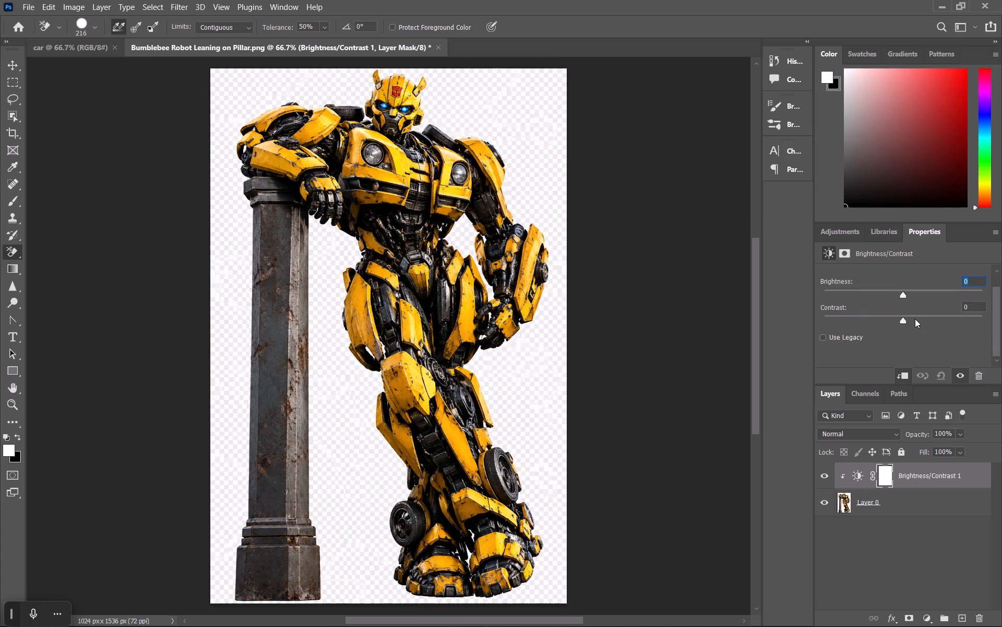
scroll(915, 319, down, 10)
click(1001, 228)
click(994, 233)
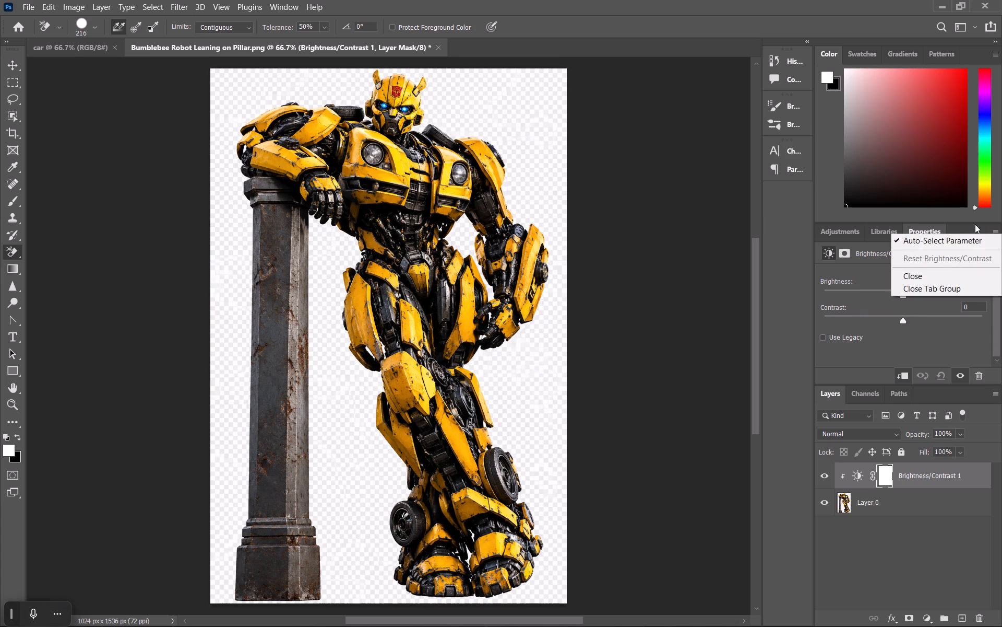
click(873, 271)
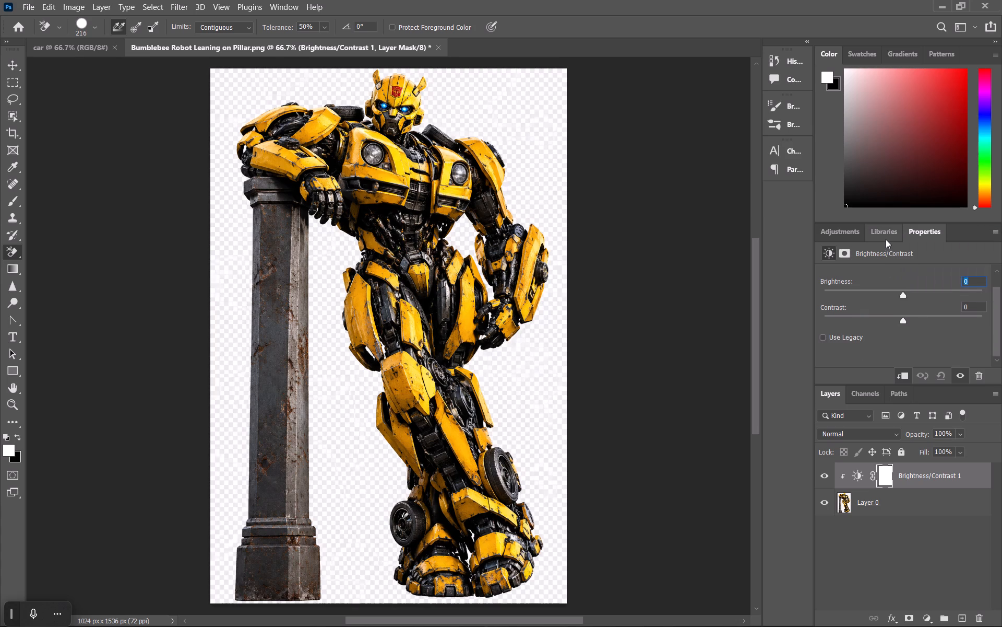
click(890, 260)
click(831, 255)
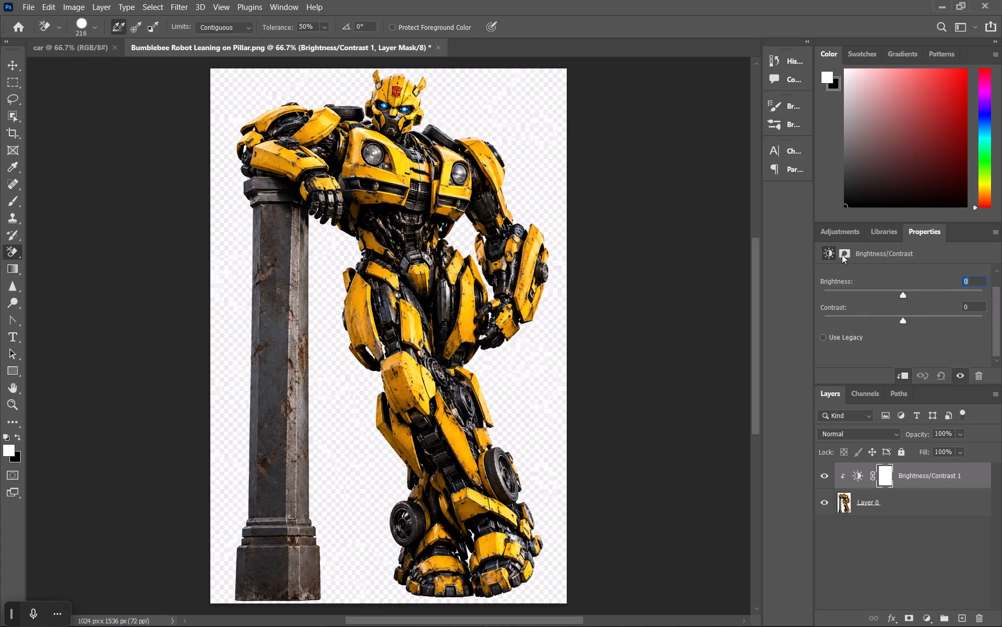
click(842, 254)
scroll(874, 327, down, 18)
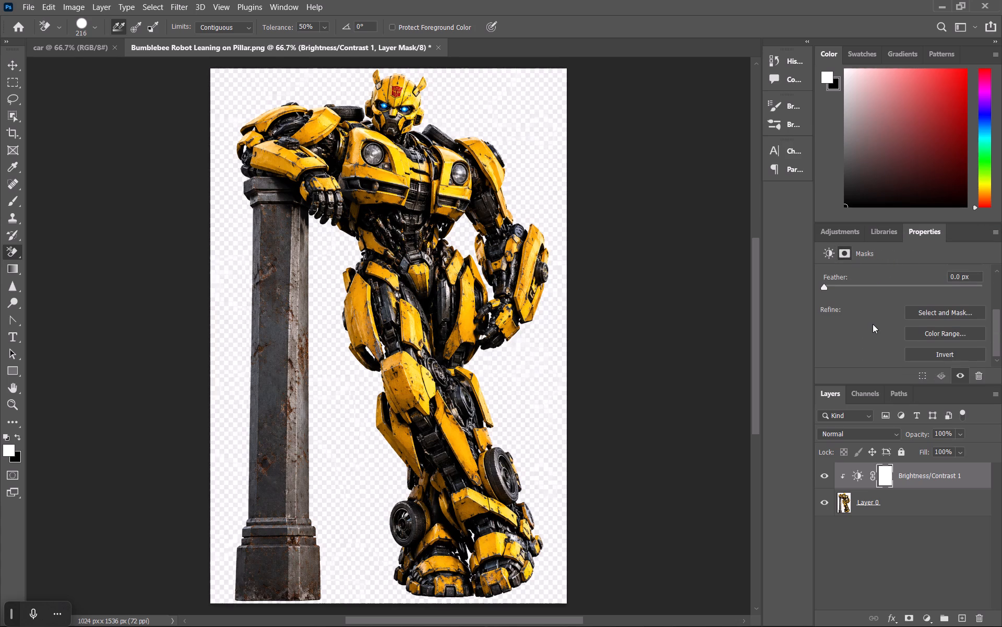
click(829, 248)
scroll(856, 299, down, 12)
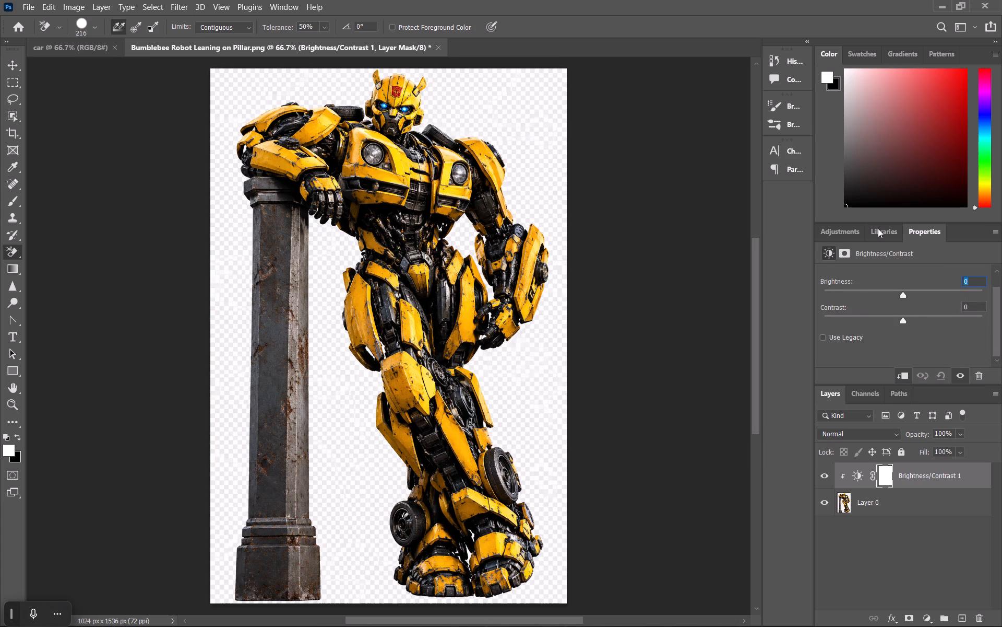
click(878, 228)
scroll(841, 300, down, 7)
click(846, 235)
scroll(838, 333, down, 6)
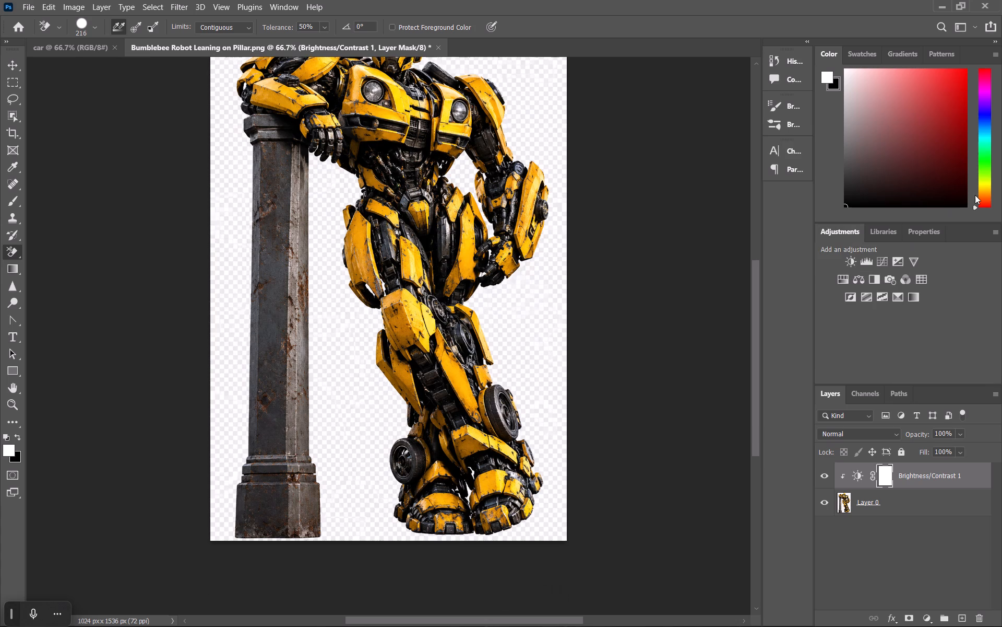
Add a second clipped Brightness/Contrast adjustment layer above the first, in Normal mode at 100% opacity.
double_click(994, 237)
click(952, 261)
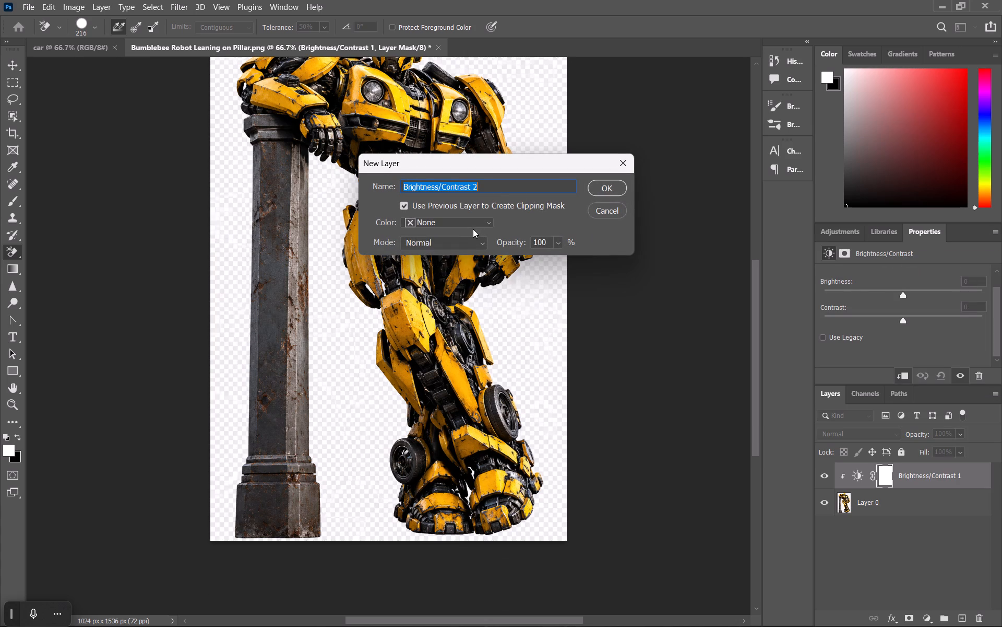
scroll(878, 277, down, 5)
click(605, 188)
scroll(939, 305, down, 4)
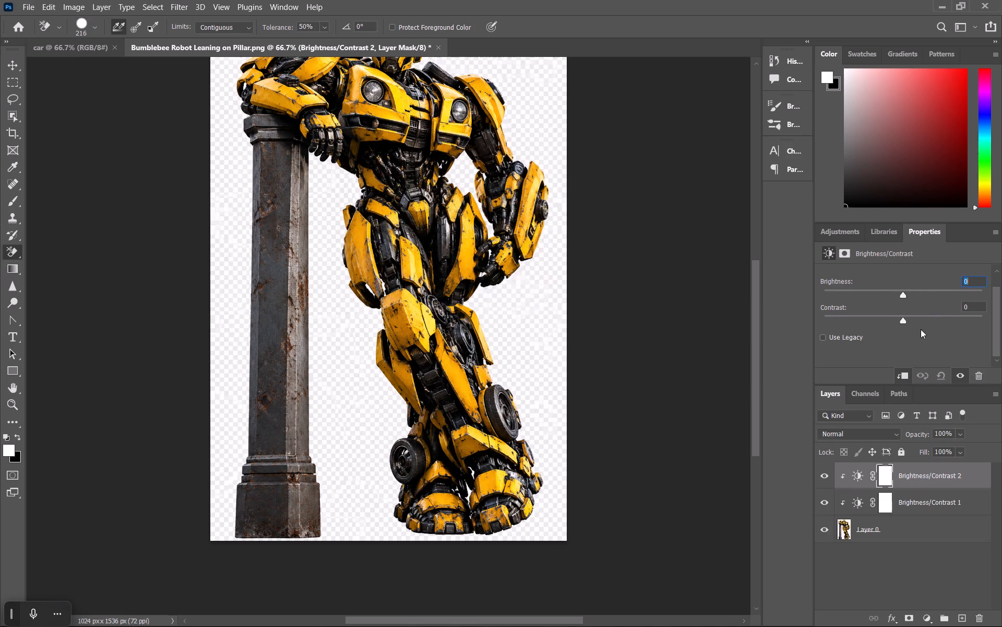
scroll(921, 329, down, 5)
scroll(921, 329, up, 6)
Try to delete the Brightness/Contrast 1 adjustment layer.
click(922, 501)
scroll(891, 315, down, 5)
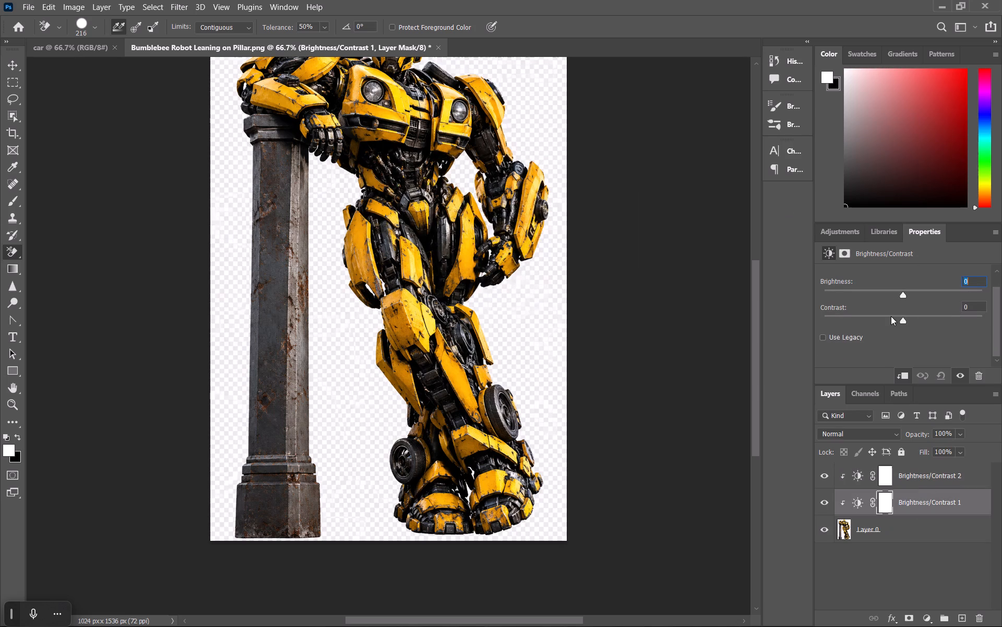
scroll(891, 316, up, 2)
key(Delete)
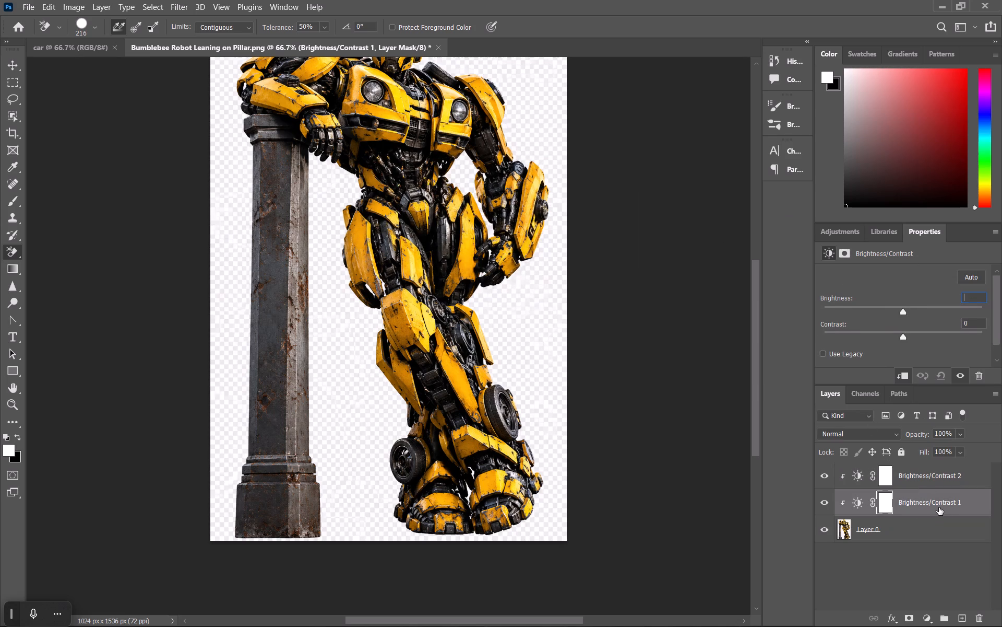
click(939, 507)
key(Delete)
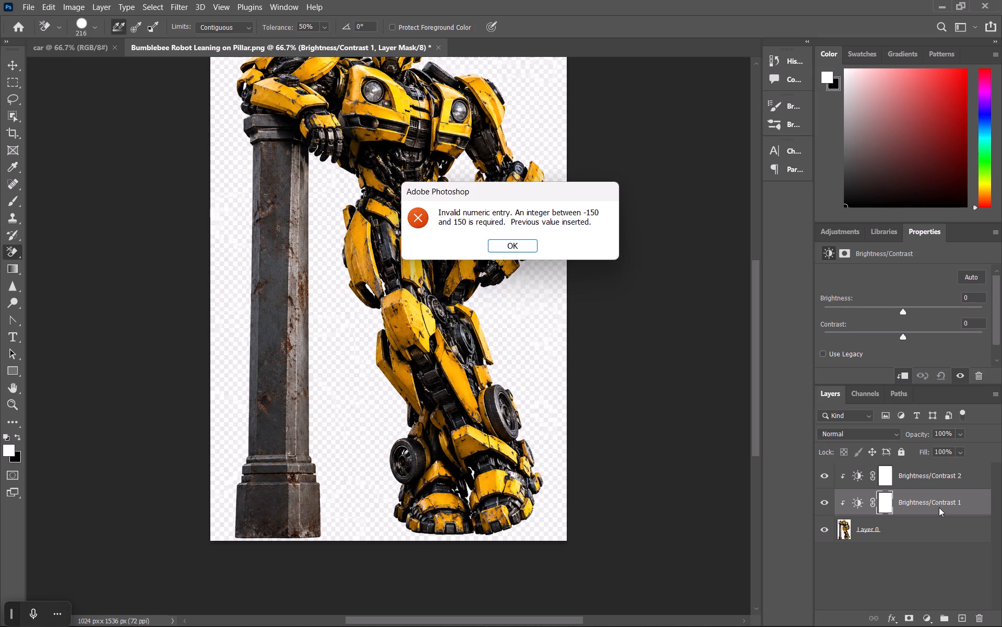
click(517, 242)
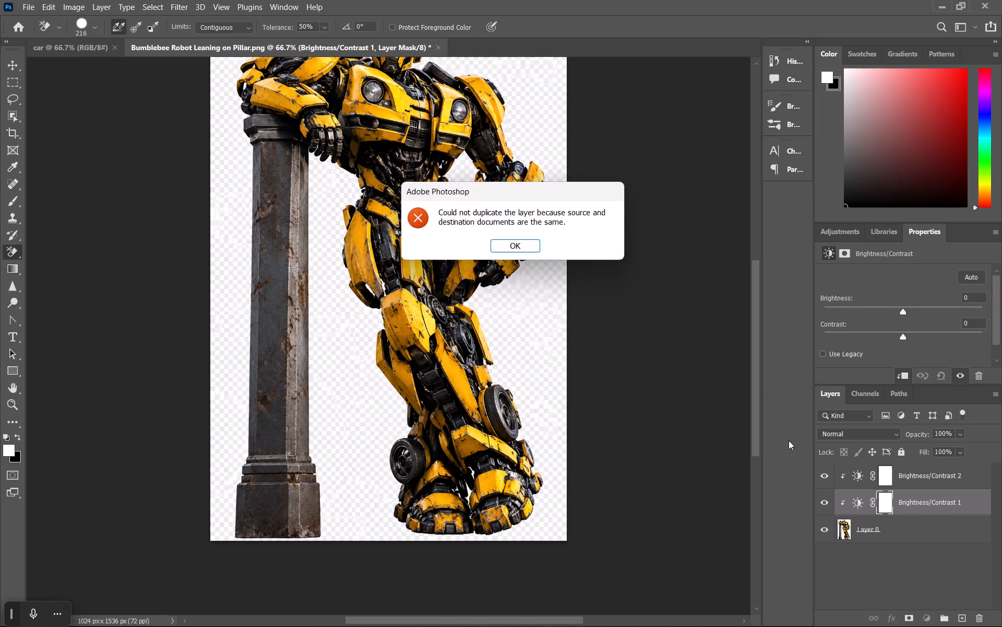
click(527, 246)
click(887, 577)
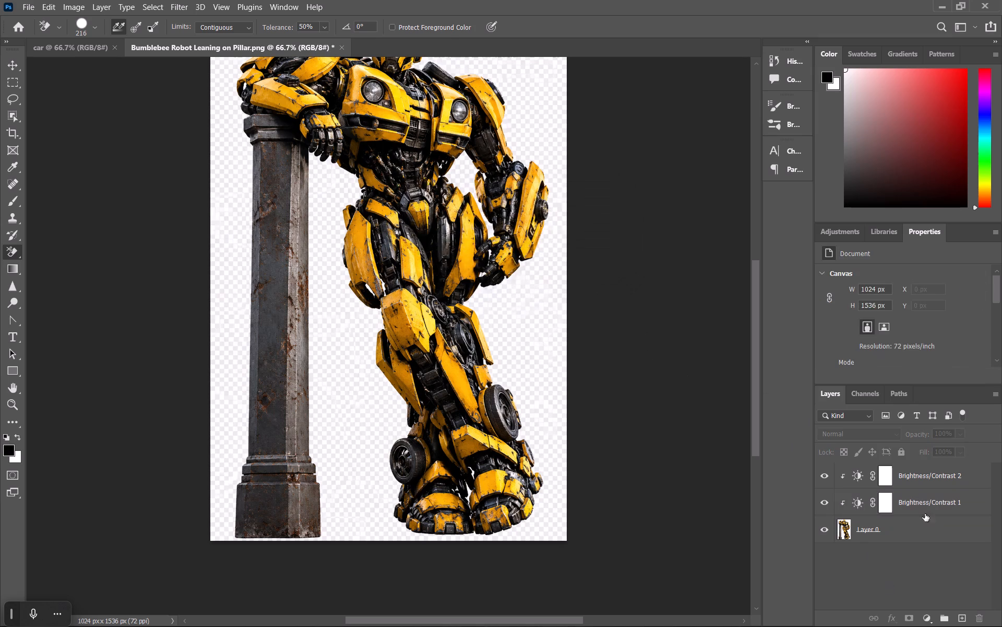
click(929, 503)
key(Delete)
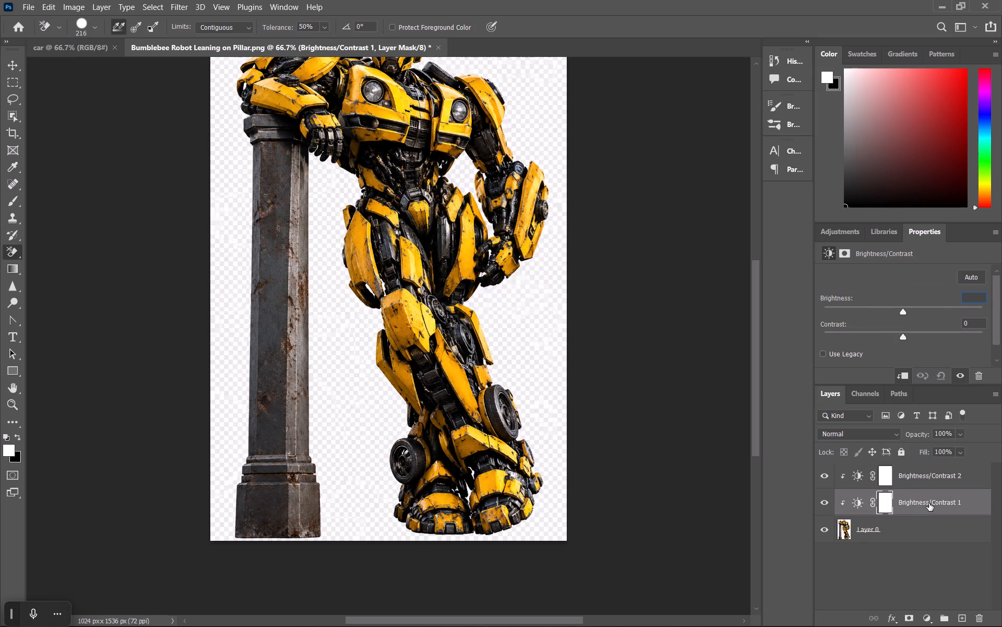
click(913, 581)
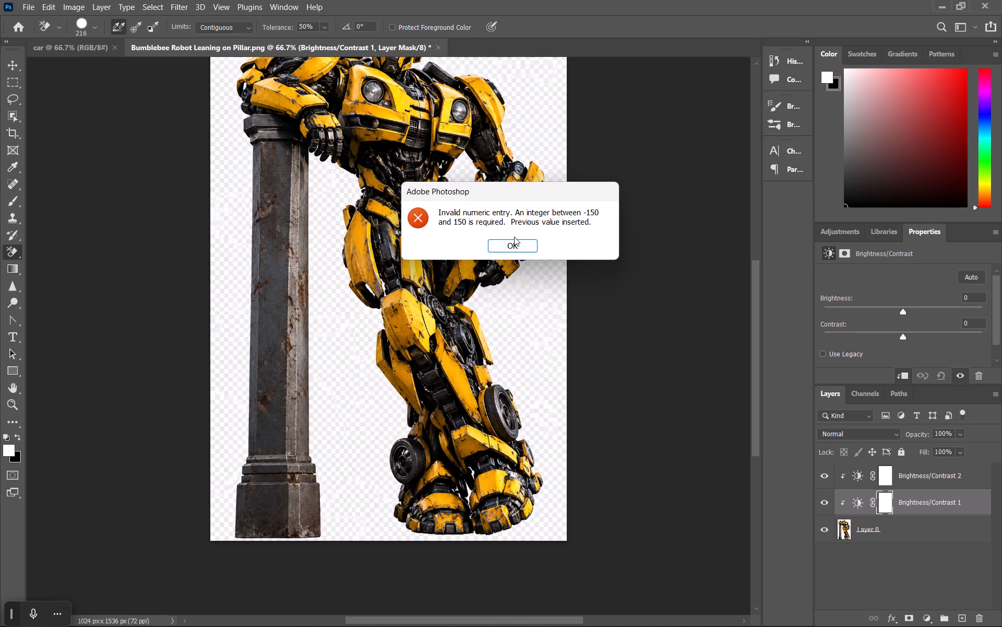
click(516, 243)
Delete both Brightness/Contrast adjustment layers and turn off the layer deletion prompt for future deletions.
right_click(908, 492)
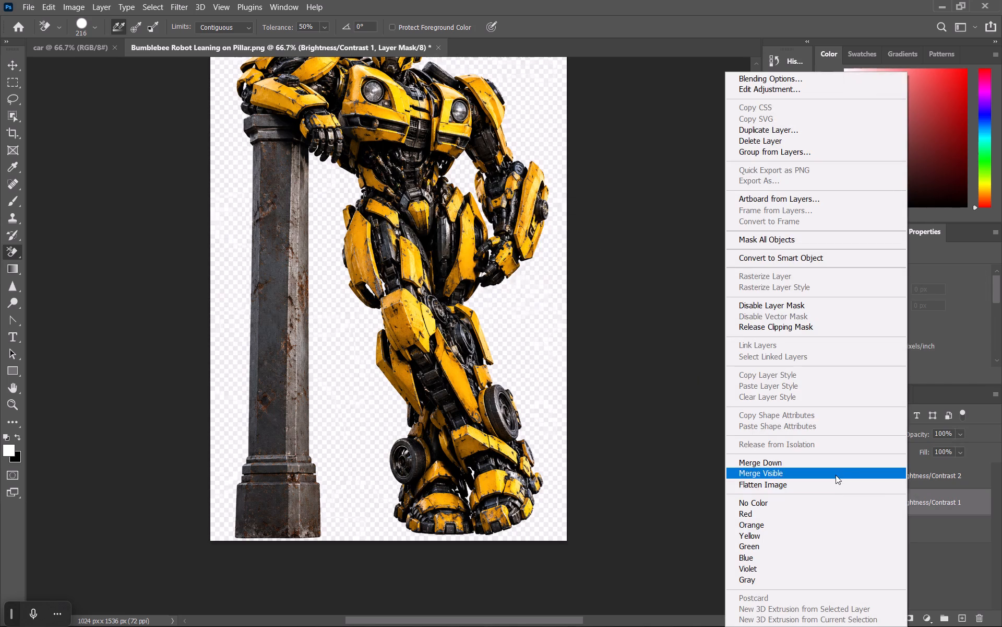
click(783, 138)
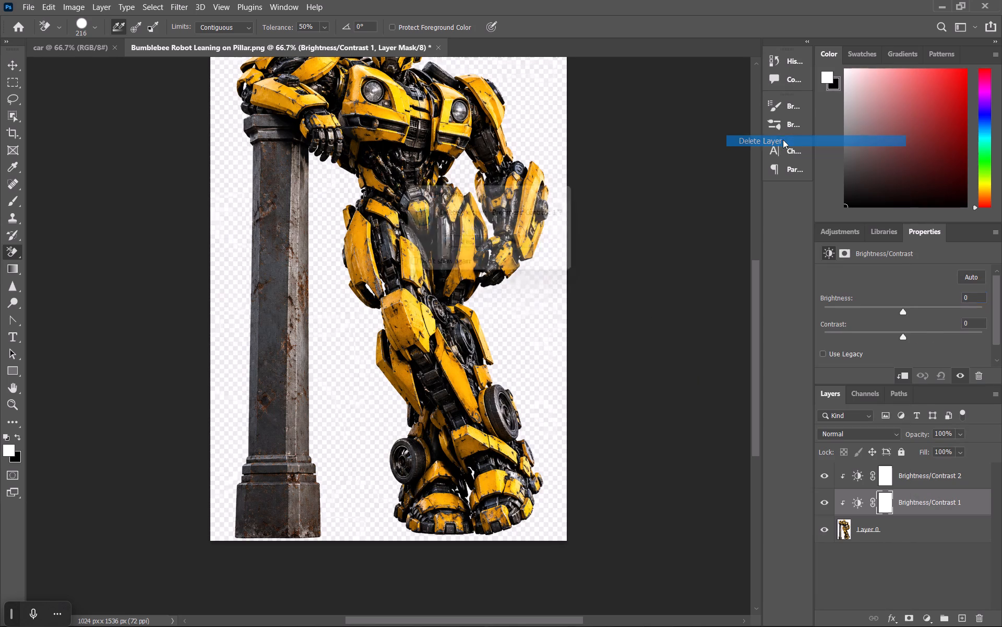
click(444, 269)
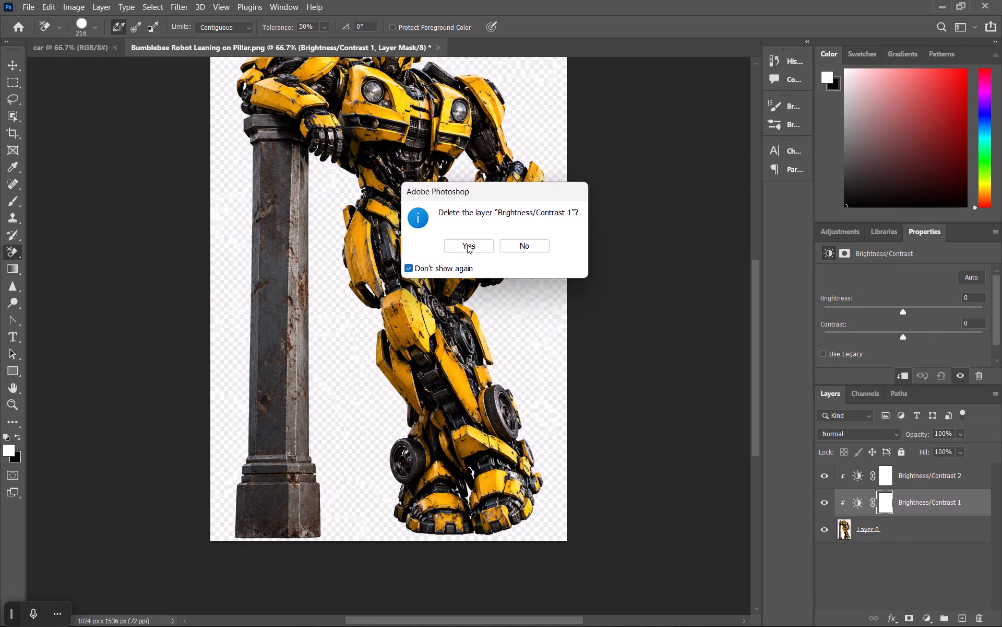
click(471, 241)
right_click(904, 475)
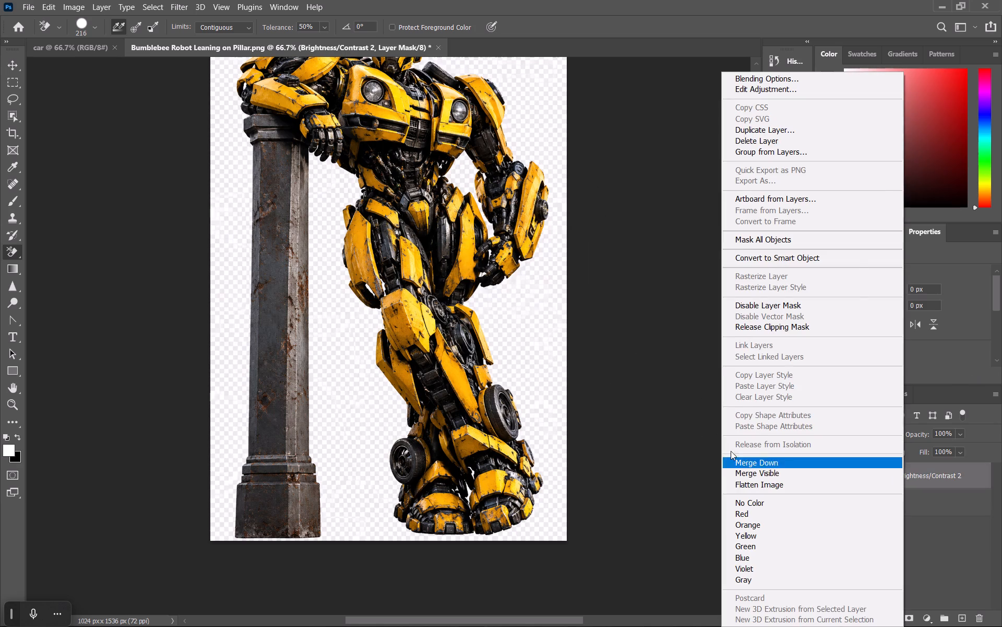
click(768, 140)
click(904, 513)
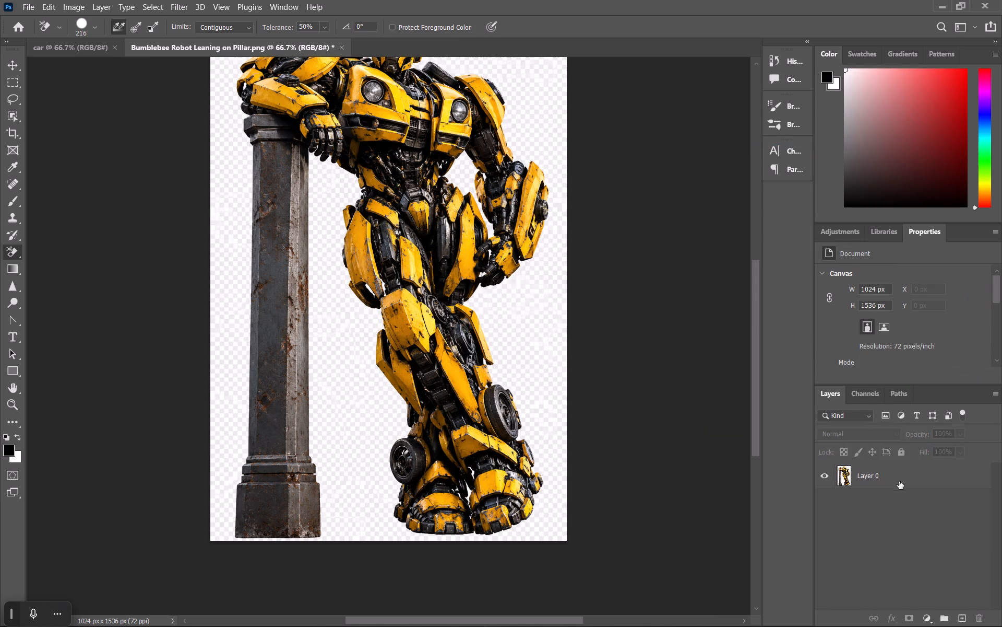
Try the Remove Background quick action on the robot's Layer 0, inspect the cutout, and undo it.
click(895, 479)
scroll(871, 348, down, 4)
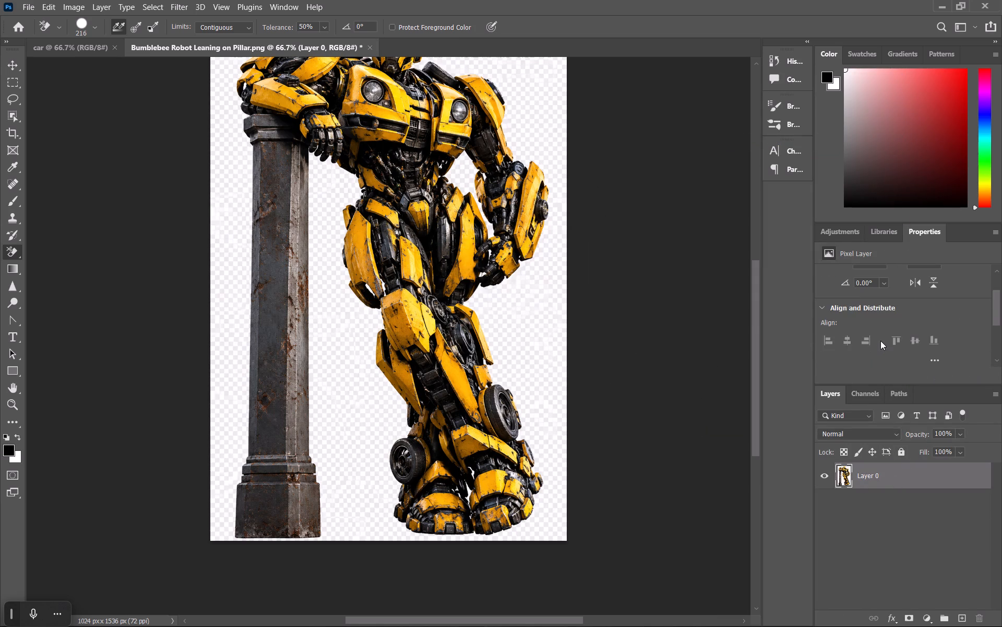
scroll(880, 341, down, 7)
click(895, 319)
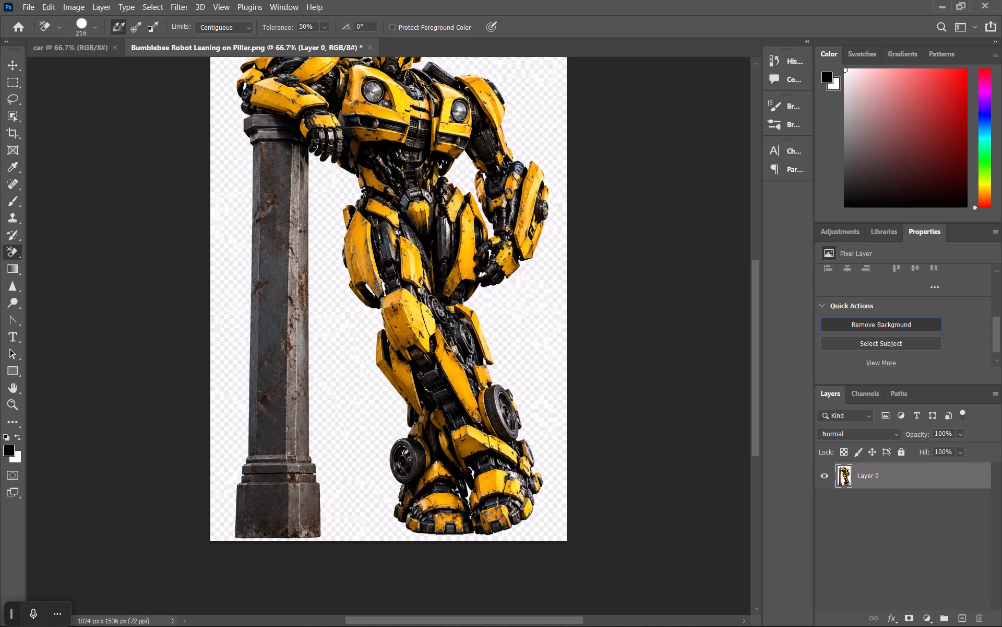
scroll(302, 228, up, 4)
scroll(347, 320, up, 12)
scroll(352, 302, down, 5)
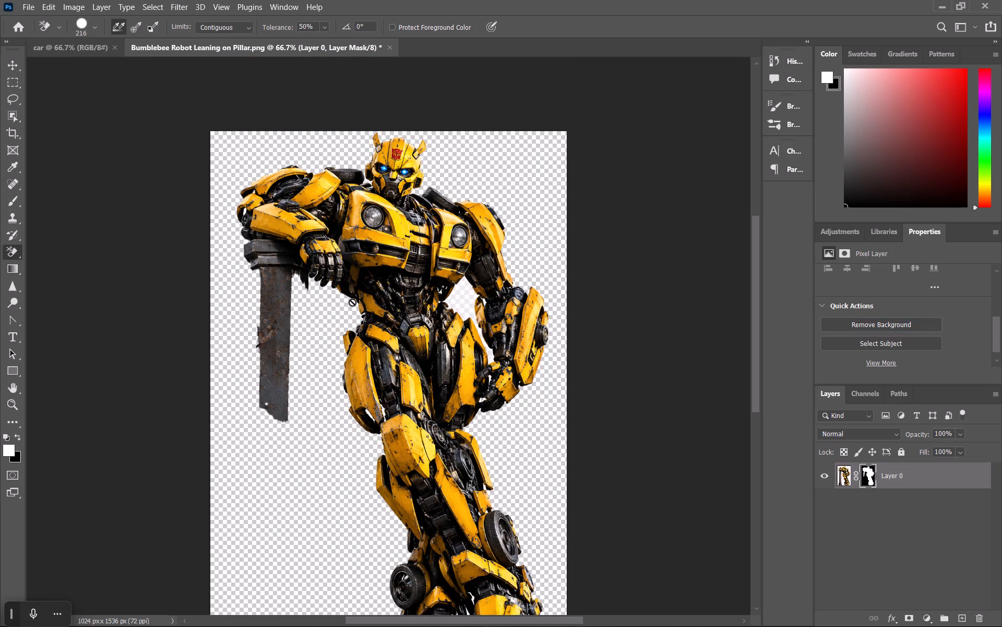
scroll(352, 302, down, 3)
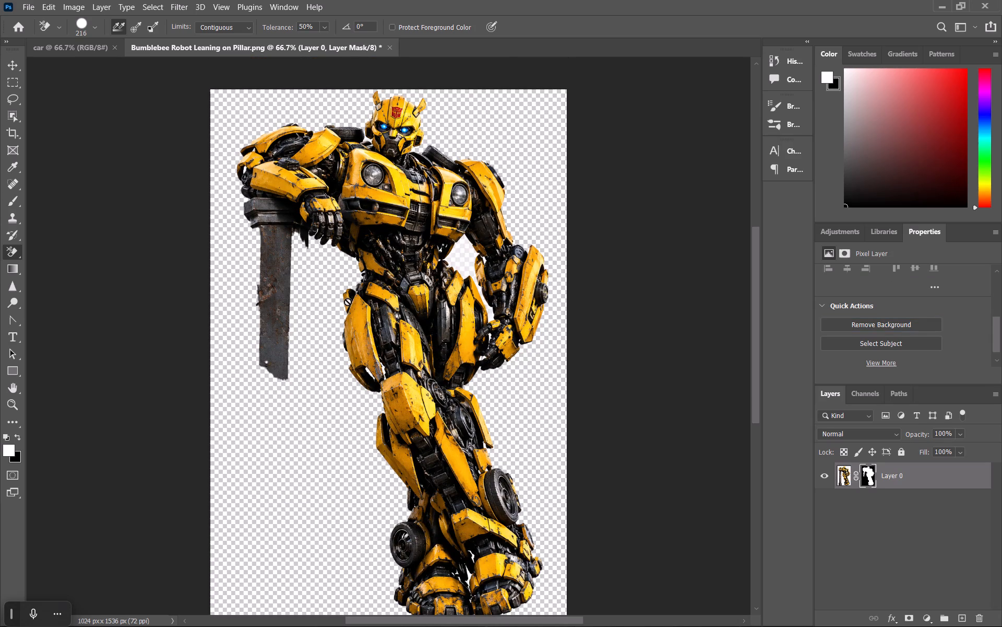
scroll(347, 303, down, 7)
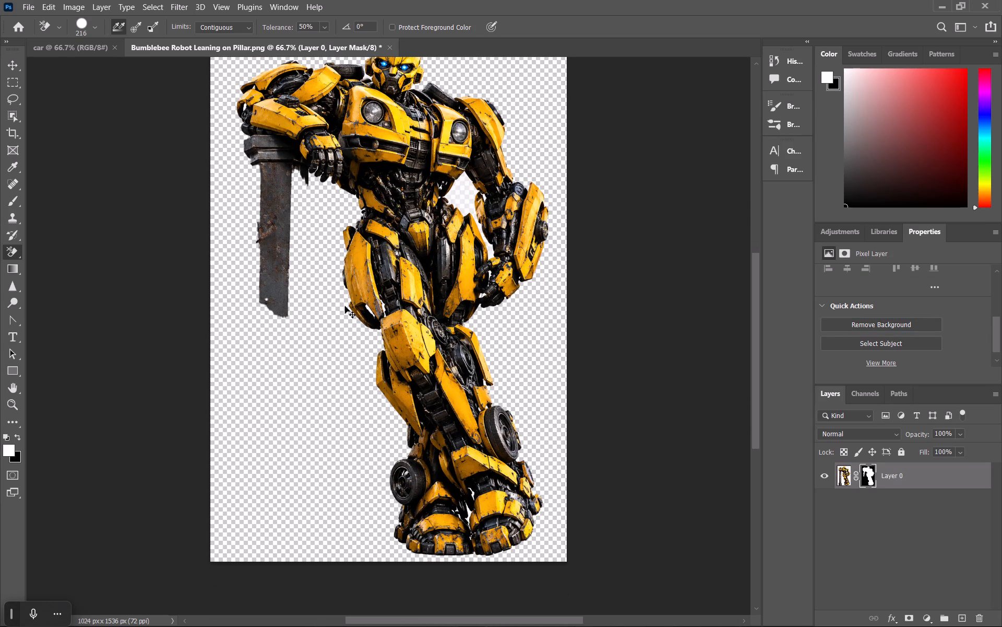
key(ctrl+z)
Copy the entire robot image and paste it into the car document as a new layer.
key(ctrl+a)
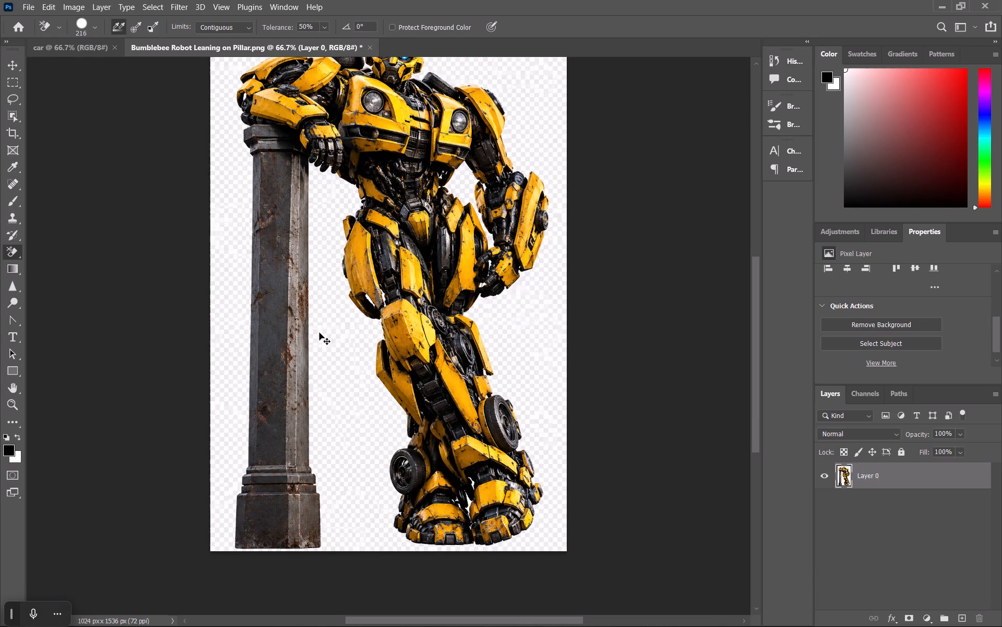
key(ctrl+c)
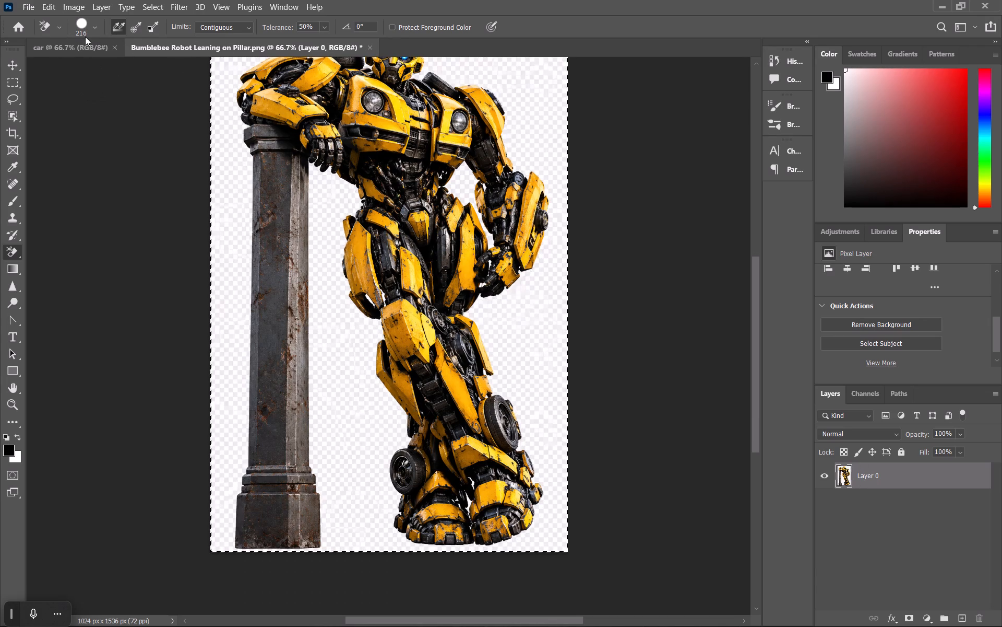
click(89, 43)
click(264, 277)
key(ctrl+v)
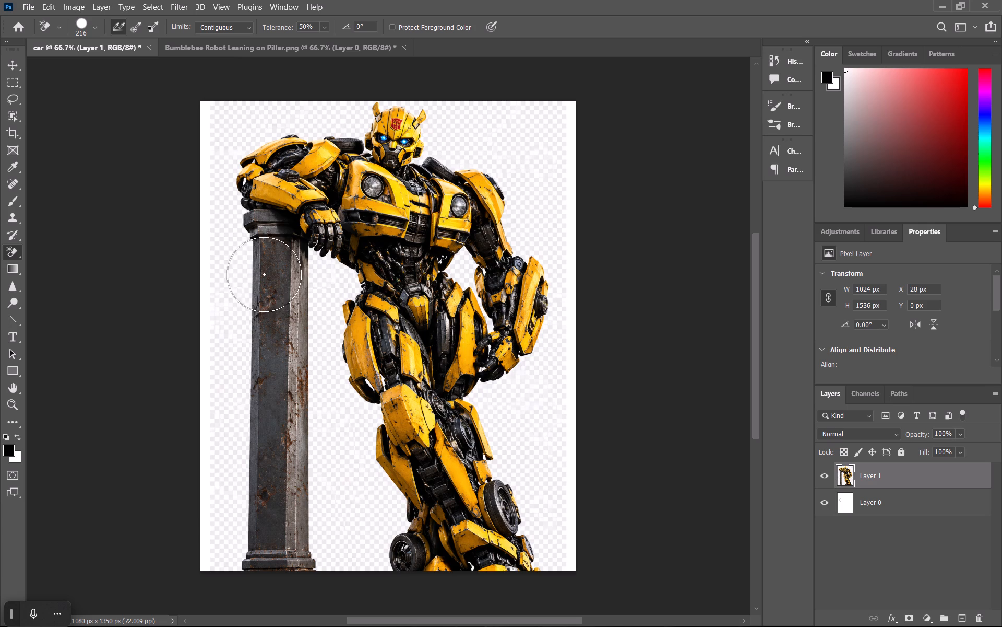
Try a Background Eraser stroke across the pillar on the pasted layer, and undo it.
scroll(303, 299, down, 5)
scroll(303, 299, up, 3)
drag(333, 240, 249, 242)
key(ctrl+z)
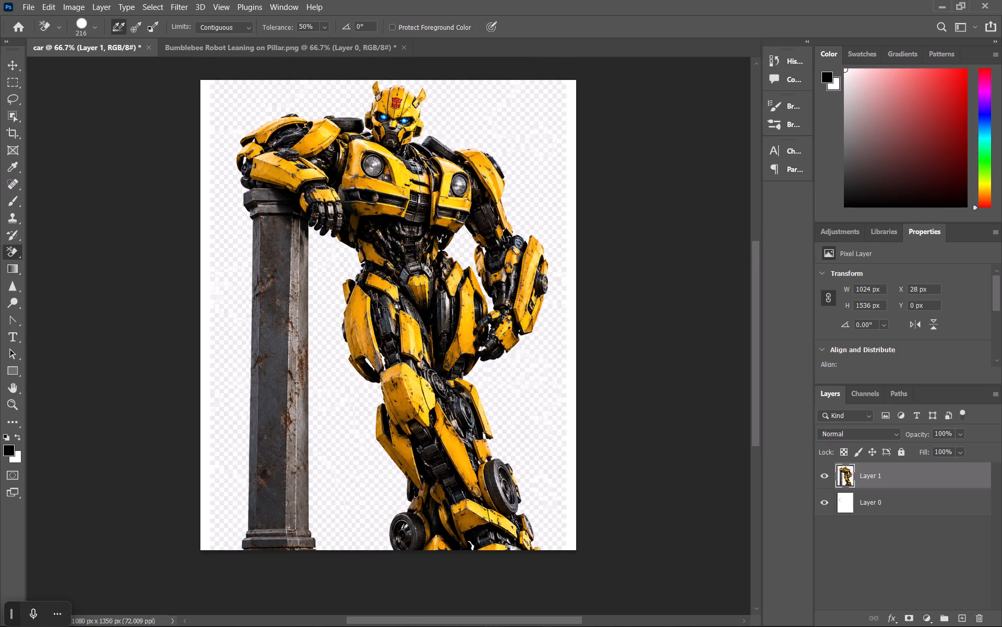
Erase the checkered background around the pillar and between pillar and robot on Layer 1 with the Magic Eraser, tolerance 32.
click(18, 247)
right_click(16, 248)
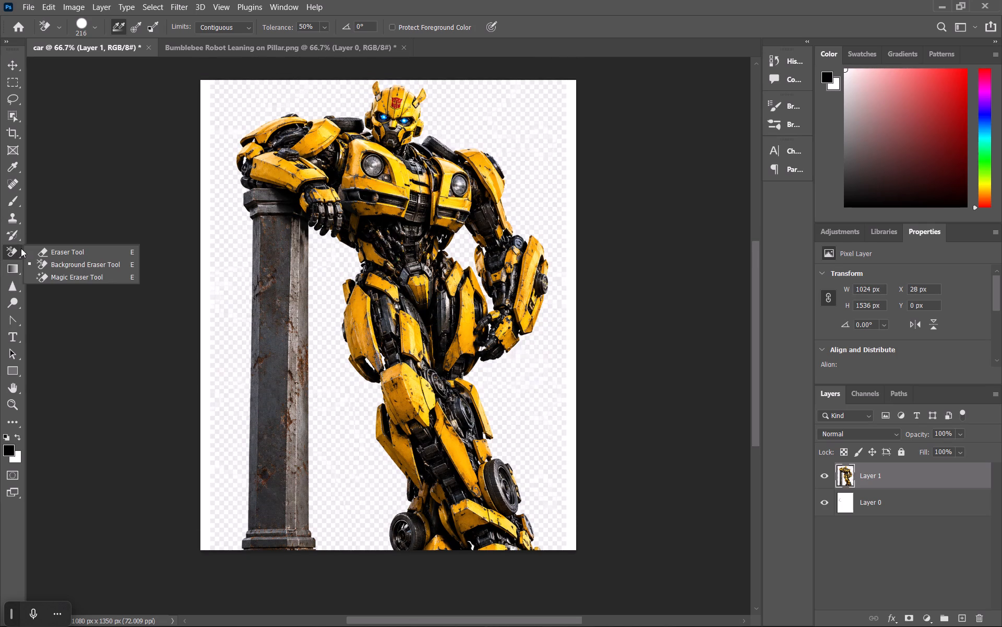
click(57, 277)
click(237, 278)
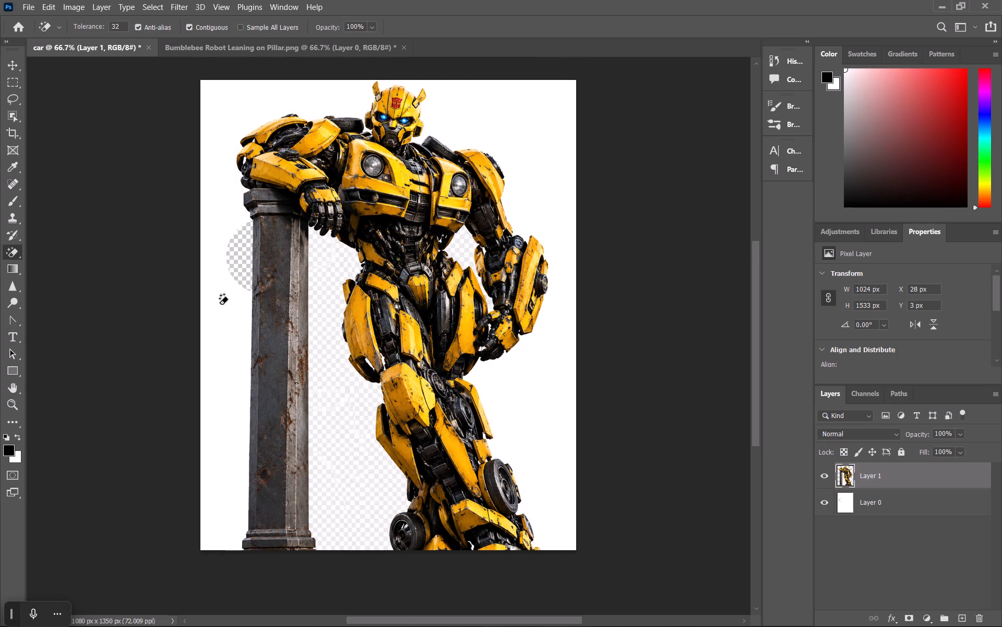
click(220, 304)
click(328, 271)
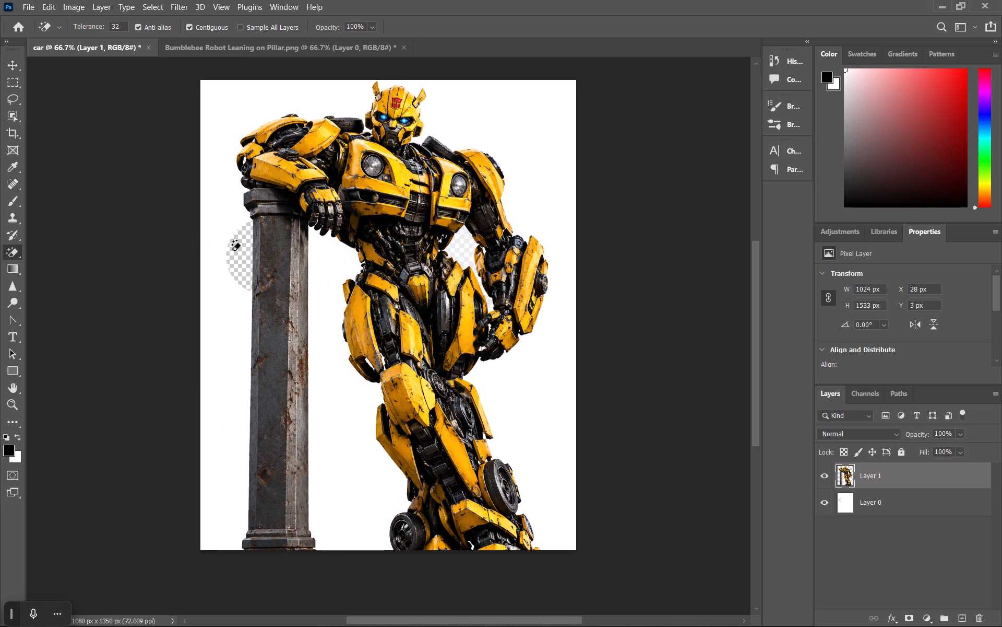
click(232, 250)
click(235, 252)
click(231, 239)
click(231, 235)
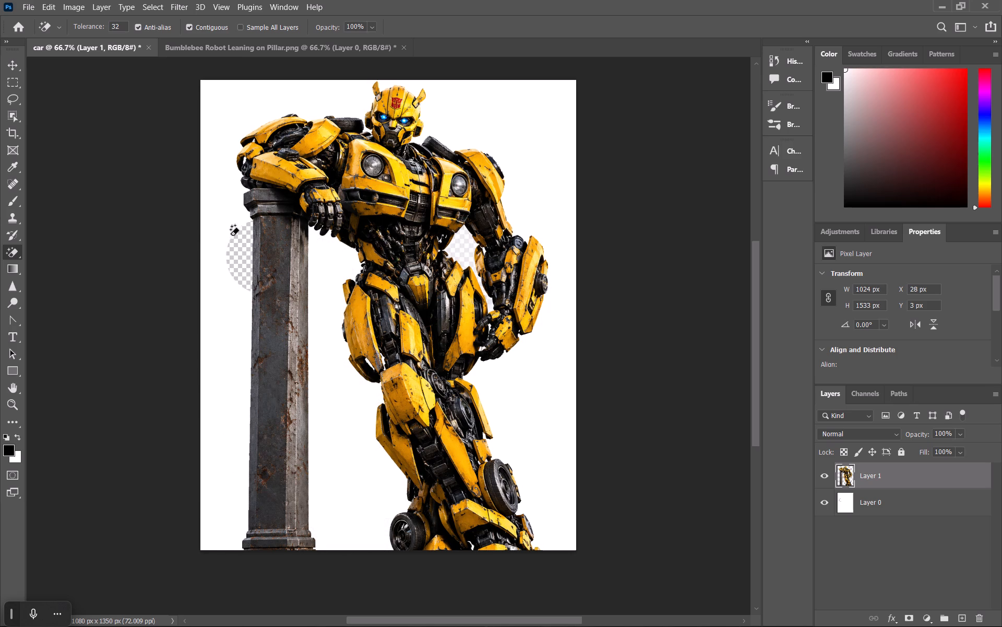
click(228, 225)
Erase the checkered background around the robot in the Bumblebee Robot Leaning on Pillar.png document with the Magic Eraser.
scroll(458, 422, down, 4)
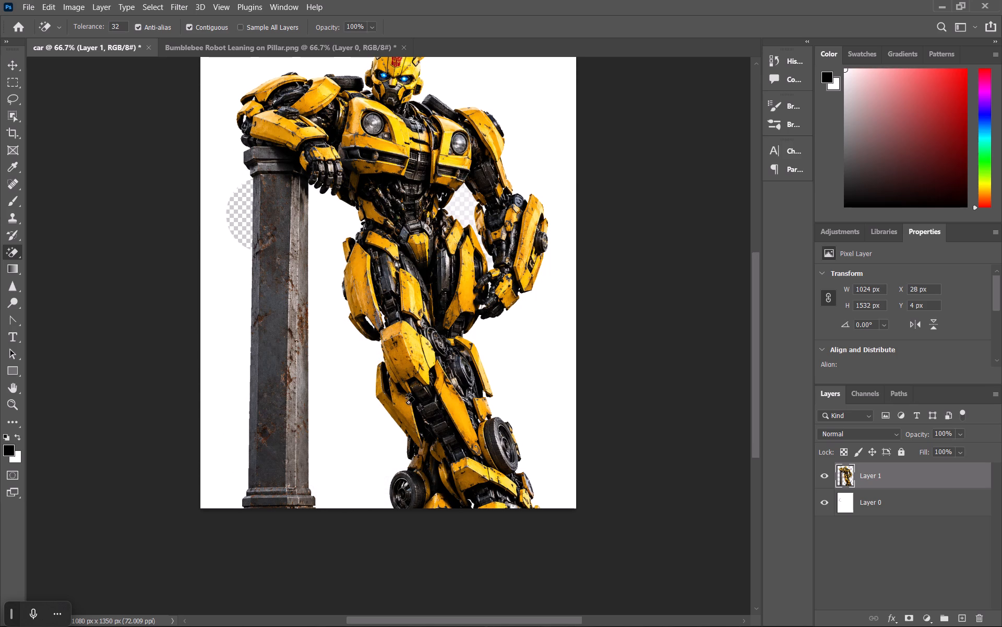
click(197, 54)
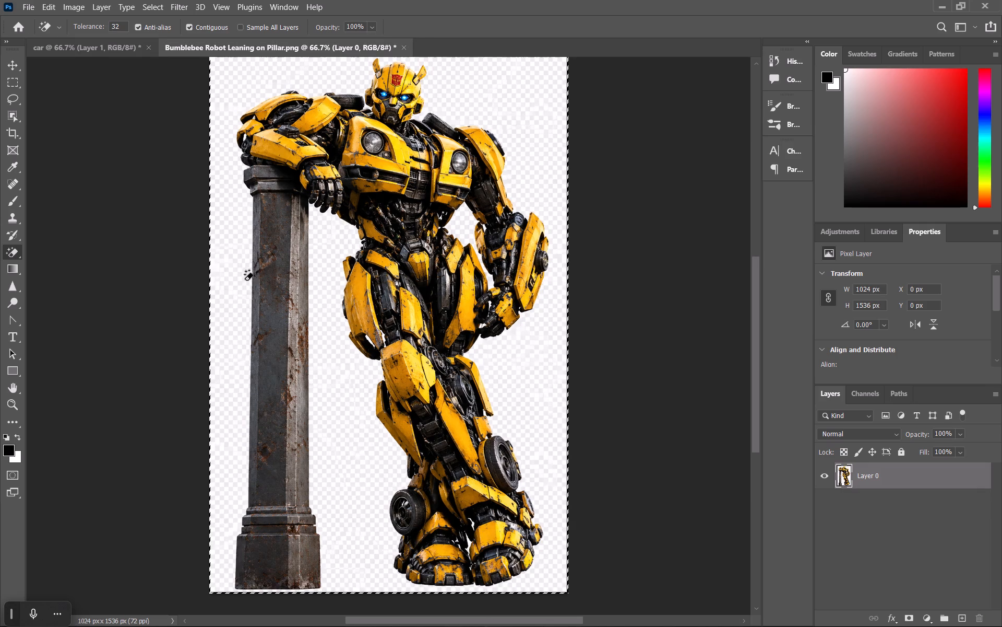
click(231, 263)
click(232, 263)
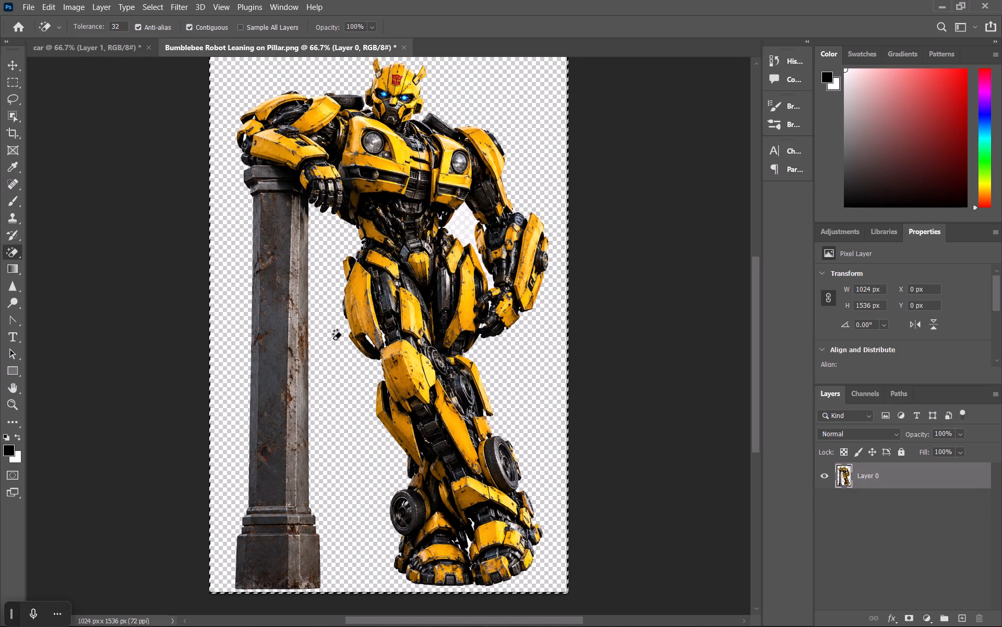
Cut the whole cleaned robot image and paste it into the car document as a new layer above Layer 1.
key(ctrl+a)
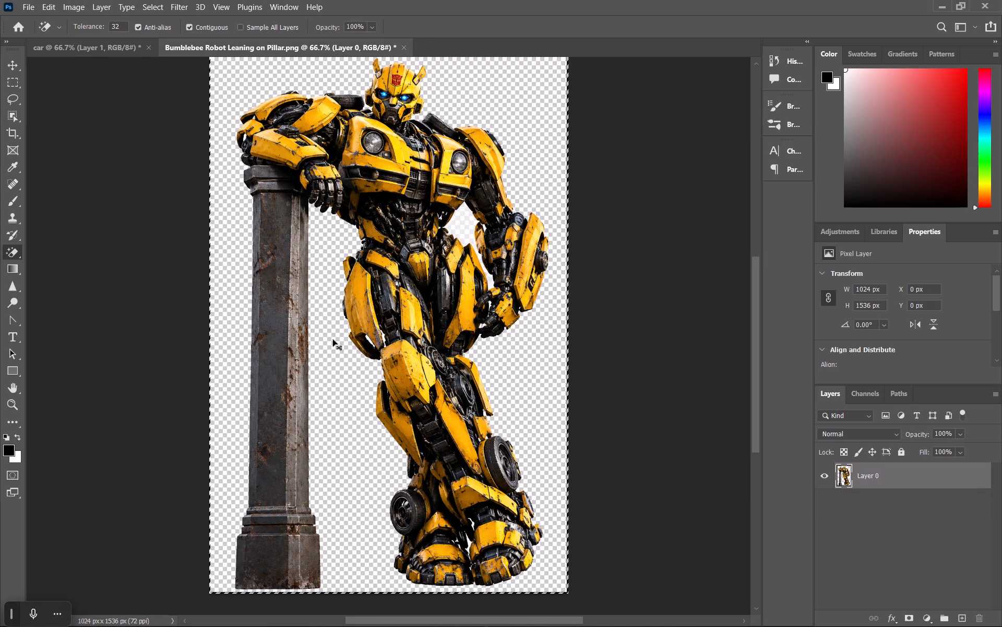
key(ctrl+x)
click(132, 47)
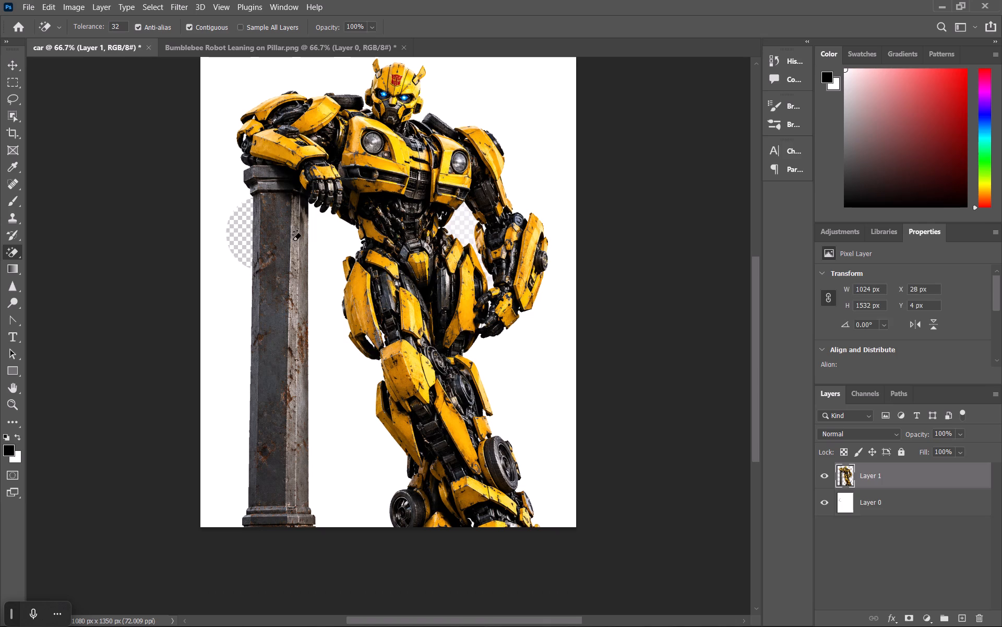
key(ctrl+a)
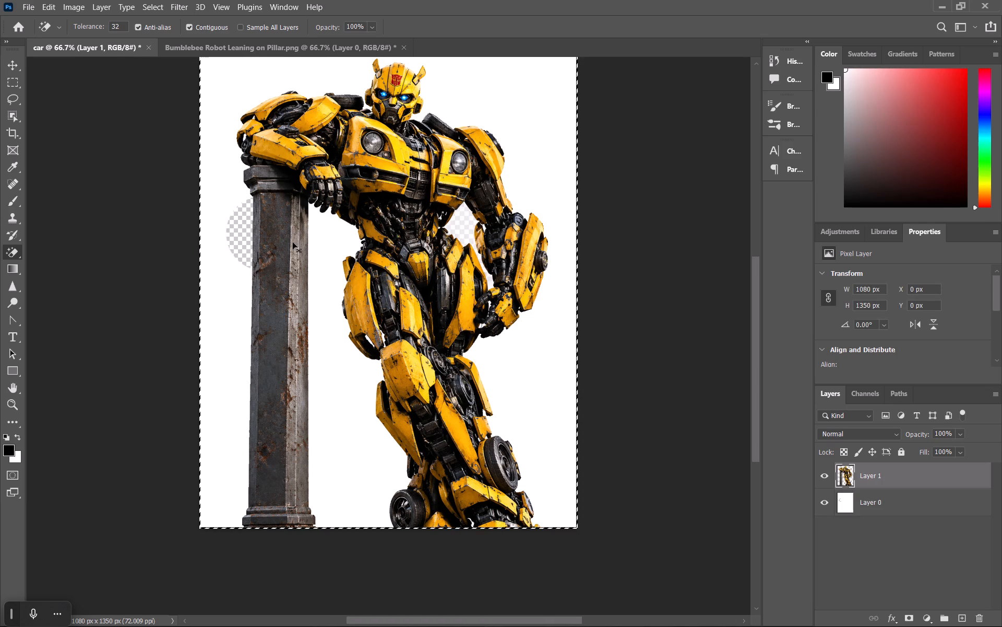
key(ctrl+v)
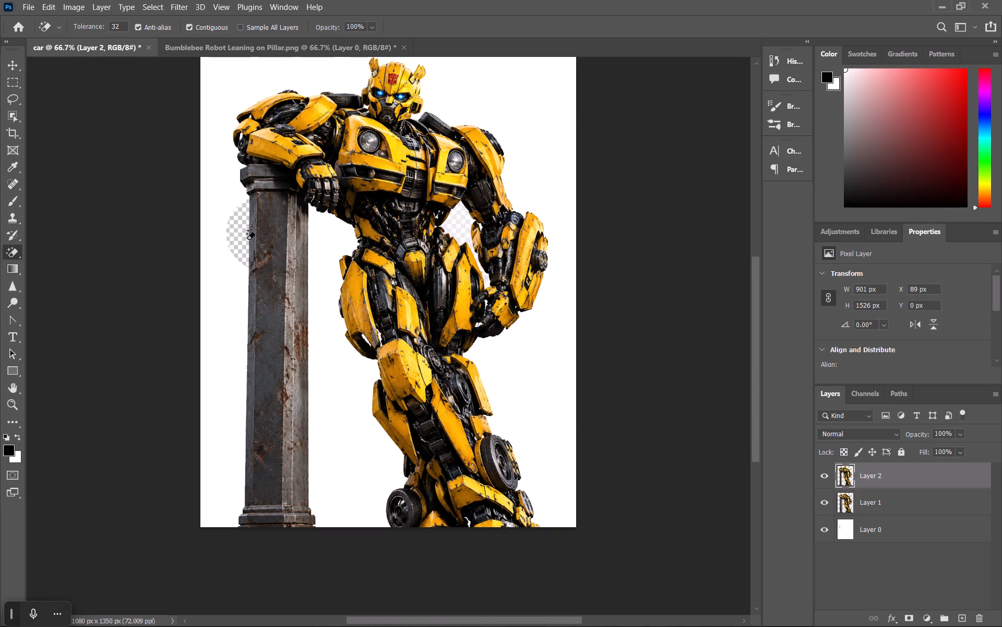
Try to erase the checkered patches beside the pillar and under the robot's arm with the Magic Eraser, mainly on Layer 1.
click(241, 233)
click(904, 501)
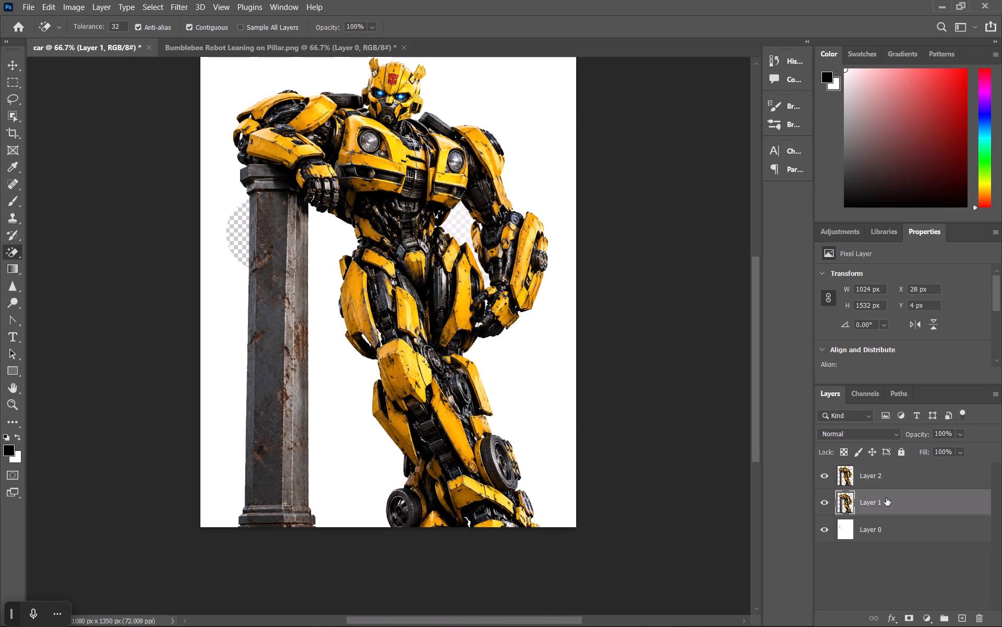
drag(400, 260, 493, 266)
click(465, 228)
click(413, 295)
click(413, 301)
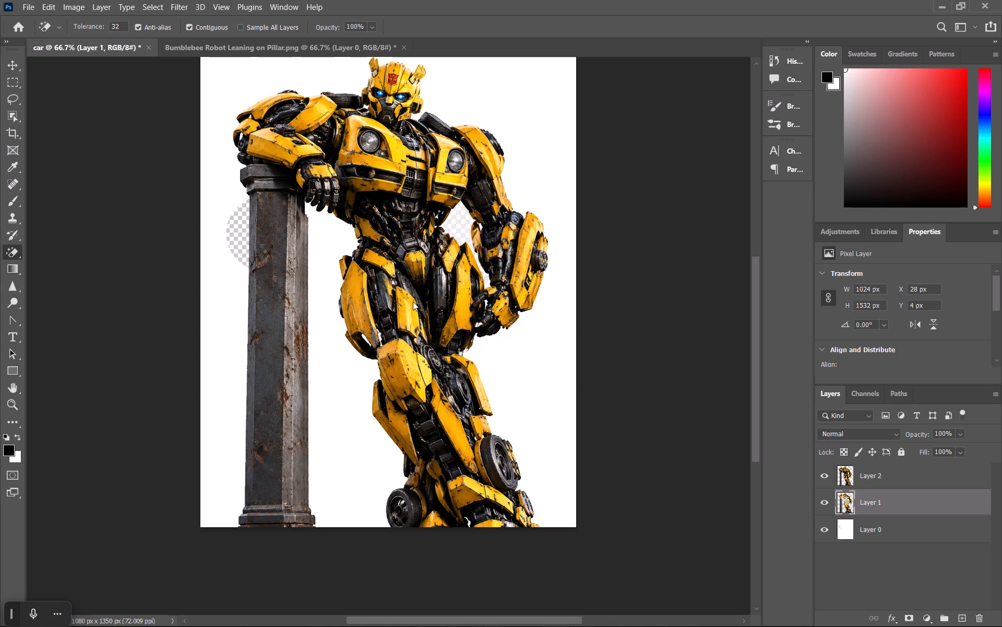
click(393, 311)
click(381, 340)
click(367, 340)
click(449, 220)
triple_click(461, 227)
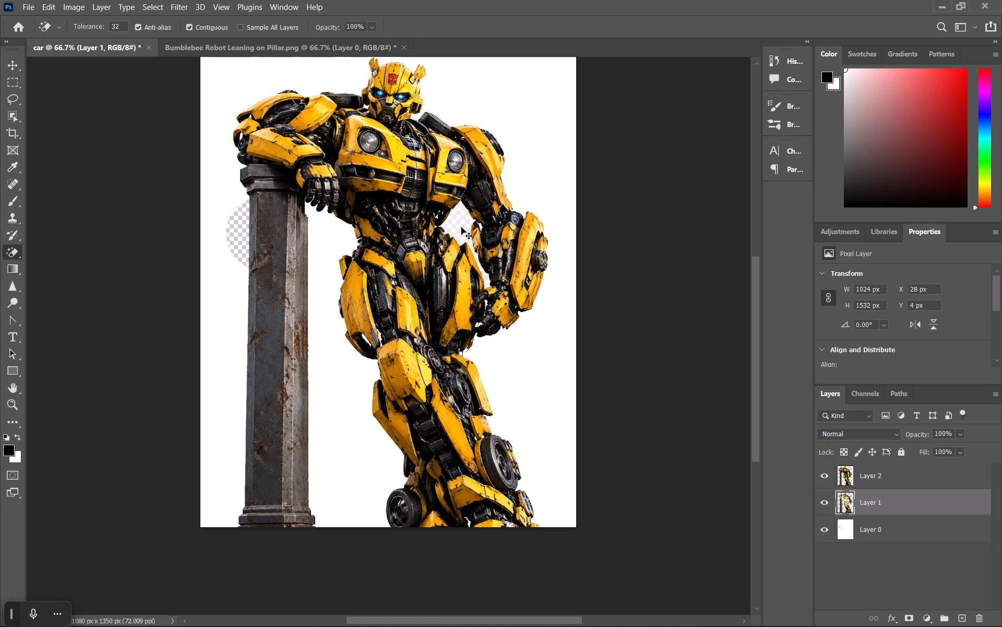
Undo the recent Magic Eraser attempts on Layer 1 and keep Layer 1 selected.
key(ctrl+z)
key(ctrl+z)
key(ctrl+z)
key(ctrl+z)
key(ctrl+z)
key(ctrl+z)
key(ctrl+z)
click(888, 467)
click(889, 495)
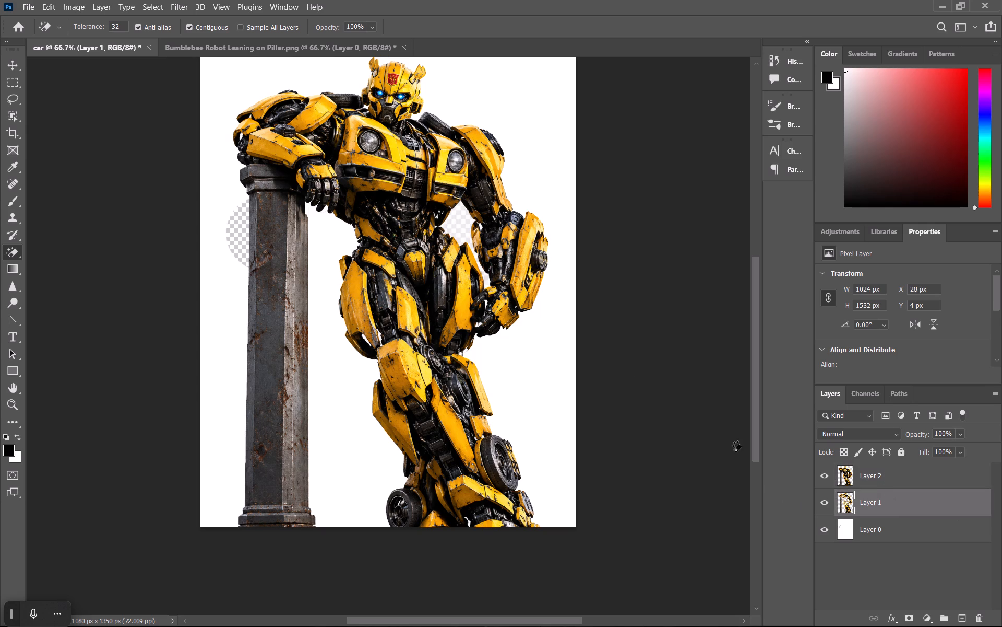
Switch to the Bumblebee Robot Leaning on Pillar.png document and undo the cut of the robot image.
click(231, 54)
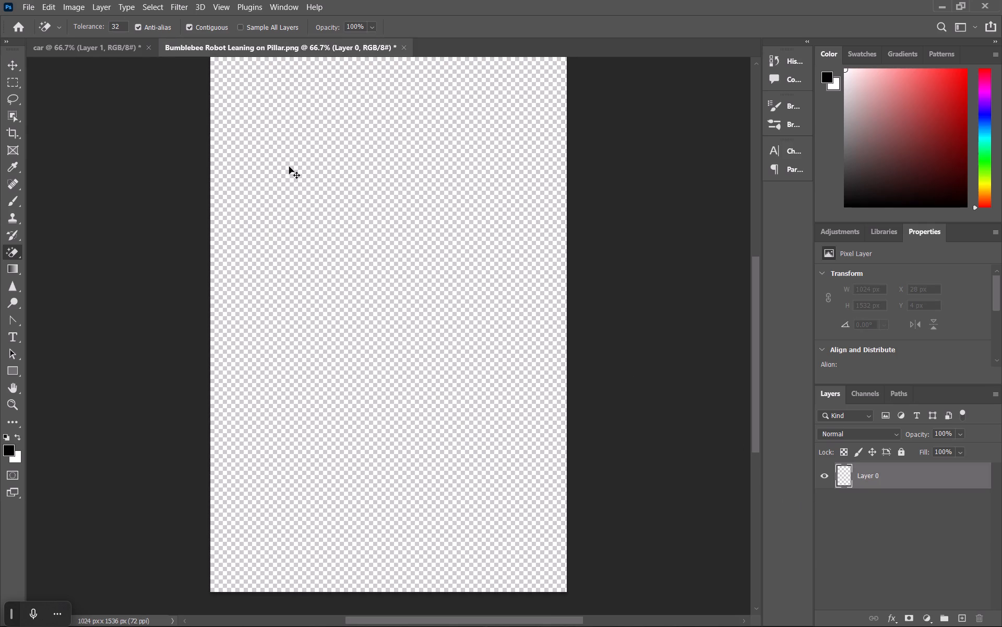
key(ctrl+z)
Erase the leftover background patches between the robot's torso and bent arm and beside its hand with the Magic Eraser.
click(340, 242)
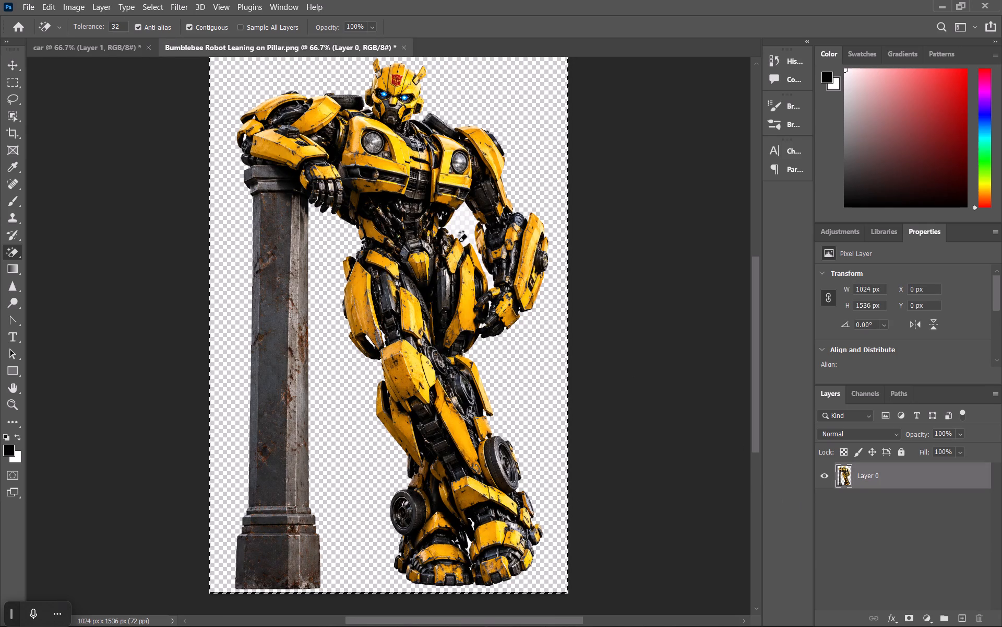
click(472, 221)
click(463, 223)
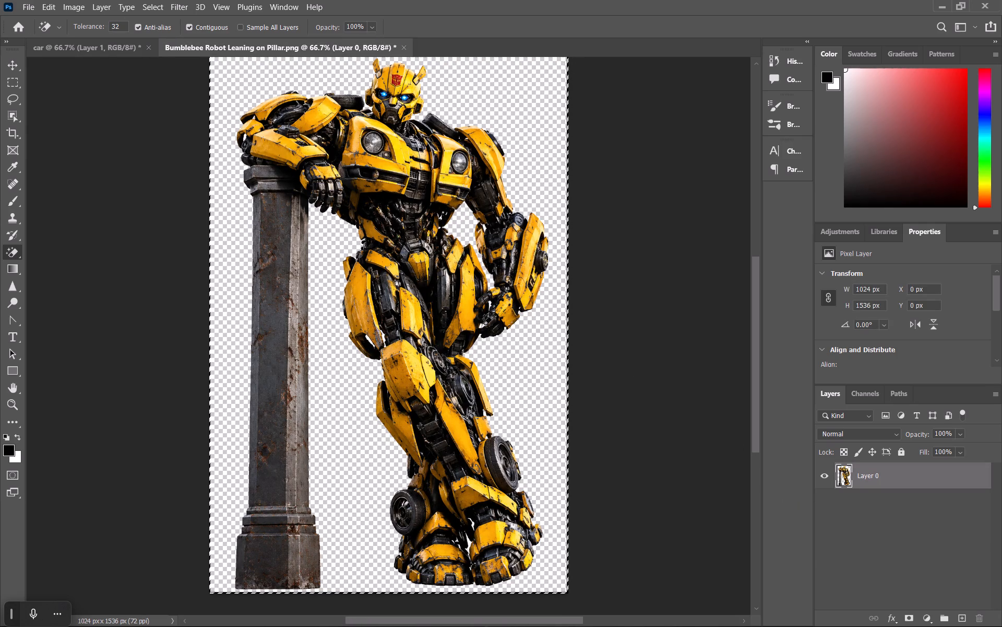
click(483, 324)
click(490, 303)
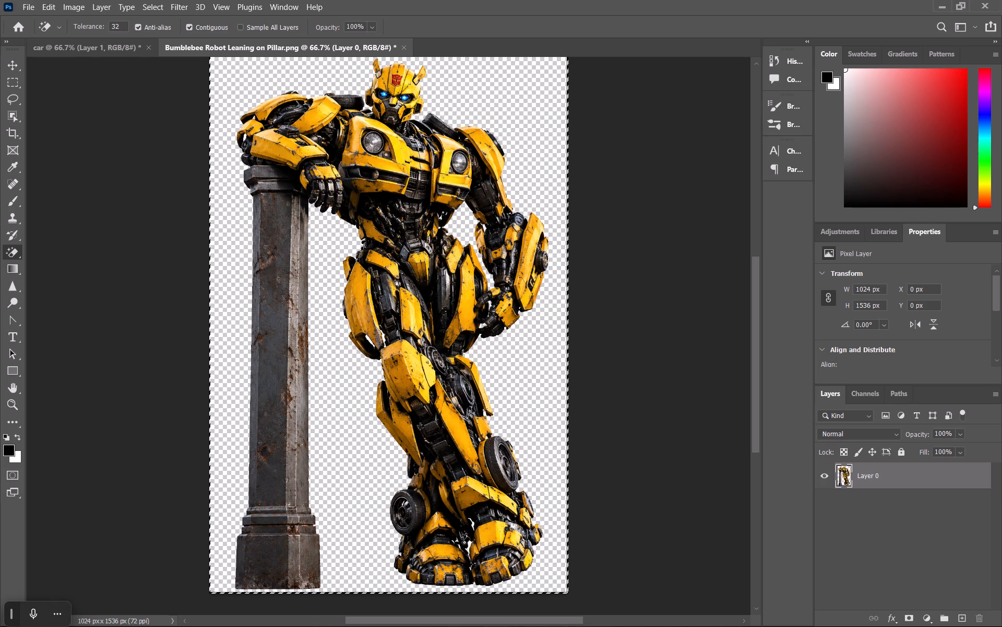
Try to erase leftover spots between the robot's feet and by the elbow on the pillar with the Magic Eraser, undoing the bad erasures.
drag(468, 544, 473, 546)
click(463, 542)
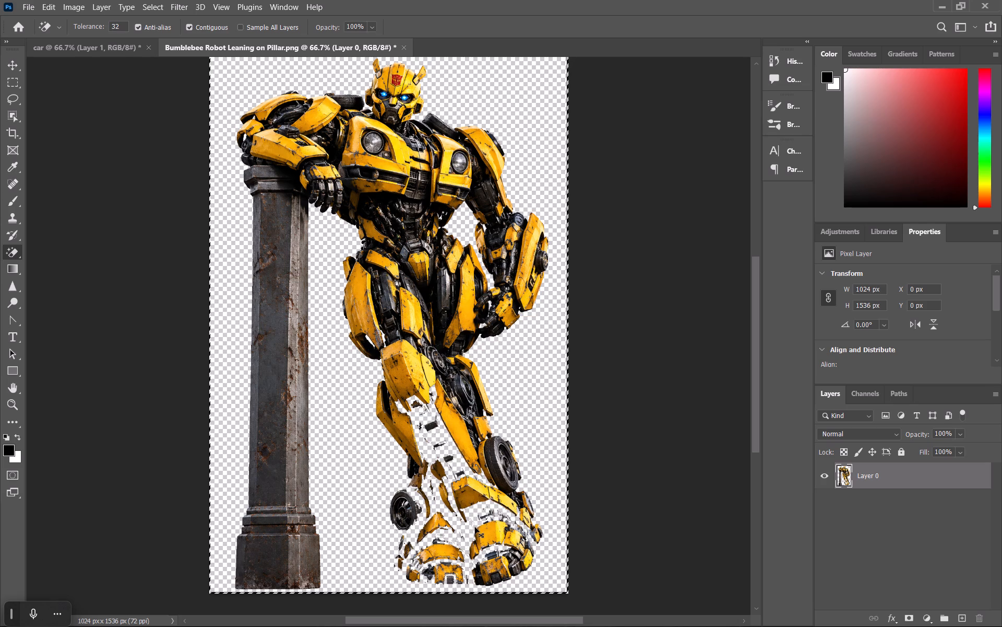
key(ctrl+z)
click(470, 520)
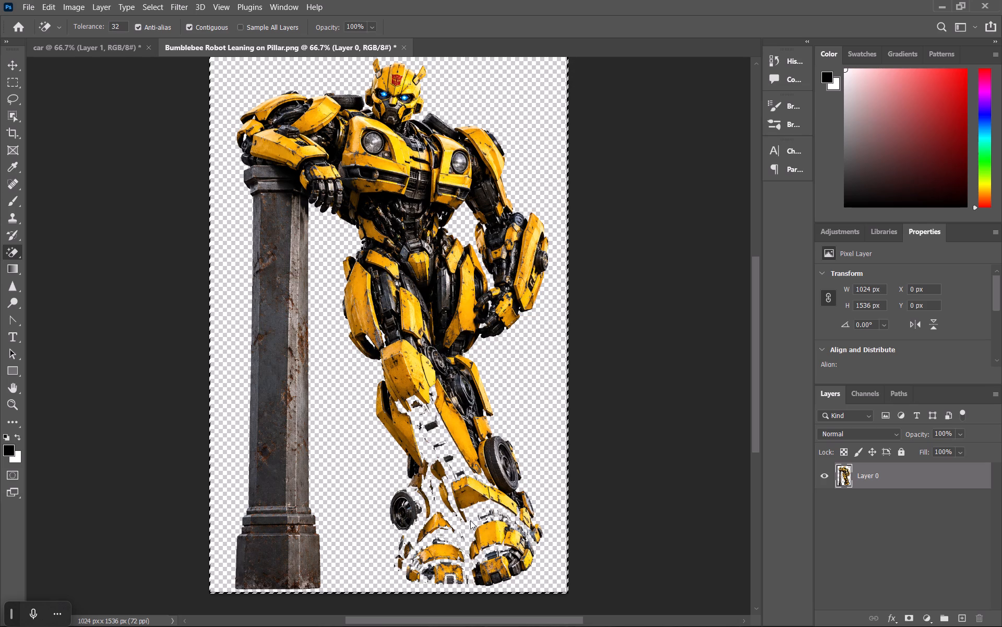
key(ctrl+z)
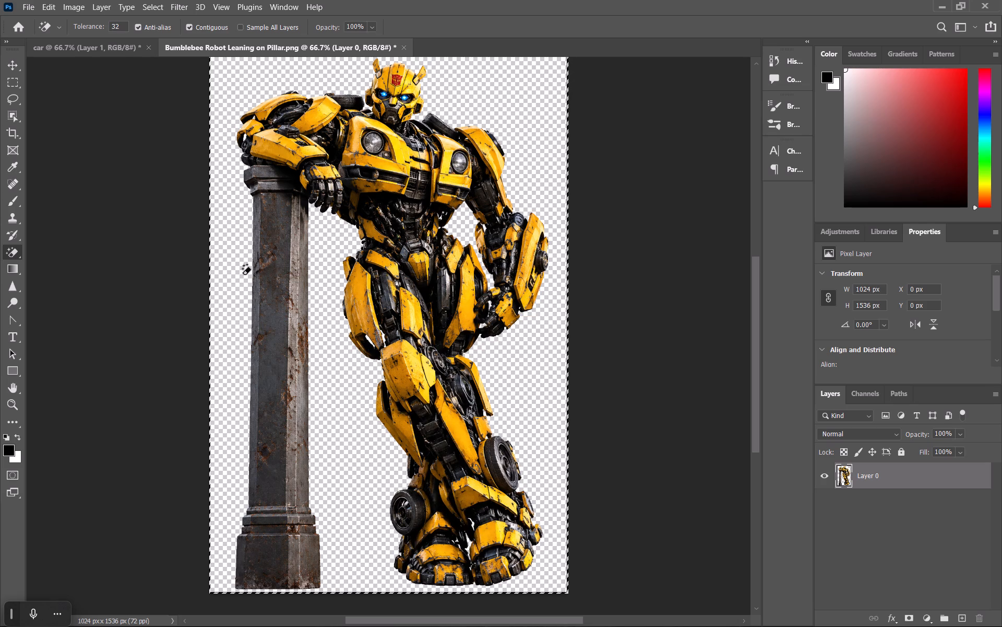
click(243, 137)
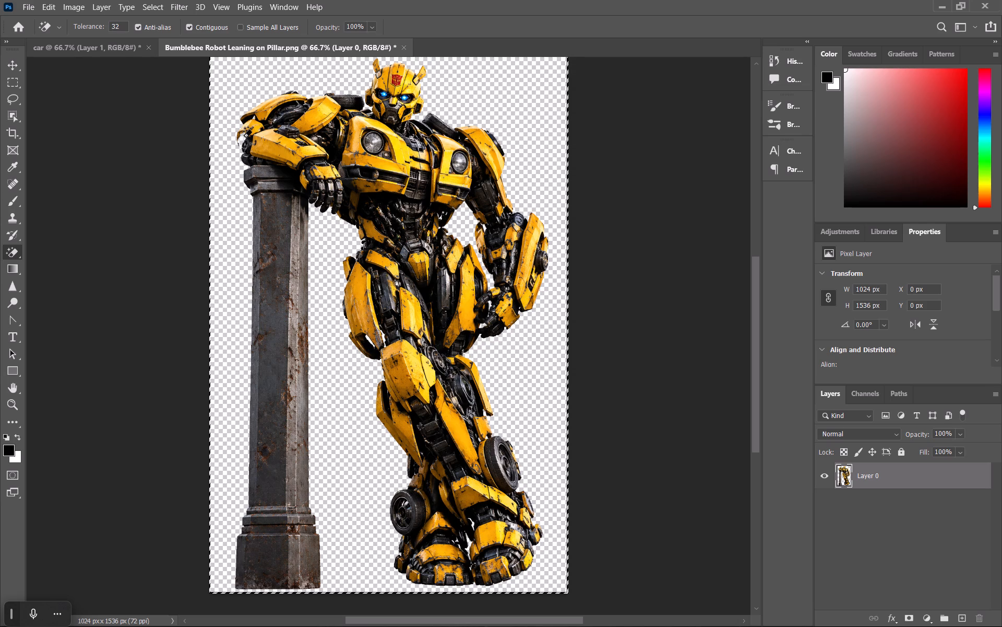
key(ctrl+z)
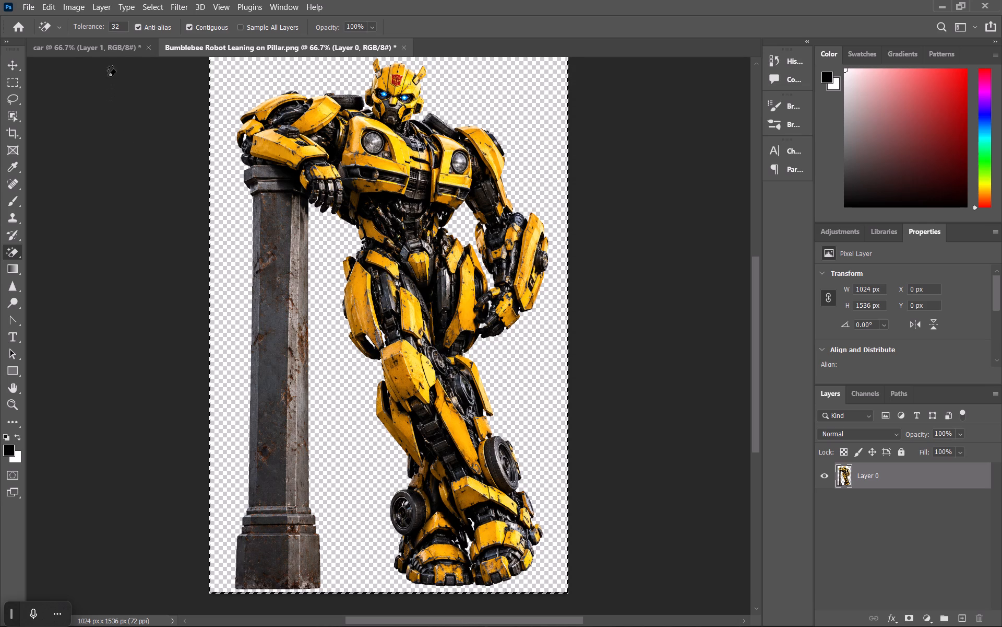
Switch to the car document and clear all the contents of Layer 1.
click(109, 58)
click(119, 53)
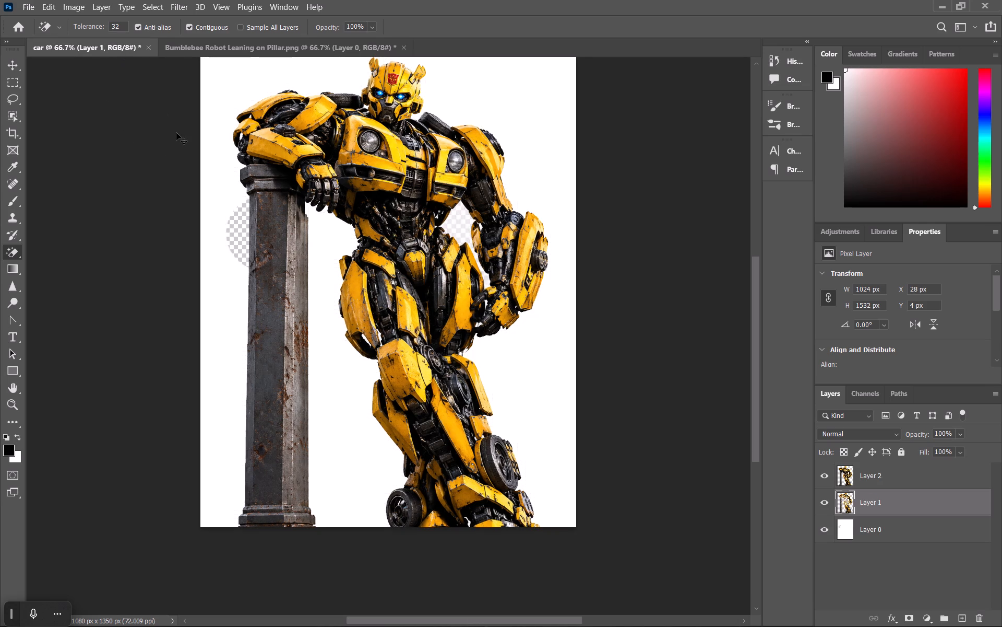
key(ctrl+a)
key(Delete)
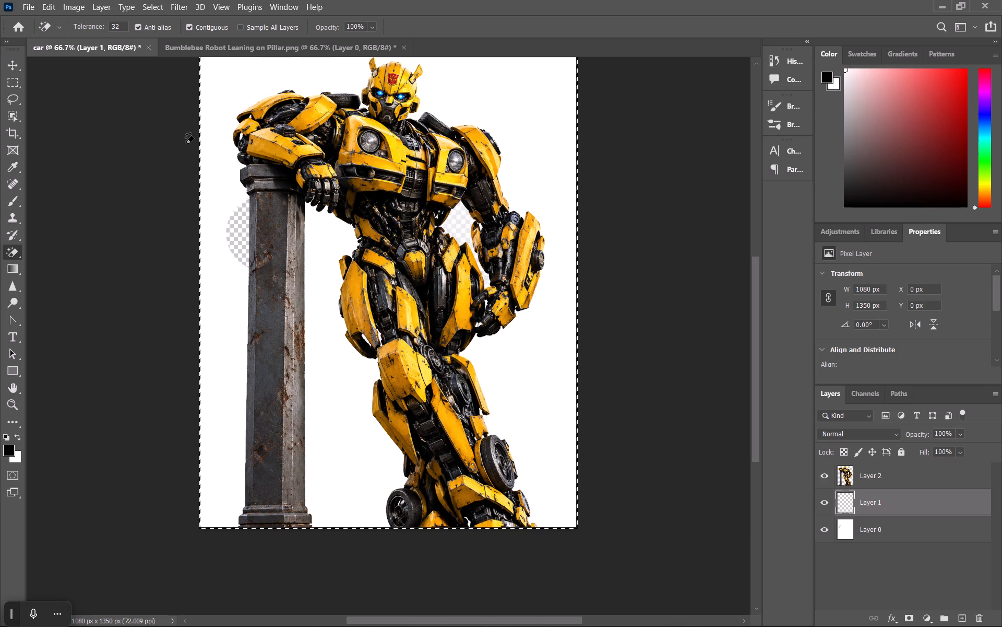
key(Delete)
key(Delete)
key(Delete)
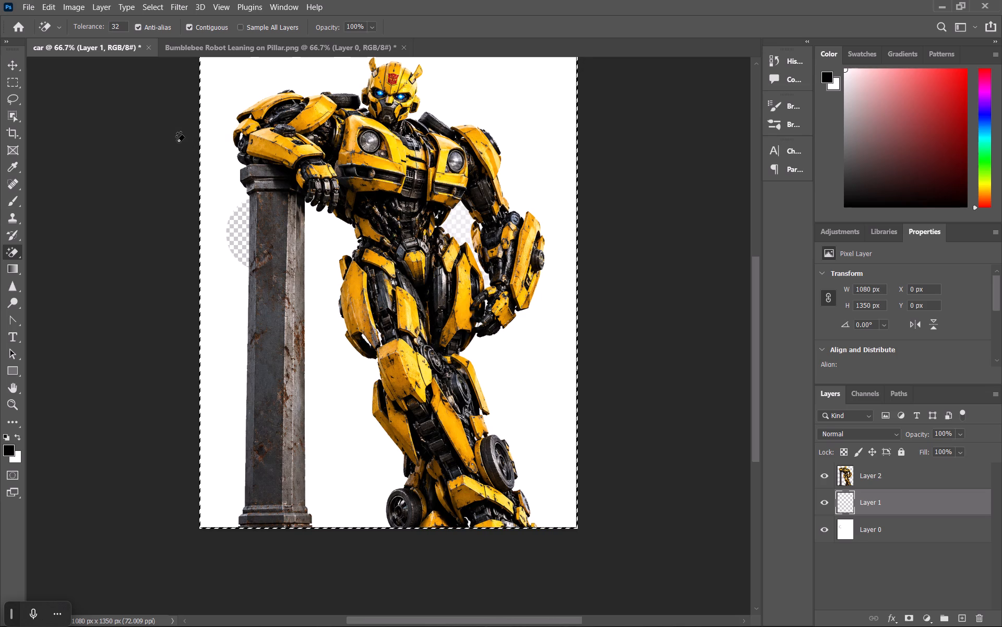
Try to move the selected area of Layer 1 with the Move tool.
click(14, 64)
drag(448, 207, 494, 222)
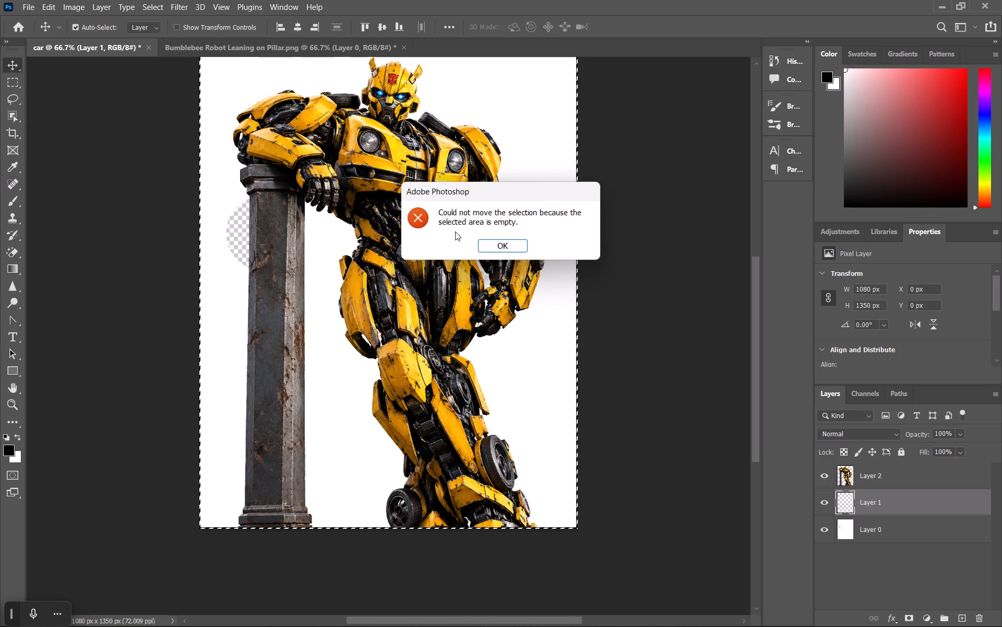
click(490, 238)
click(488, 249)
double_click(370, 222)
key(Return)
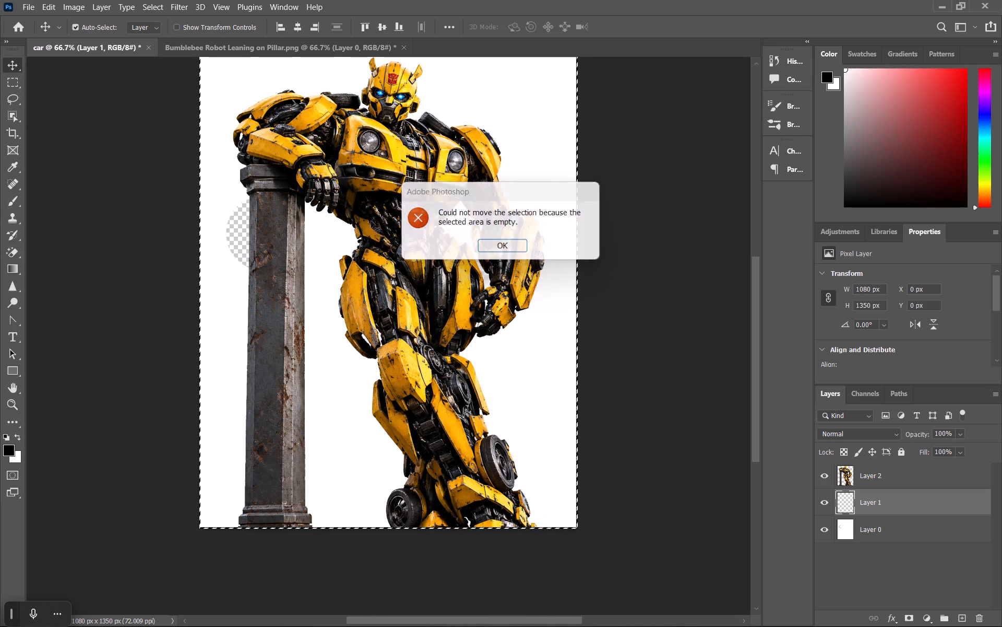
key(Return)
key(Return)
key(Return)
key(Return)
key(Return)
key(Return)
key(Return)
Delete Layer 0 and Layer 1 from the car document.
click(878, 491)
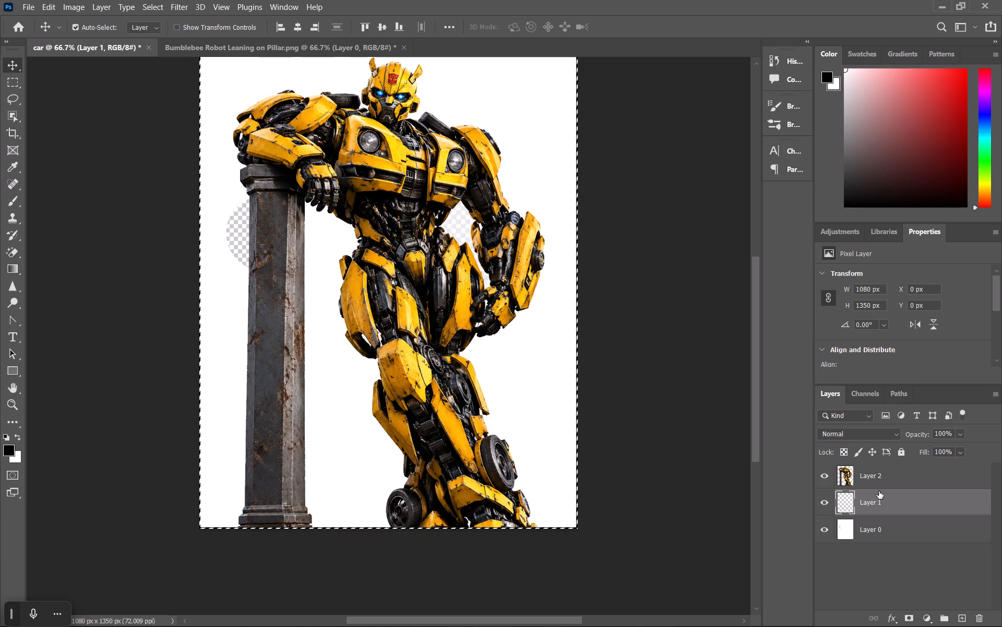
click(882, 482)
click(888, 531)
click(885, 525)
click(882, 573)
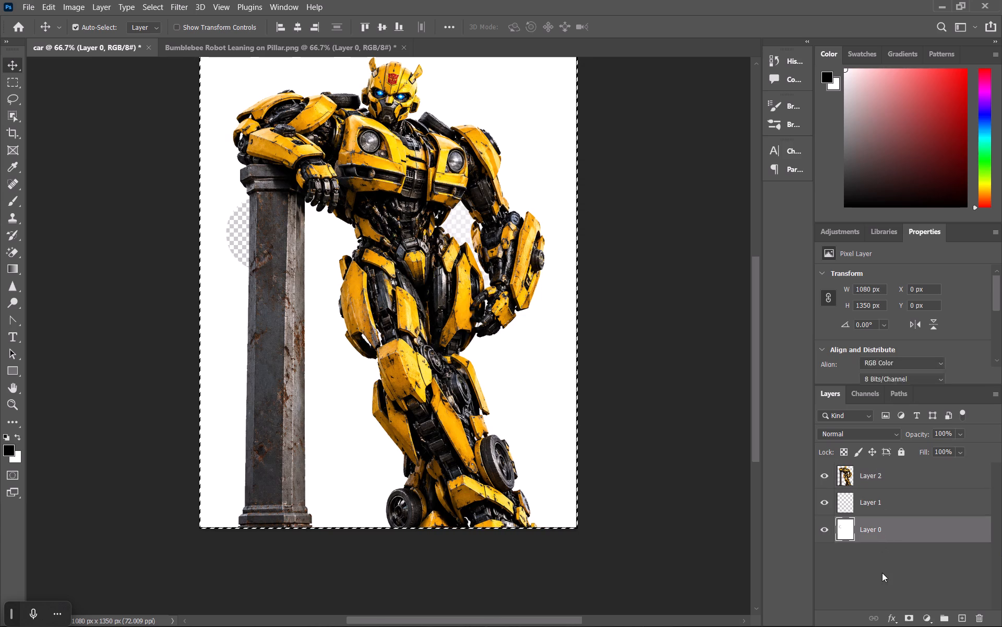
click(885, 530)
key(Delete)
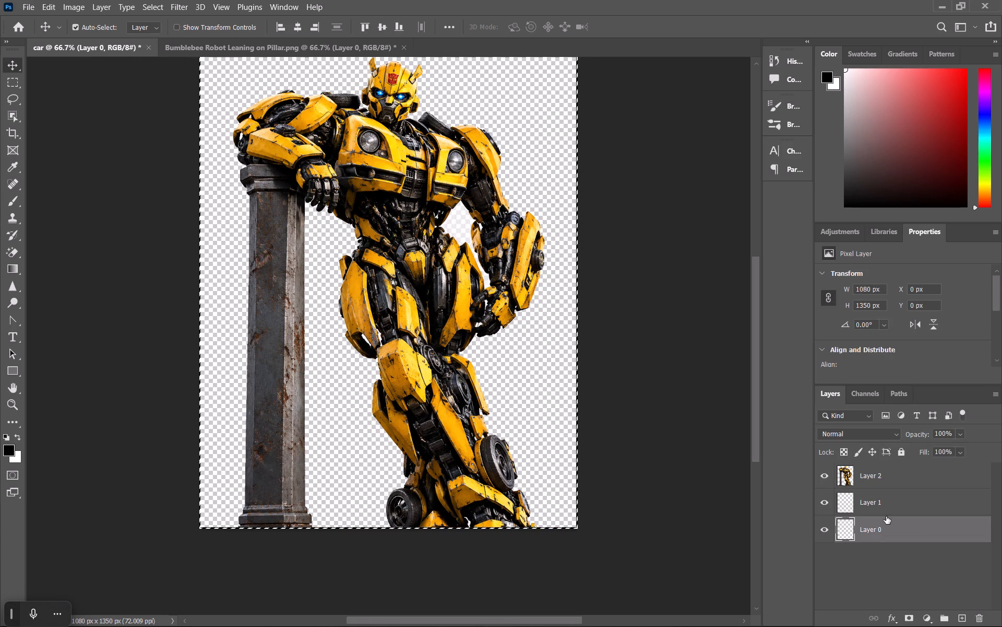
key(Delete)
key(Delete)
key(Delete)
right_click(886, 527)
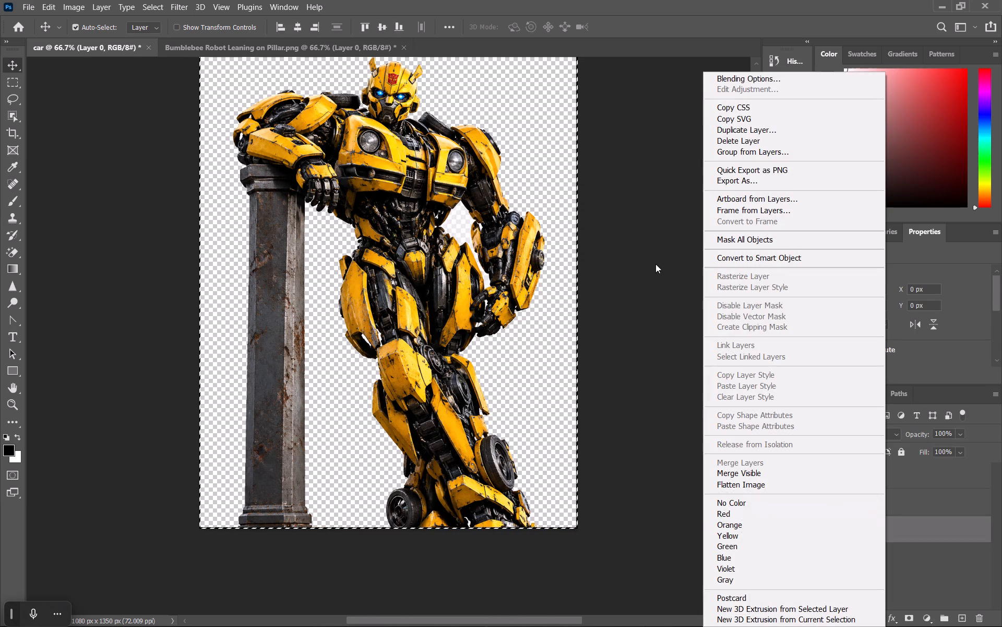
click(724, 143)
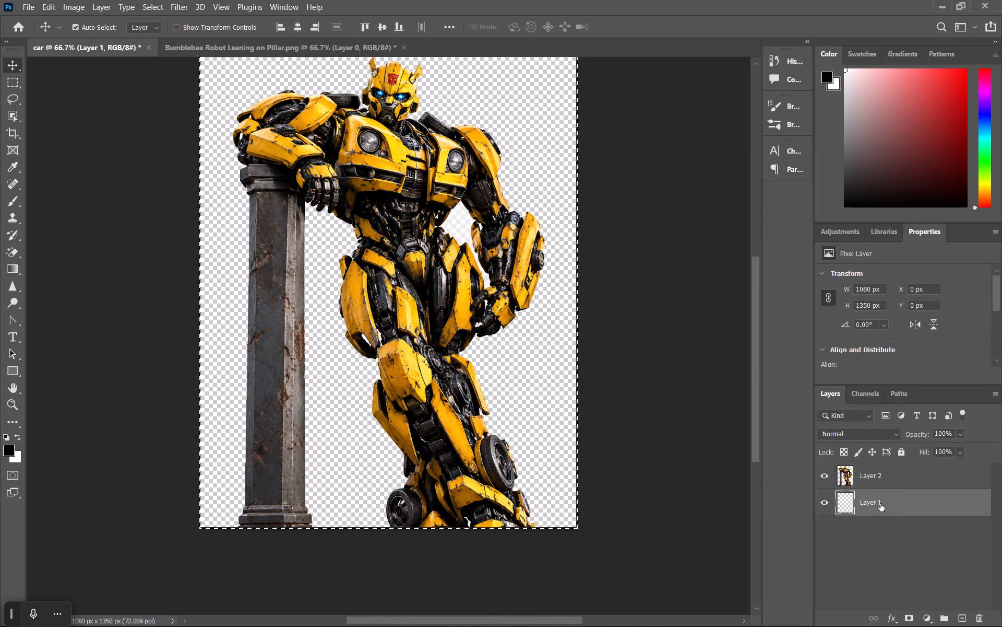
right_click(878, 499)
click(741, 136)
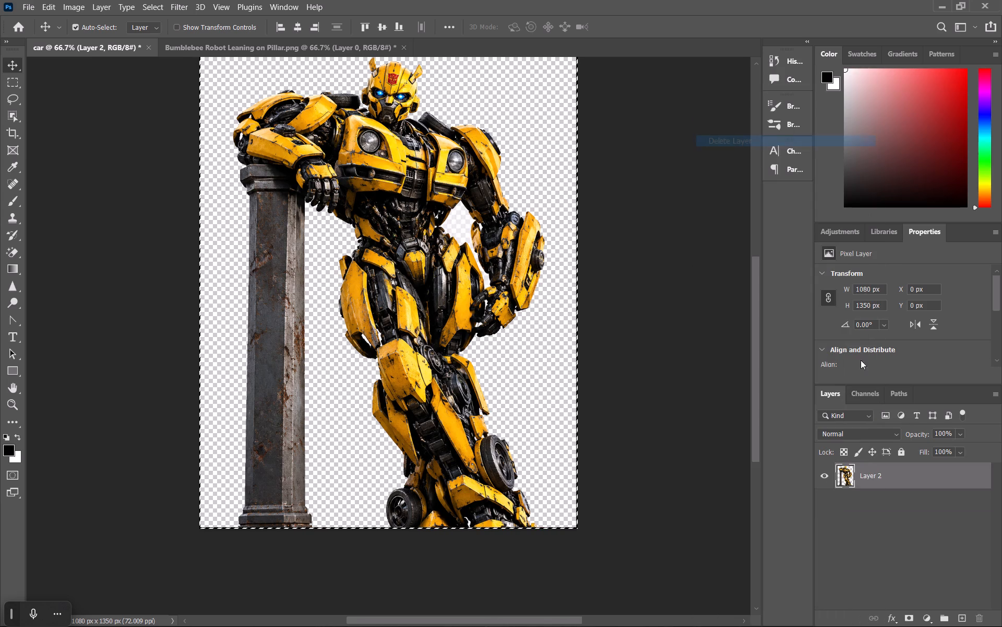
right_click(869, 482)
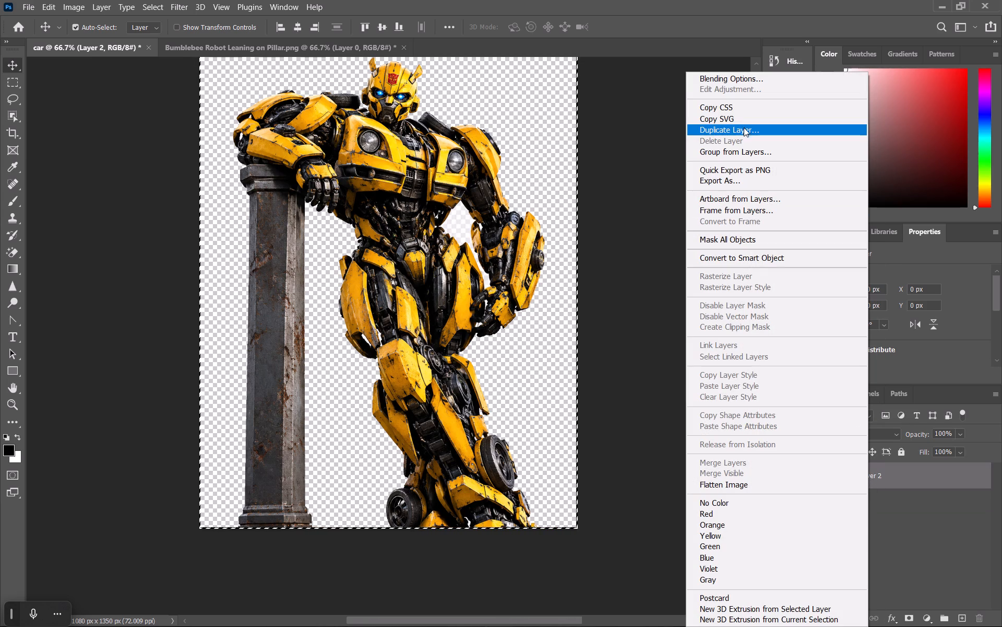
click(885, 505)
Copy the whole robot image from the Bumblebee Robot Leaning on Pillar.png document.
click(264, 55)
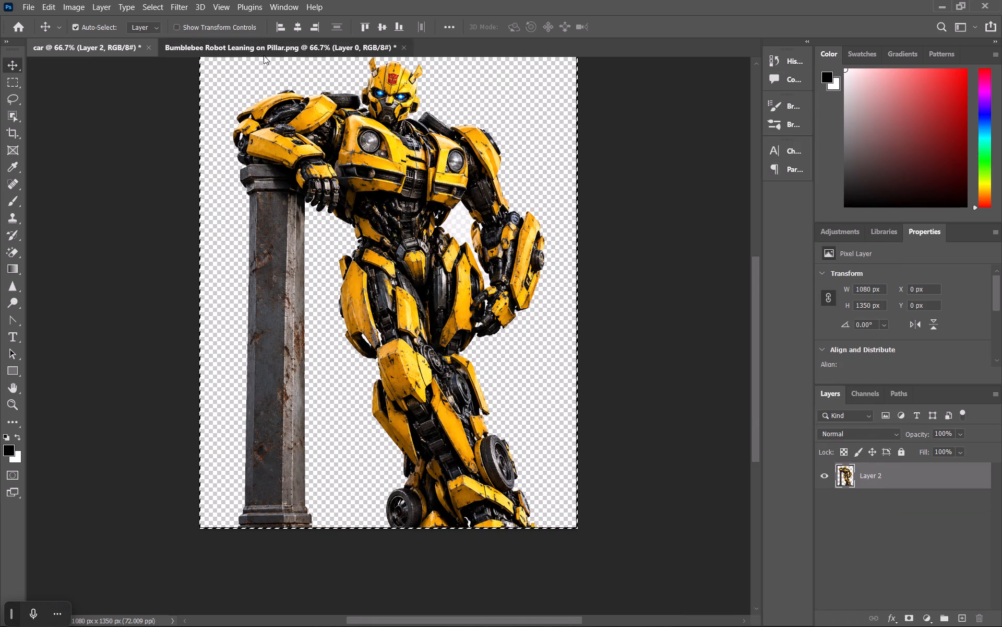
click(300, 284)
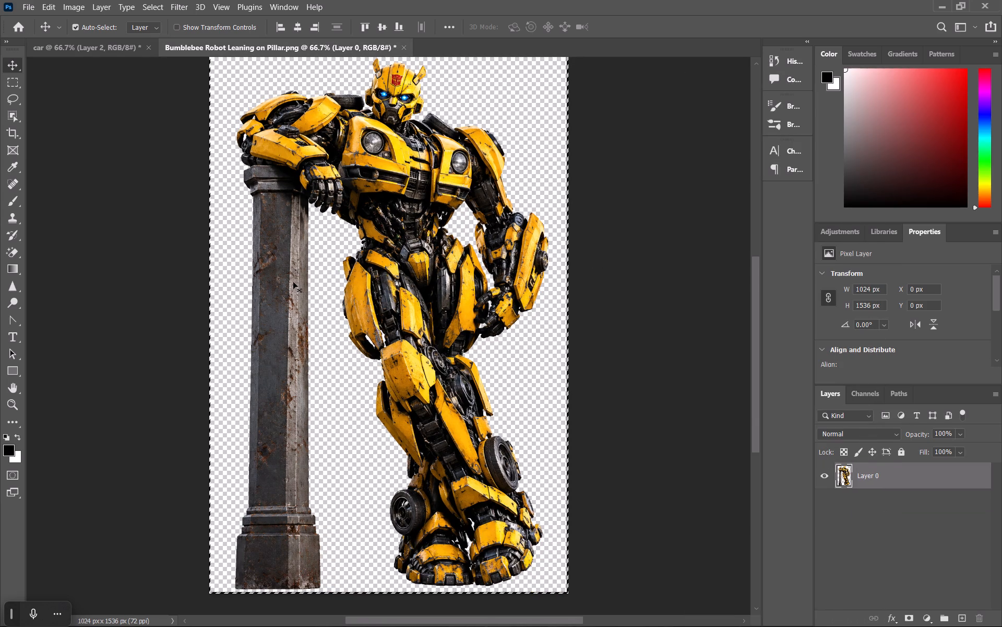
key(ctrl+a)
key(ctrl+c)
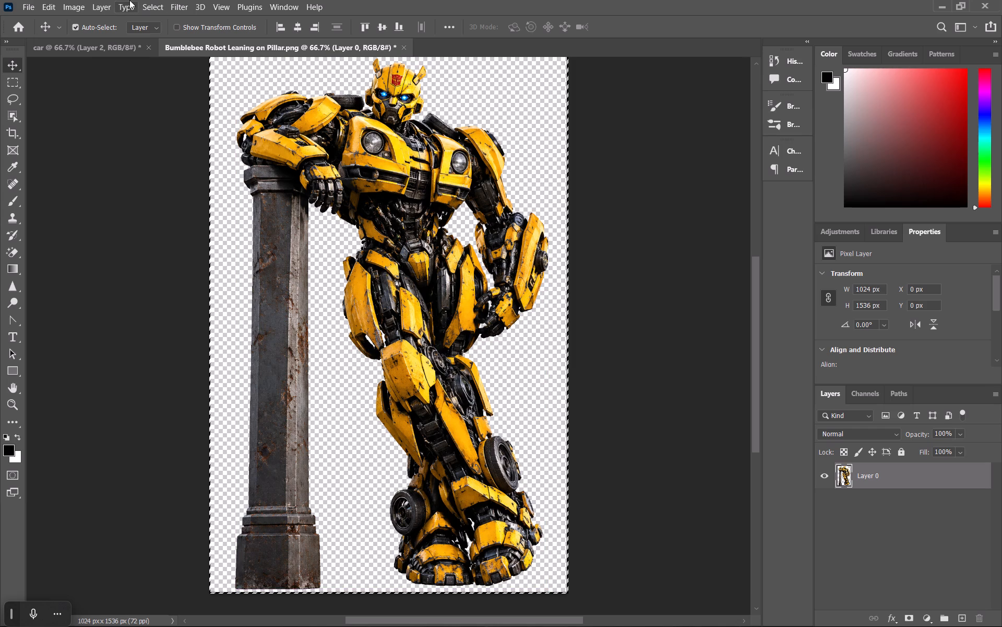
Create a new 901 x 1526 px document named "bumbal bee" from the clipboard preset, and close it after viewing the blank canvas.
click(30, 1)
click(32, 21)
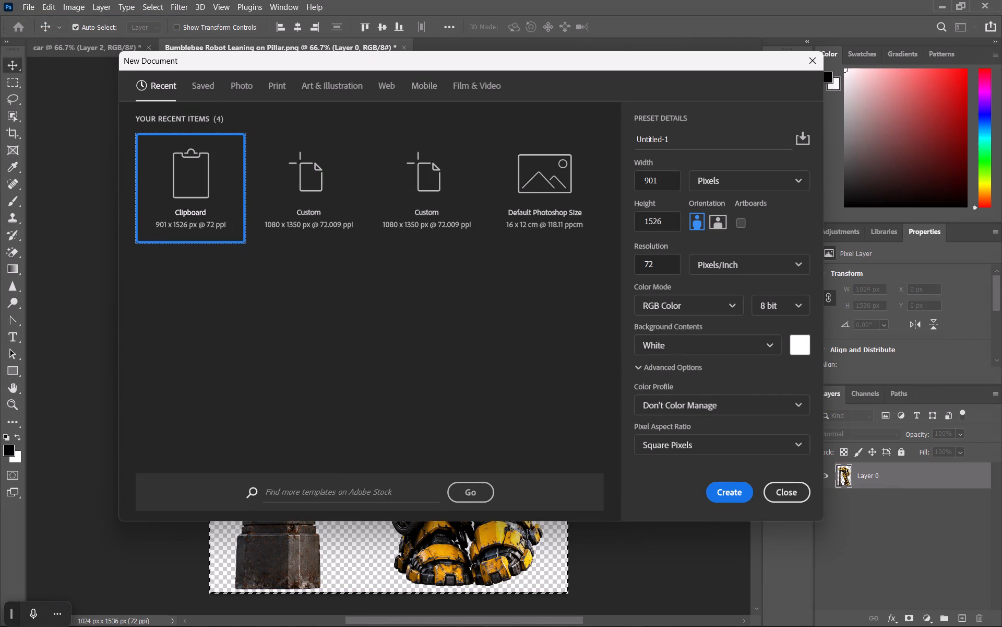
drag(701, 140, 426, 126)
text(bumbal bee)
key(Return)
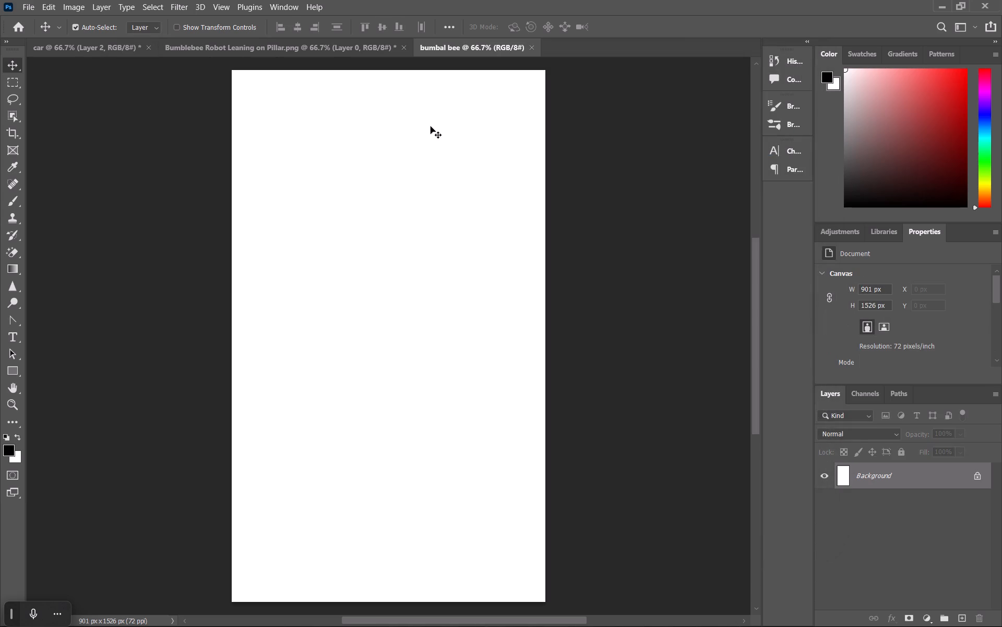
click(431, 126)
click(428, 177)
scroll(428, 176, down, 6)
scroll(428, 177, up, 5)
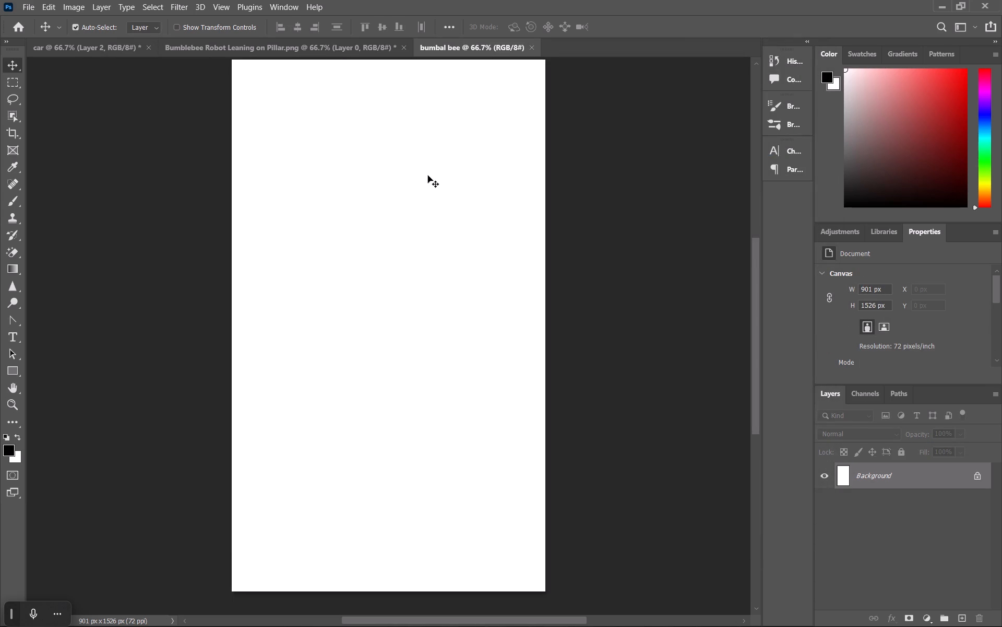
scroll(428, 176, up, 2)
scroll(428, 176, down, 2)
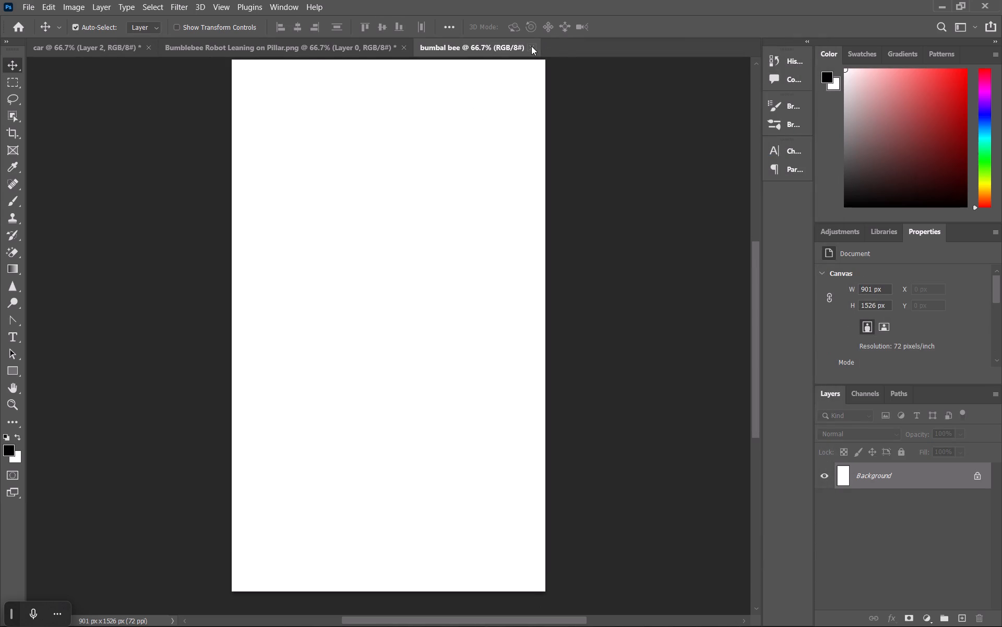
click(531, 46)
Create a new document from the recent custom 1080 x 1350 px preset at 72.009 ppi.
click(27, 3)
click(50, 24)
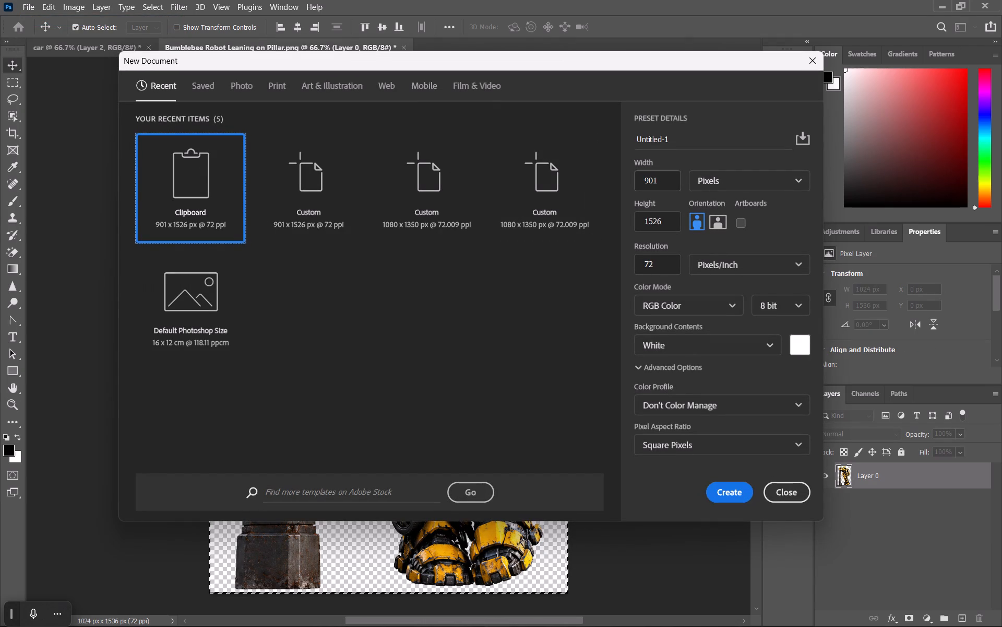
click(651, 182)
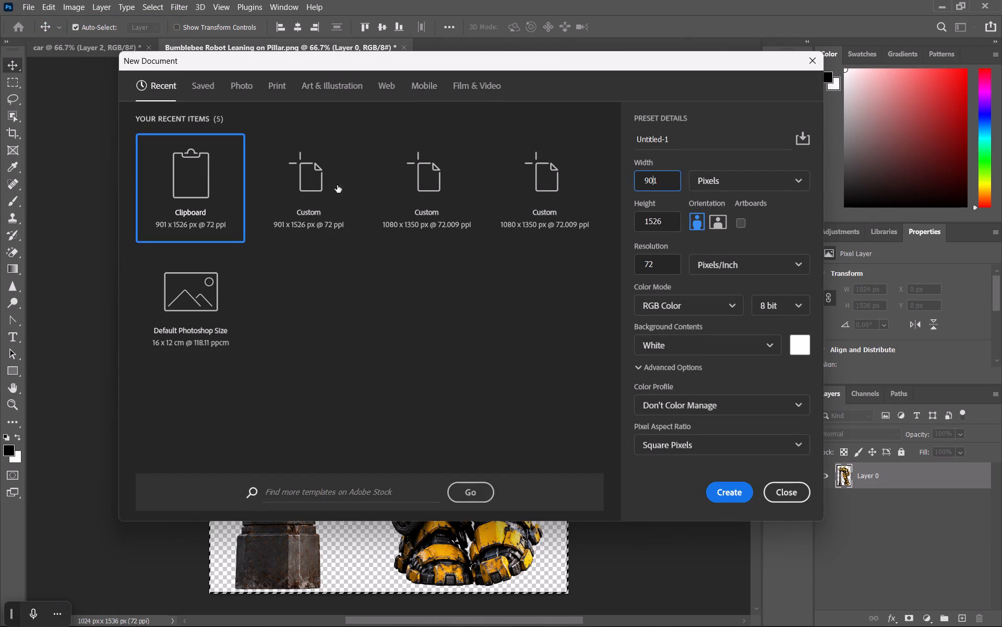
click(296, 201)
double_click(451, 185)
click(447, 185)
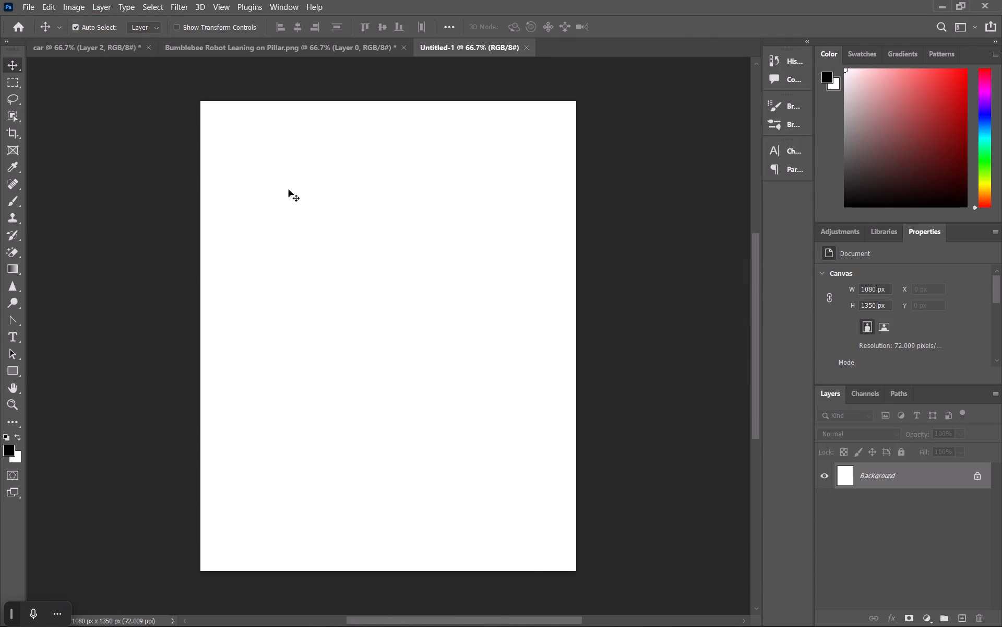
Paste the copied robot into the new document and move it up until the pillar's base rests on the canvas's bottom edge.
click(277, 198)
key(ctrl+v)
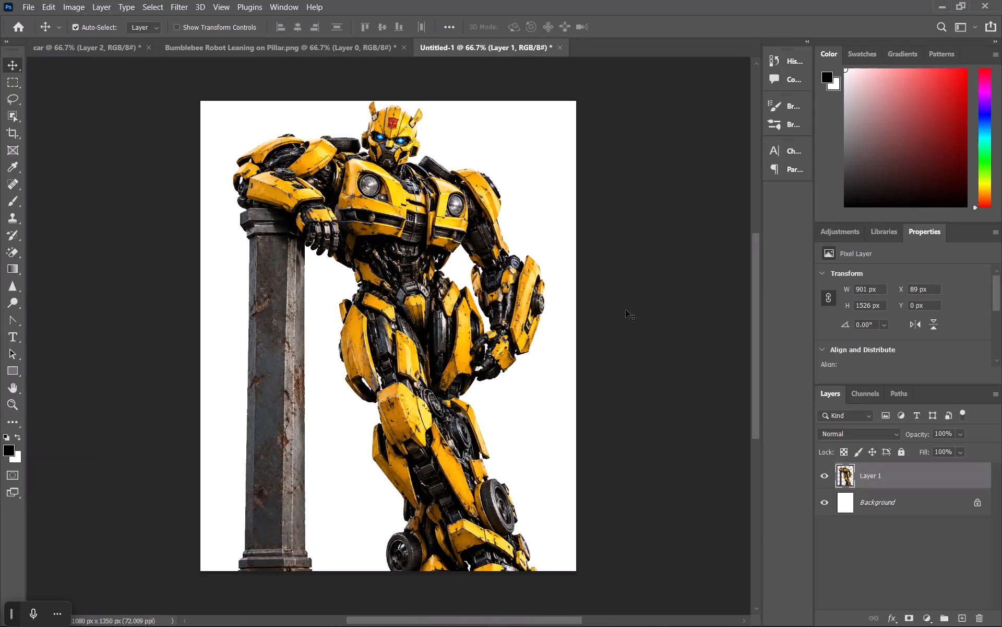
double_click(439, 390)
drag(432, 373, 438, 305)
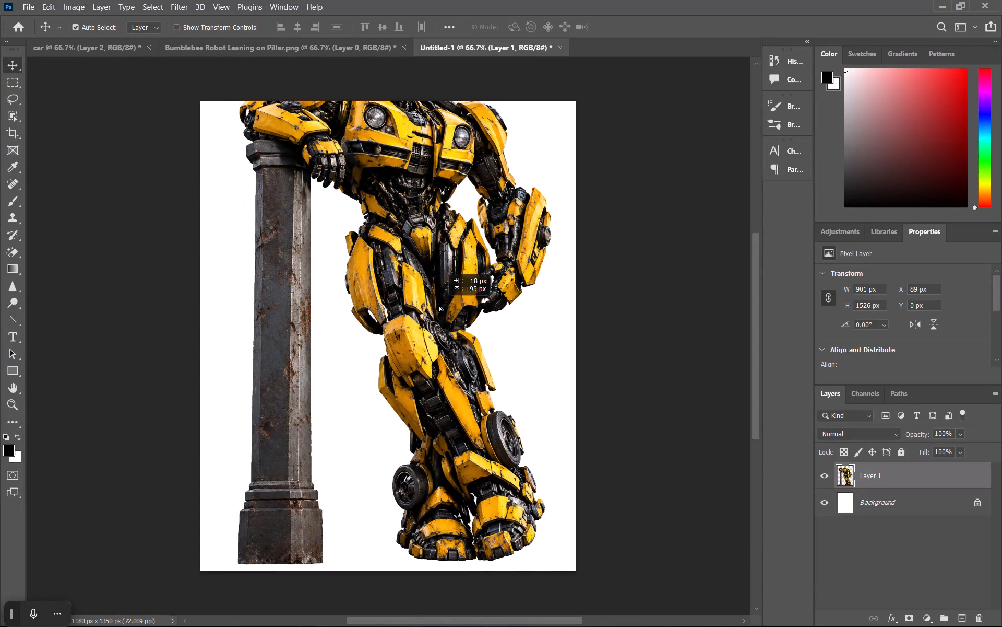
drag(438, 305, 427, 317)
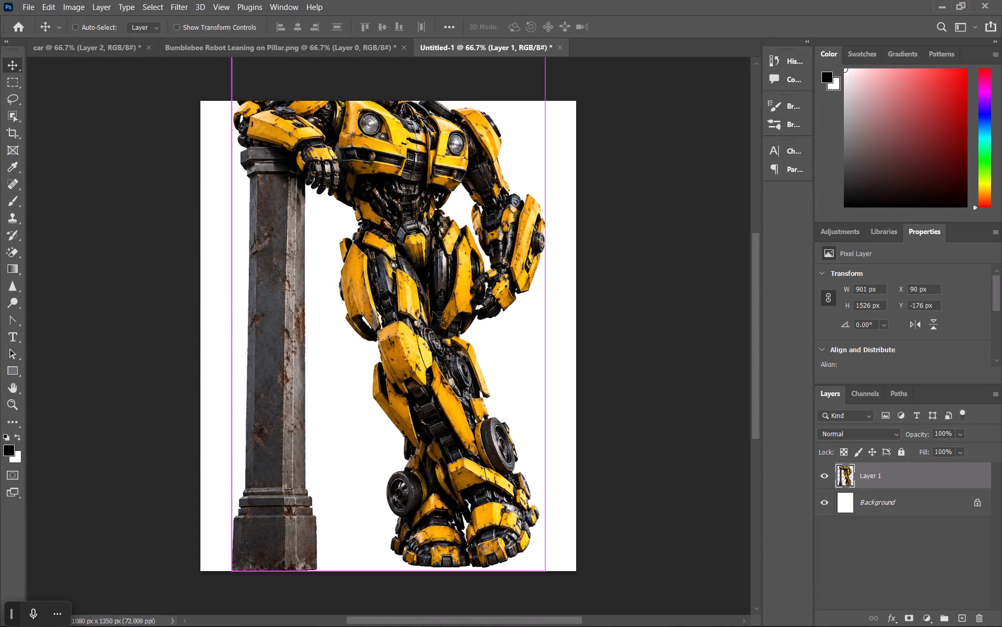
Scale the robot layer proportionally to about 80.7% and centre it on the canvas at X 540, Y 675 px.
key(ctrl+t)
scroll(448, 217, up, 3)
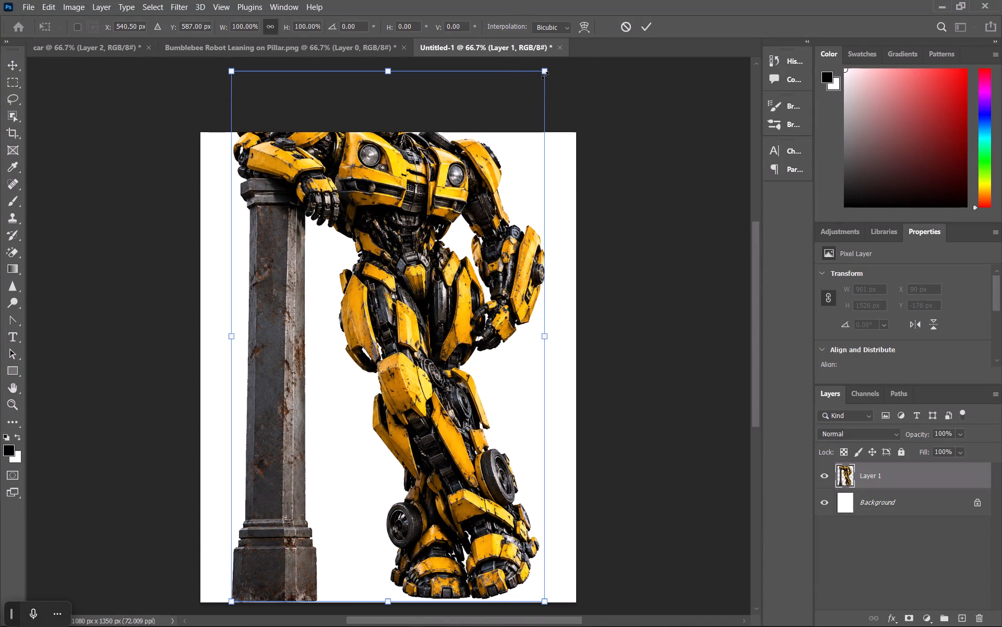
drag(545, 74, 466, 151)
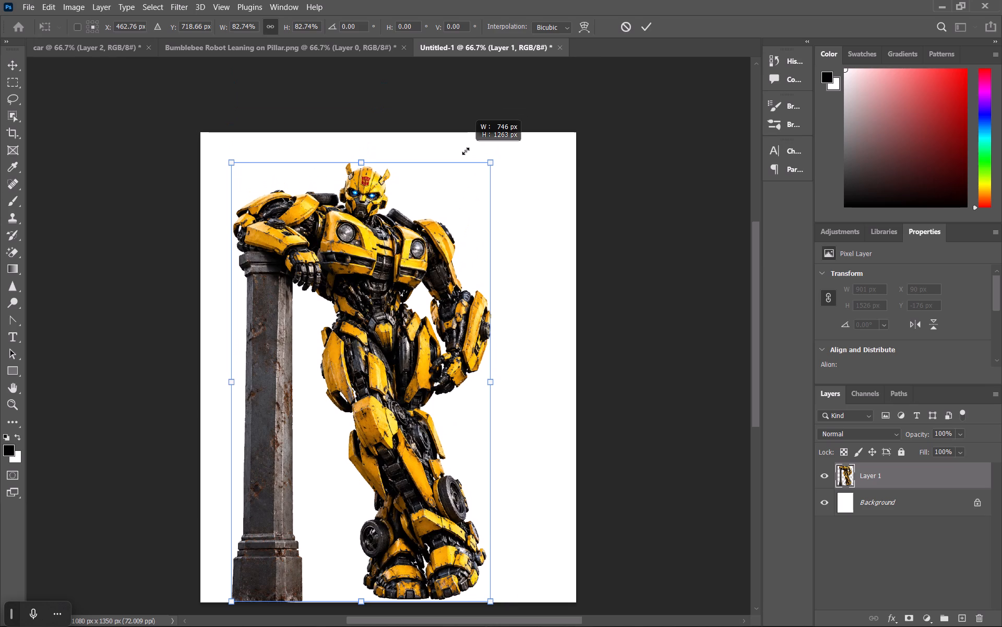
drag(466, 151, 463, 165)
drag(395, 342, 429, 319)
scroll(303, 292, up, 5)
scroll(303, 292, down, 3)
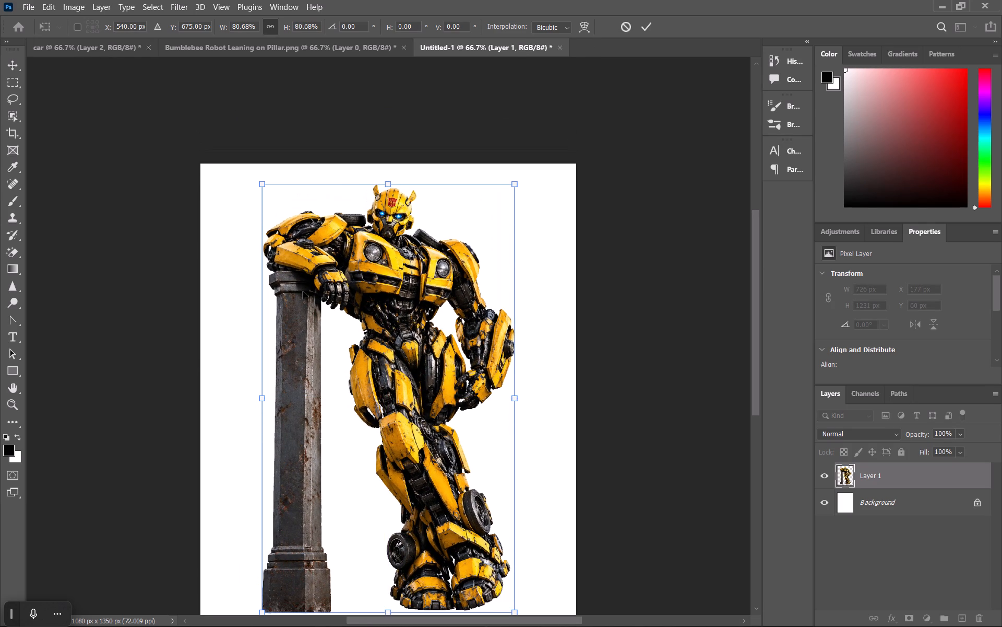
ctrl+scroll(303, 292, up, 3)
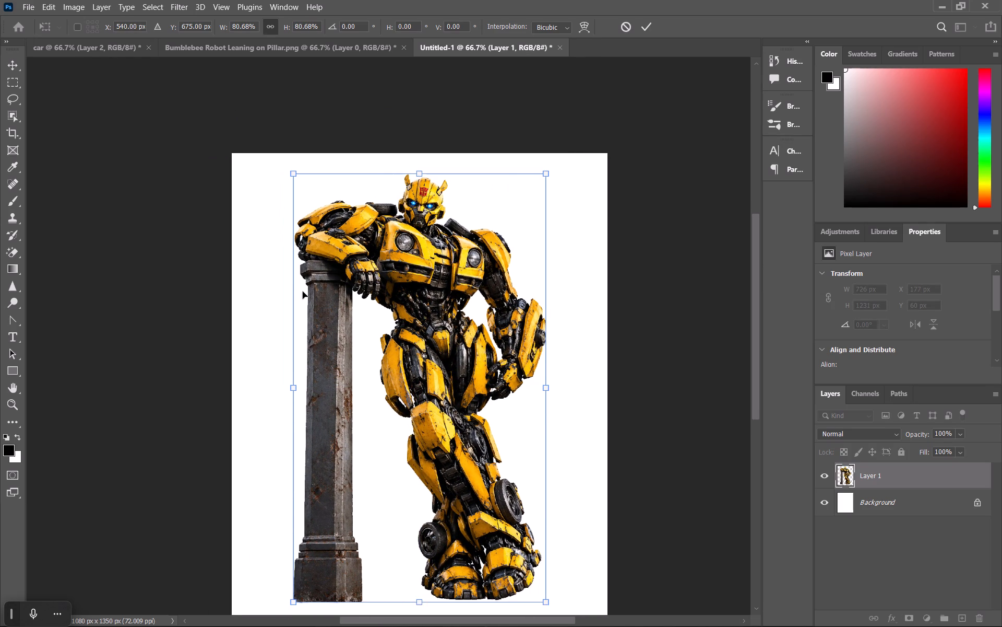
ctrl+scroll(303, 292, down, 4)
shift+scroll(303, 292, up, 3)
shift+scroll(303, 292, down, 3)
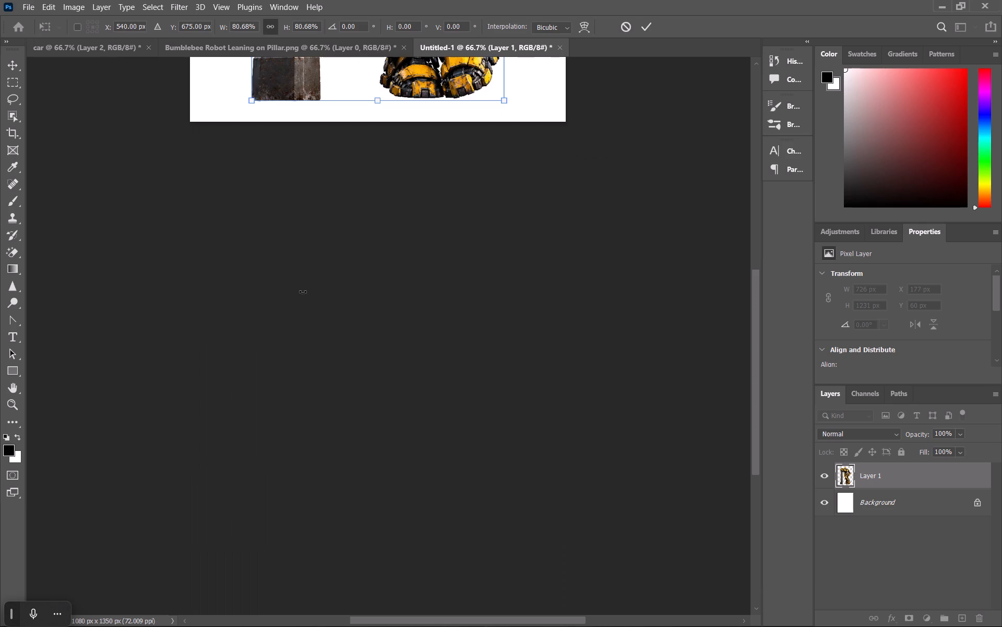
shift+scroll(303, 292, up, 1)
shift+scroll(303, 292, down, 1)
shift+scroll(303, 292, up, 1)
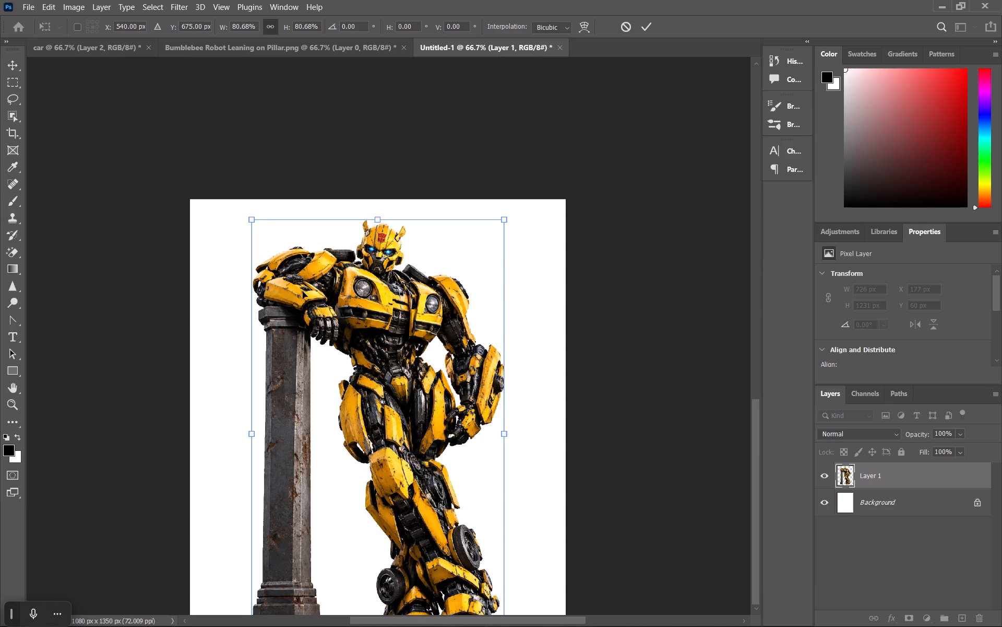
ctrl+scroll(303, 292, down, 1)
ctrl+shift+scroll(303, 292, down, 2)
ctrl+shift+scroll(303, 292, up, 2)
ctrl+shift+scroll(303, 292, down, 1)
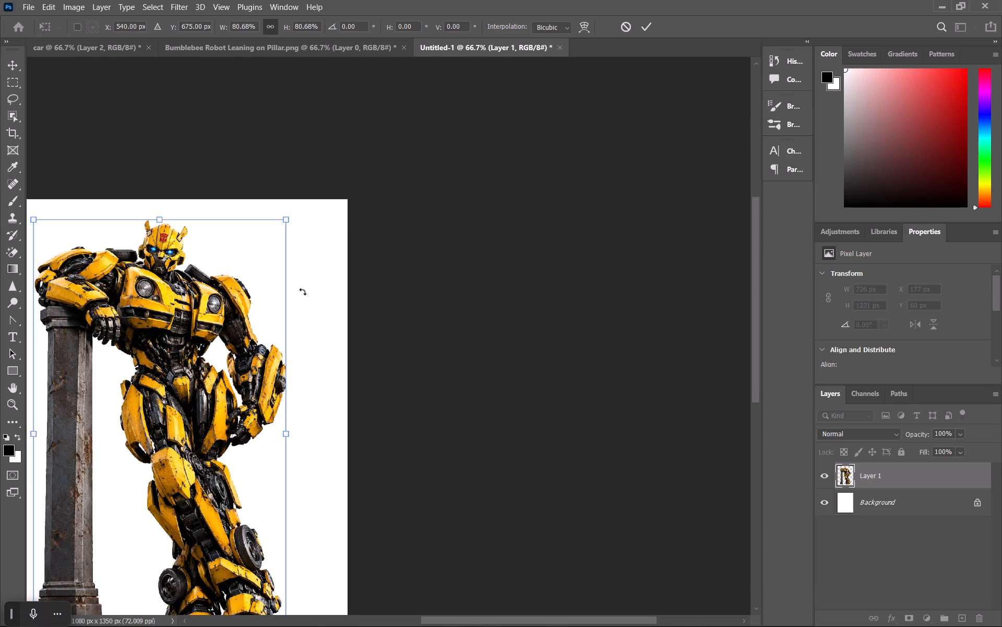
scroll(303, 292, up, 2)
Rotate the robot layer slightly to about -0.44° and apply the transform.
drag(303, 292, 301, 271)
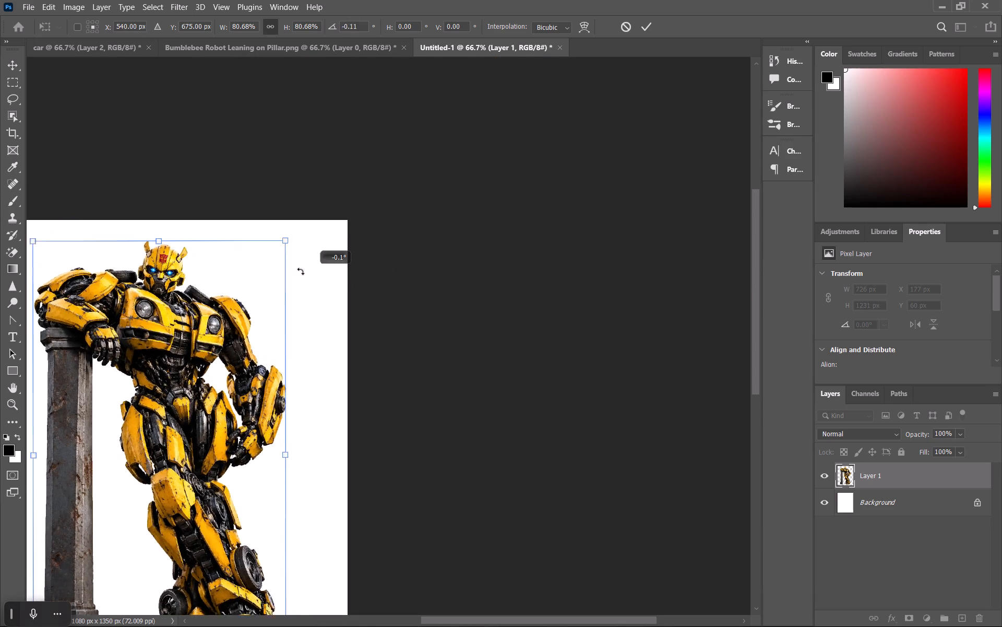
drag(301, 271, 309, 281)
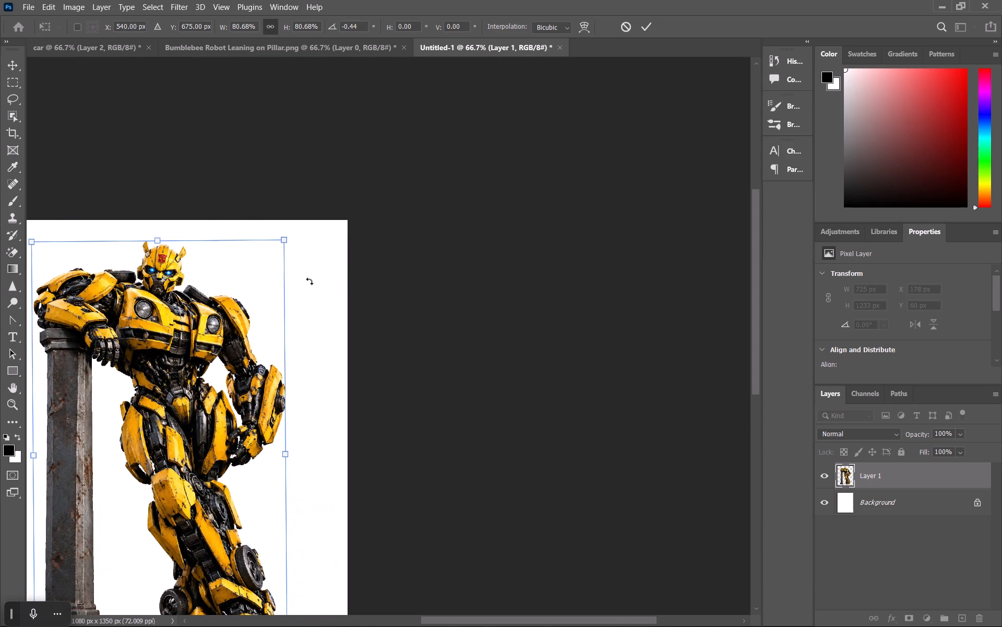
ctrl+shift+scroll(309, 281, up, 1)
ctrl+shift+scroll(309, 281, down, 1)
ctrl+scroll(309, 281, up, 16)
ctrl+scroll(309, 281, down, 5)
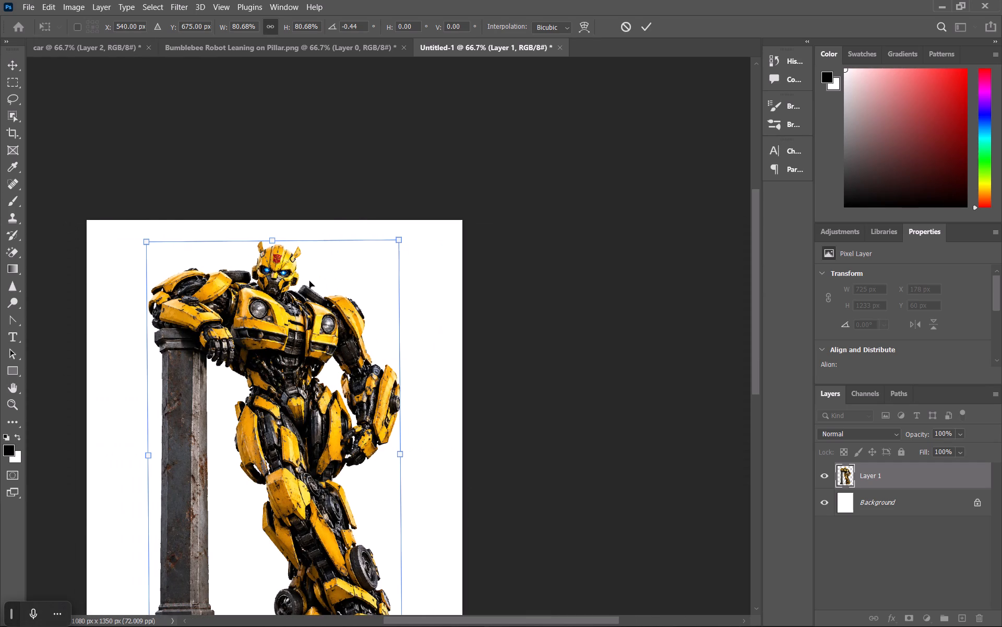
ctrl+scroll(309, 281, up, 8)
scroll(309, 281, down, 12)
scroll(309, 281, up, 3)
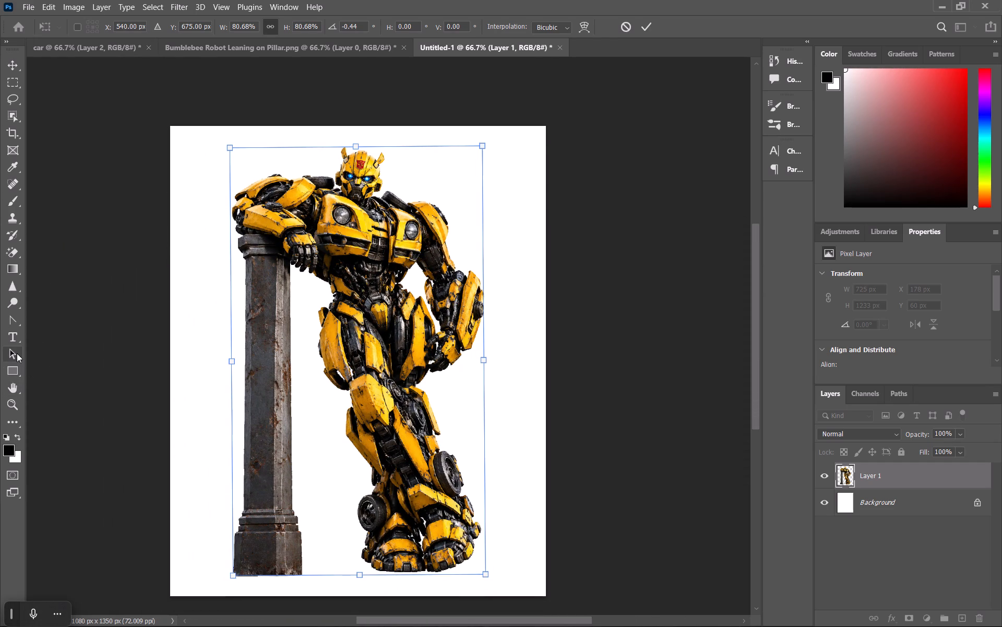
click(14, 389)
drag(250, 346, 255, 346)
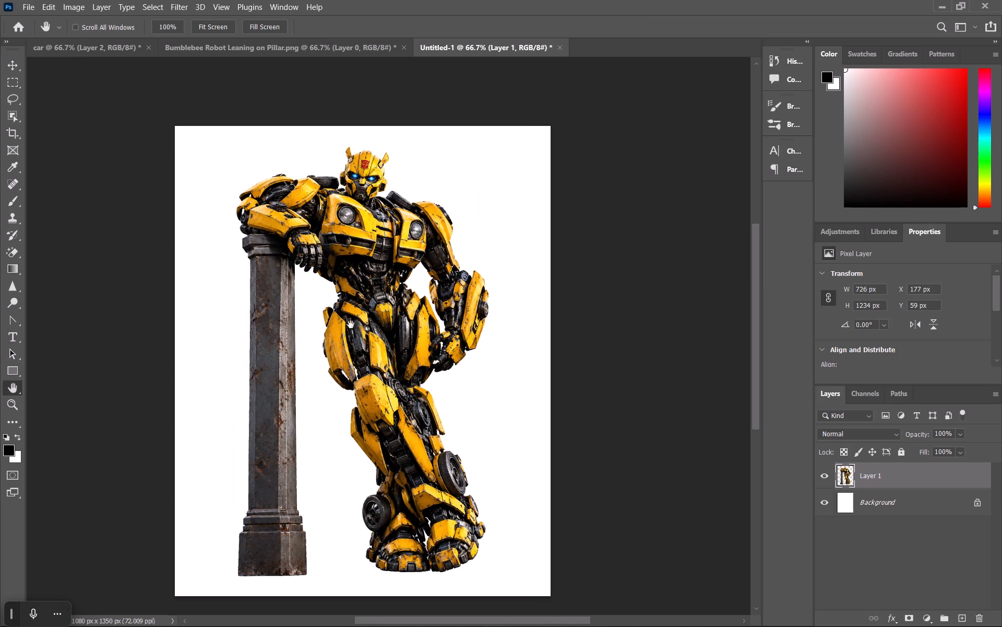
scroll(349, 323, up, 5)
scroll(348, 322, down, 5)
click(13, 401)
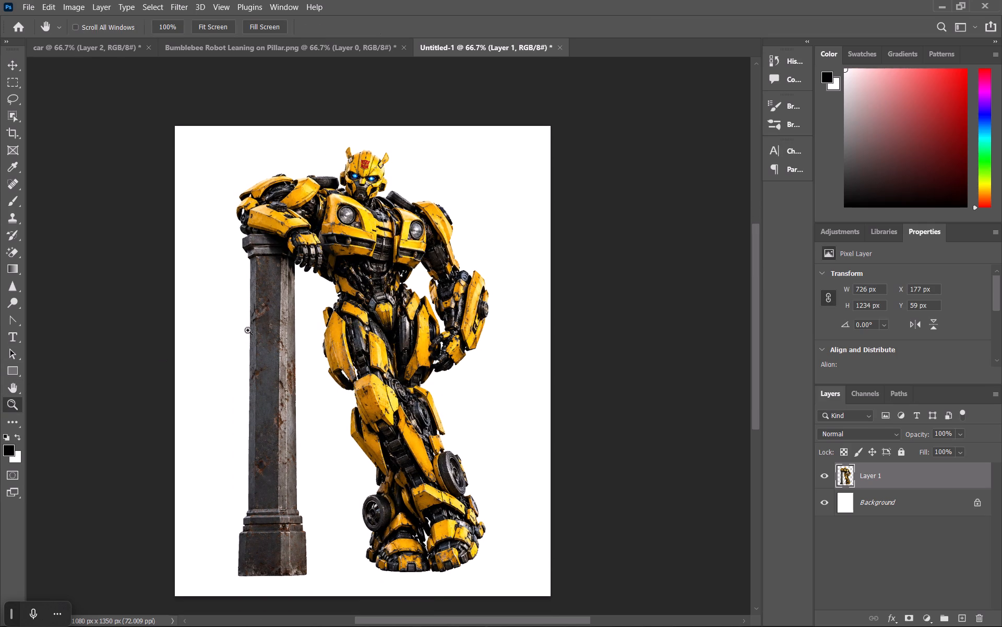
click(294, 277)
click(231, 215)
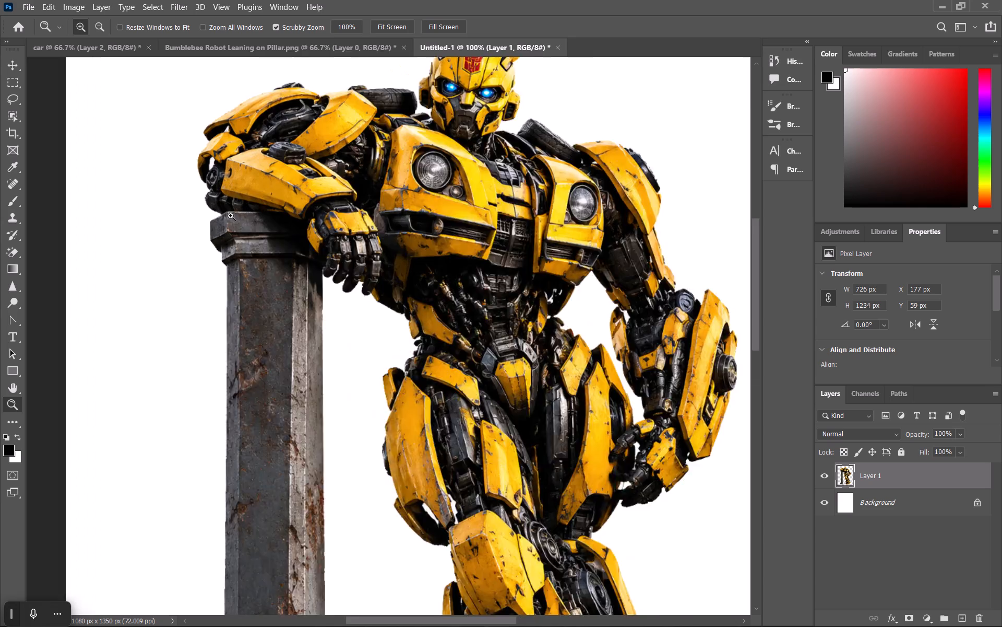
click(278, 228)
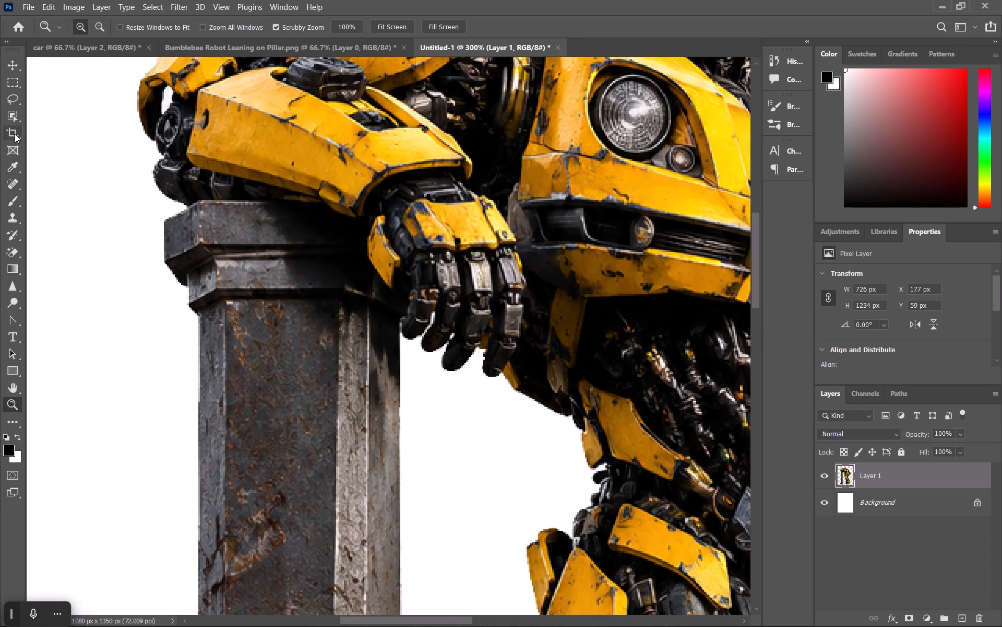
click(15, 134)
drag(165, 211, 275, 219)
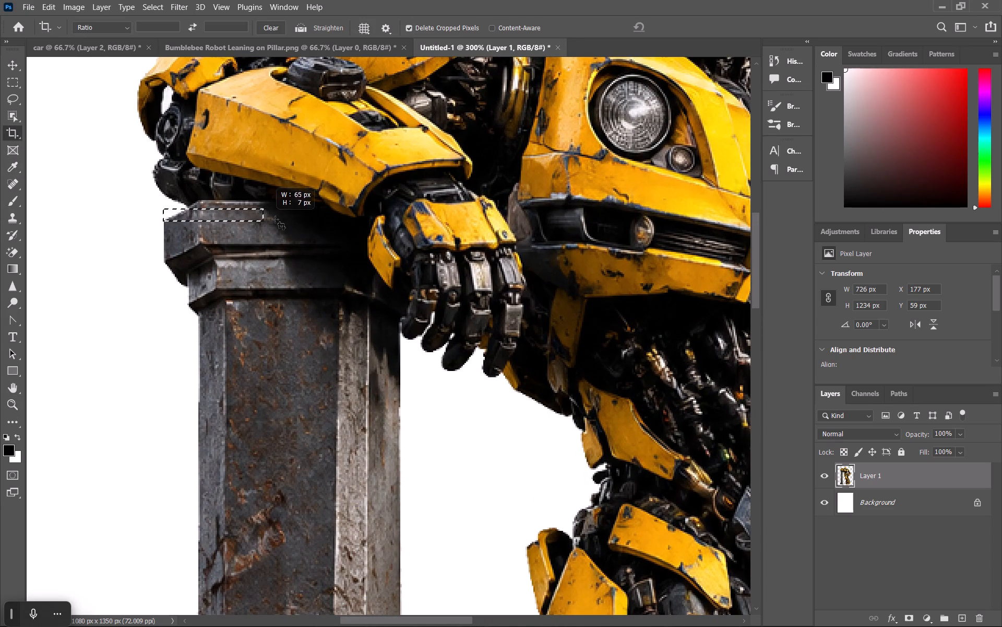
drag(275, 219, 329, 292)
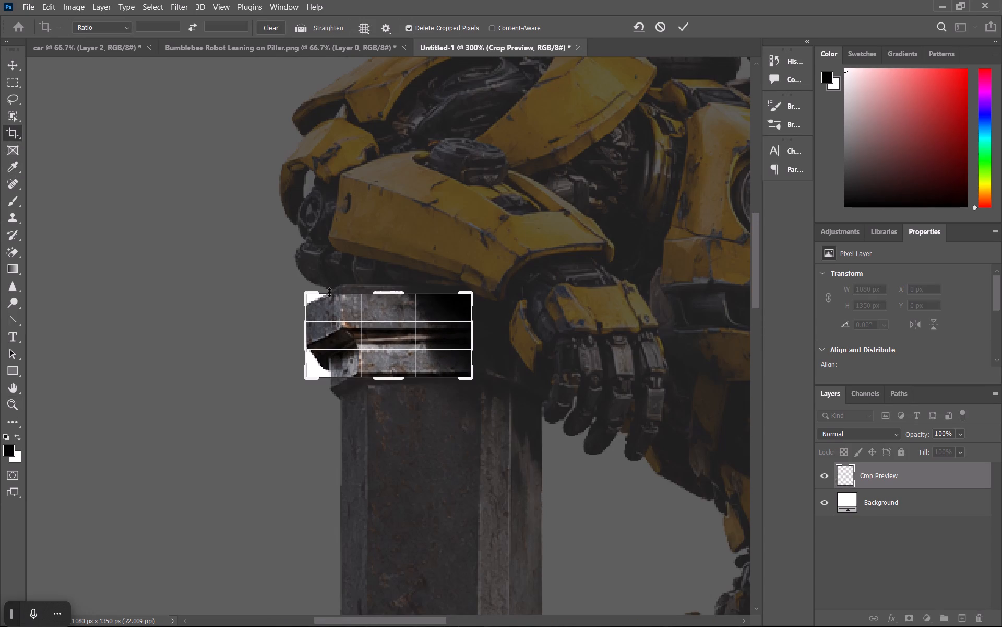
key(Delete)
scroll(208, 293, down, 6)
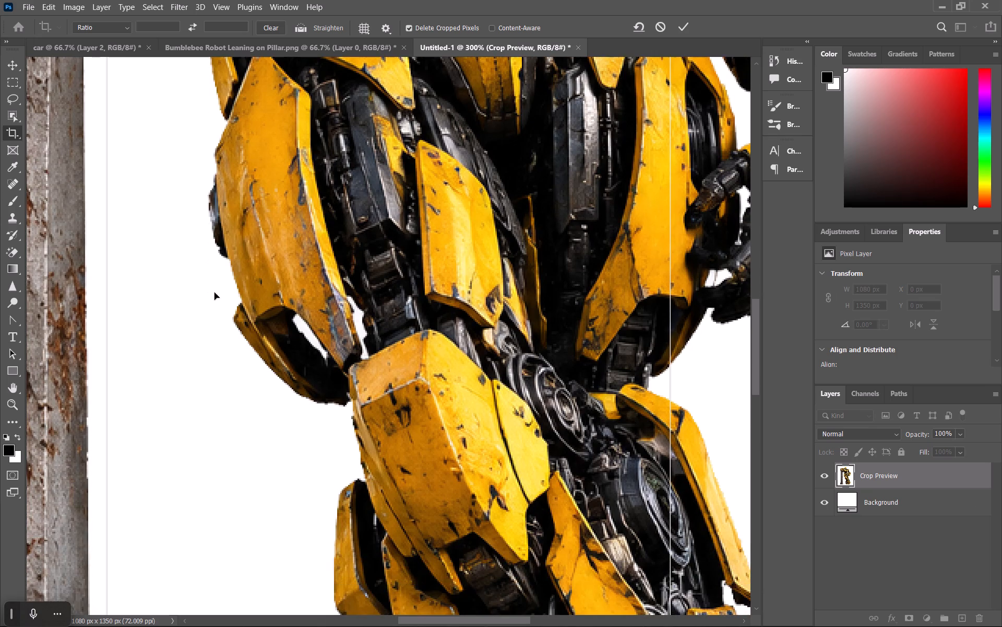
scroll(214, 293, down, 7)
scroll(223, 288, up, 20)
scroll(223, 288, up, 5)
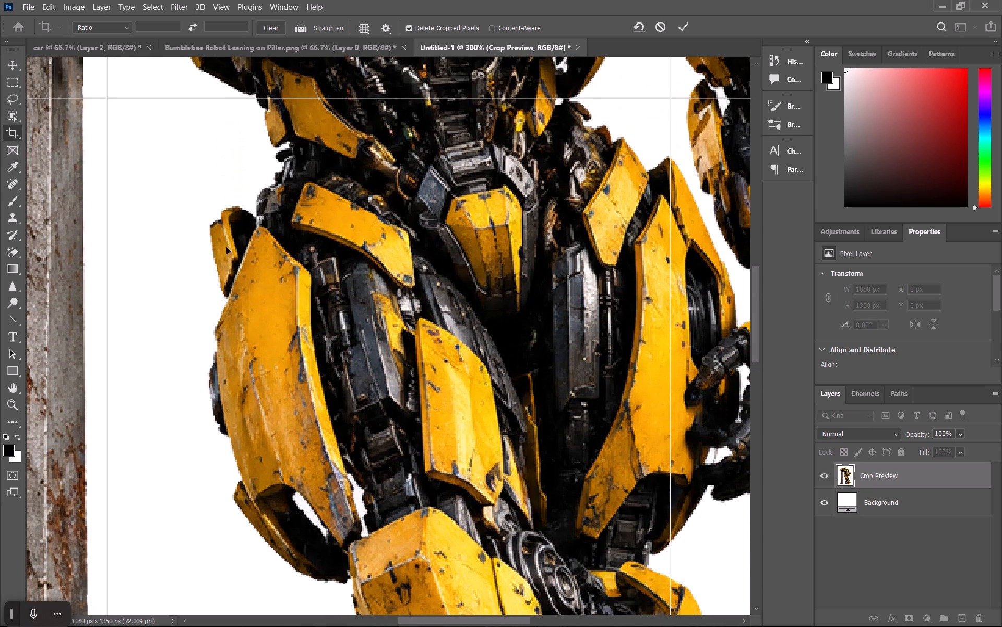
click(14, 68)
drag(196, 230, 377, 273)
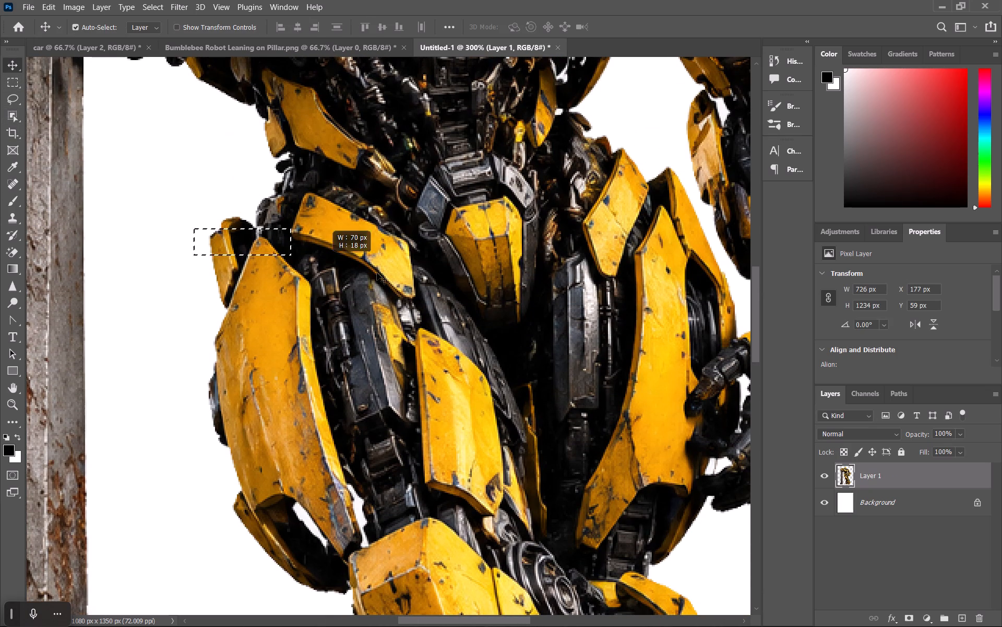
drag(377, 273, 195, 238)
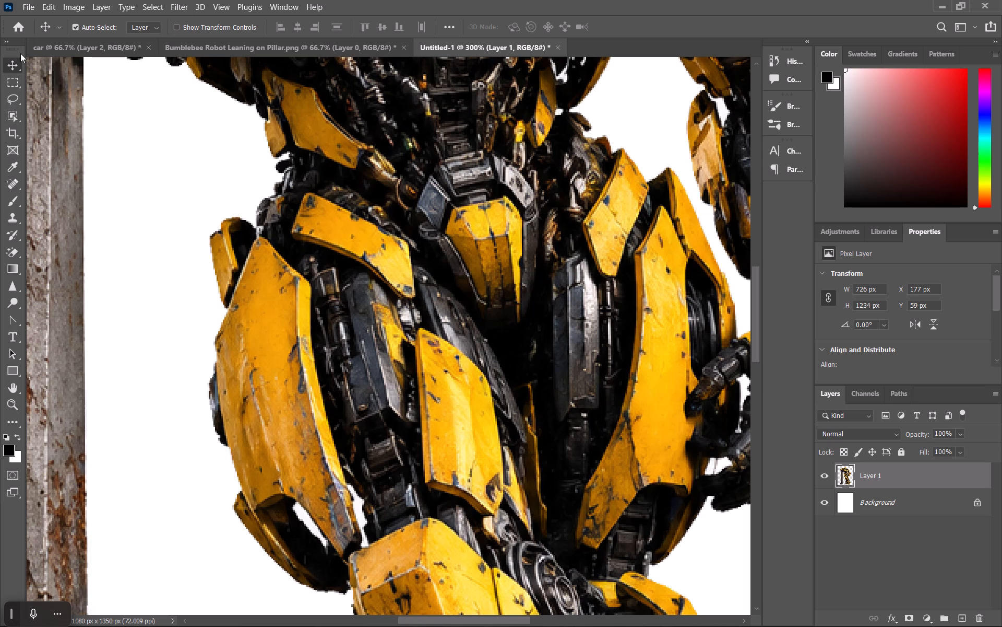
Delete a rectangular area of about 141 x 971 px covering the pillar's shaft, from just below its capital to the canvas bottom.
click(11, 390)
drag(127, 254, 387, 388)
drag(241, 165, 283, 230)
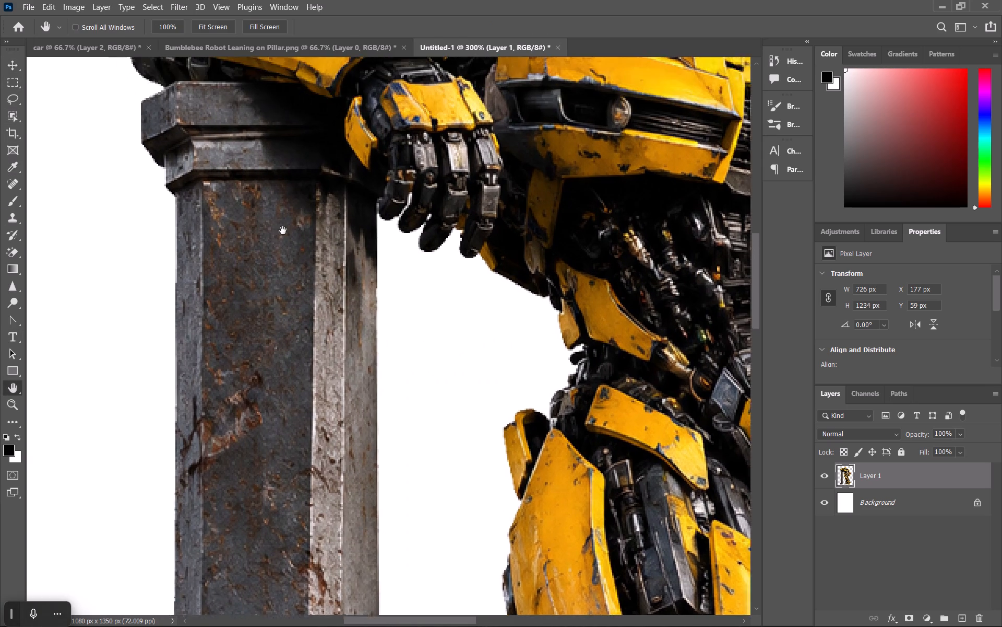
drag(283, 230, 302, 306)
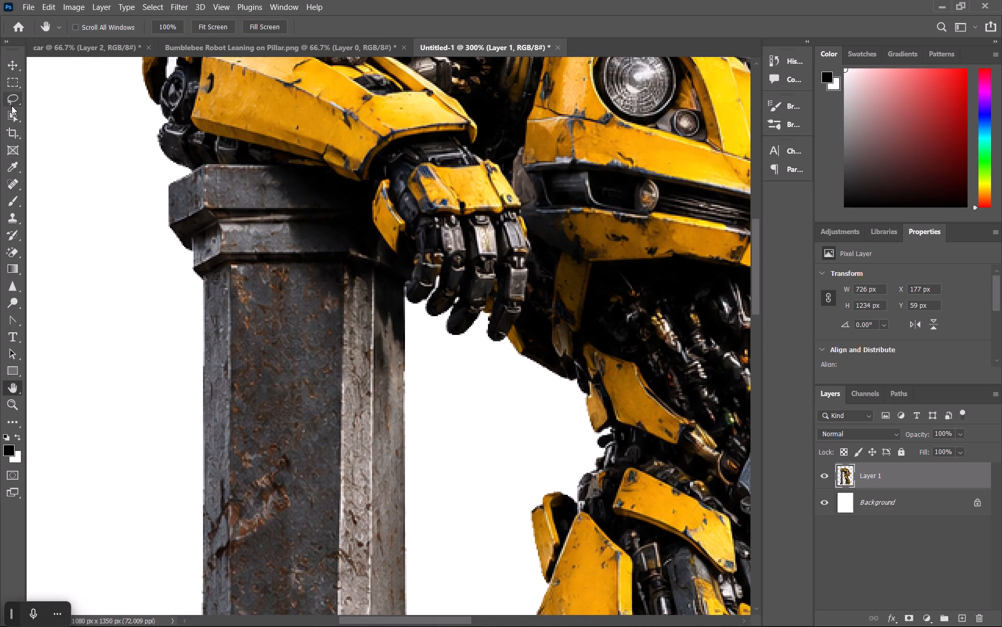
click(15, 83)
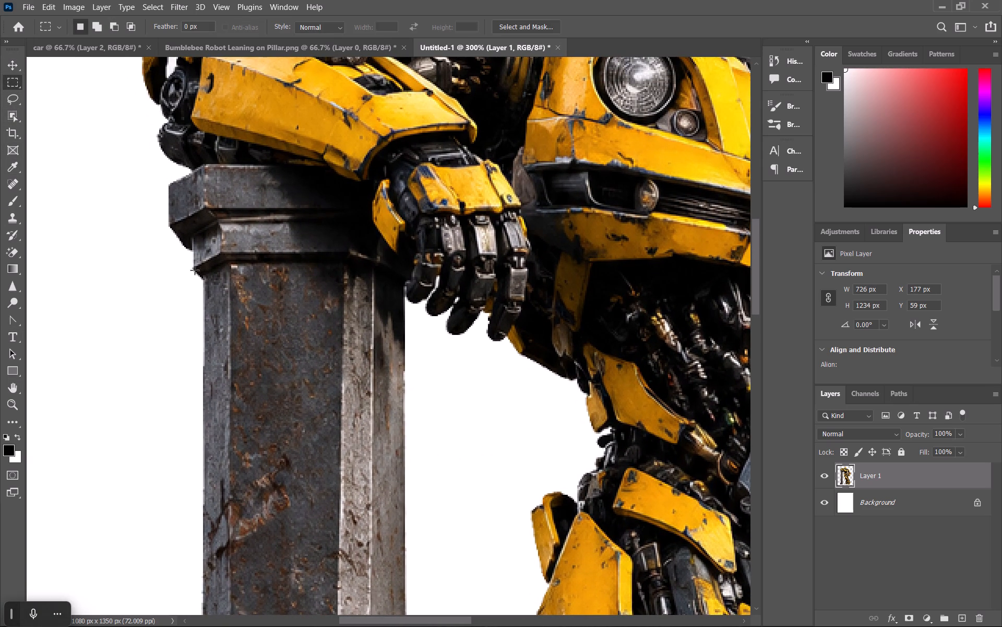
drag(194, 273, 408, 626)
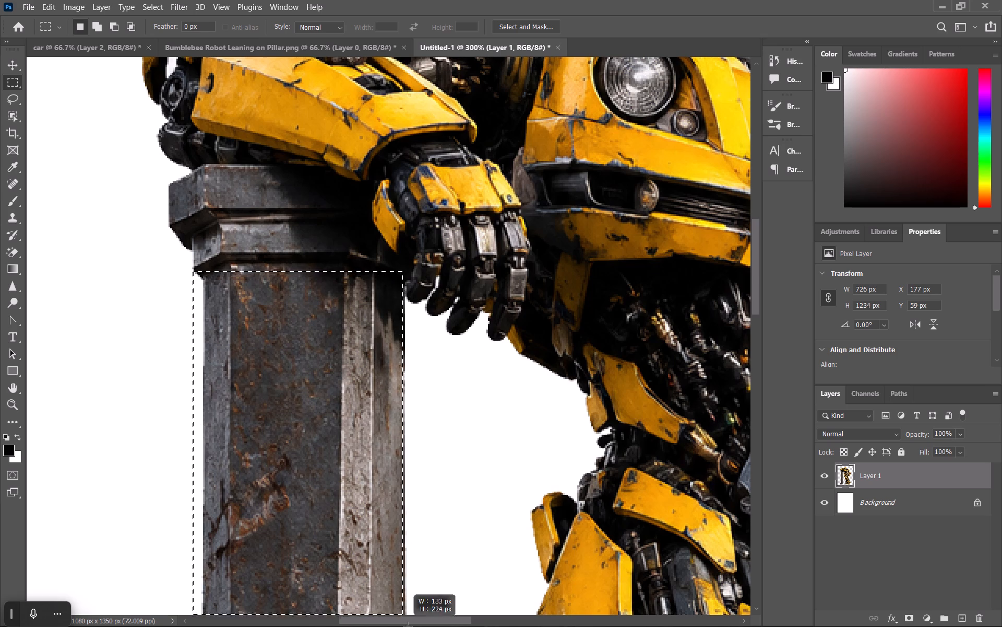
drag(408, 626, 414, 626)
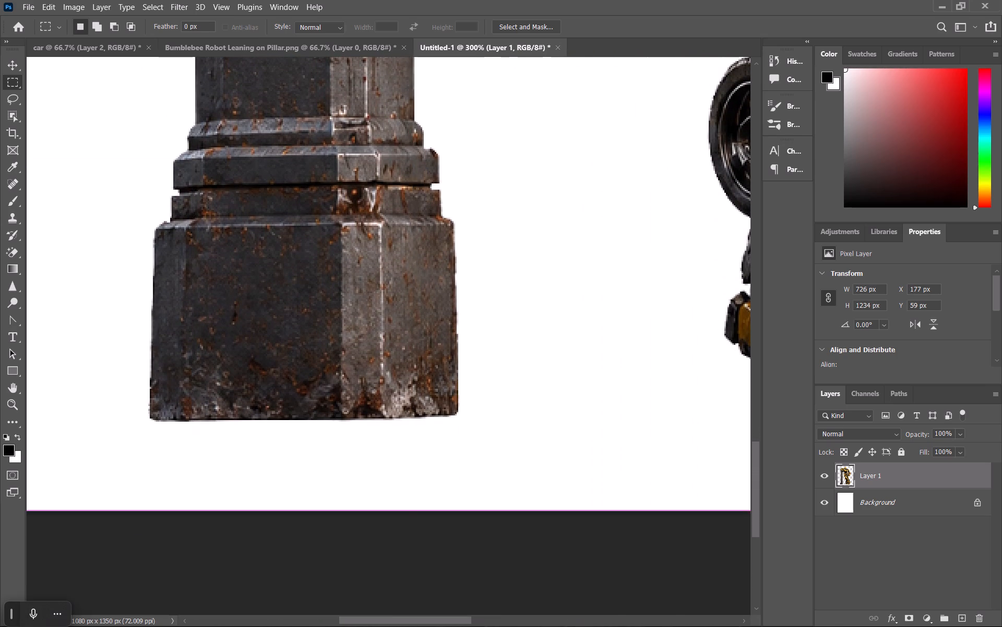
key(Delete)
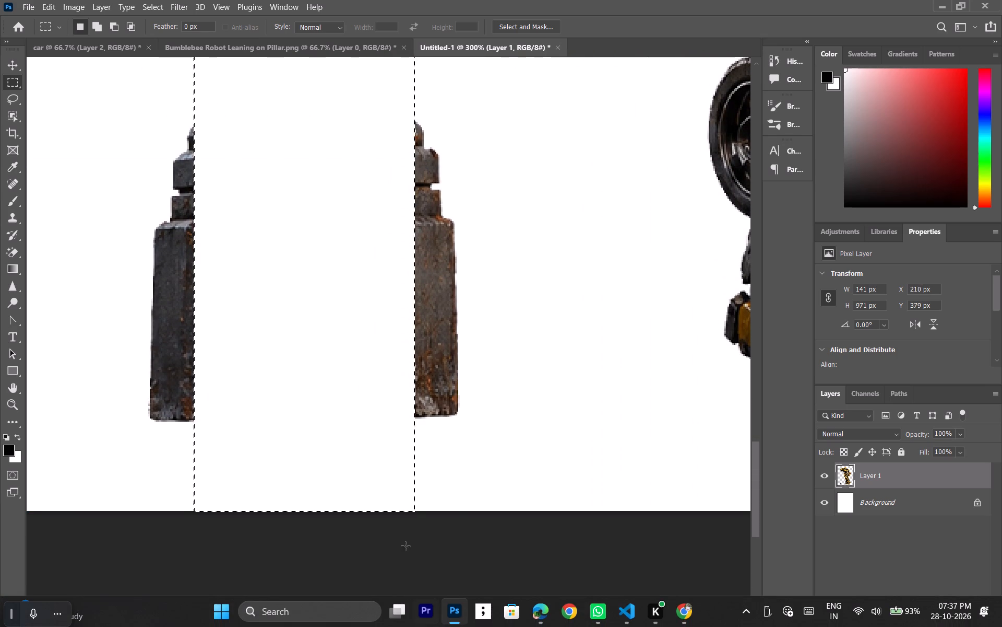
Delete the two leftover side pieces of the pillar's base using rectangular selections.
click(499, 452)
drag(410, 449, 500, 95)
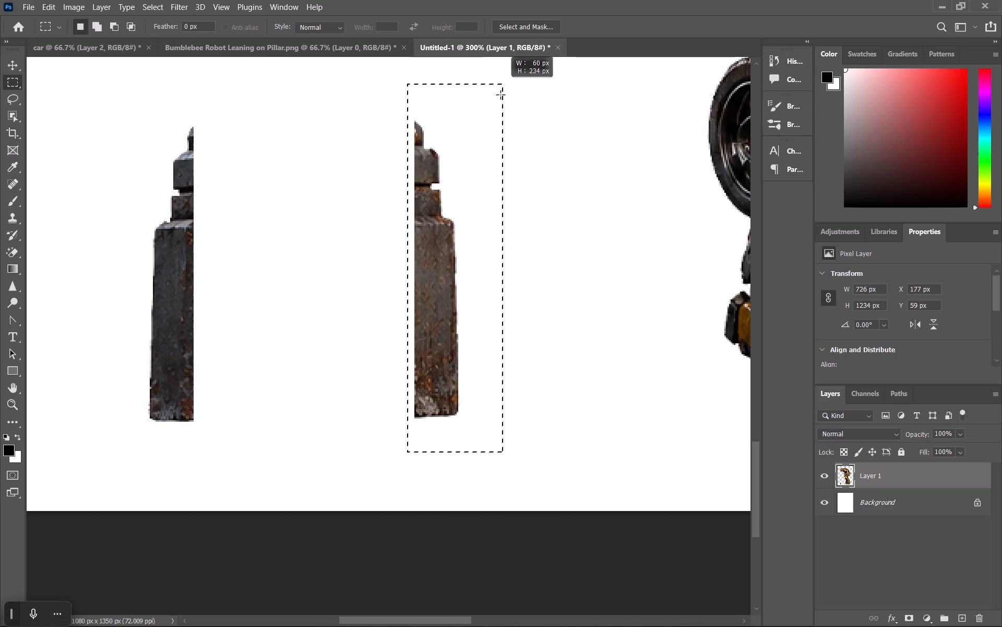
drag(500, 95, 495, 107)
key(Delete)
drag(119, 112, 218, 130)
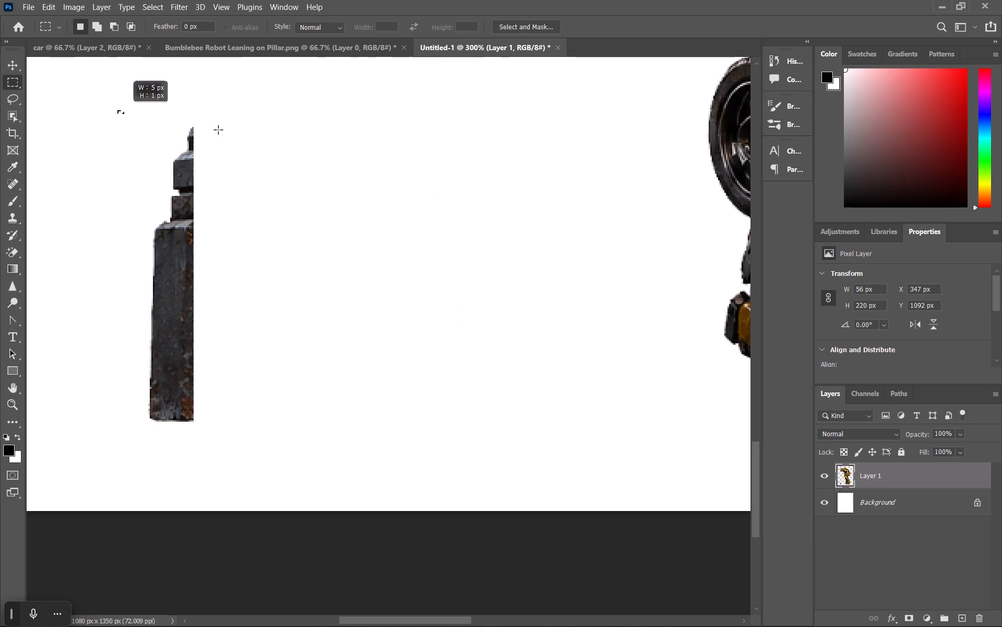
drag(218, 130, 273, 497)
key(Delete)
Delete a rectangular strip of about 44 x 14 px from the underside of the pillar's capital beside the robot's hand.
scroll(284, 398, up, 20)
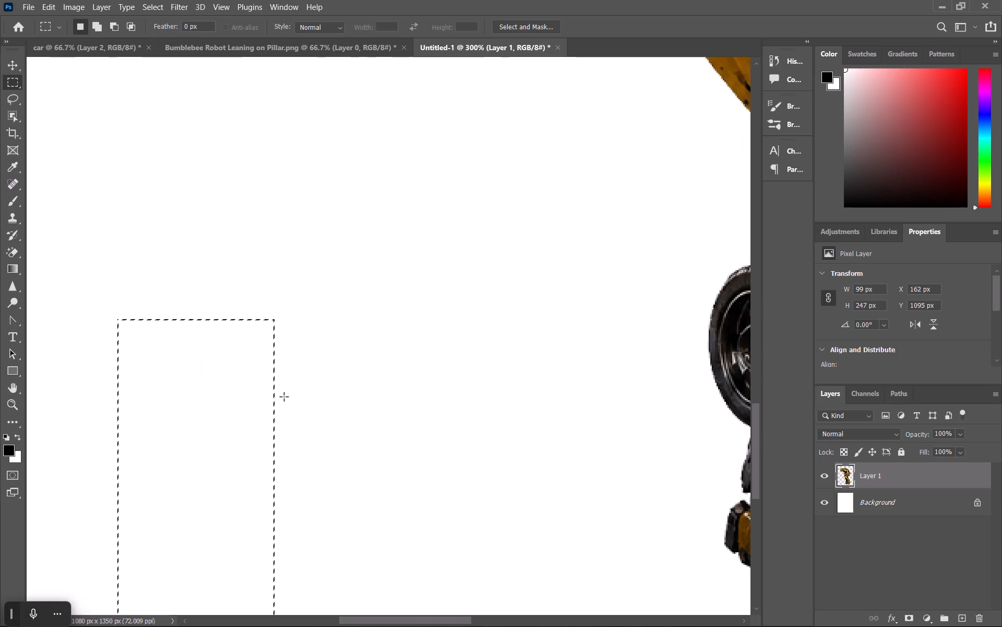
scroll(284, 397, up, 12)
middle_click(284, 397)
scroll(330, 239, up, 1)
scroll(338, 194, up, 4)
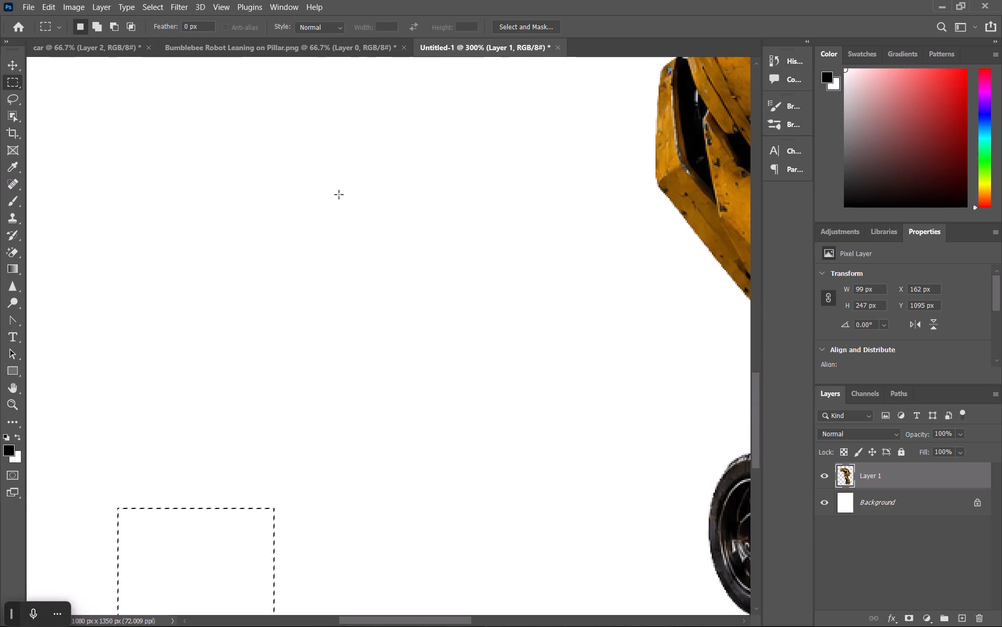
scroll(339, 194, up, 20)
scroll(339, 194, up, 20)
scroll(339, 194, up, 16)
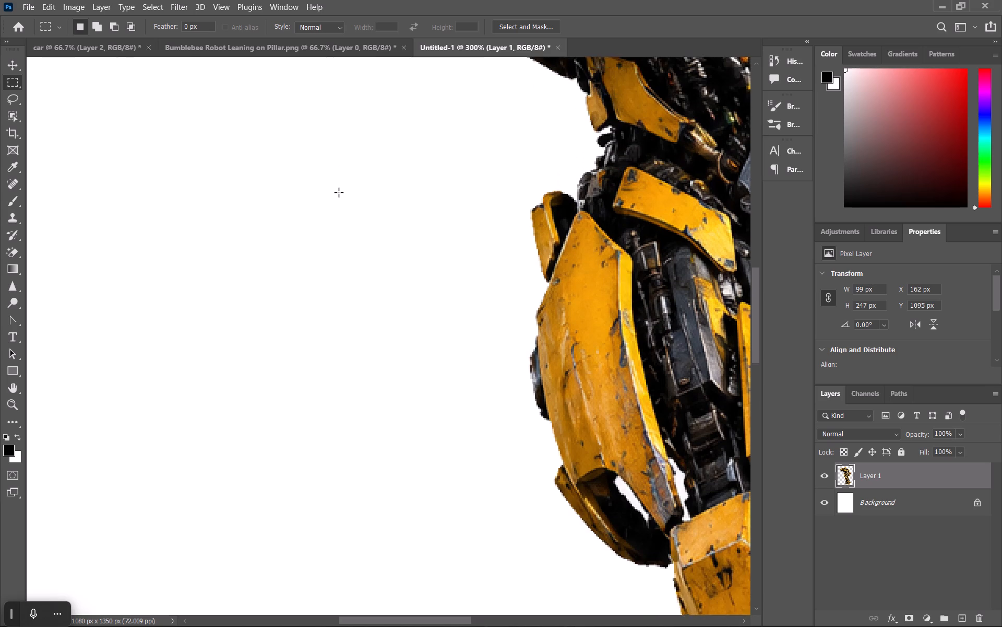
scroll(339, 192, up, 20)
scroll(339, 192, up, 6)
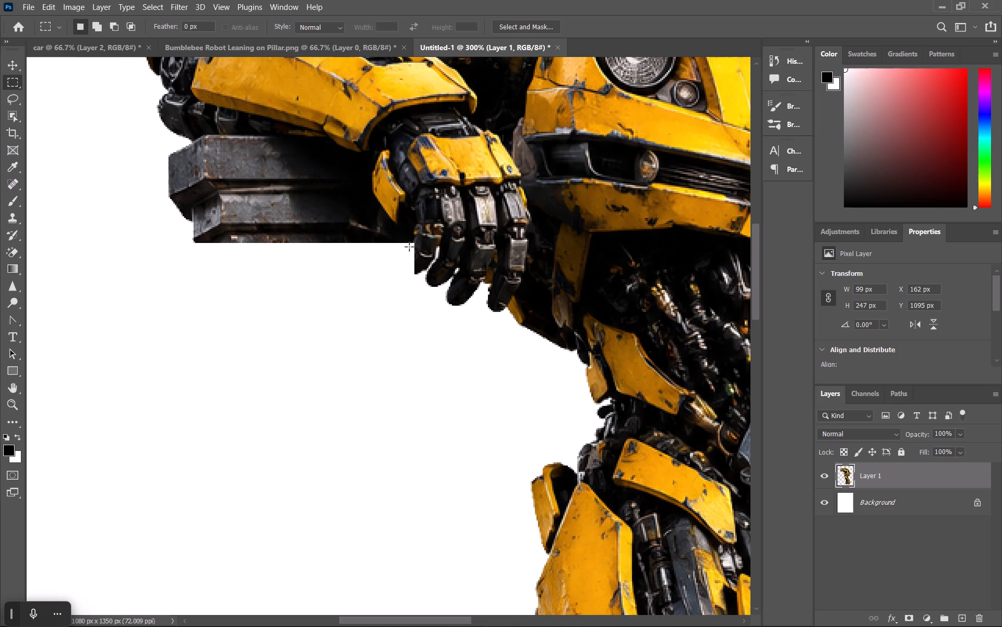
click(414, 247)
drag(413, 247, 412, 236)
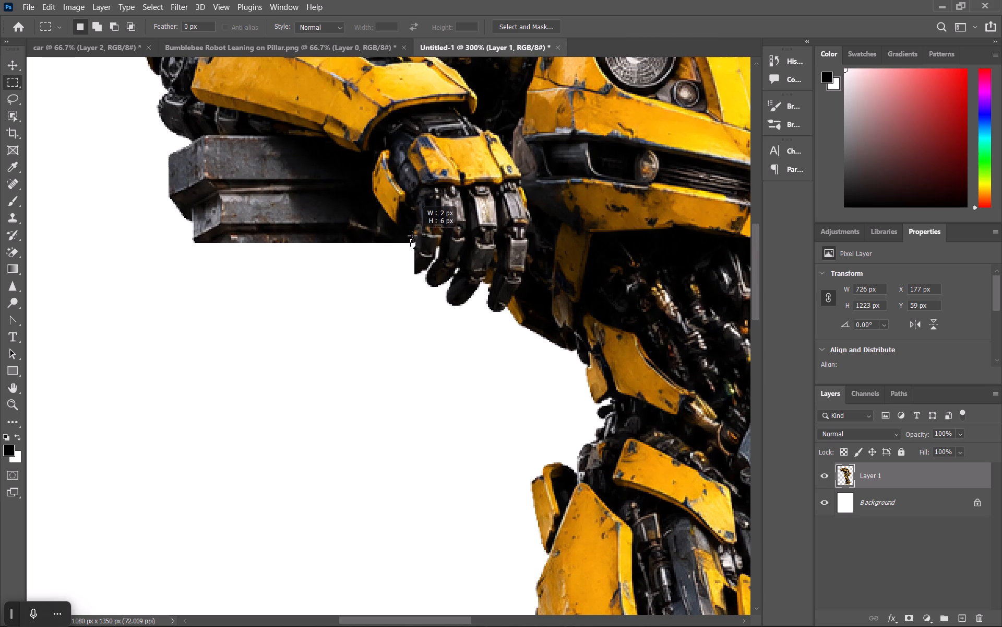
drag(412, 236, 347, 226)
key(Delete)
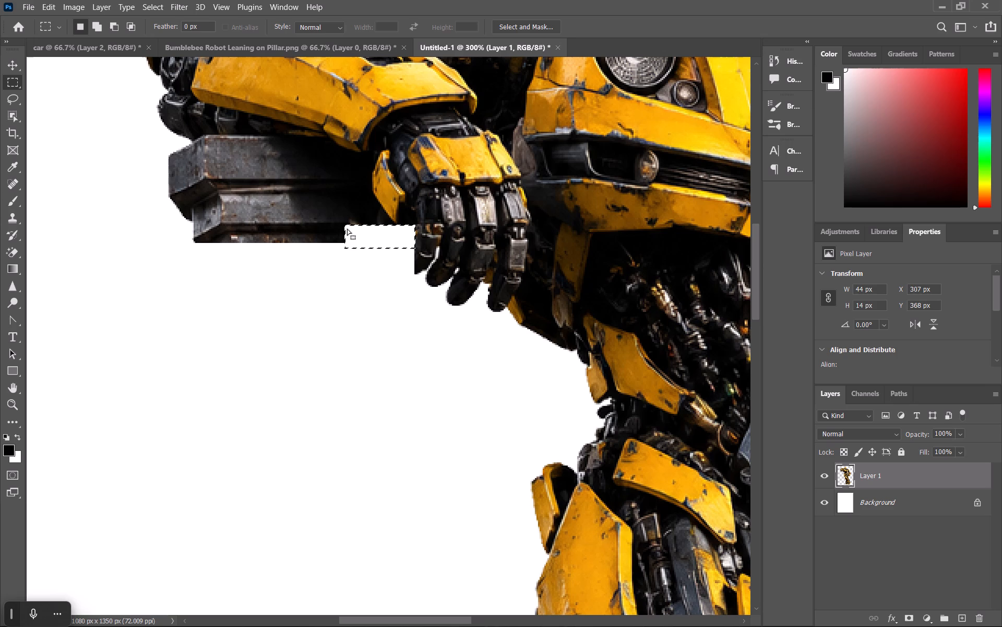
Delete a rectangular spot of about 6 x 6 px from the dark pillar remnant just below the robot's thumb.
click(372, 238)
drag(395, 230, 393, 227)
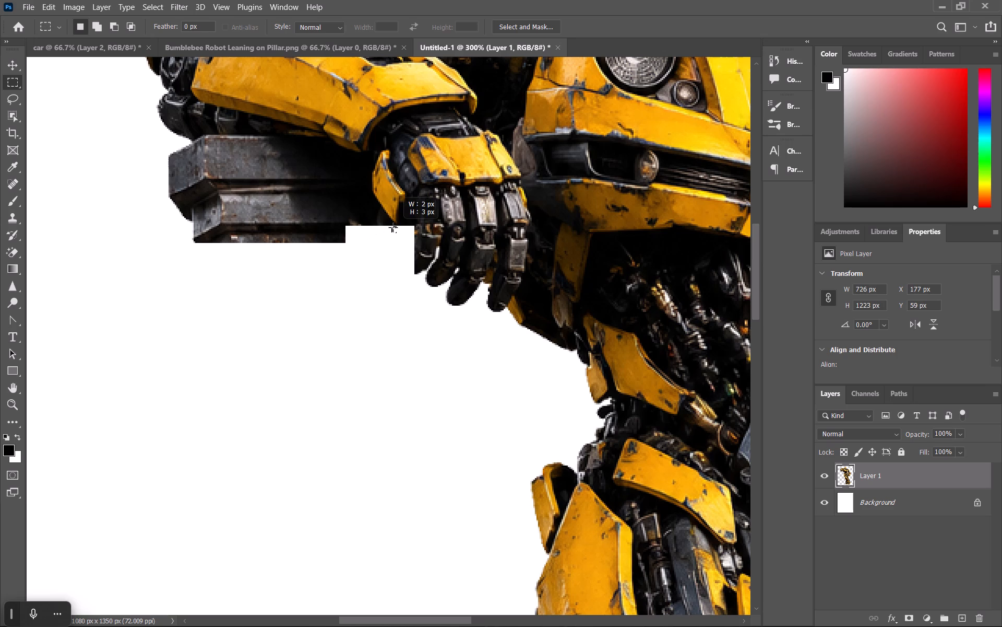
drag(393, 227, 387, 224)
key(Delete)
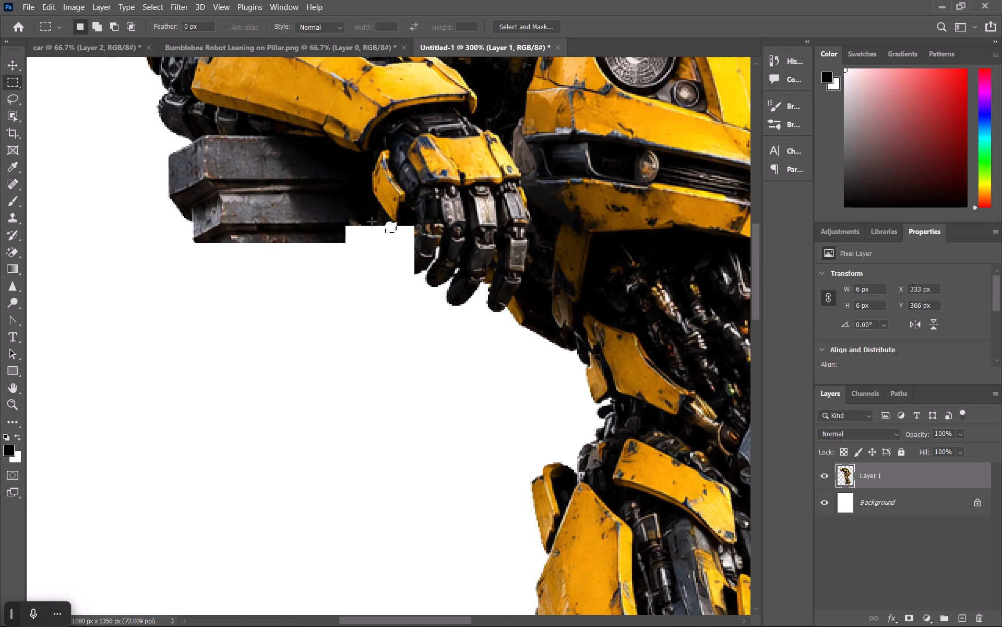
Cut away the dark pillar remnant along the thumb's lower edge by repeatedly shifting and deleting a rectangular selection of about 8 x 23 px.
drag(364, 202, 375, 235)
key(Delete)
click(372, 204)
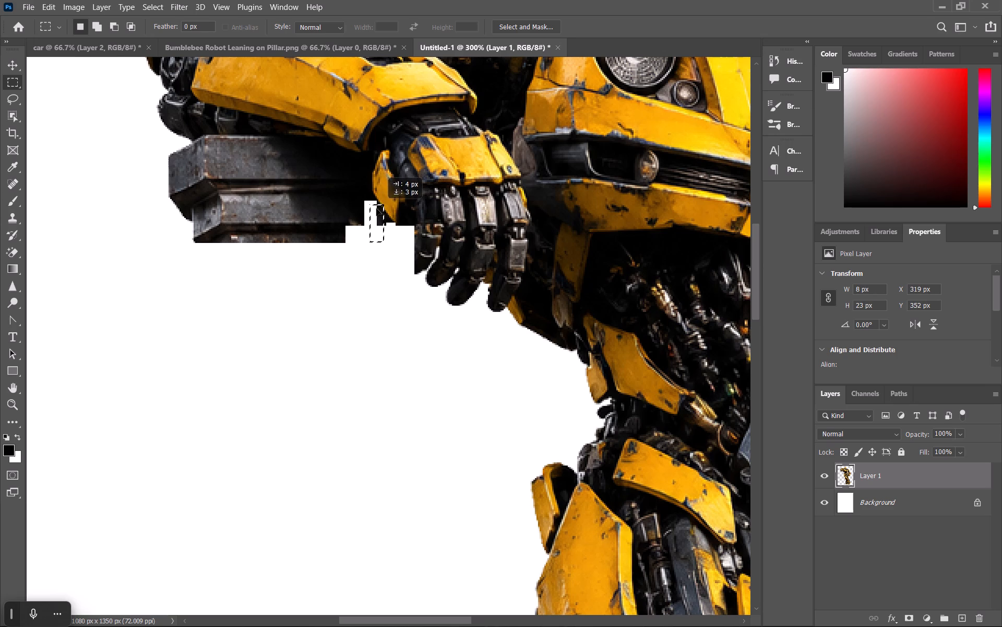
key(Delete)
drag(376, 208, 380, 211)
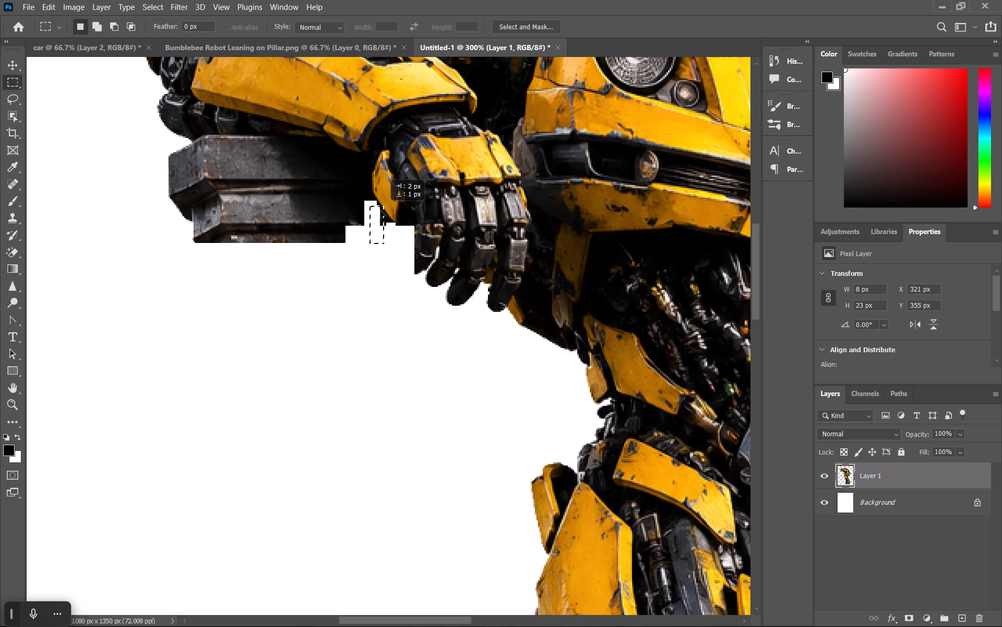
drag(380, 211, 380, 214)
key(Delete)
drag(383, 216, 387, 228)
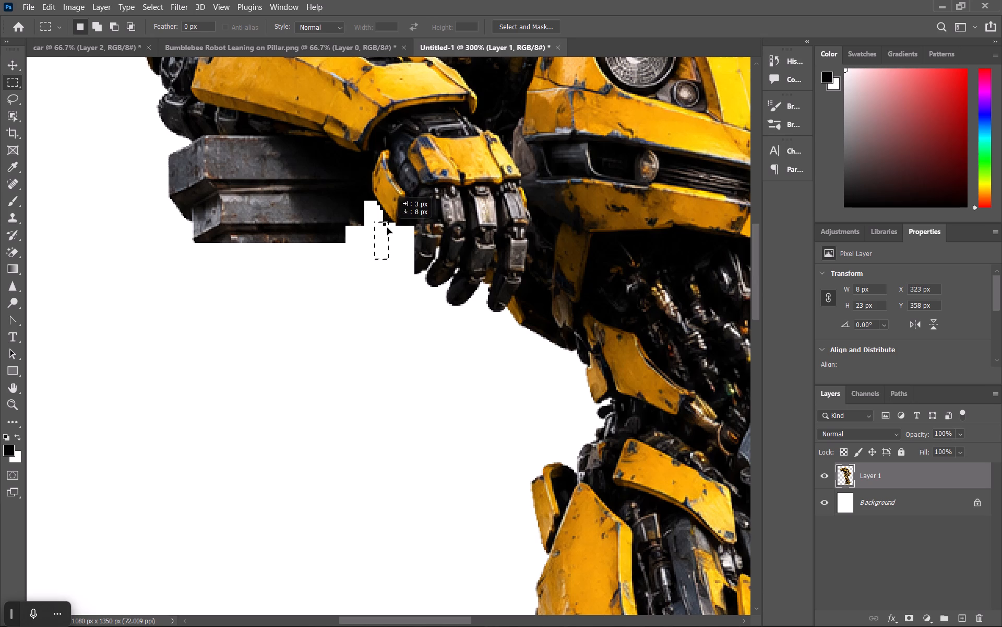
drag(387, 228, 388, 222)
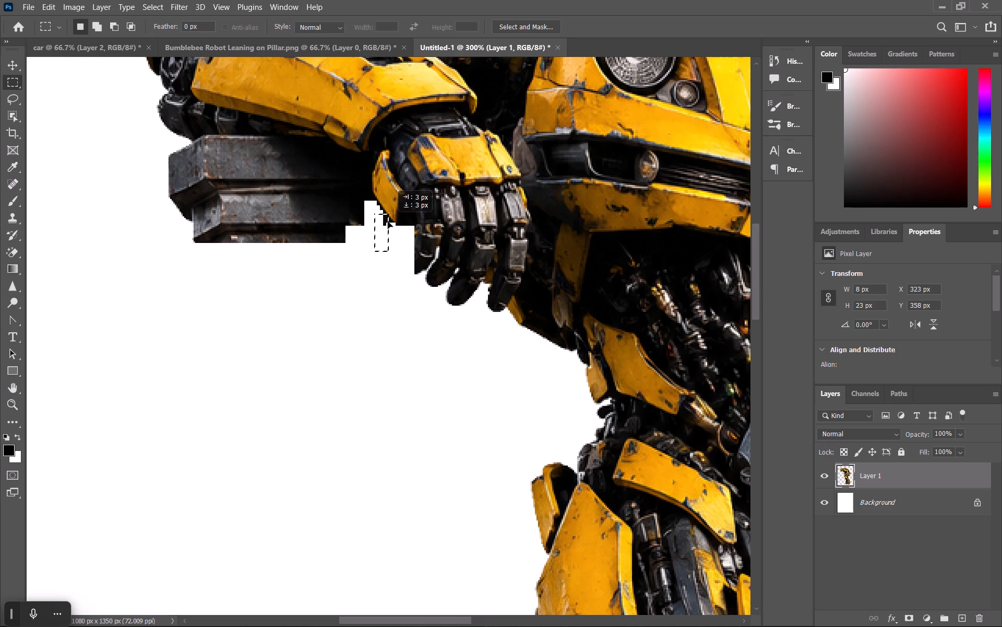
drag(388, 222, 386, 221)
key(Delete)
click(380, 221)
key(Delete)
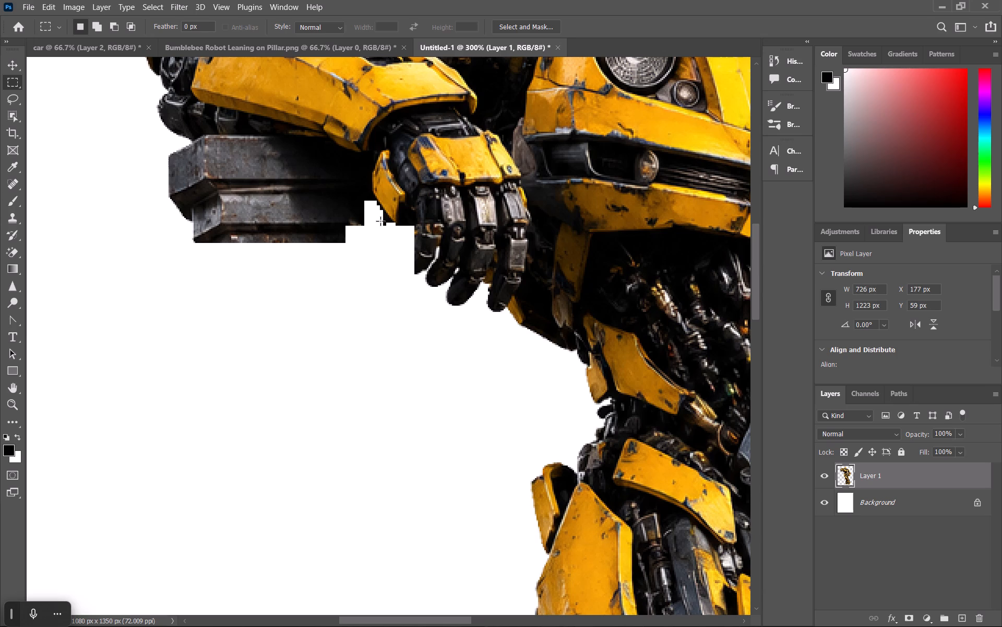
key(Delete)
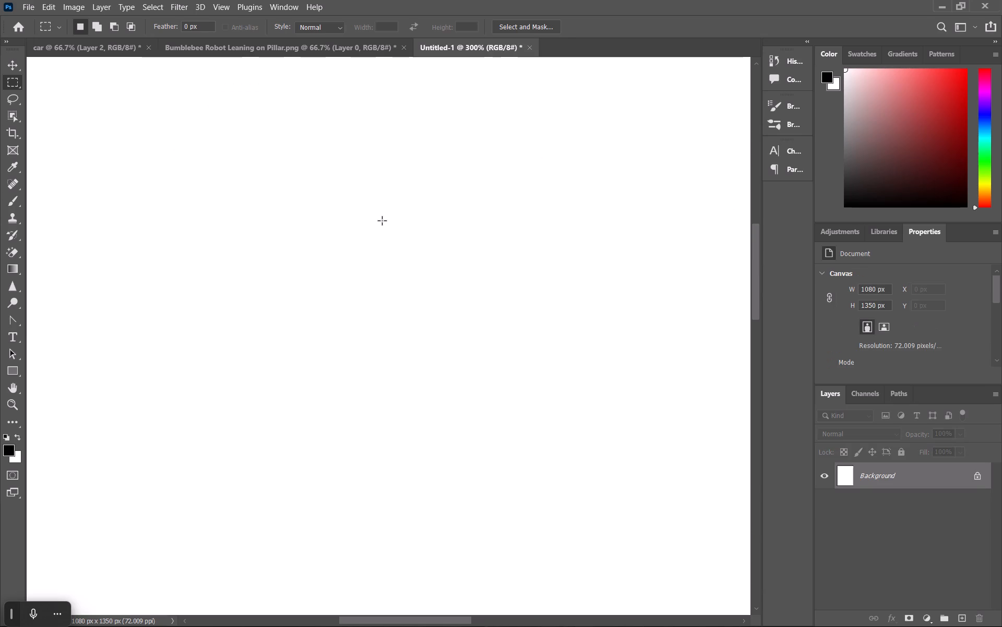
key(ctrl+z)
Trim the dark remnant under the thumb in two spots using a rectangular selection of about 5 x 6 px.
drag(378, 215, 378, 215)
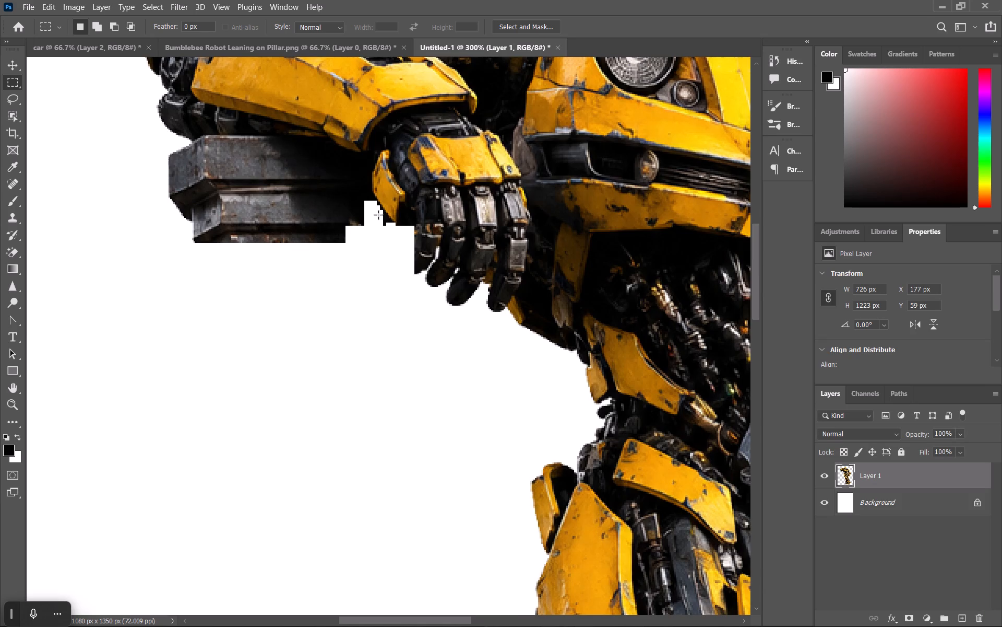
drag(378, 215, 384, 223)
key(Delete)
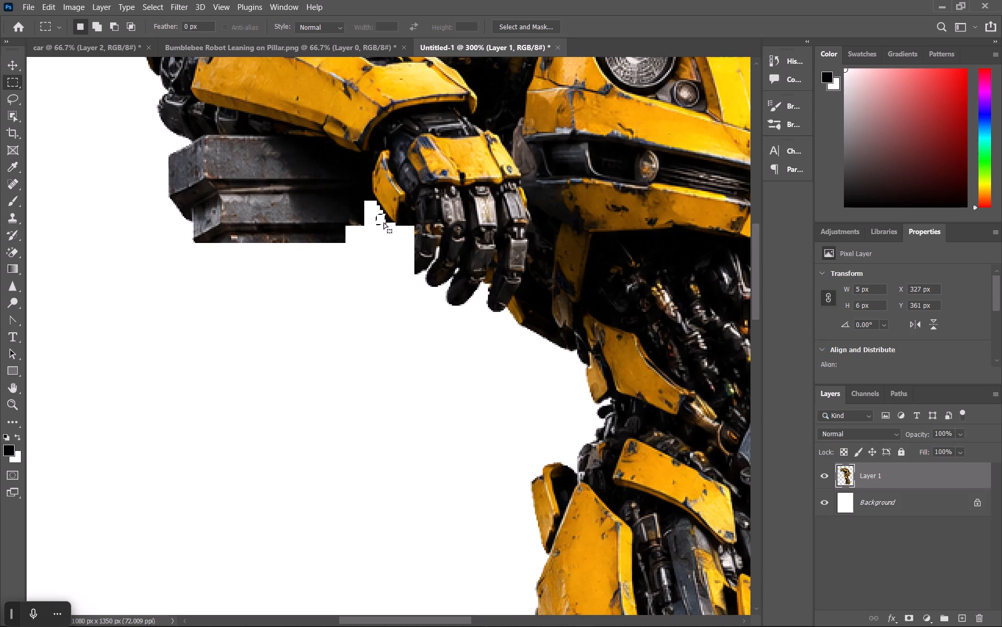
click(384, 223)
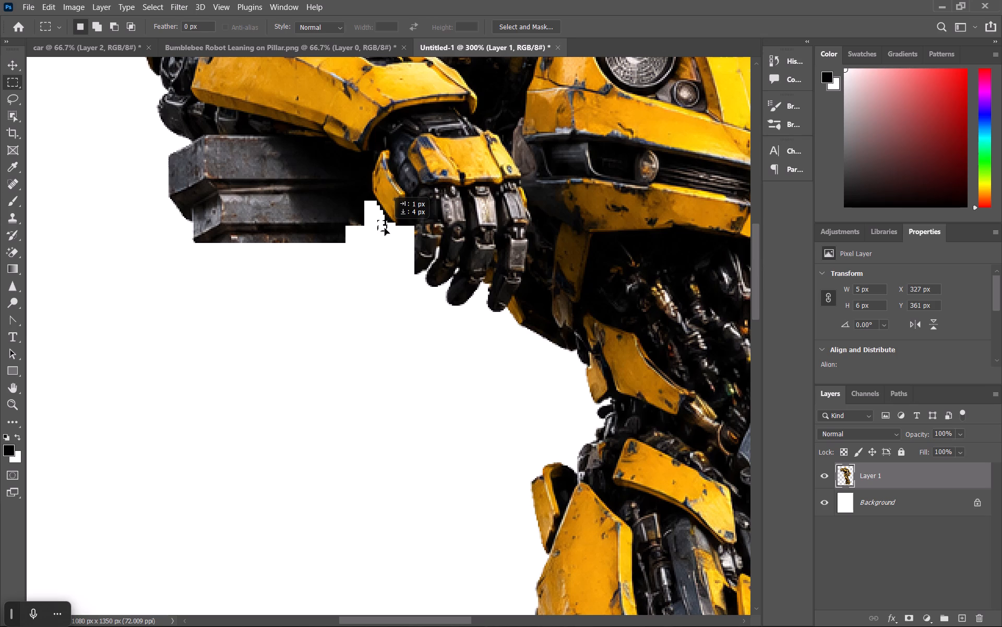
key(Delete)
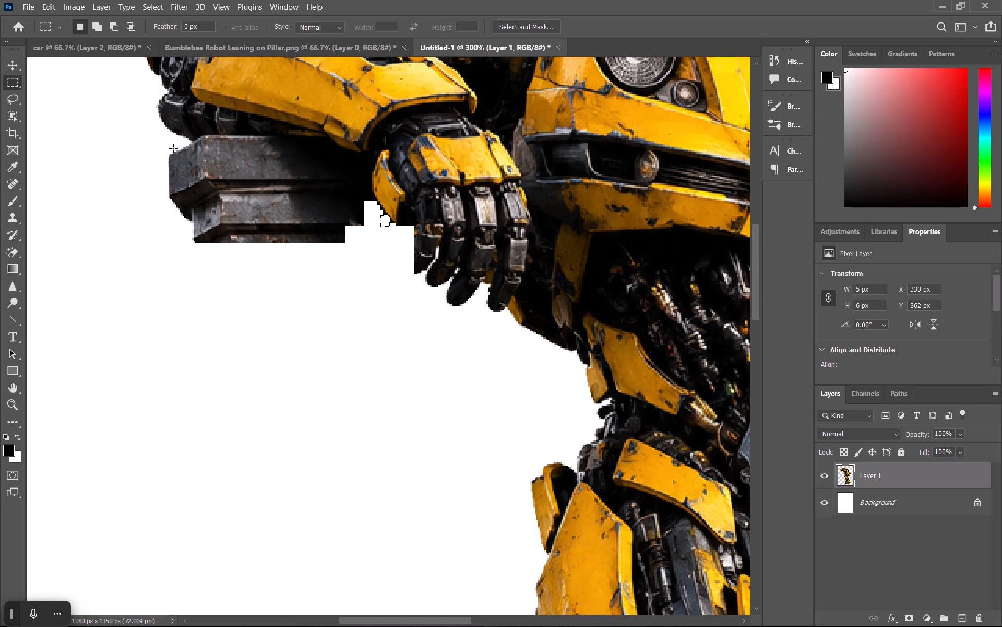
Delete a rectangular area of about 117 x 71 px covering most of the pillar's capital below its top edge.
drag(163, 154, 351, 264)
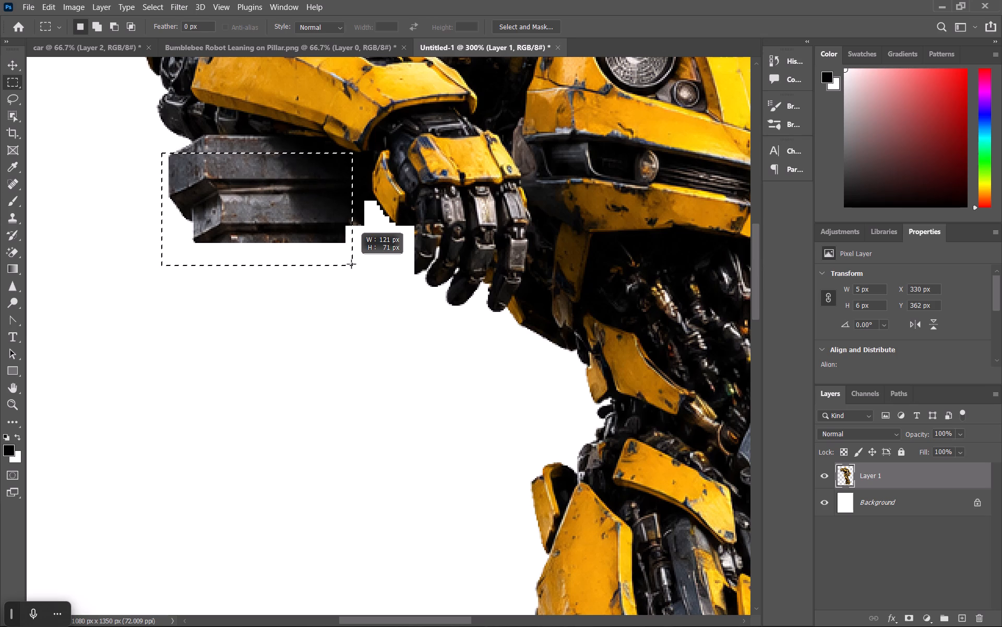
drag(351, 264, 344, 264)
key(Delete)
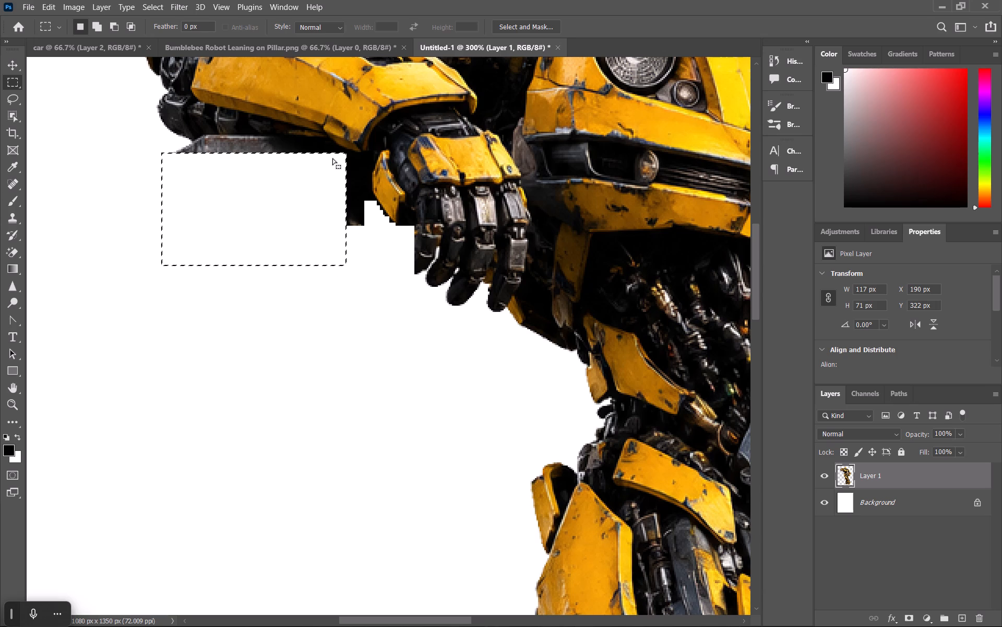
Shift the 117 x 71 px selection along the hand's outer edge and delete the remaining dark pillar area in stages.
drag(339, 161, 358, 170)
key(Delete)
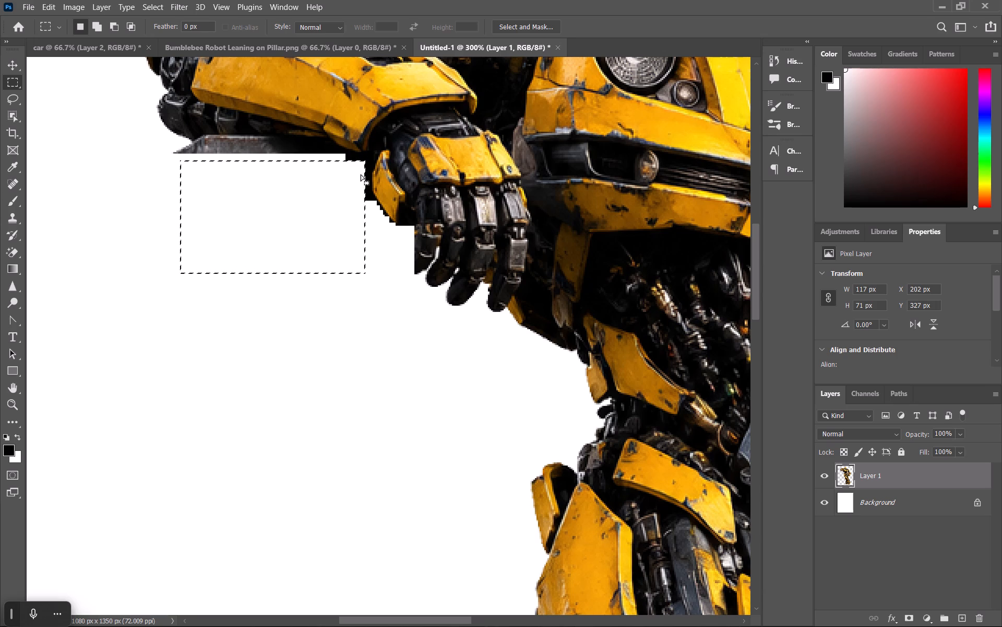
drag(361, 175, 368, 184)
key(Delete)
key(Delete)
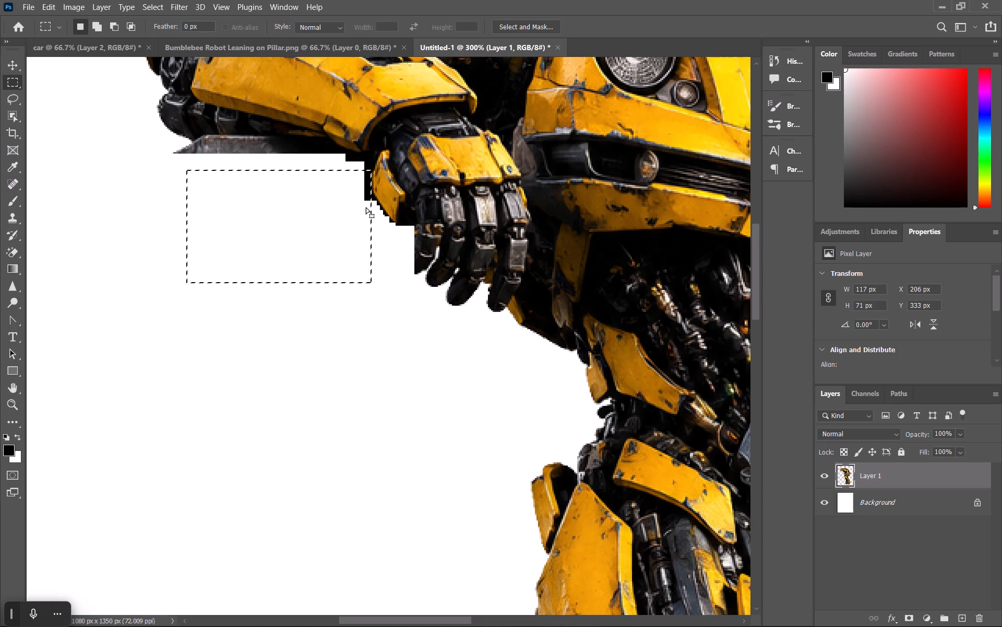
drag(368, 207, 369, 236)
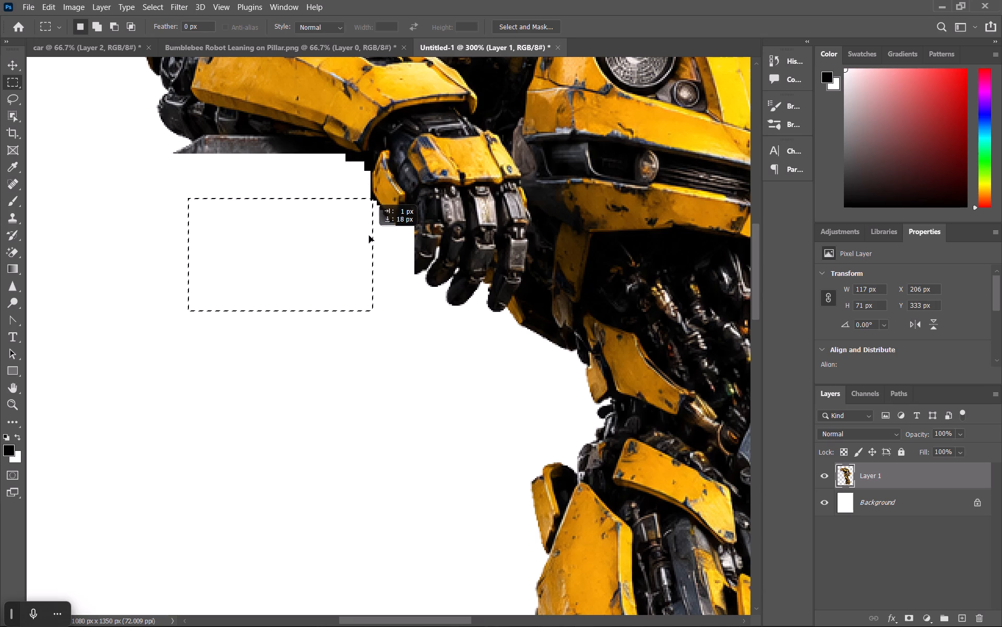
drag(369, 236, 369, 231)
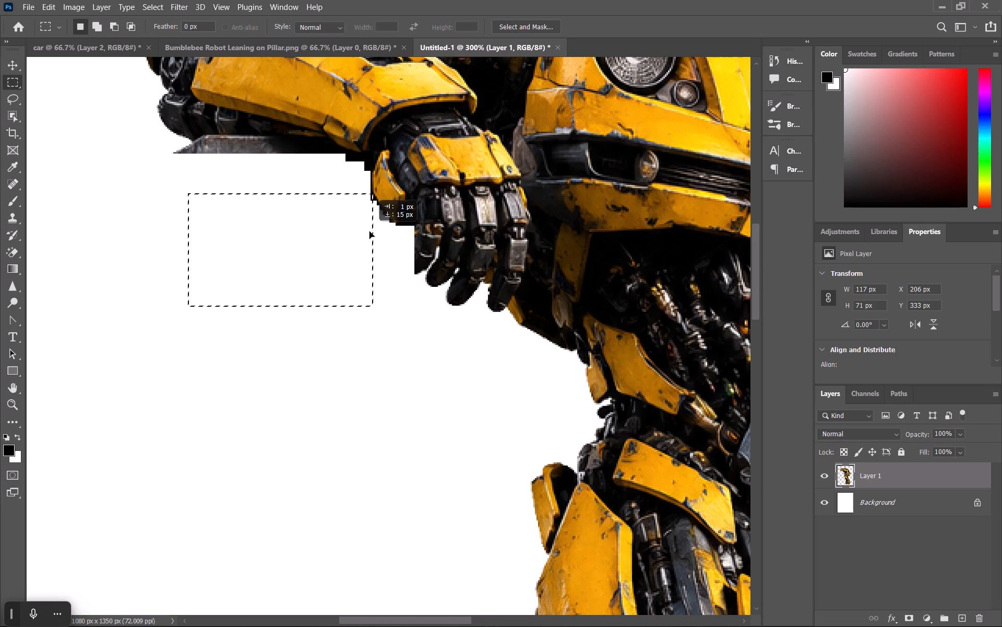
drag(369, 231, 370, 231)
key(Delete)
Reposition the same selection just beneath the forearm and delete the leftover top strip of the pillar's capital.
drag(355, 225, 277, 175)
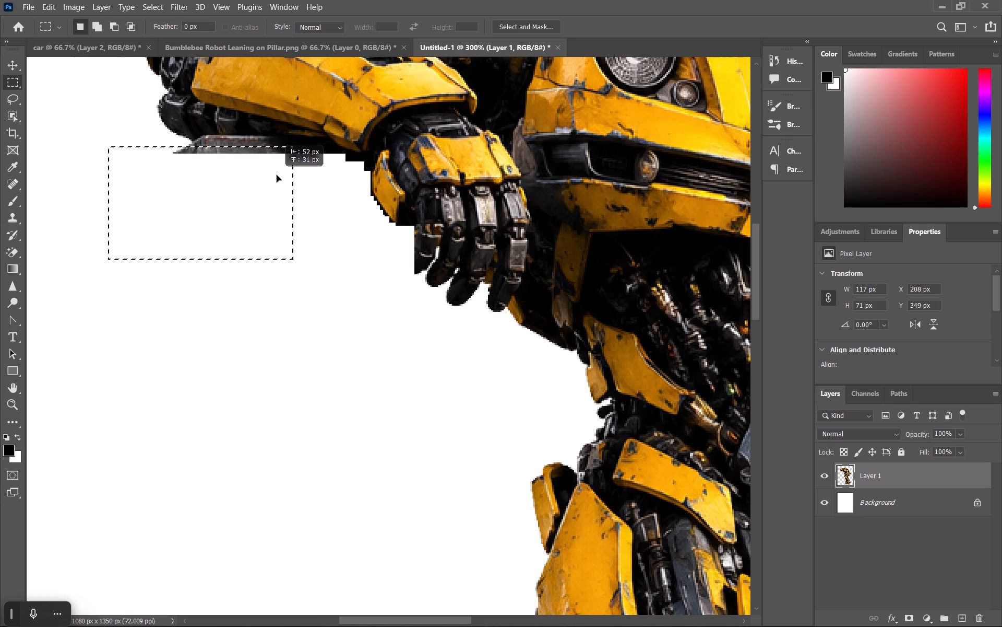
drag(277, 175, 300, 169)
key(Delete)
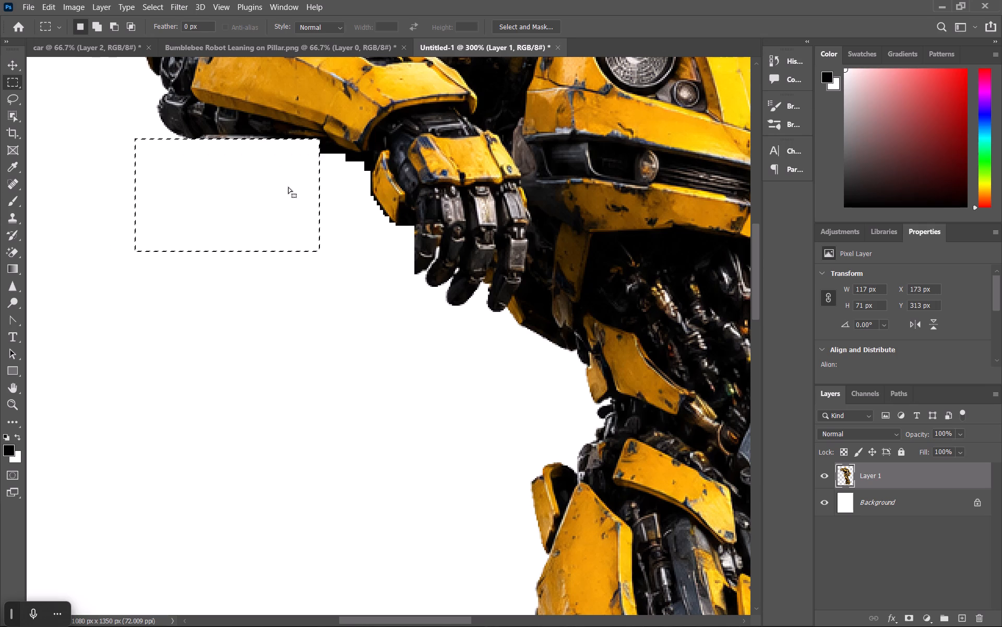
Delete the dark remnant under the forearm near the wrist in two placements of a rectangular selection of about 10 x 11 px.
click(361, 292)
drag(319, 144, 337, 158)
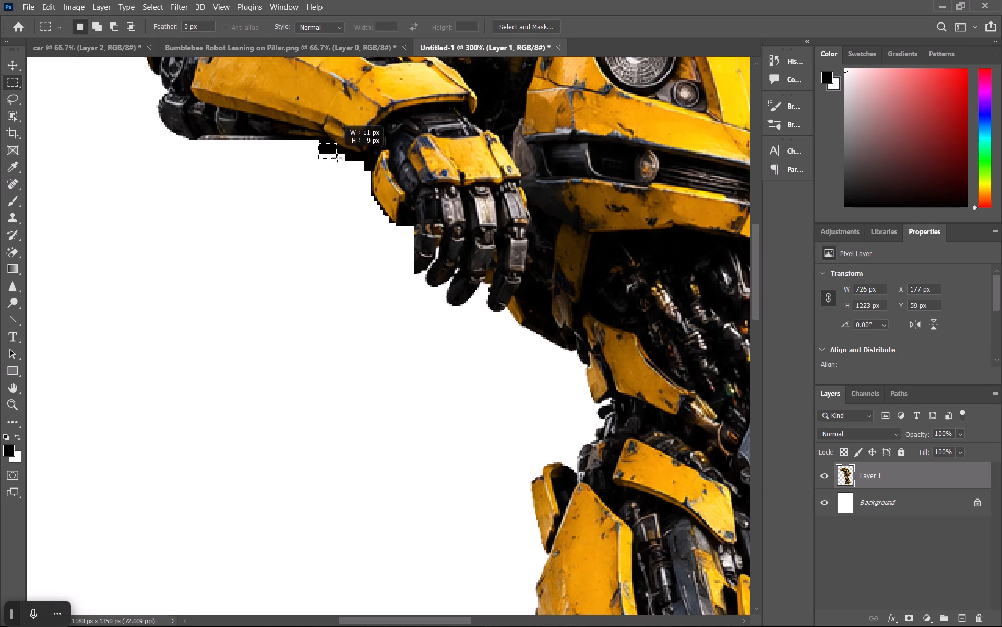
drag(337, 158, 333, 159)
key(Delete)
drag(327, 149, 321, 147)
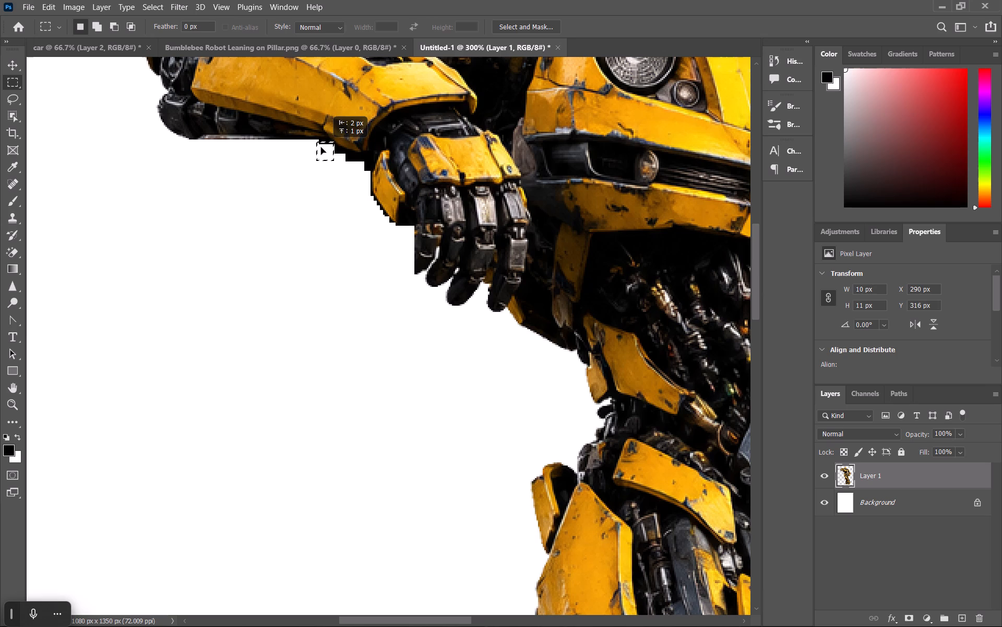
drag(321, 147, 323, 146)
key(Delete)
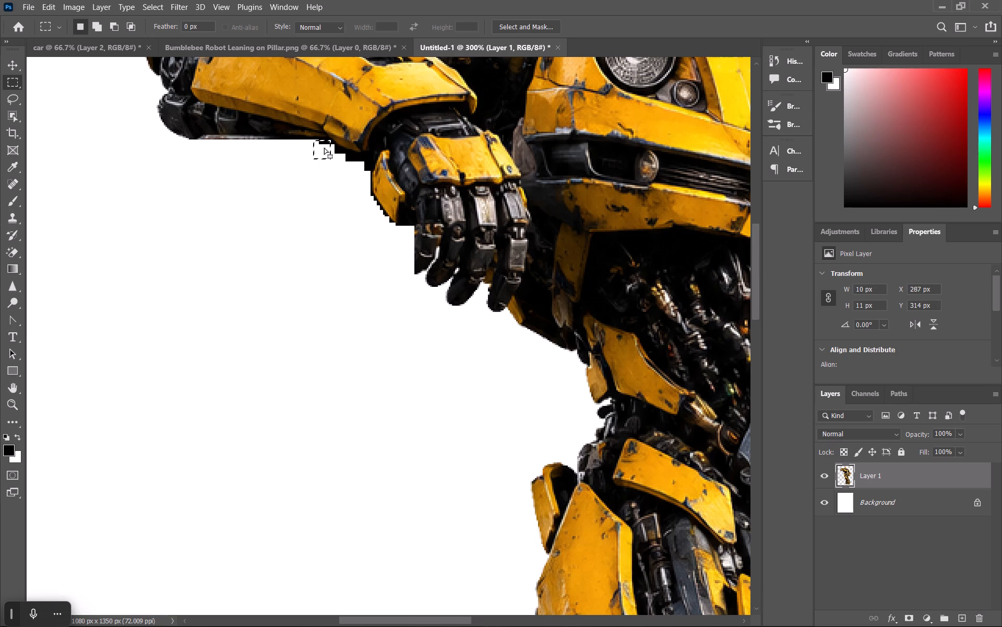
key(Delete)
Continue removing the dark remnant under the wrist toward the hand with the same 10 x 11 px selection.
drag(324, 147, 335, 156)
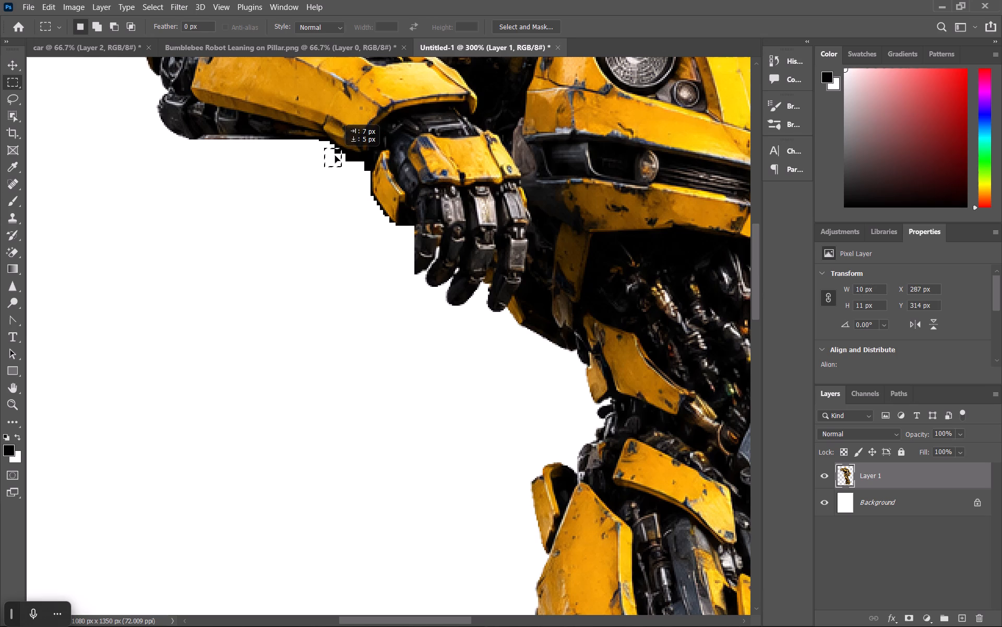
drag(335, 156, 333, 153)
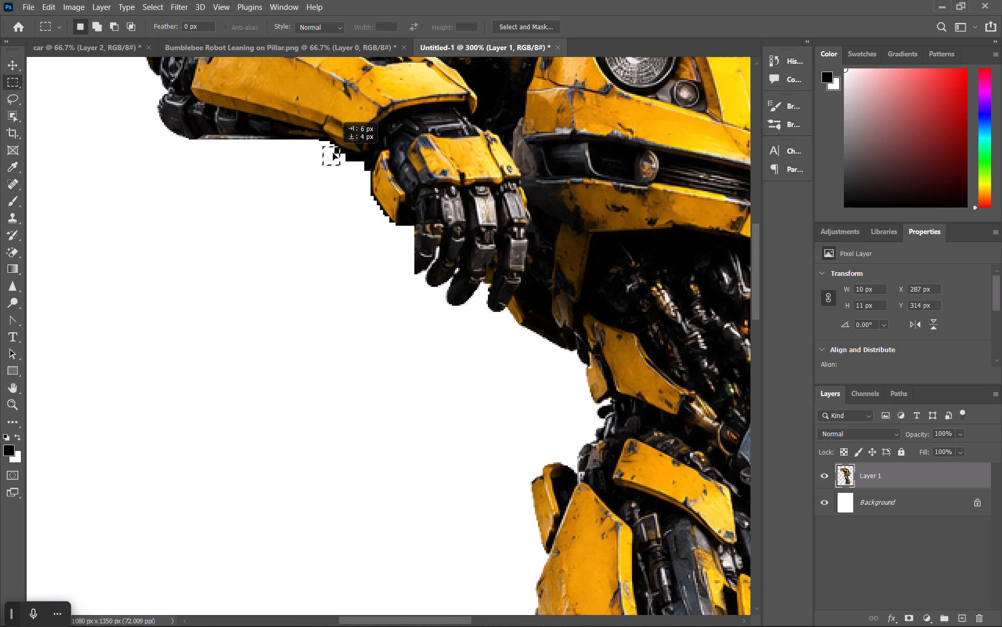
drag(333, 153, 336, 152)
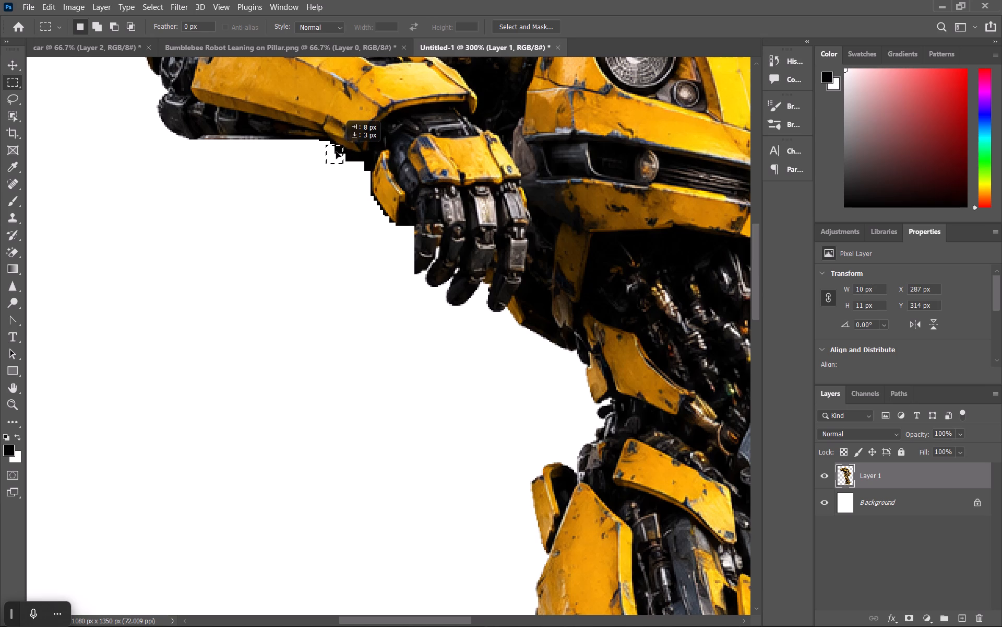
drag(336, 152, 342, 154)
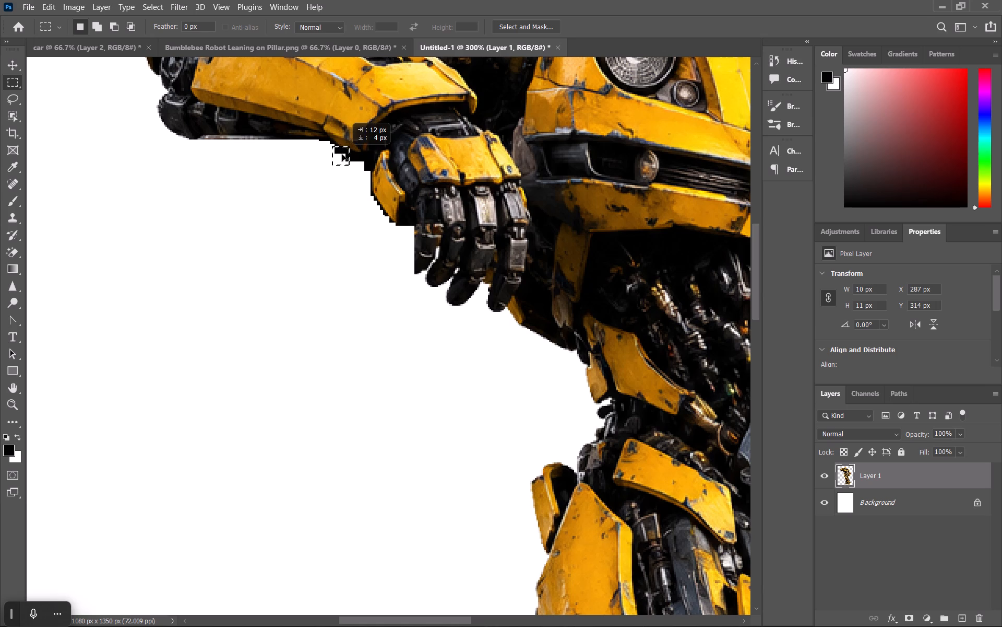
drag(342, 154, 339, 156)
key(Delete)
drag(344, 156, 350, 159)
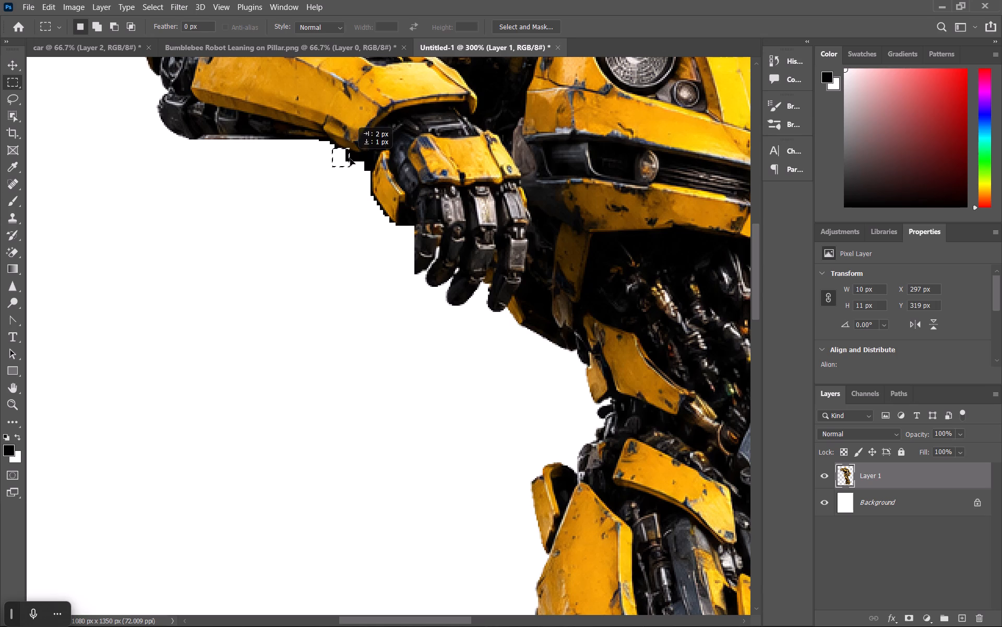
drag(350, 159, 356, 161)
key(Delete)
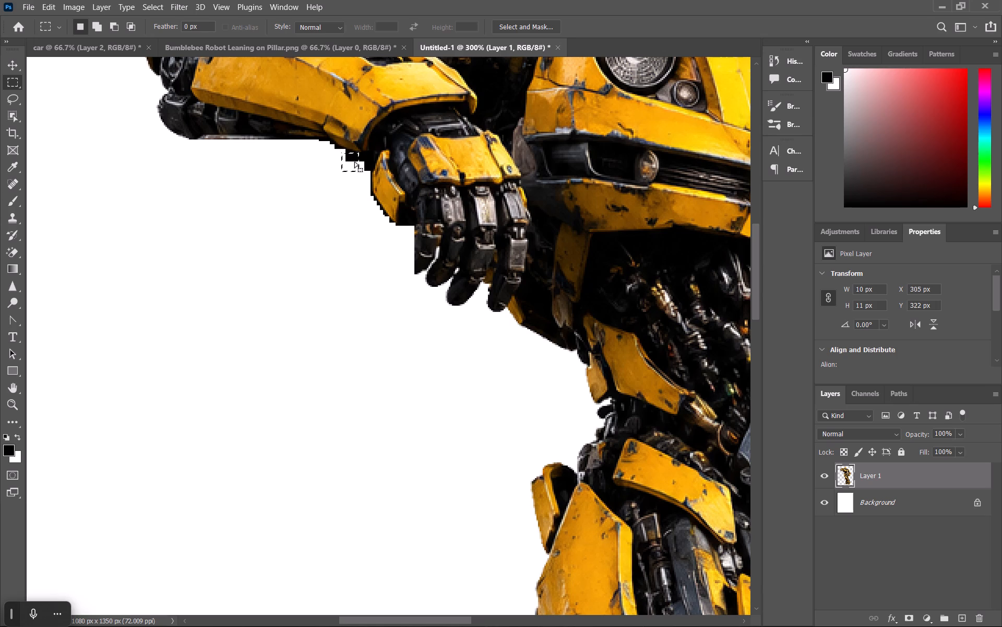
key(Delete)
Trim the remaining dark corner between the wrist and the thumb's outer edge with the 10 x 11 px selection.
drag(354, 161, 363, 162)
key(Delete)
click(359, 161)
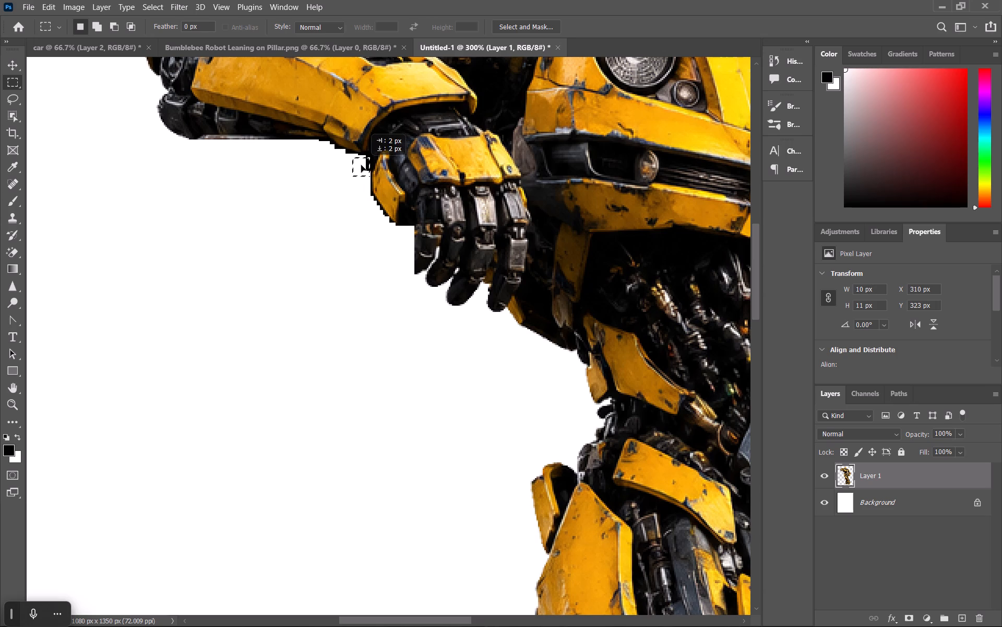
key(Delete)
drag(360, 165, 363, 189)
key(Delete)
Refine the stepped edge under the wrist by deleting with the 10 x 11 px selection and a new one of about 7 x 2 px.
drag(363, 189, 341, 160)
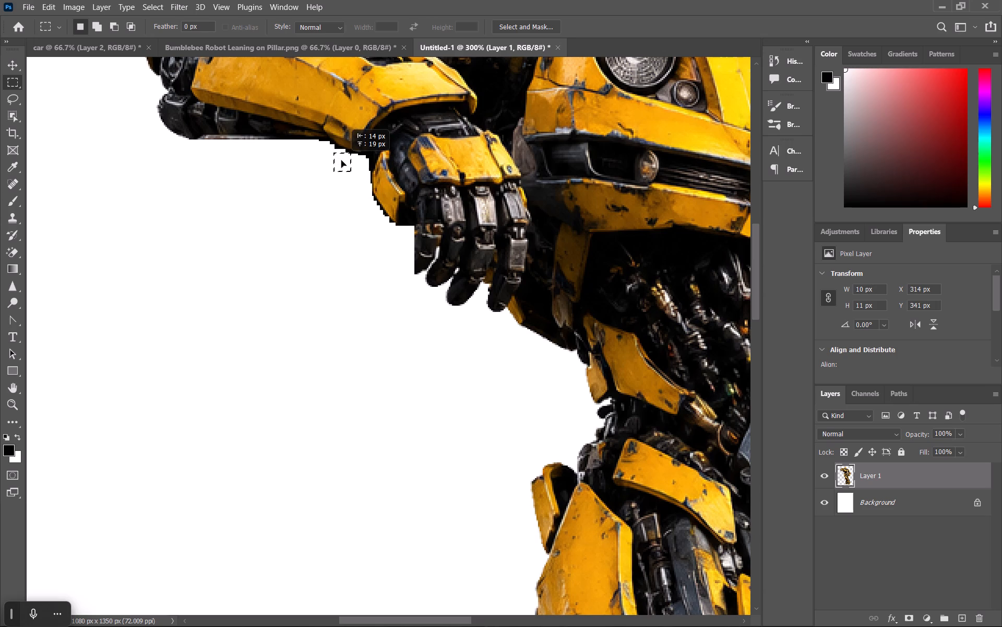
drag(341, 160, 344, 159)
key(Delete)
drag(337, 159, 330, 159)
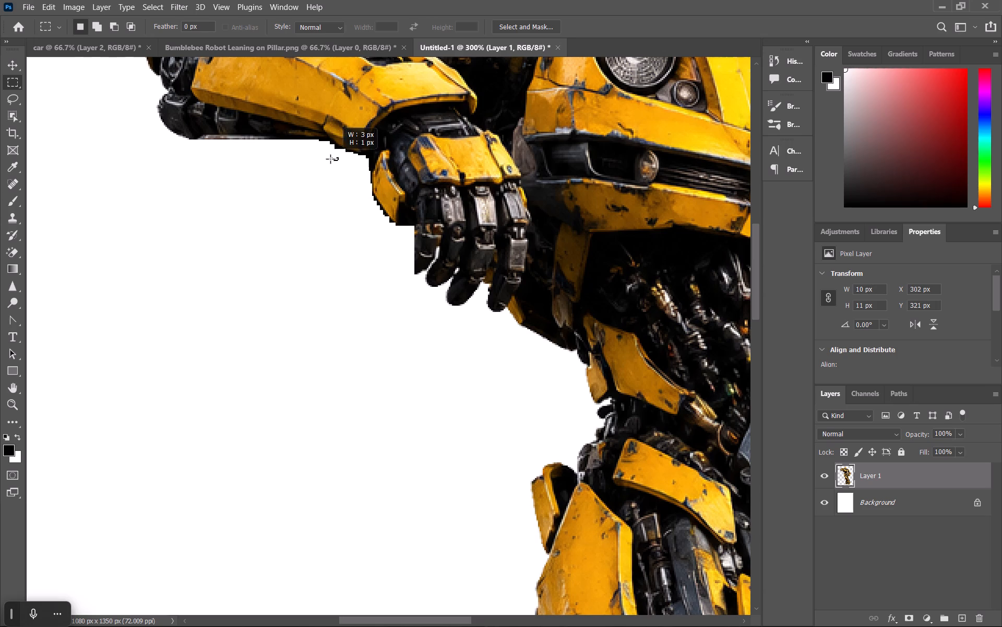
drag(330, 159, 328, 157)
drag(331, 146, 339, 147)
key(Delete)
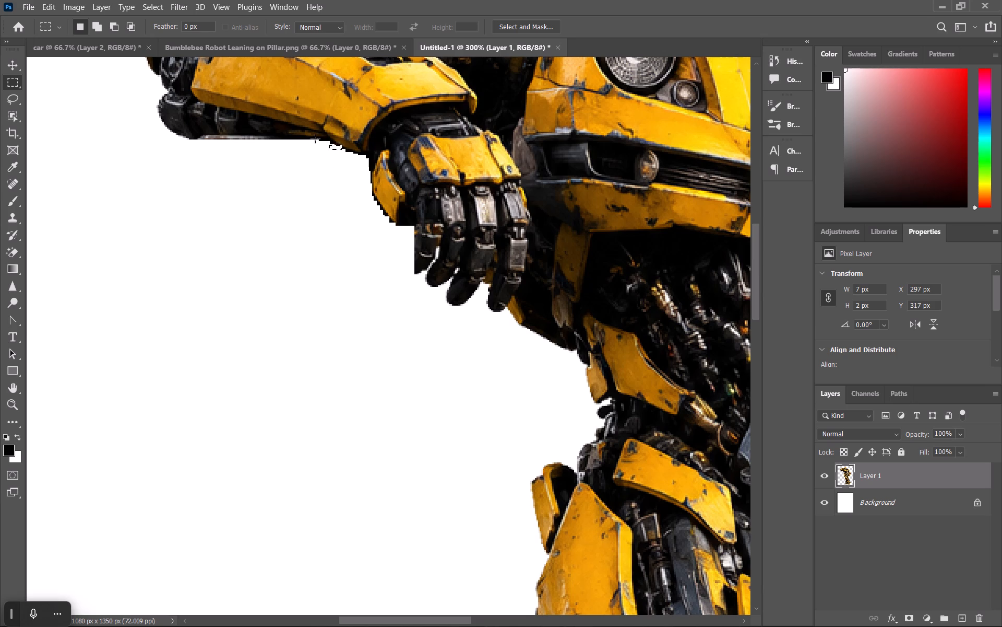
Delete the thin light strip under the forearm using a rectangular selection of about 76 x 3 px, and deselect.
drag(313, 139, 311, 142)
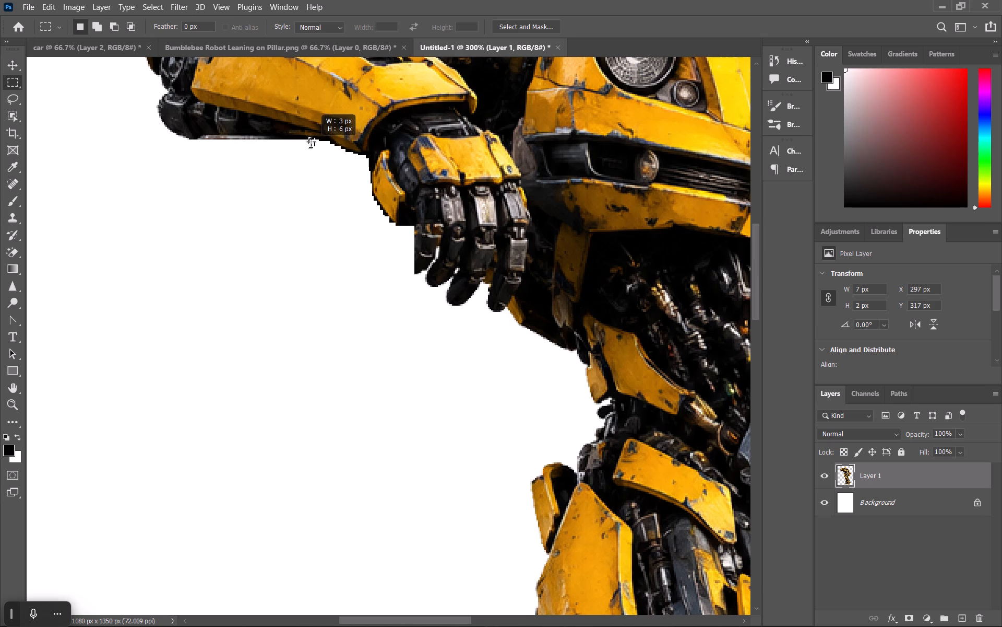
drag(311, 142, 233, 142)
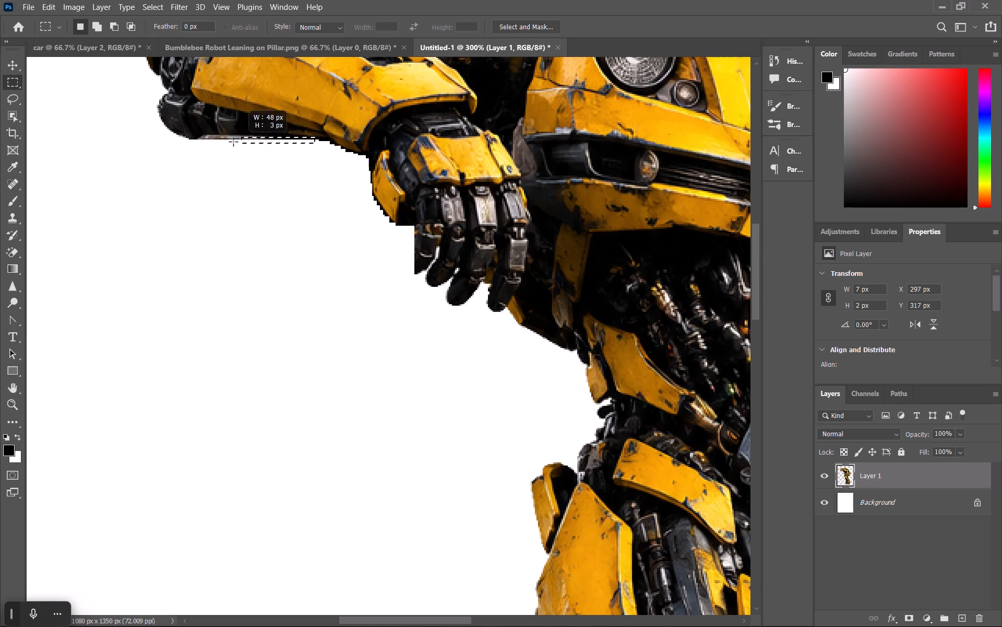
drag(233, 142, 196, 142)
key(Delete)
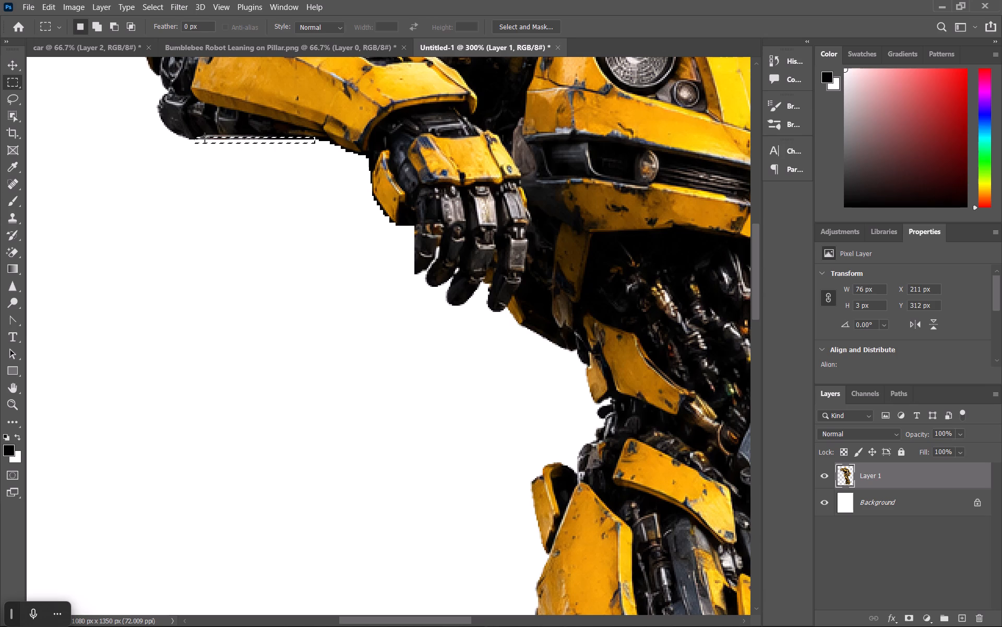
key(Delete)
click(218, 162)
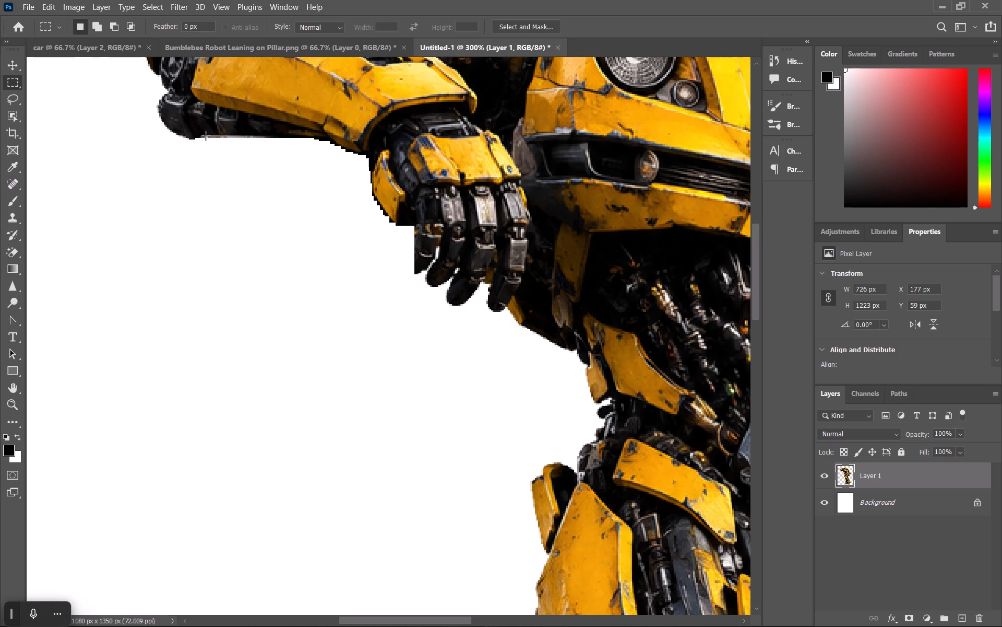
Scale the robot on Layer 1 down proportionally to about 68% with Free Transform.
scroll(493, 349, up, 2)
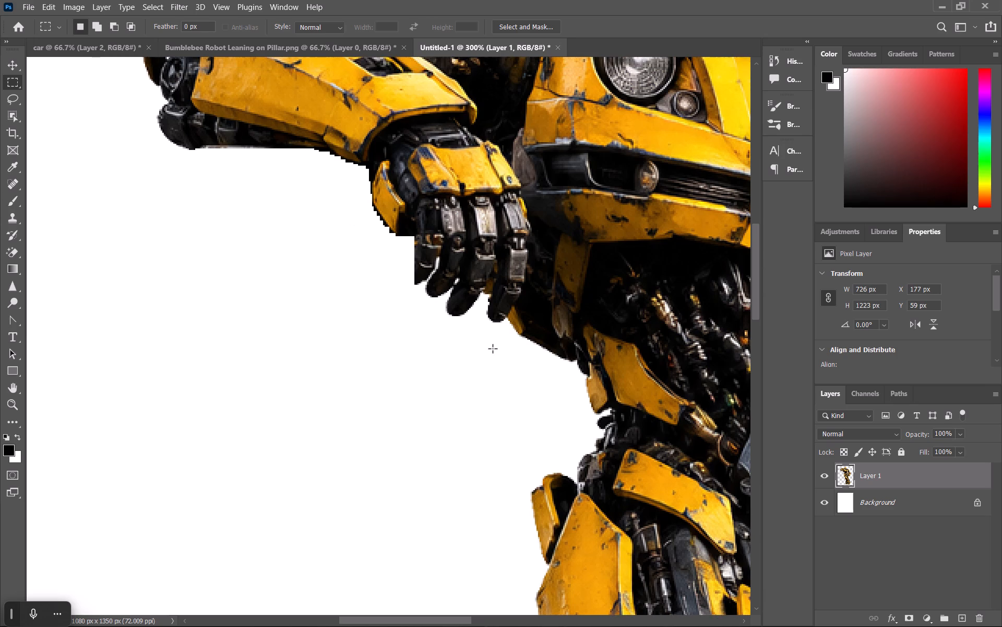
scroll(492, 347, up, 1)
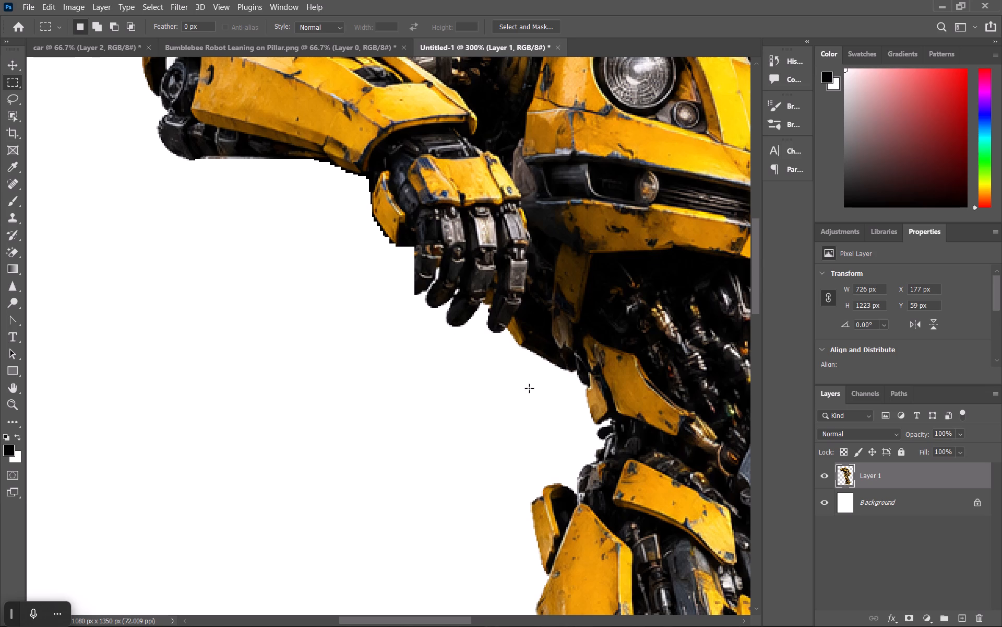
key(ctrl+minus)
key(ctrl+minus)
key(ctrl+minus)
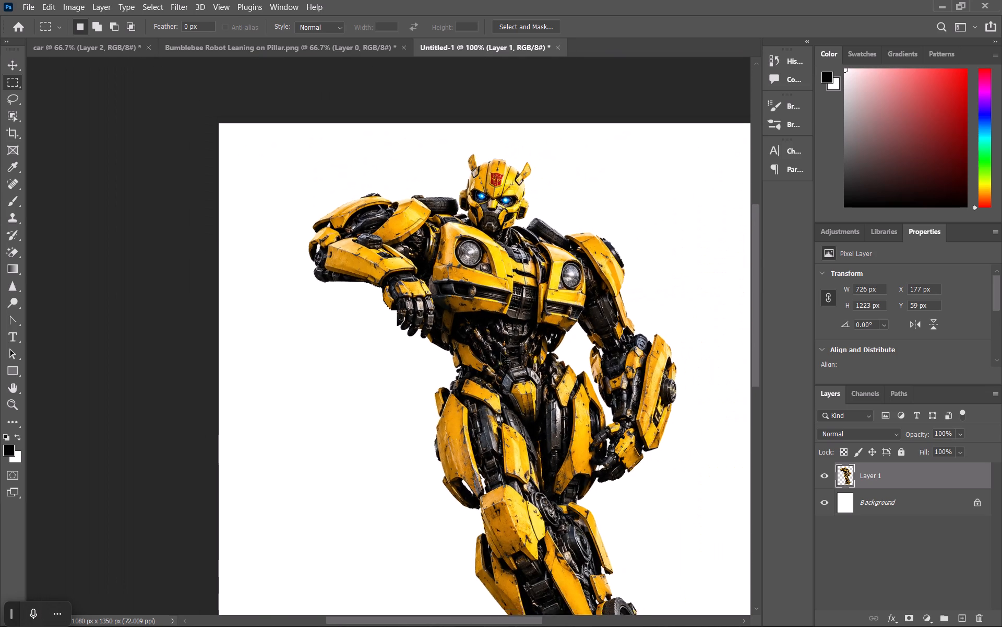
key(ctrl+minus)
click(650, 382)
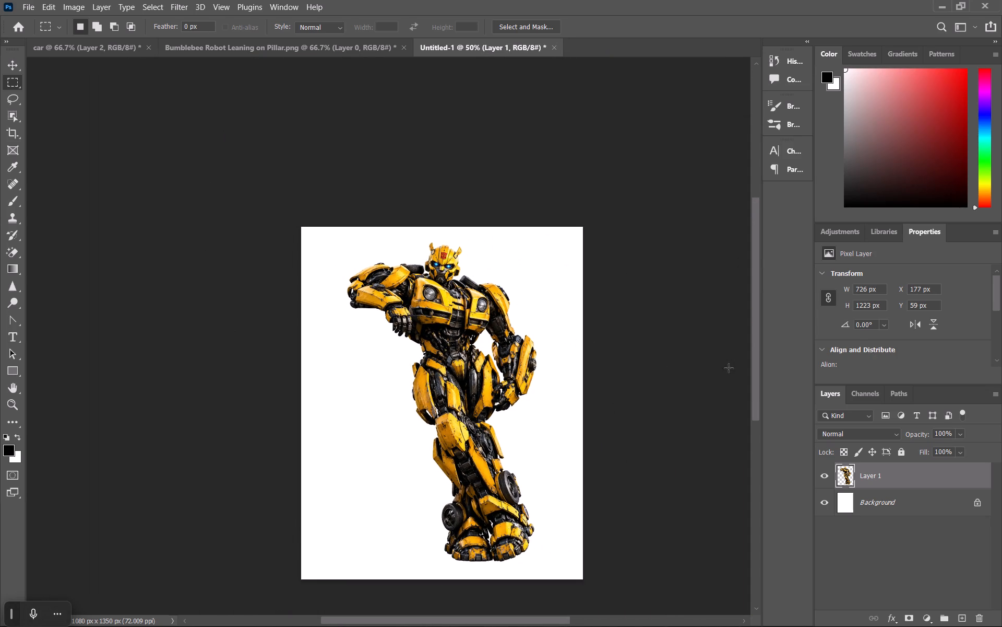
click(700, 412)
click(13, 67)
click(451, 382)
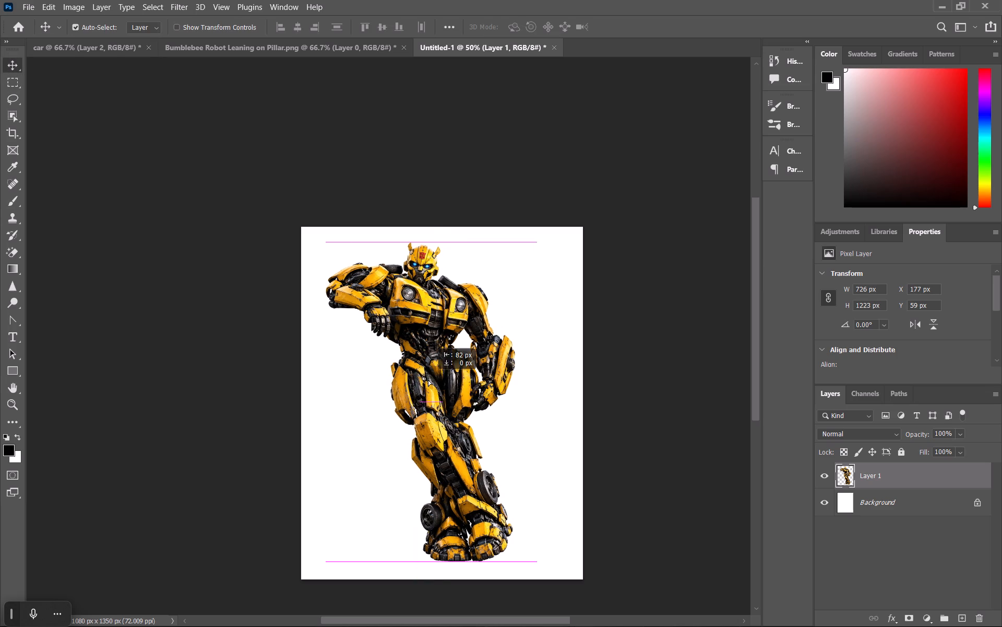
key(ctrl+t)
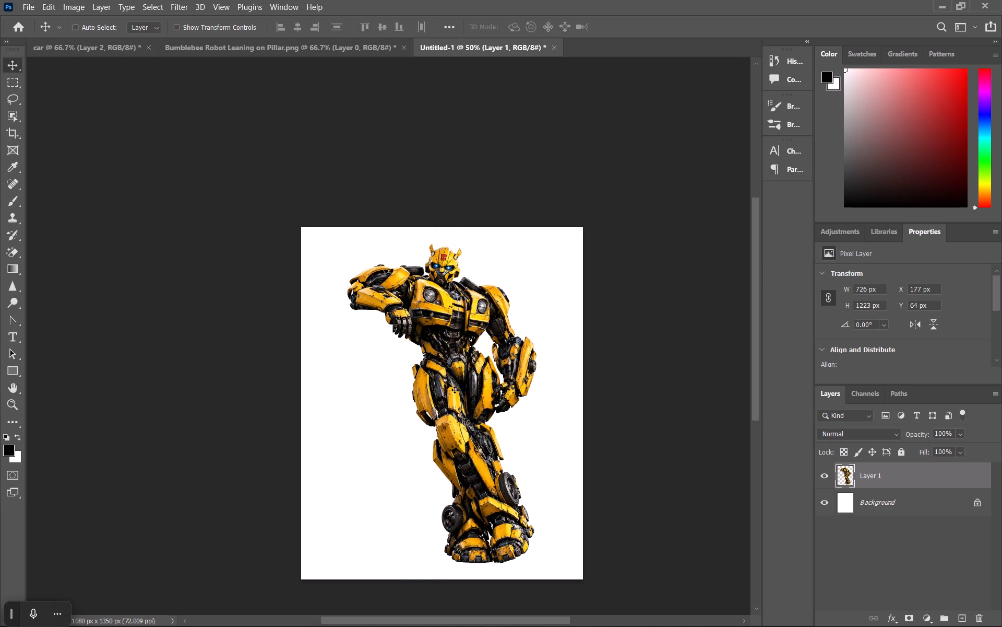
drag(347, 245, 374, 319)
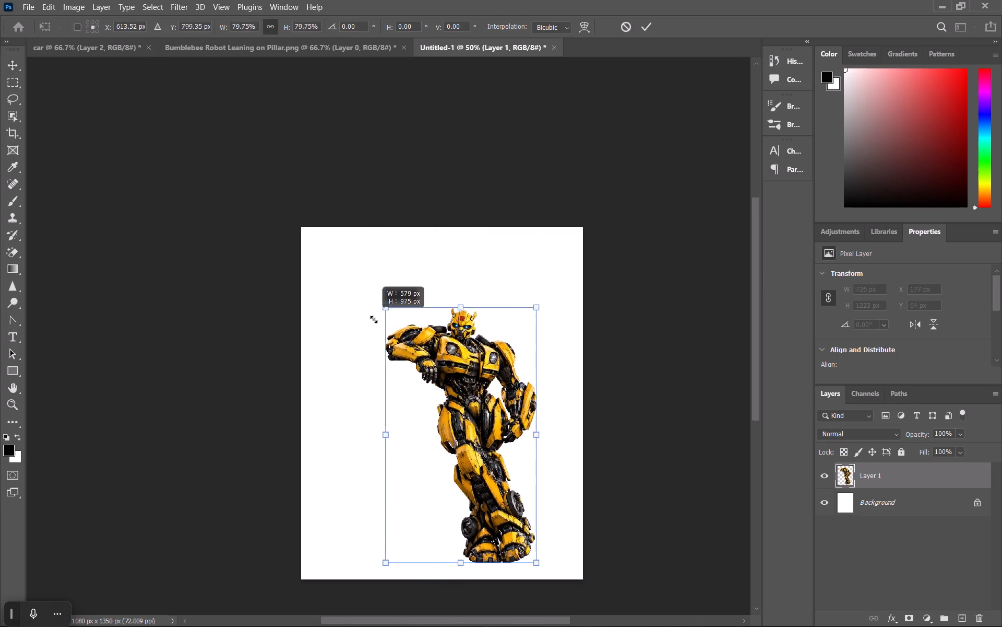
drag(374, 319, 369, 321)
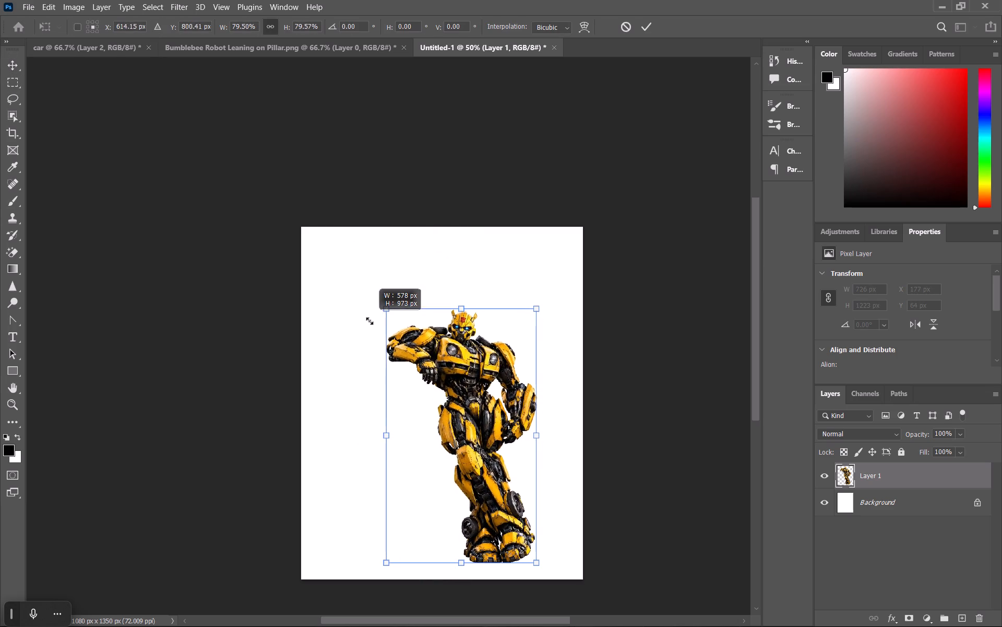
drag(369, 321, 400, 351)
Move the scaled robot to the canvas centre at X 540 px, Y 675 px, apply the transform and deselect the layer.
drag(478, 474, 443, 449)
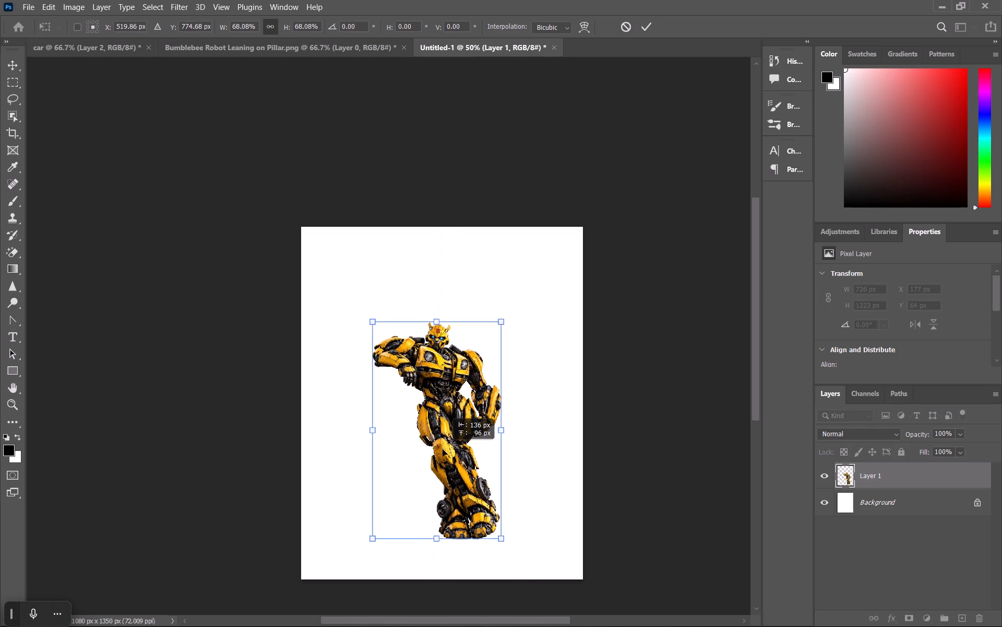
drag(443, 449, 458, 406)
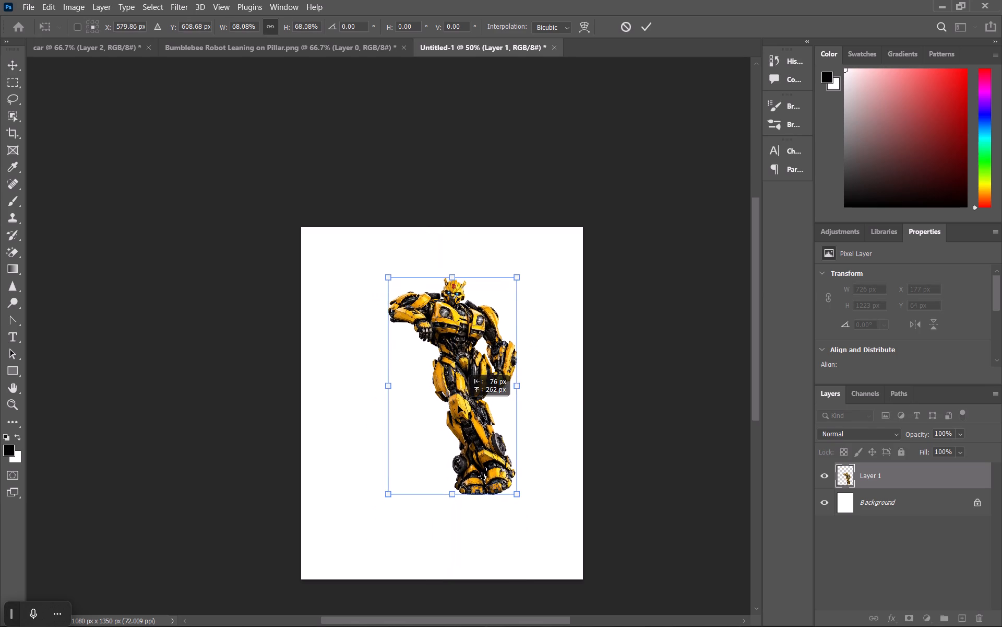
drag(458, 406, 445, 426)
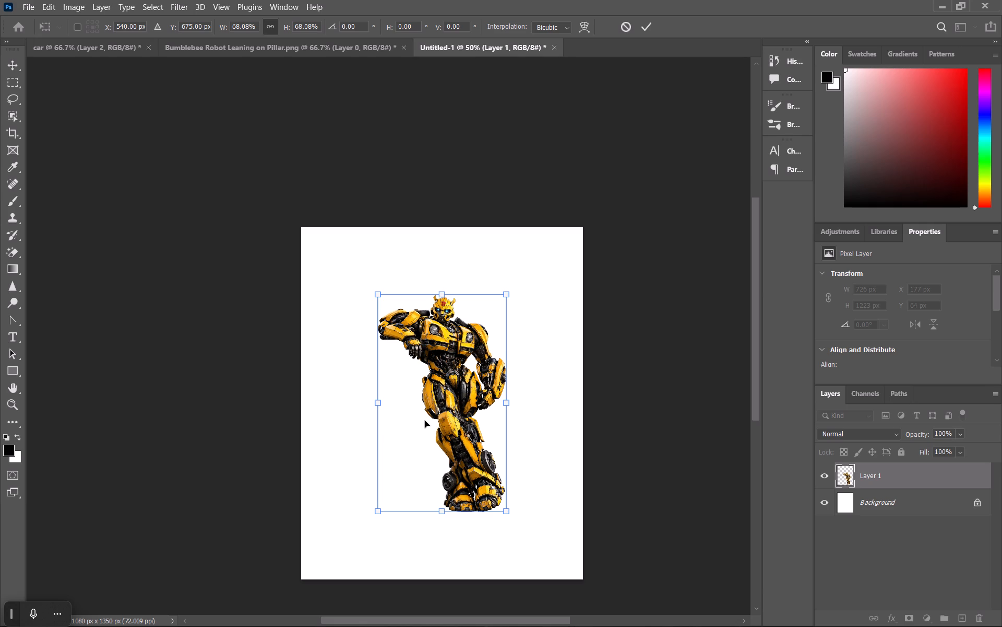
scroll(440, 400, up, 4)
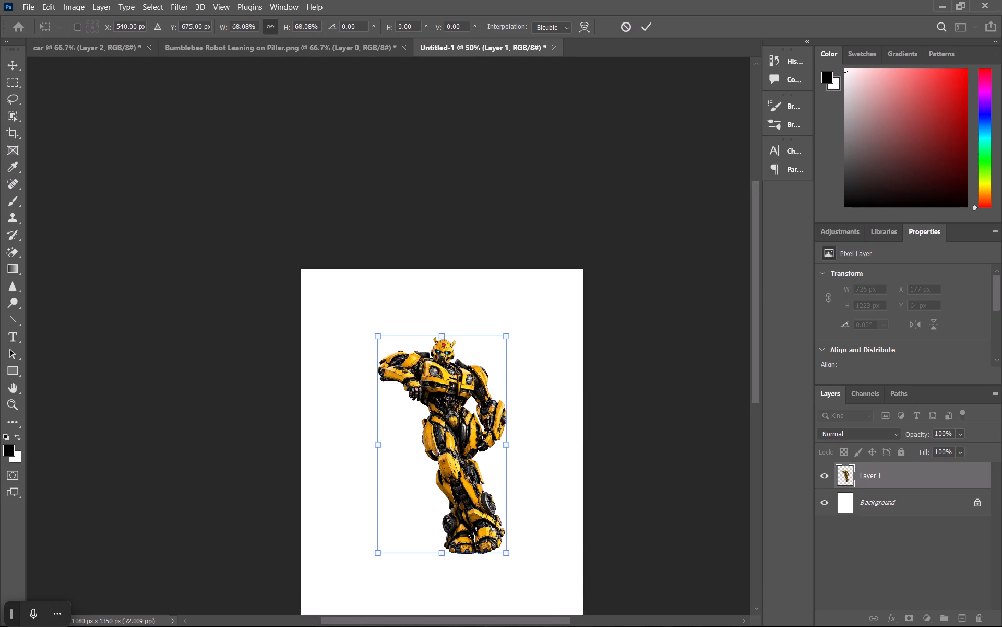
scroll(440, 400, down, 5)
key(ctrl+equal)
key(ctrl+equal)
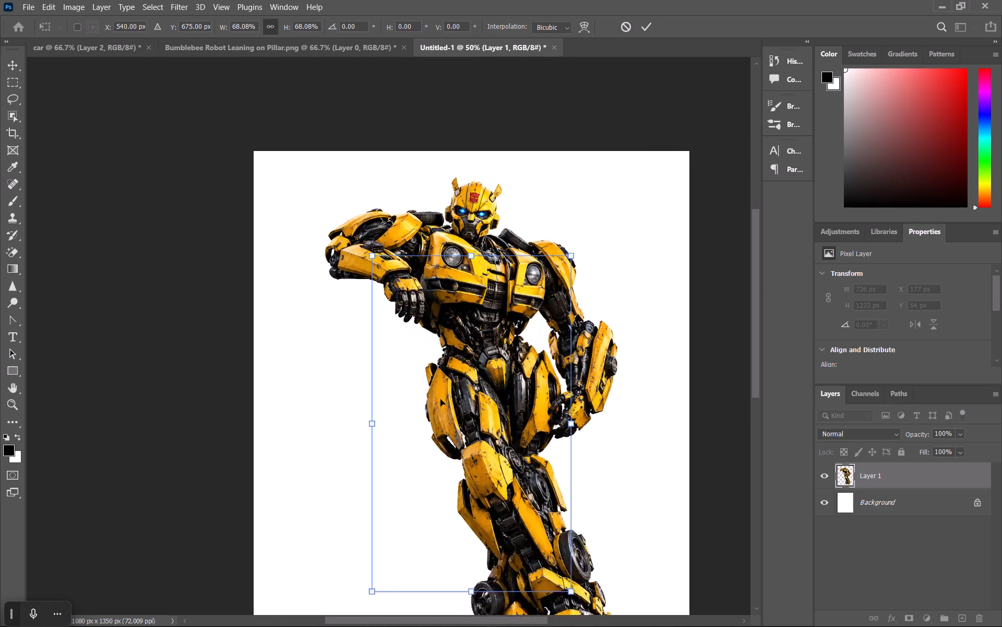
click(106, 255)
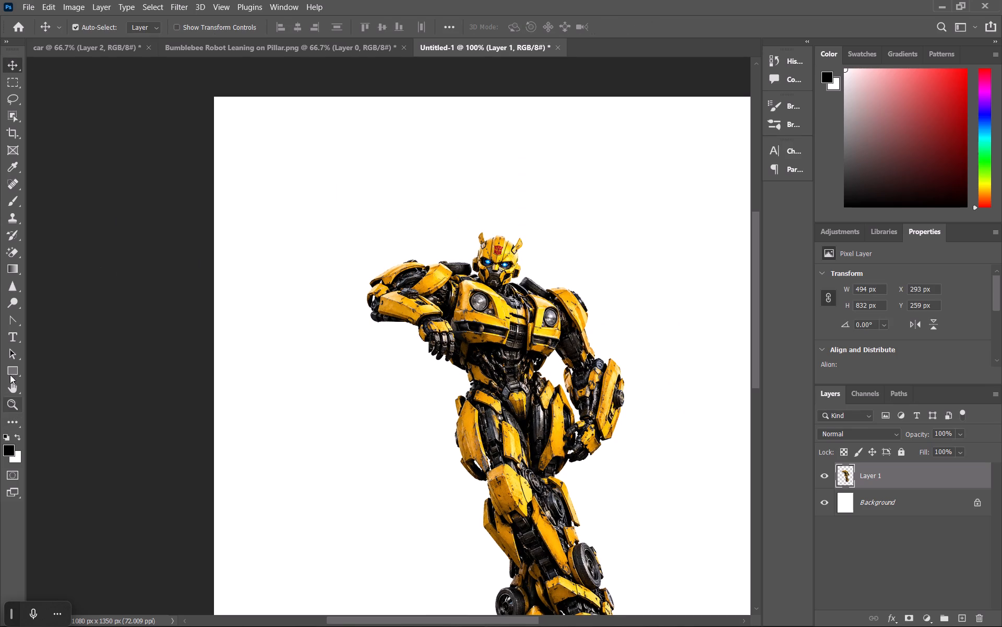
click(83, 257)
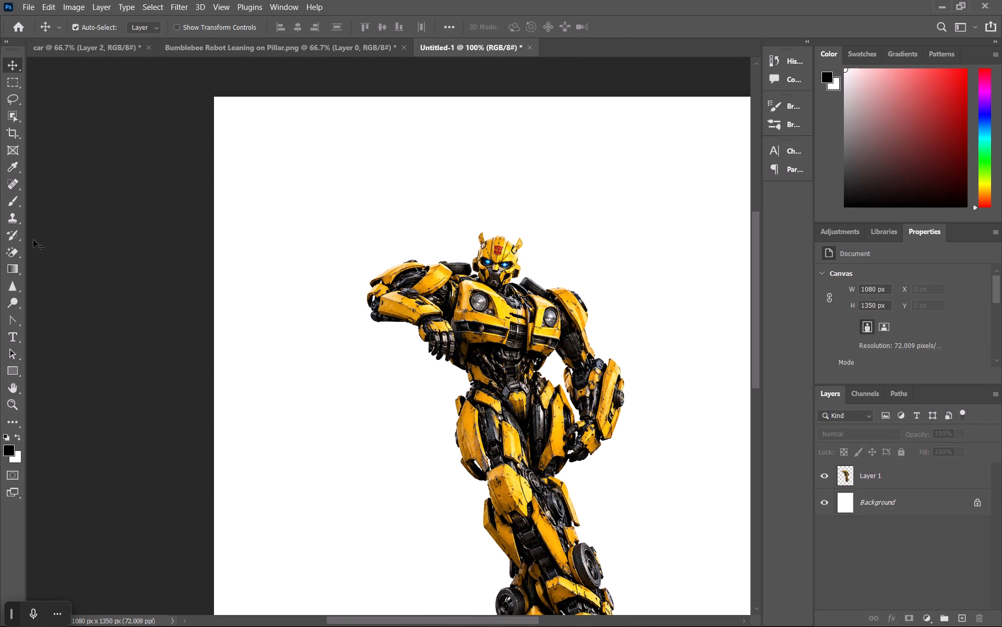
click(46, 173)
Close the Bumblebee Robot Leaning on Pillar.png and car documents without saving their changes.
click(403, 45)
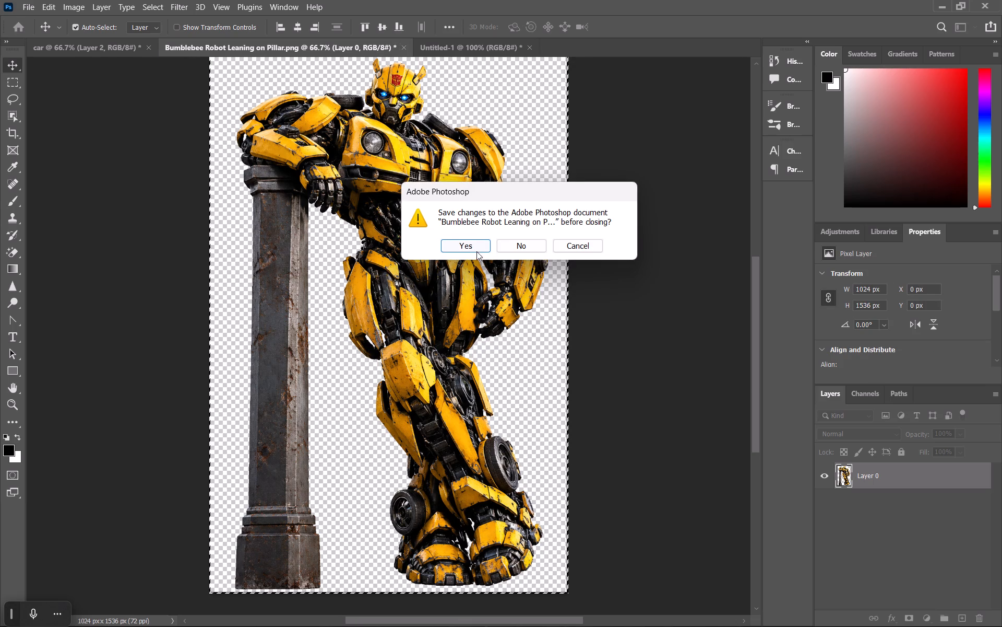
click(538, 246)
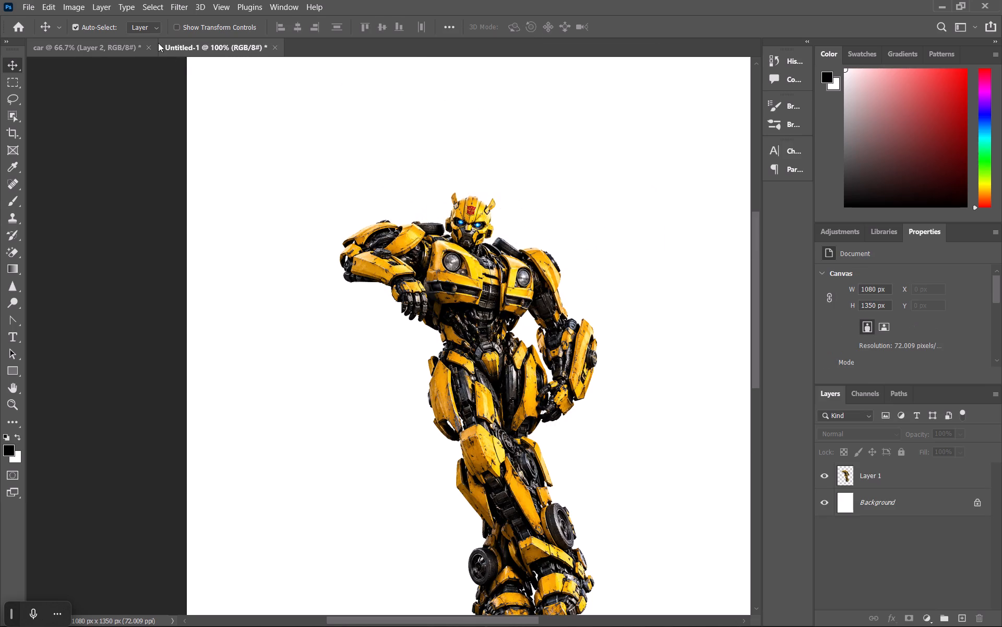
click(148, 50)
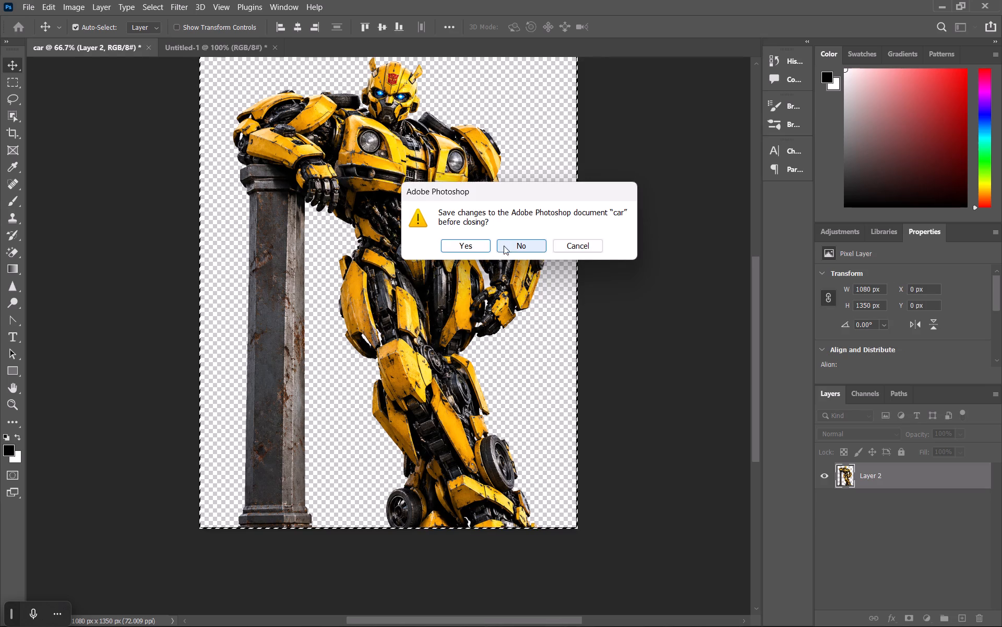
click(518, 247)
Unlock the Background layer, converting it into a regular editable layer.
scroll(433, 257, down, 6)
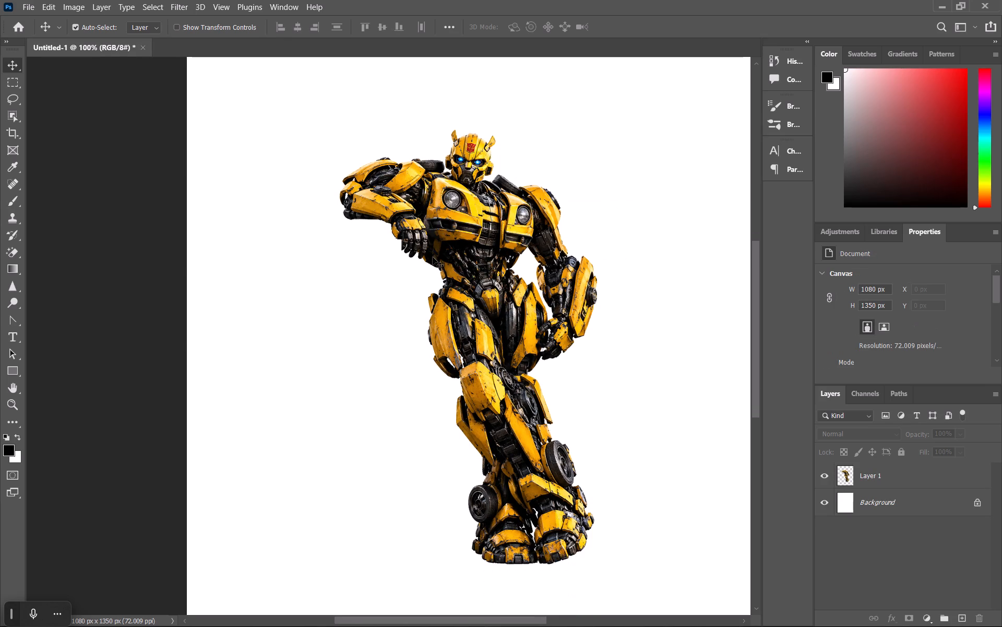
scroll(433, 257, up, 6)
key(ctrl+shift+minus)
key(ctrl+minus)
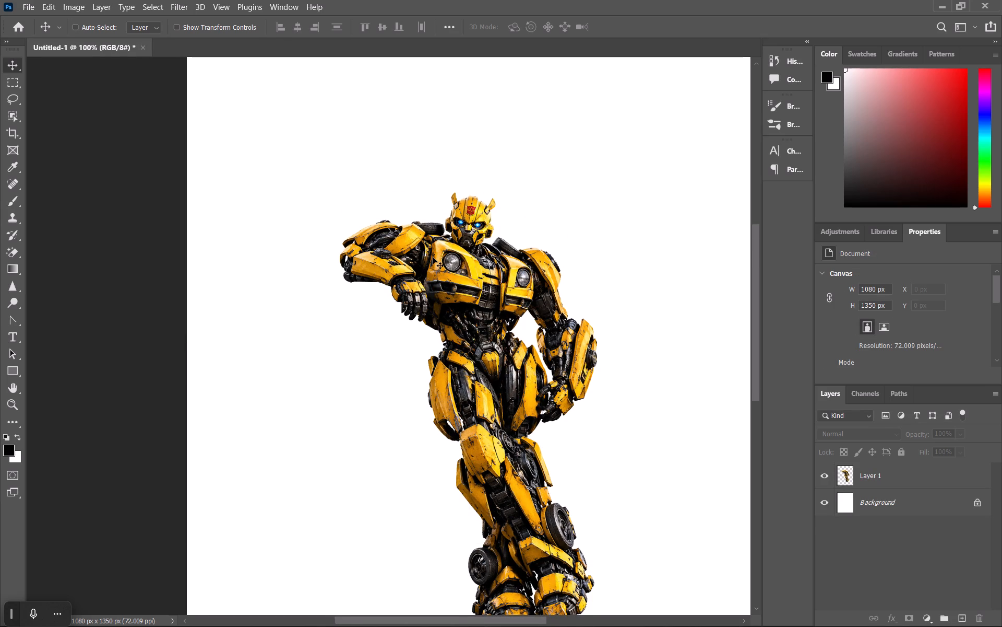
scroll(445, 273, down, 5)
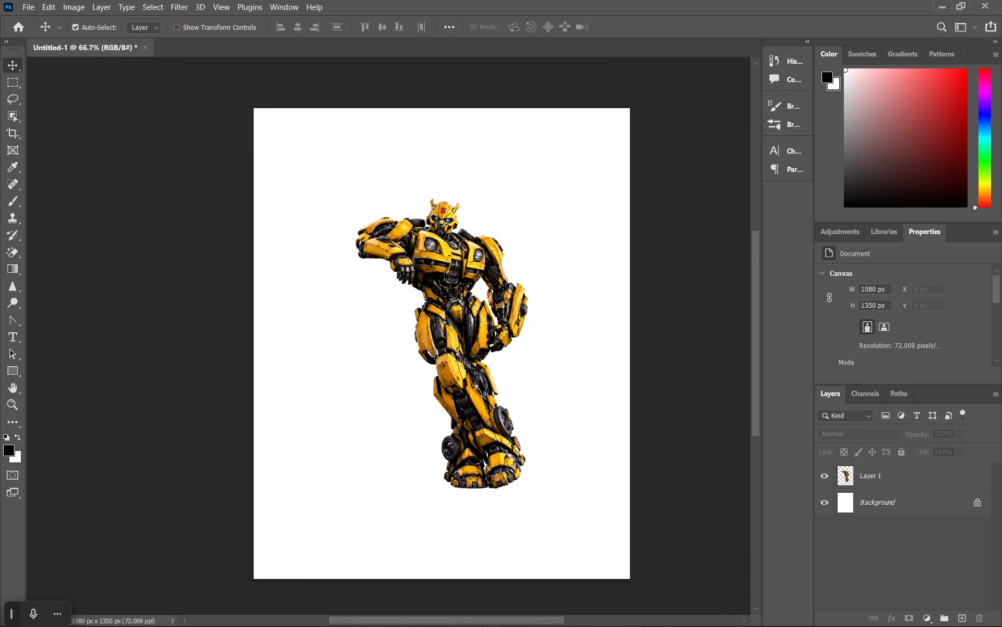
click(846, 503)
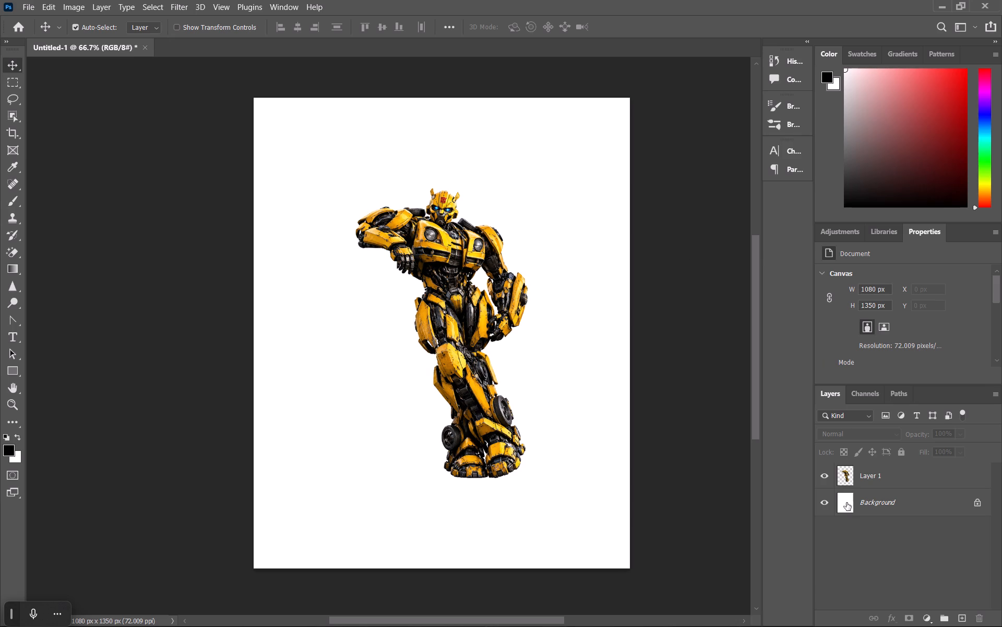
right_click(884, 491)
right_click(883, 497)
right_click(883, 497)
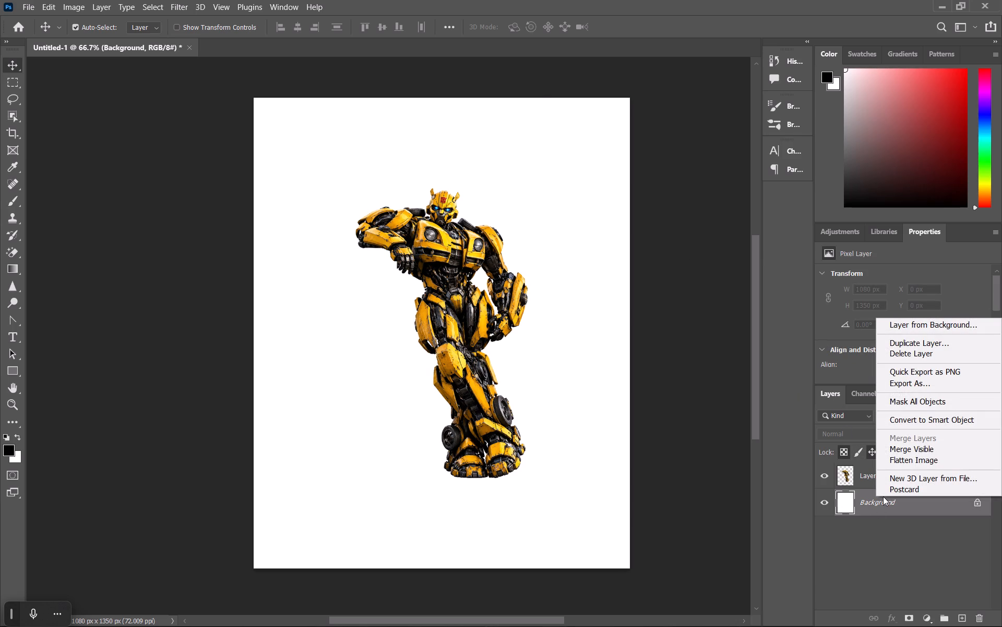
double_click(869, 498)
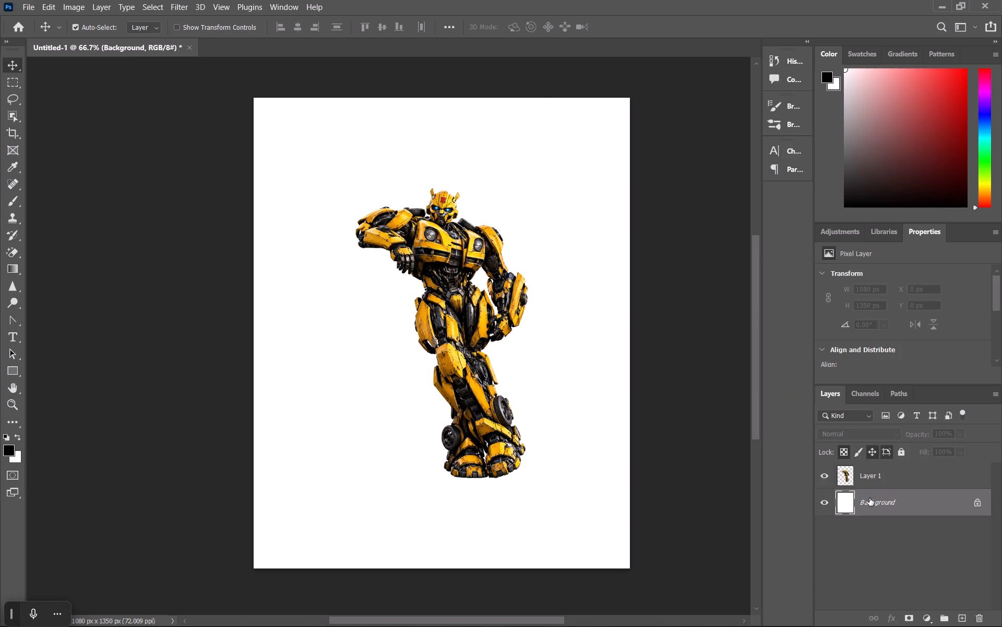
click(975, 506)
Add a Color Overlay effect to Layer 0 in bright yellow #fcff00.
right_click(928, 499)
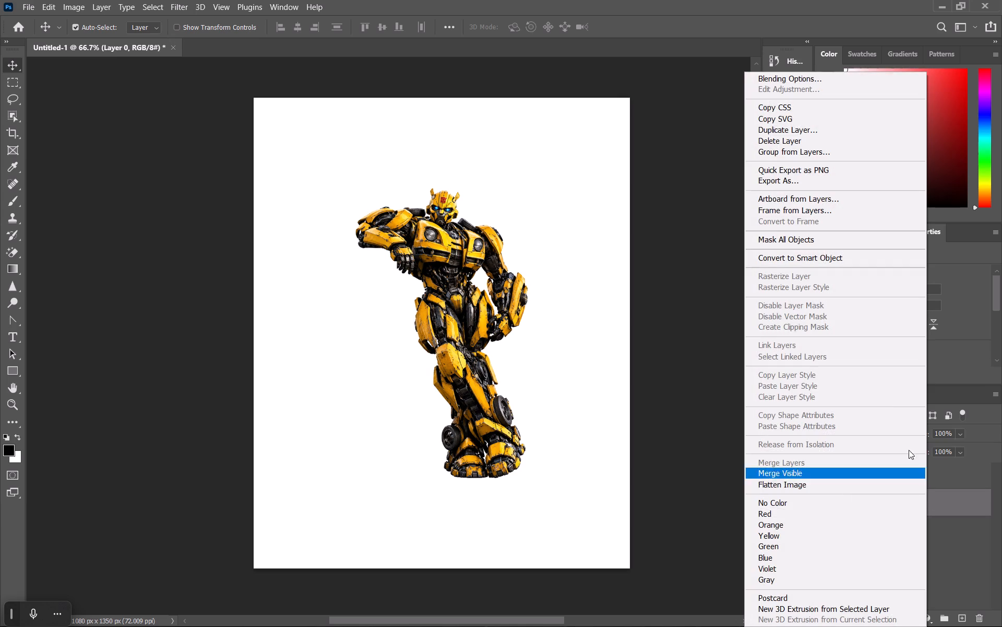
click(779, 79)
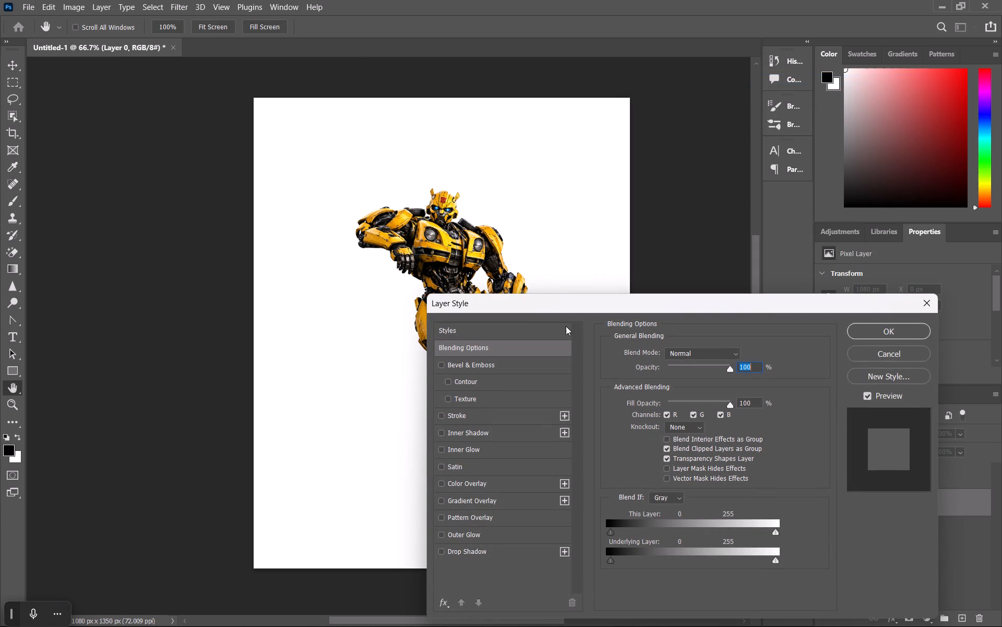
click(494, 479)
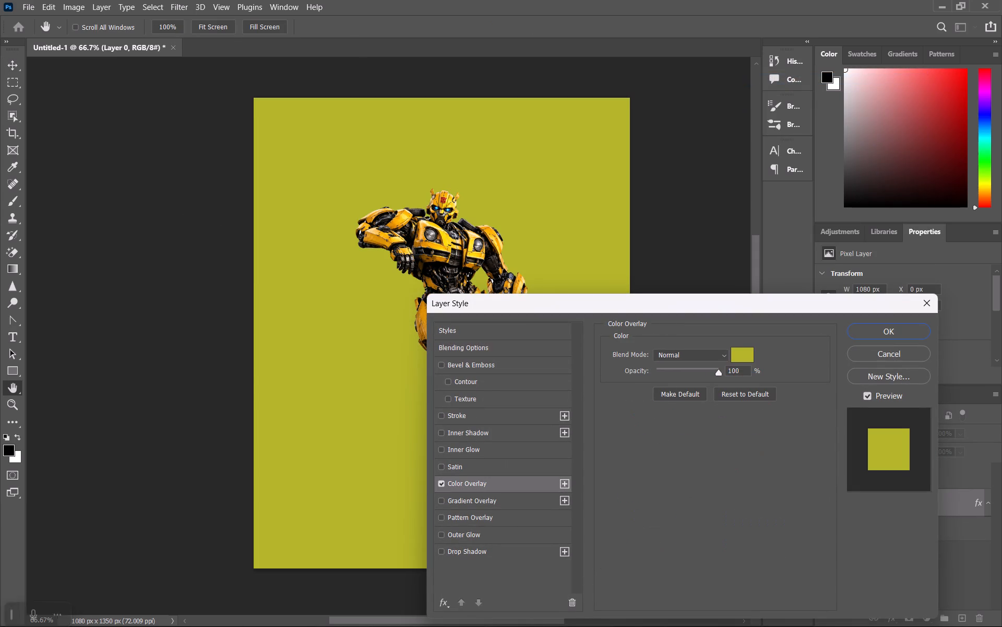
click(745, 359)
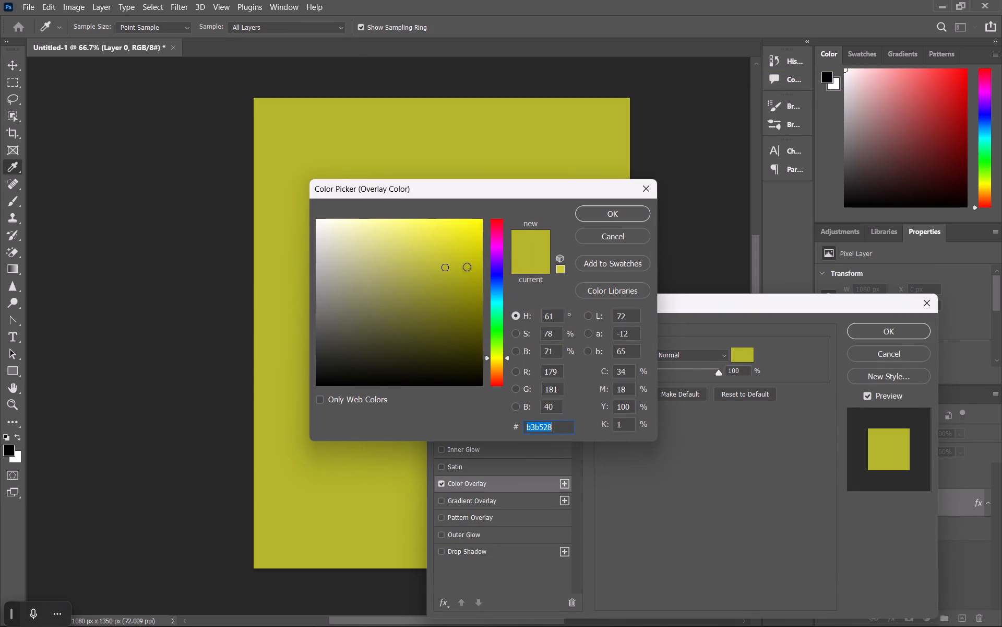
drag(473, 258, 485, 208)
click(607, 214)
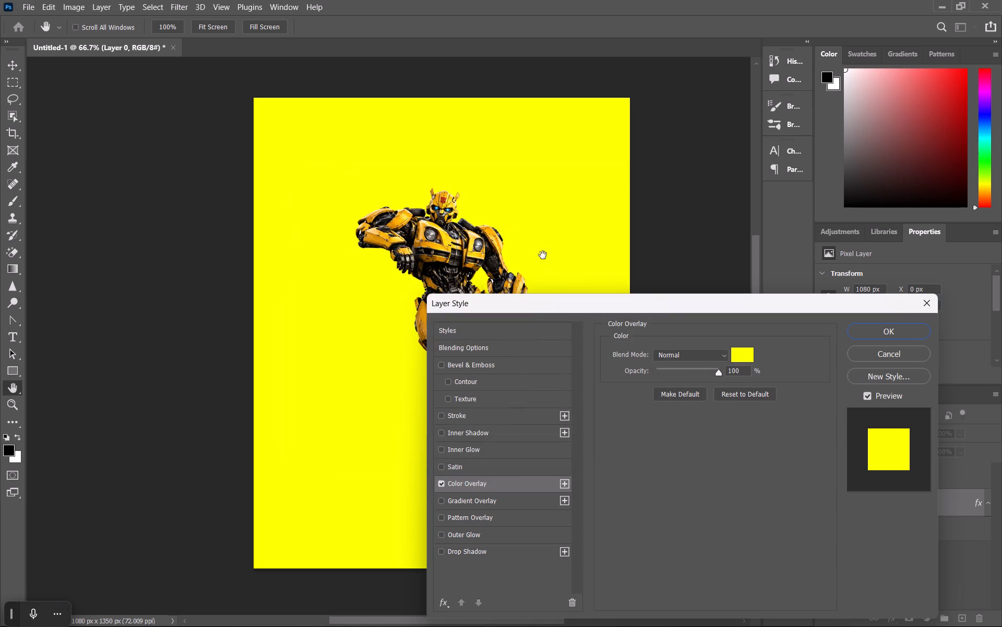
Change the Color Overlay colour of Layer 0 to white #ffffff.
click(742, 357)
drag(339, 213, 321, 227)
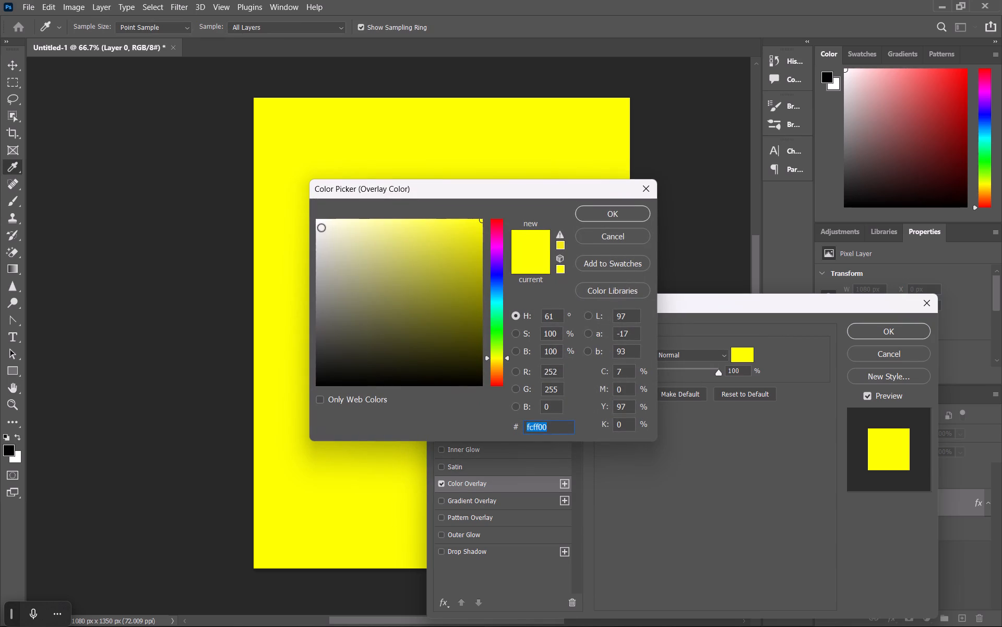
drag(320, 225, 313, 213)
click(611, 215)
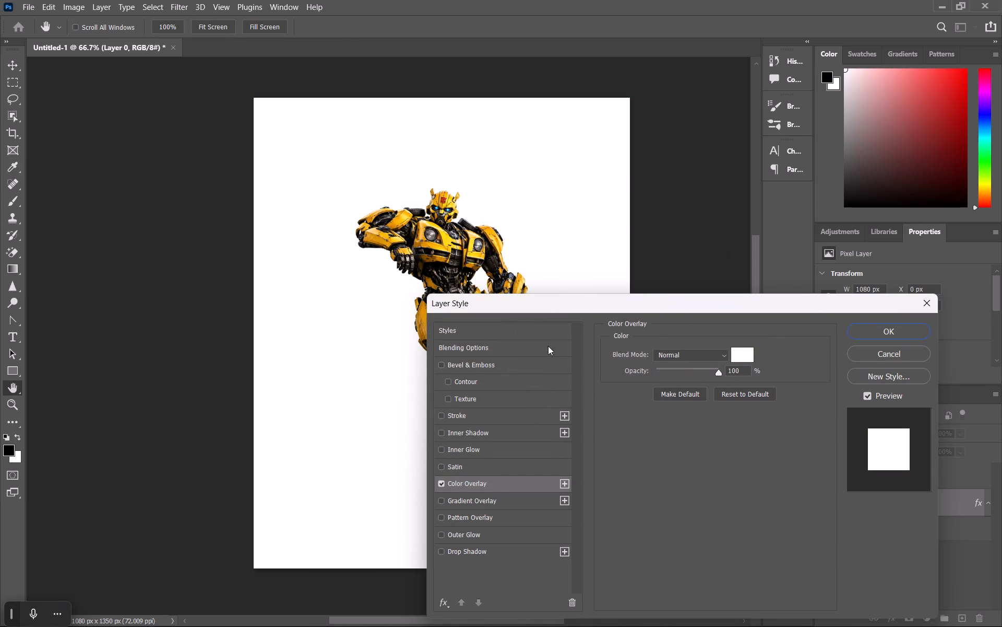
Try green and yellow overlay shades for Layer 0, settle on yellow #e5e330 and apply the layer style.
click(742, 350)
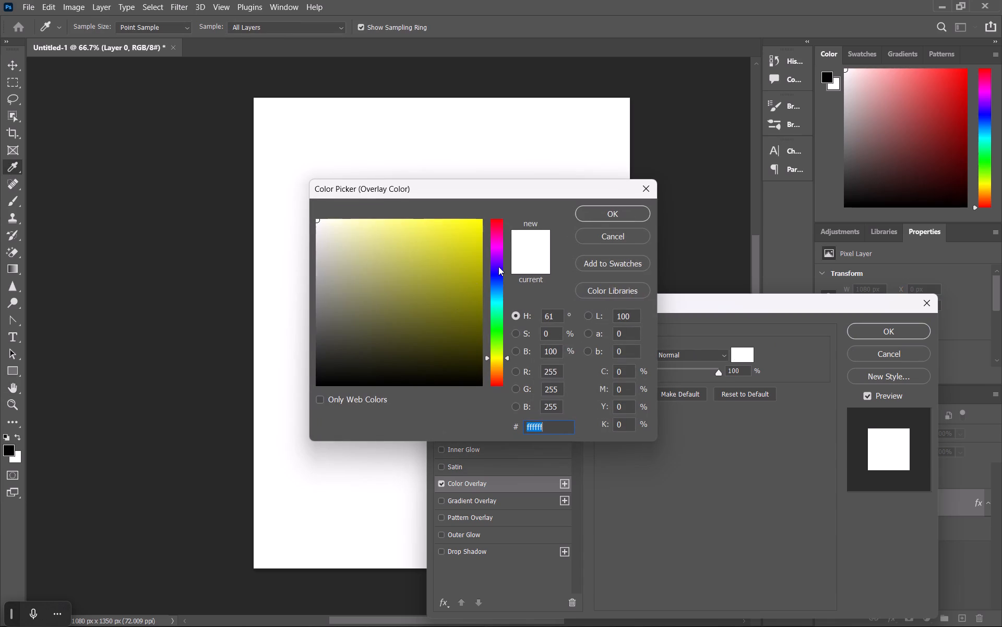
drag(496, 267, 499, 348)
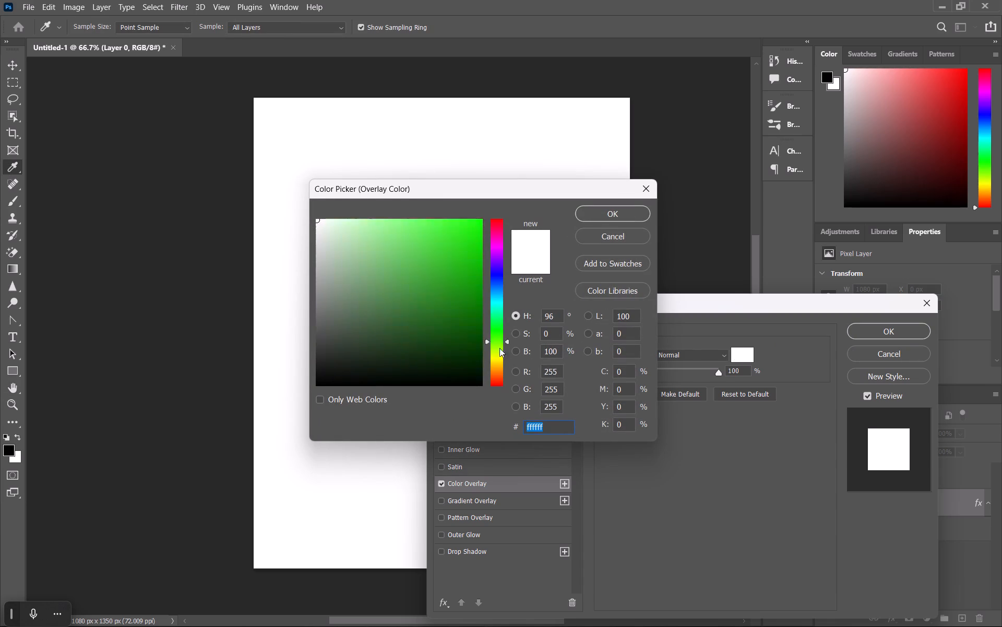
drag(499, 348, 500, 345)
drag(383, 239, 413, 233)
click(495, 355)
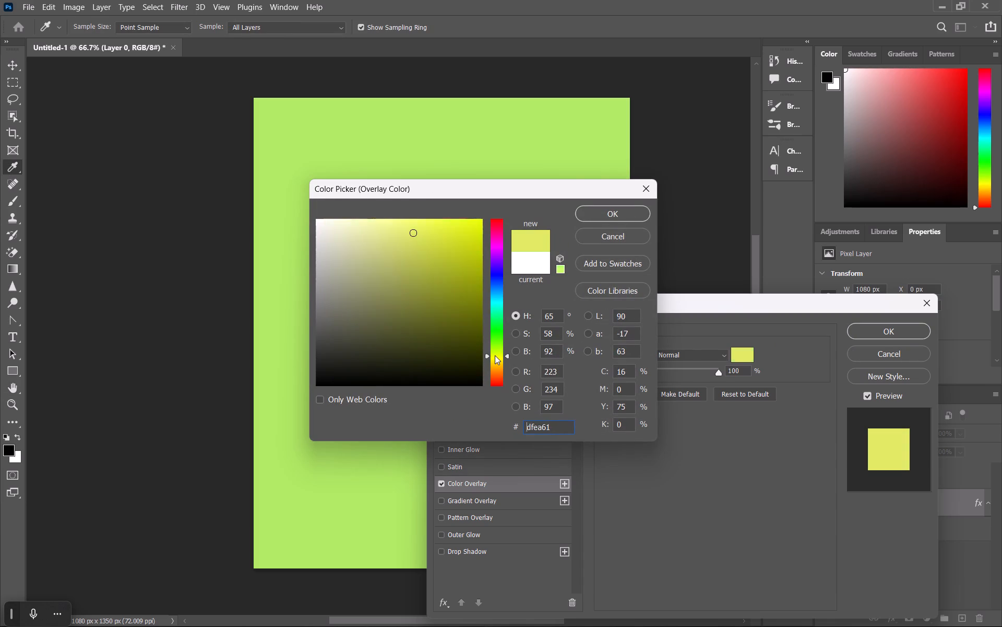
click(496, 365)
click(497, 356)
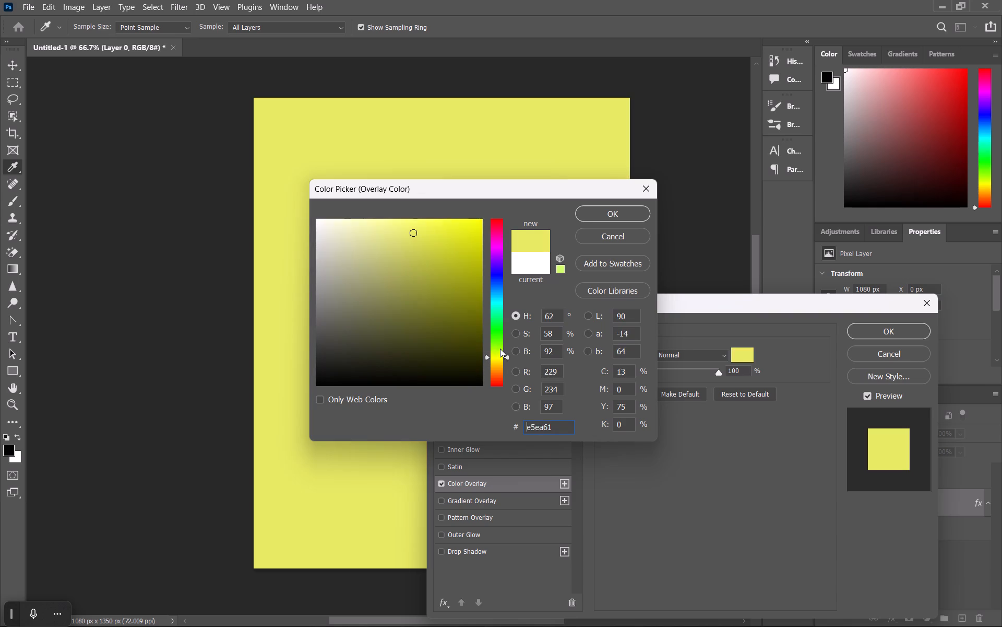
click(500, 347)
click(500, 353)
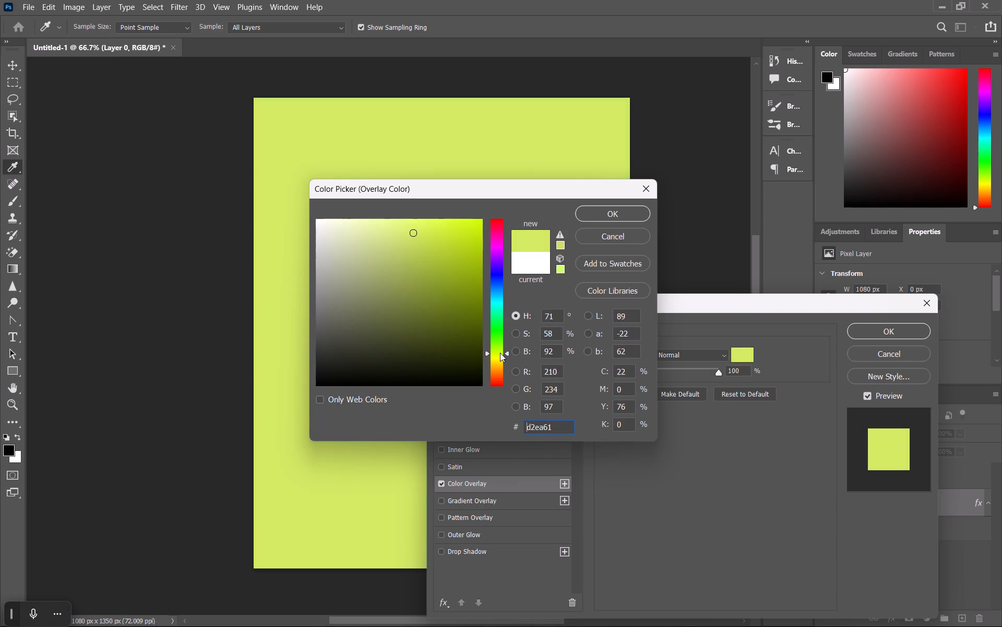
click(499, 357)
click(498, 354)
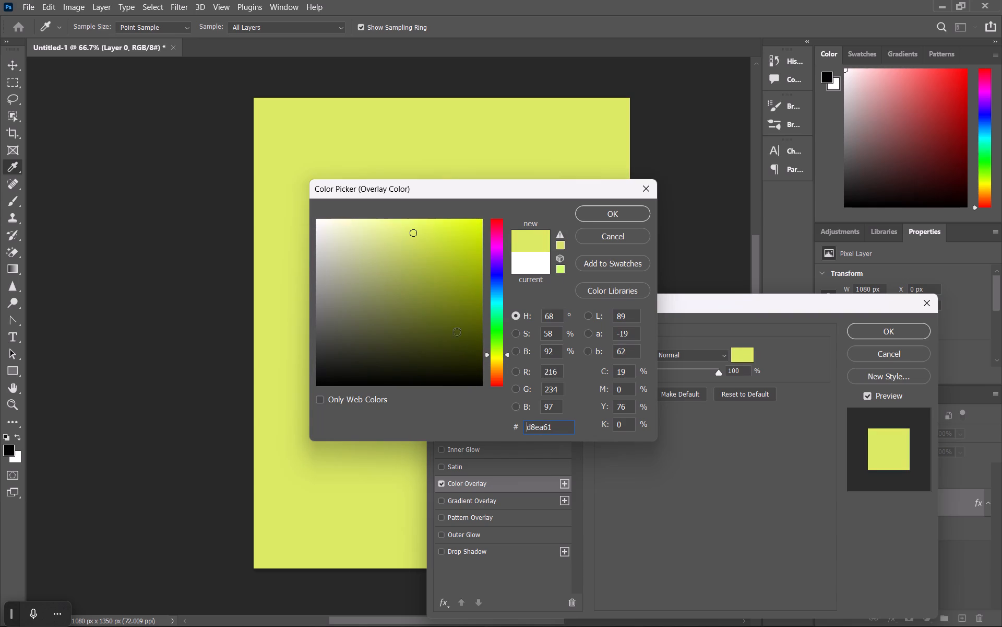
click(432, 250)
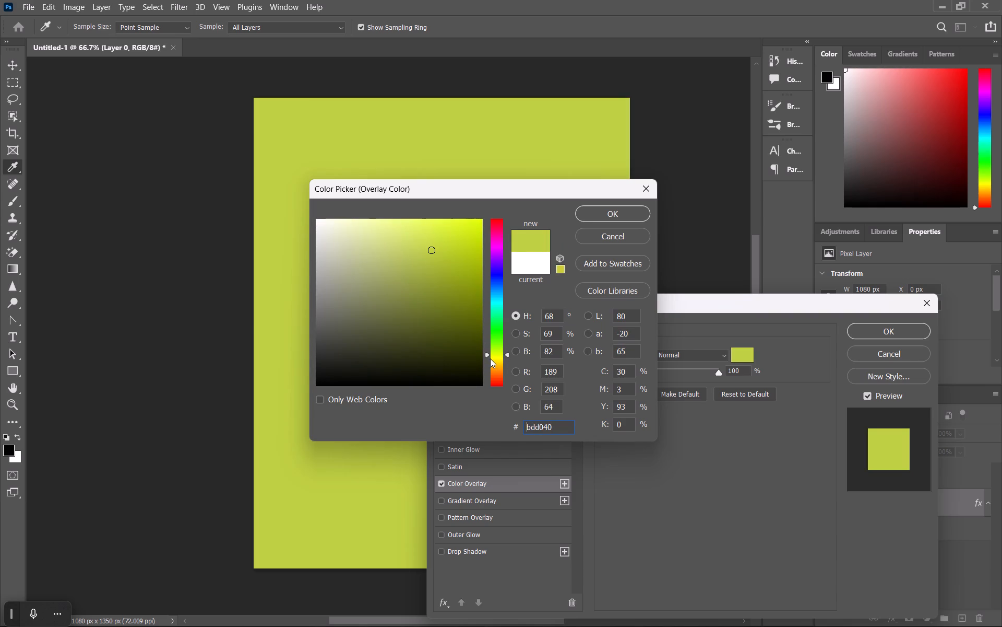
click(494, 358)
click(446, 236)
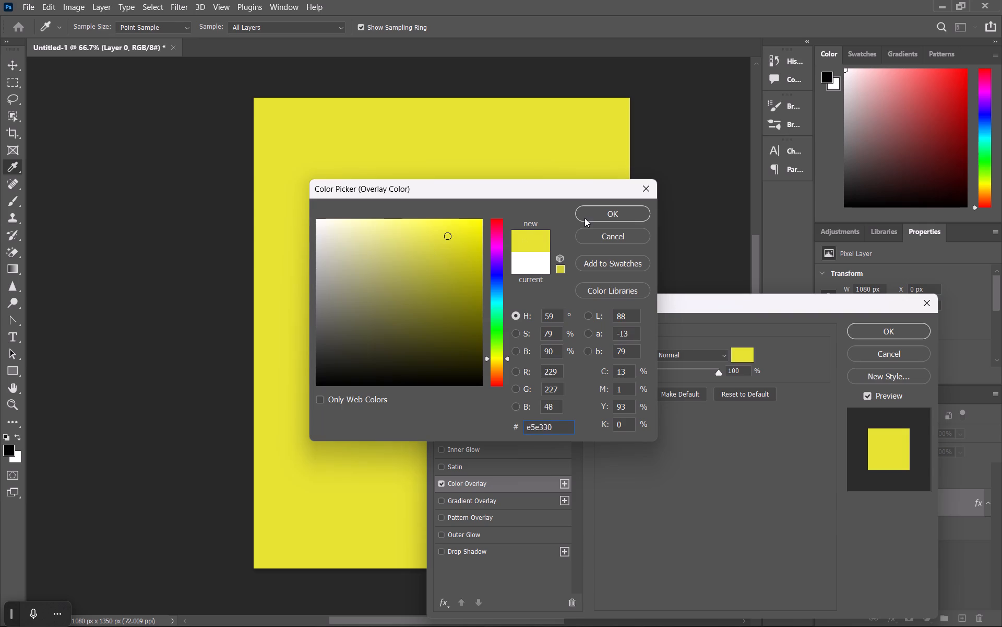
click(601, 207)
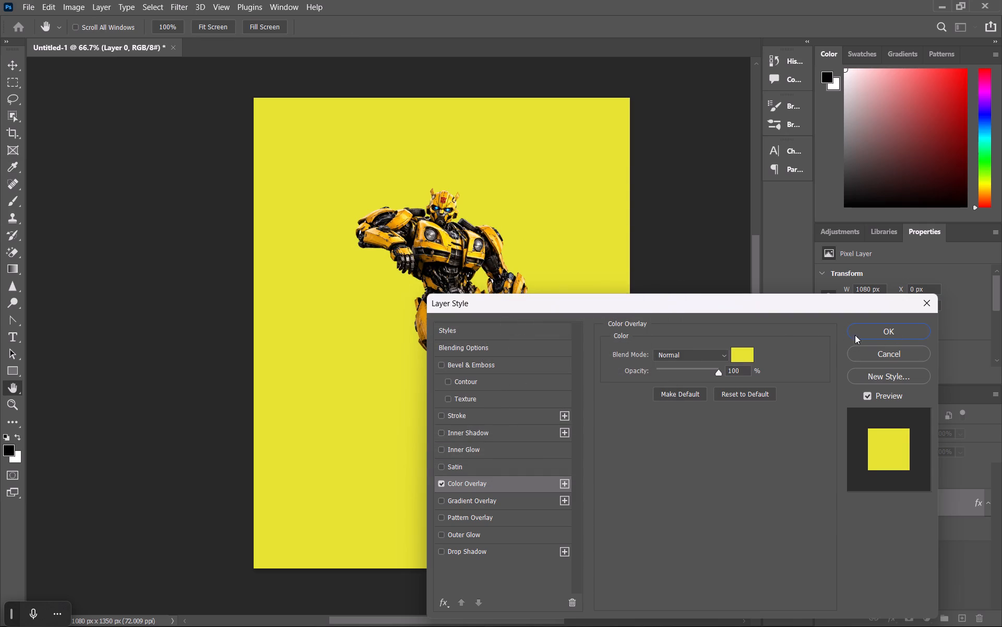
click(882, 330)
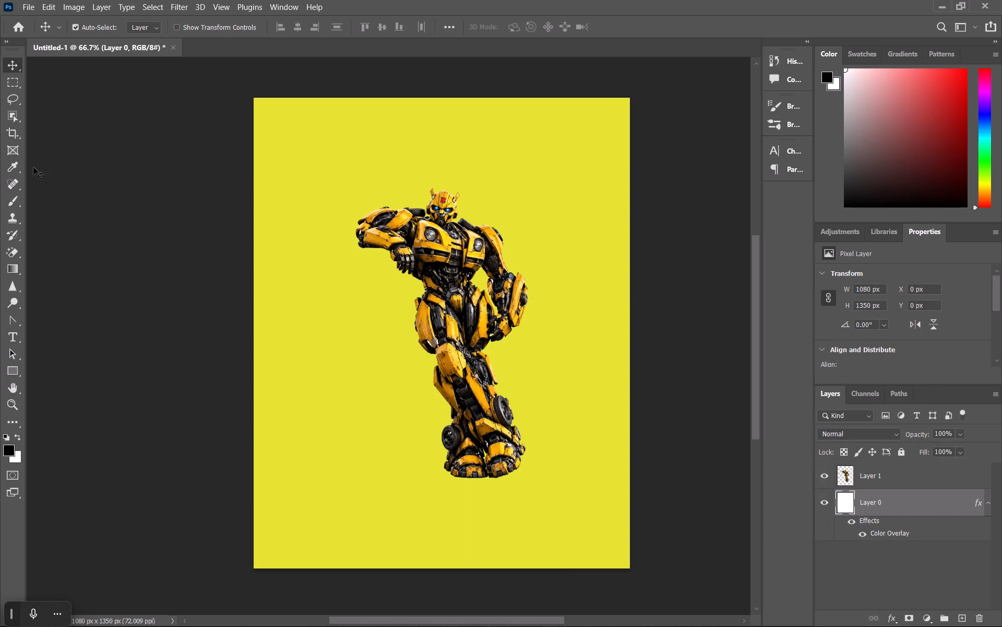
click(589, 335)
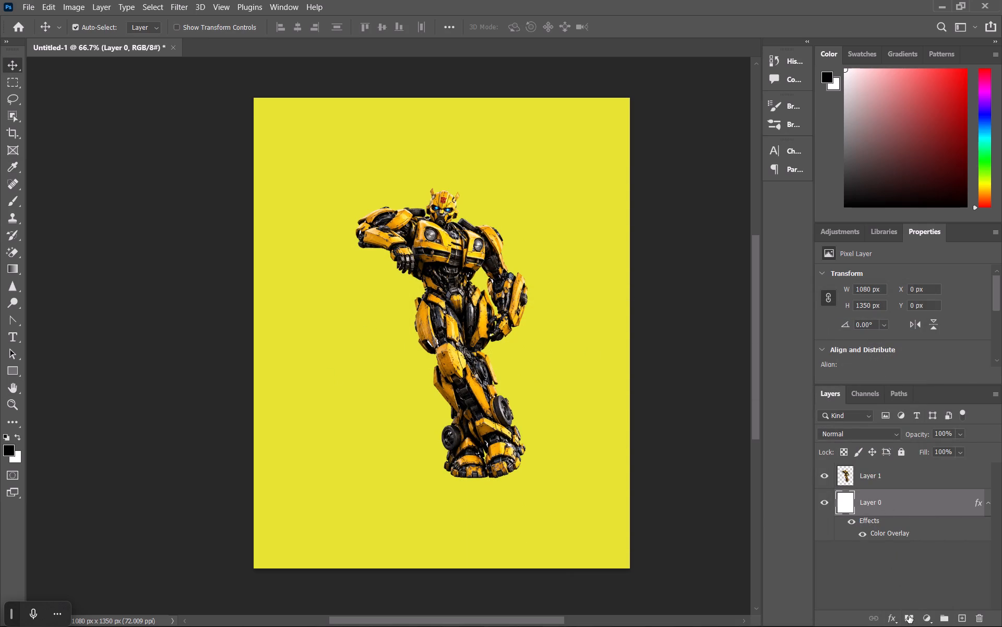
Add a layer mask to Layer 0.
click(907, 620)
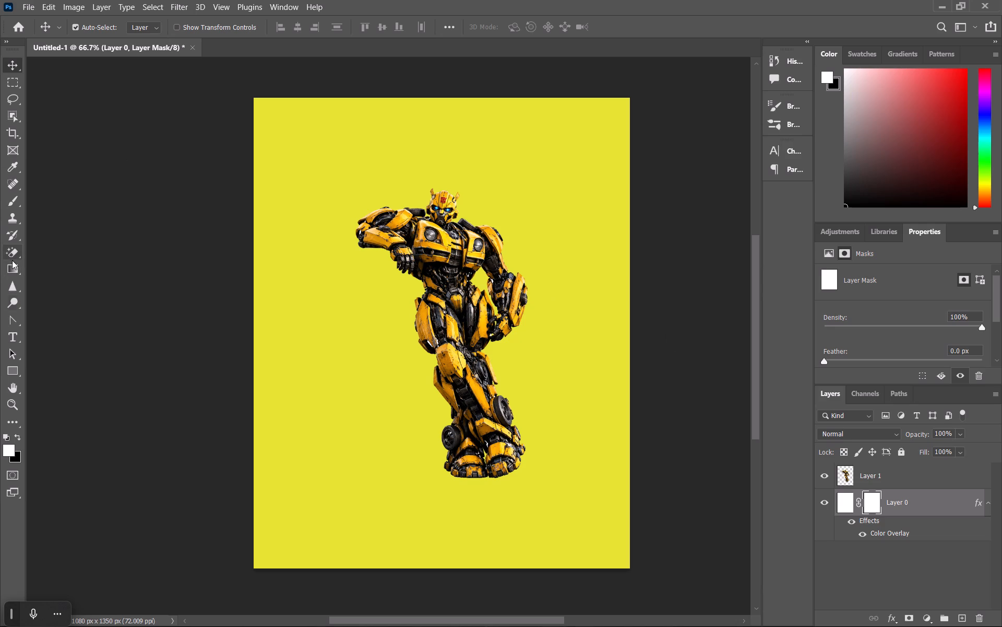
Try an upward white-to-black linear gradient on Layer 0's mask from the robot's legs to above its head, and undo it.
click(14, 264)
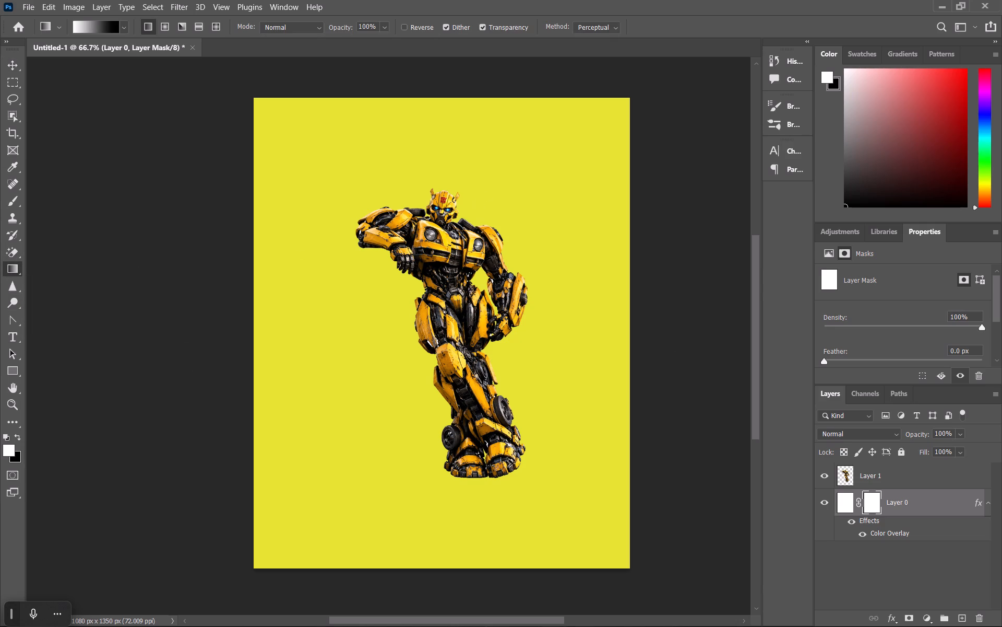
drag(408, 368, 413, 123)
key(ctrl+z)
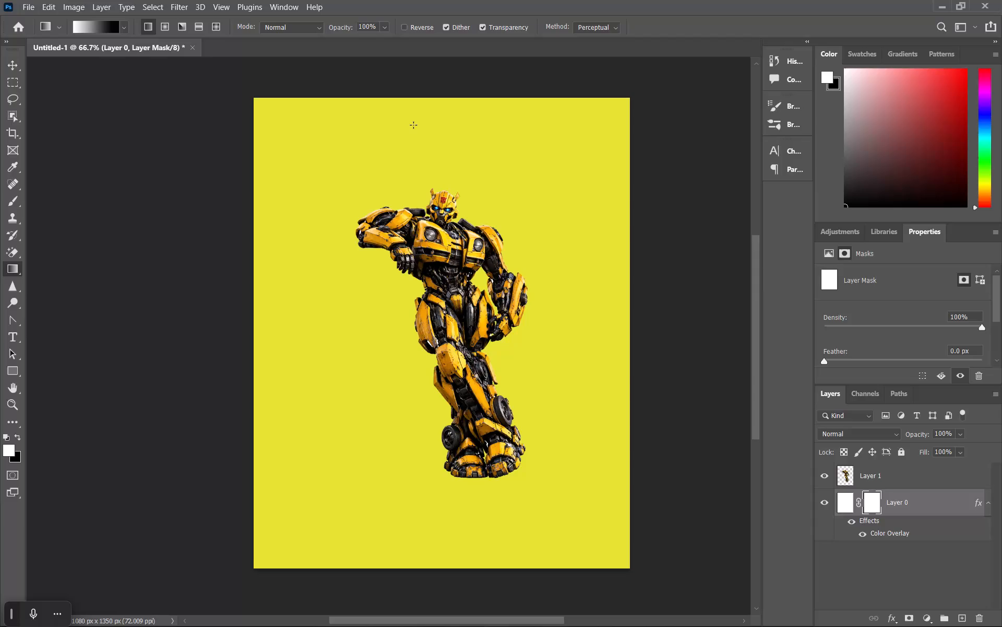
Add a vector mask to Layer 0 alongside its layer mask.
click(907, 623)
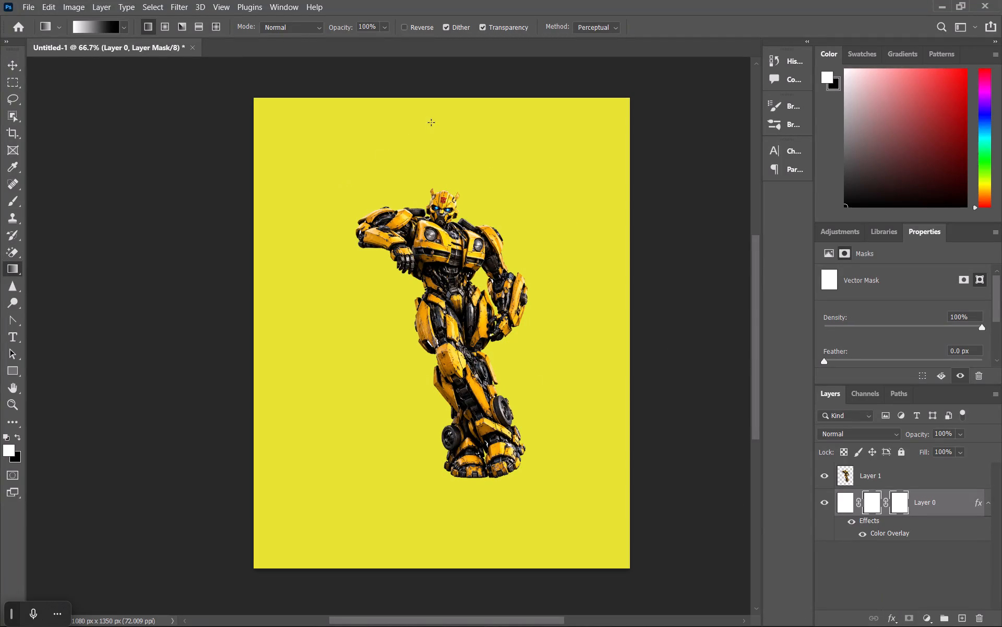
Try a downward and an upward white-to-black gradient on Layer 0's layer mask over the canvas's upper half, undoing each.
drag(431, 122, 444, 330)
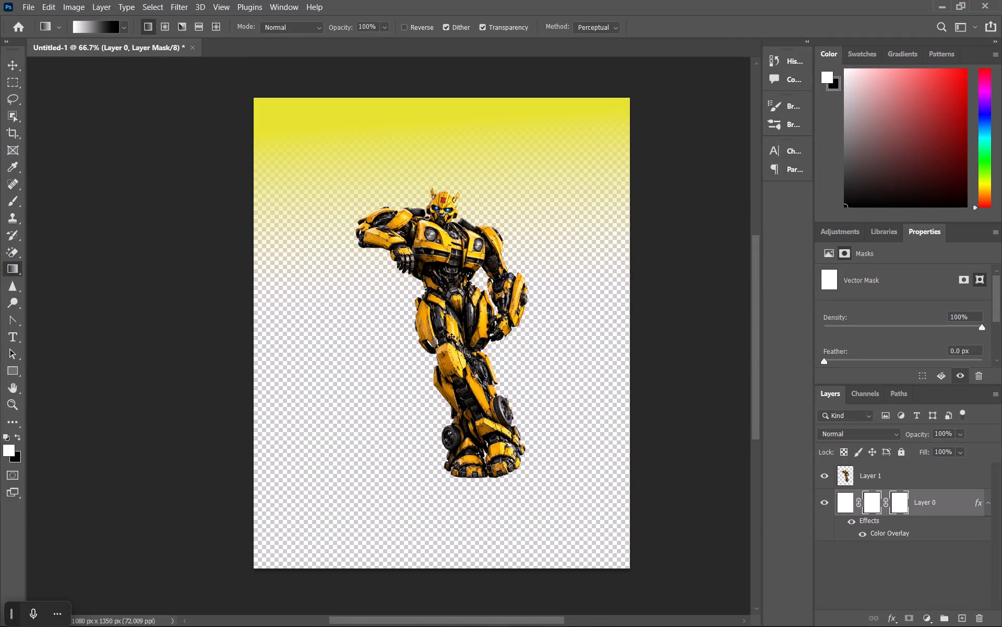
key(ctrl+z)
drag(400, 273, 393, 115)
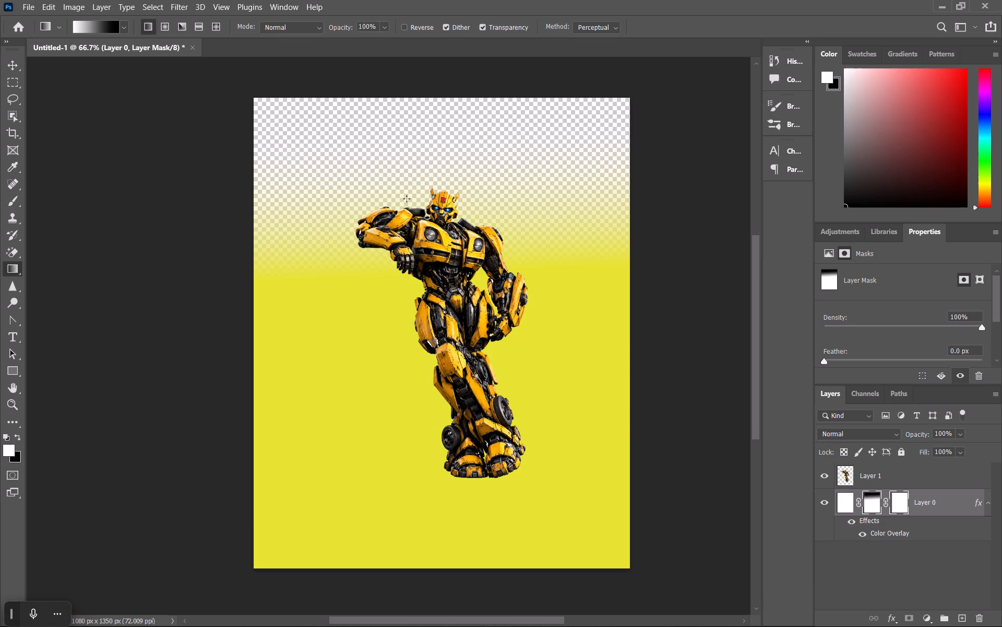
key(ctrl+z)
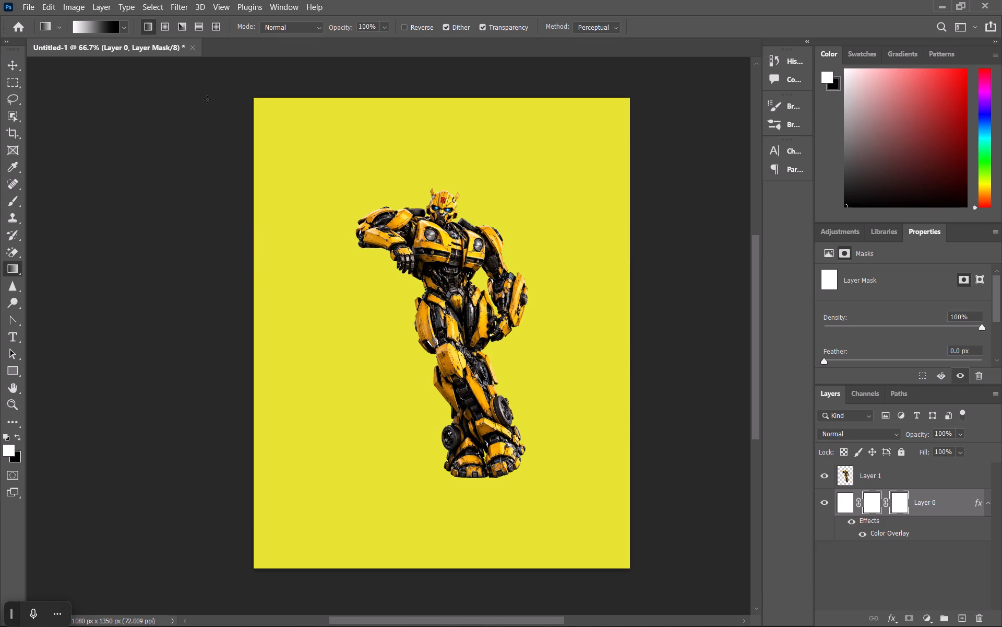
Switch to the Move tool and deselect Layer 0.
click(668, 398)
click(12, 67)
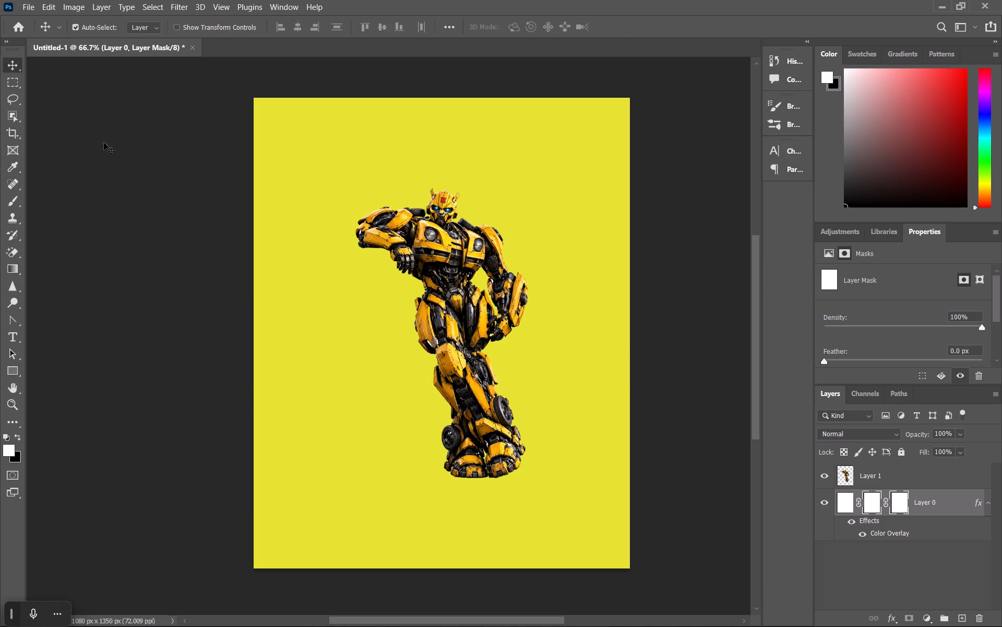
click(119, 158)
Start a new document using the recent custom 1080 x 1350 px preset at 72.009 ppi.
click(41, 10)
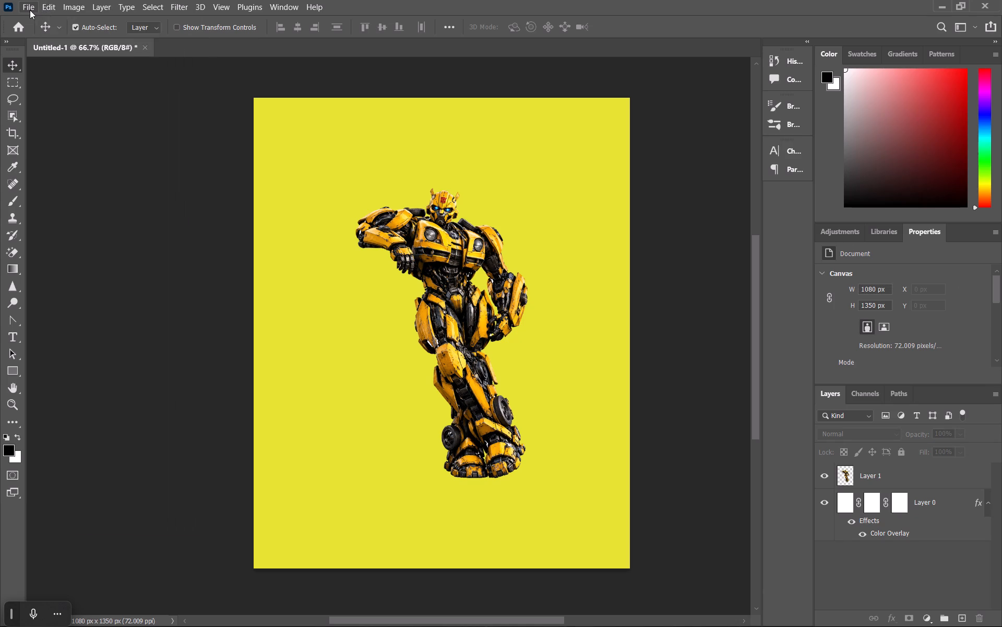
click(29, 9)
click(42, 23)
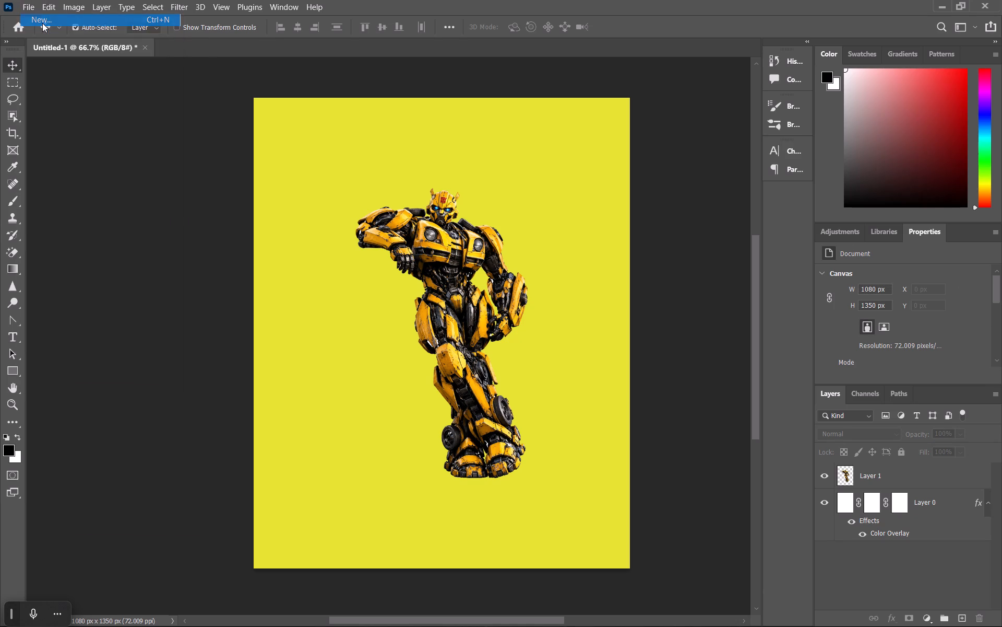
click(305, 188)
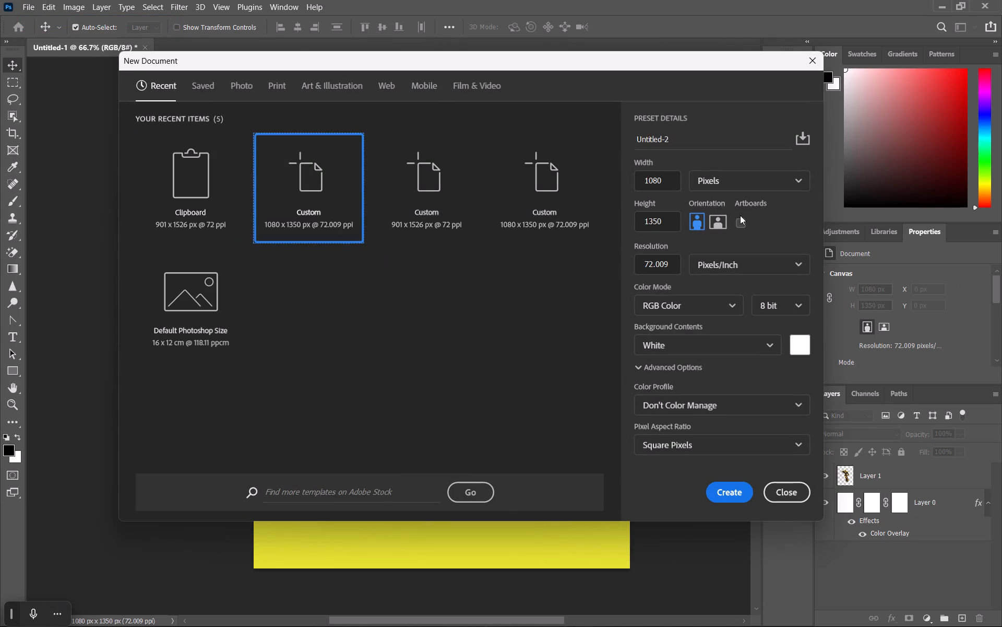
Set the new document's background contents to custom orange #c67c1d and create the document.
click(802, 342)
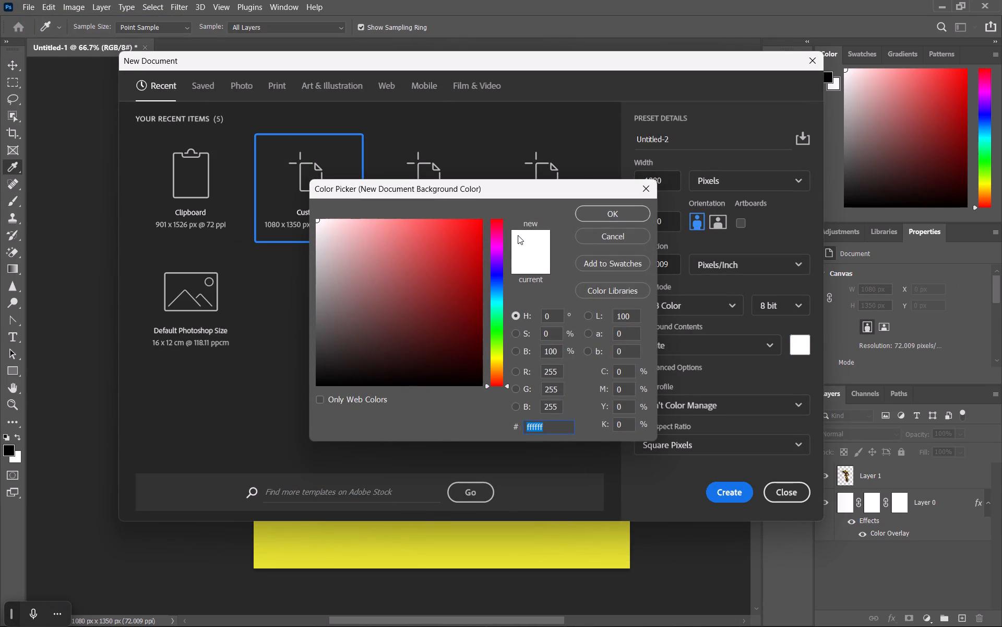
click(518, 235)
drag(495, 361, 495, 370)
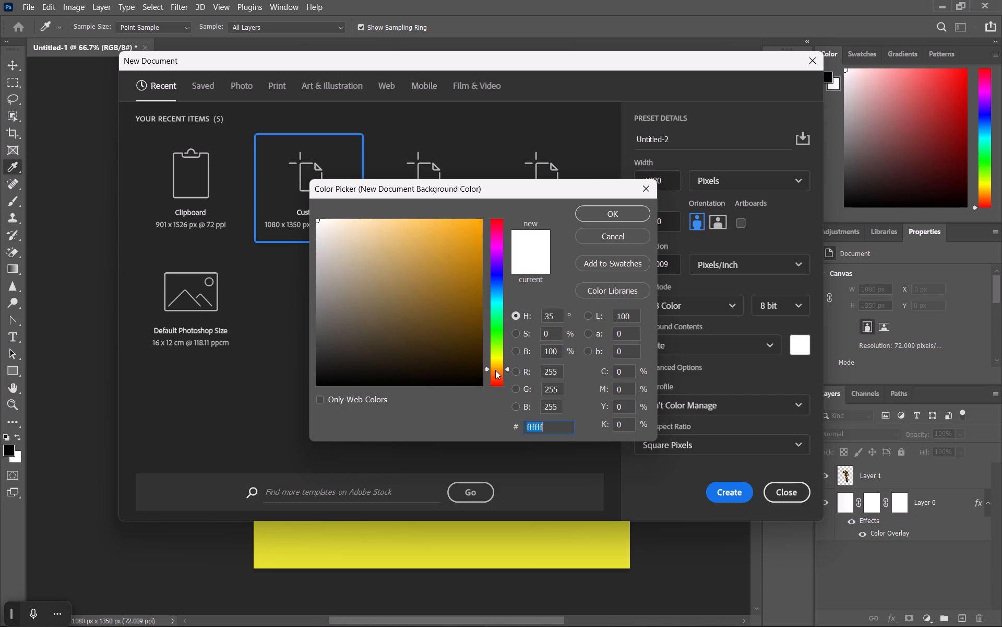
drag(495, 370, 495, 285)
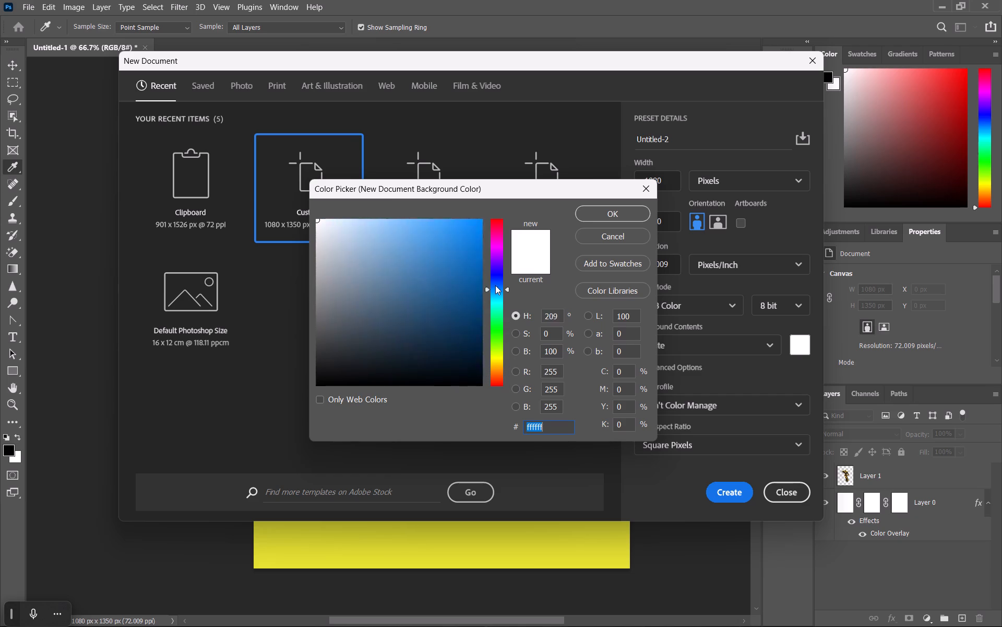
drag(495, 285, 500, 262)
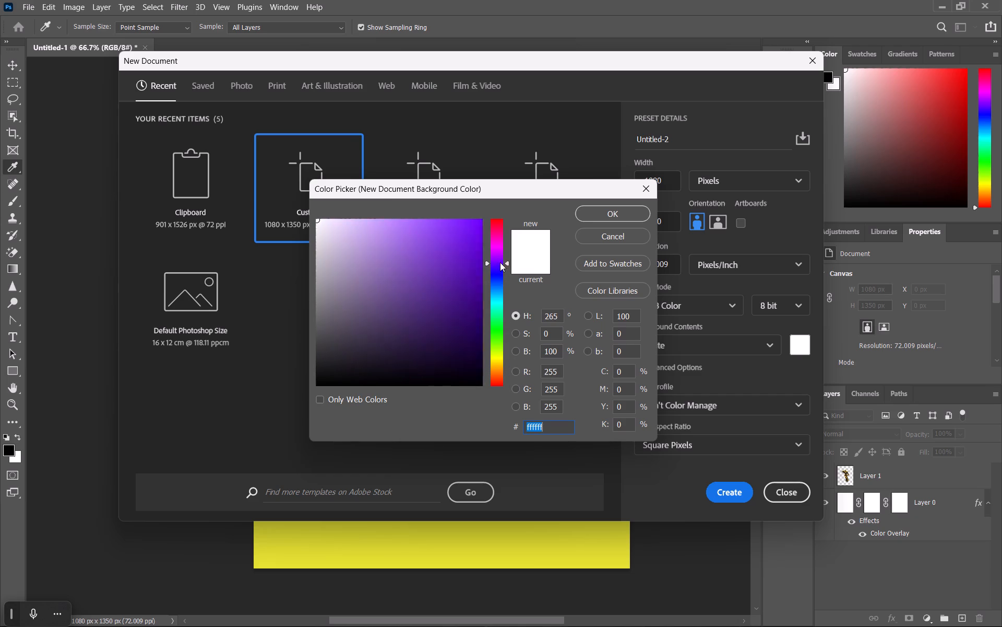
drag(500, 262, 499, 244)
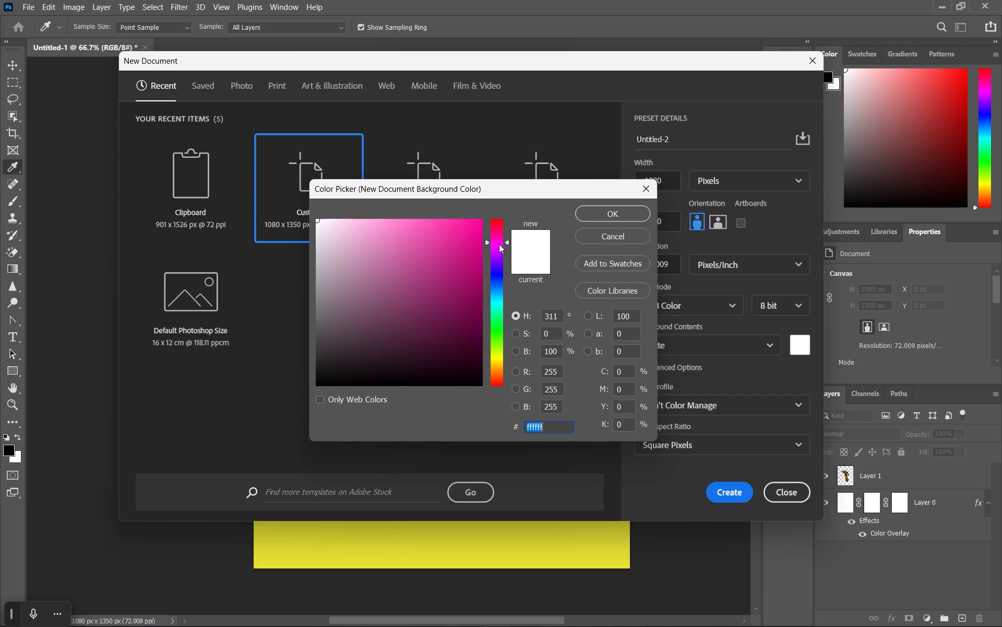
drag(499, 244, 503, 276)
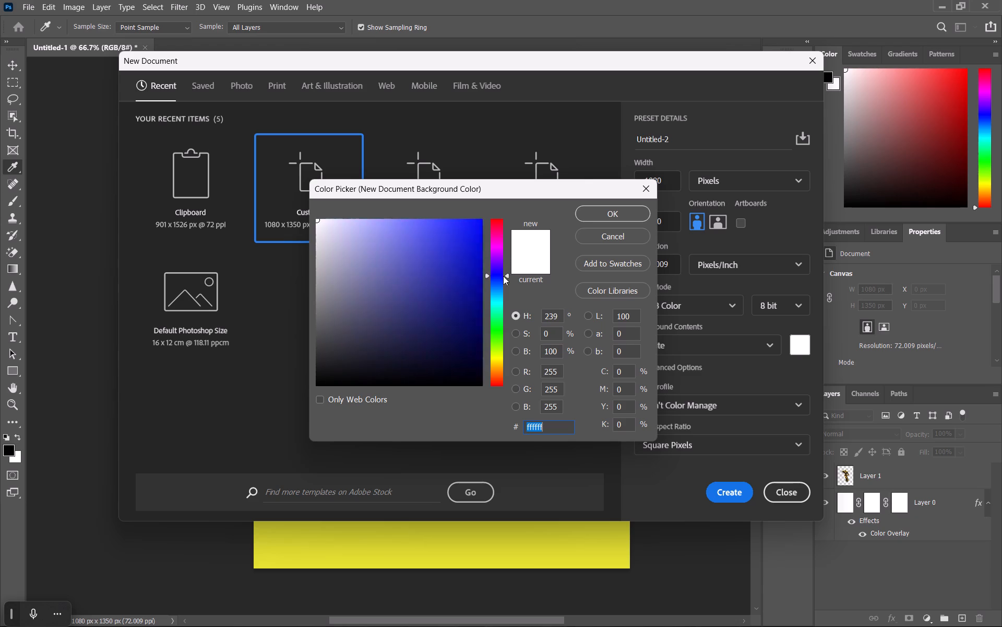
drag(503, 276, 502, 287)
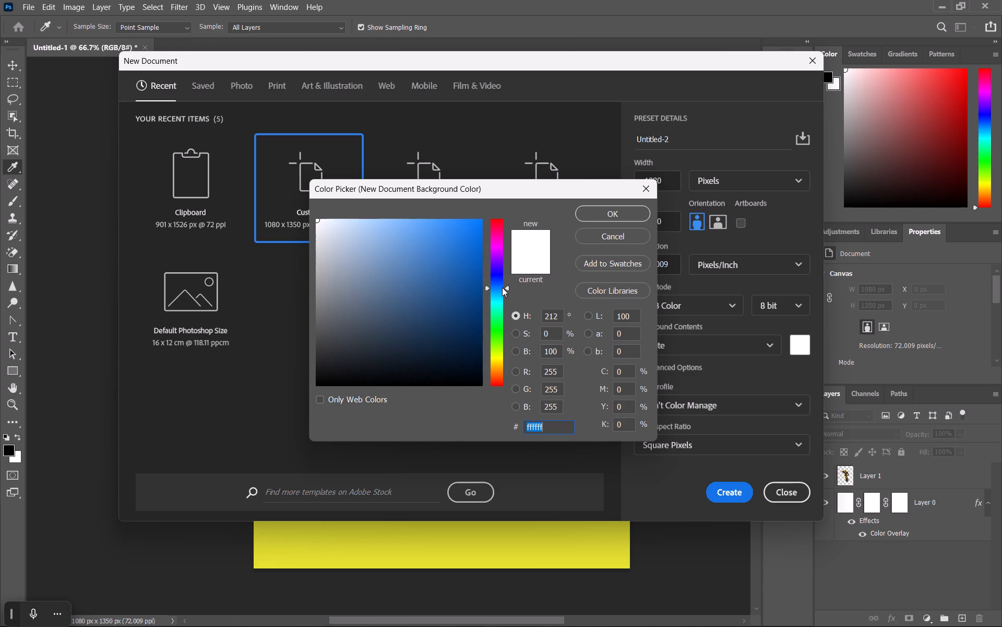
drag(502, 287, 497, 306)
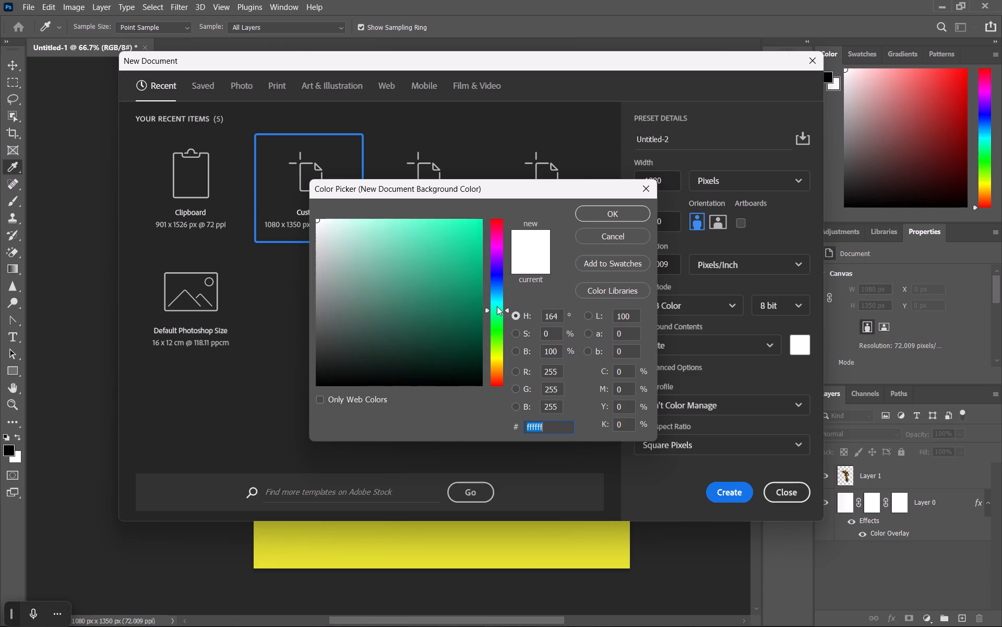
drag(497, 306, 507, 375)
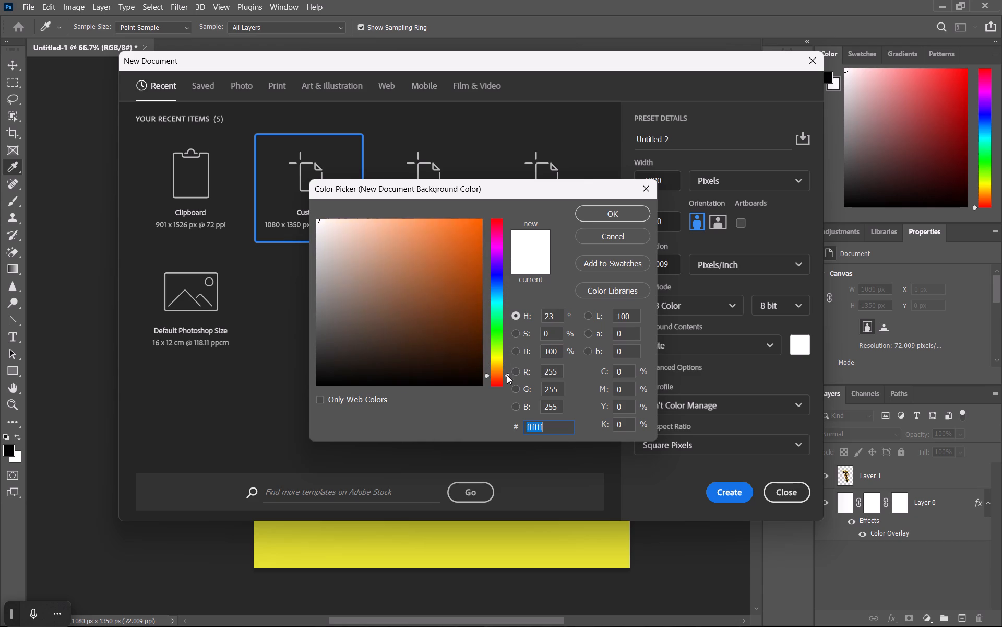
drag(507, 375, 504, 370)
click(458, 256)
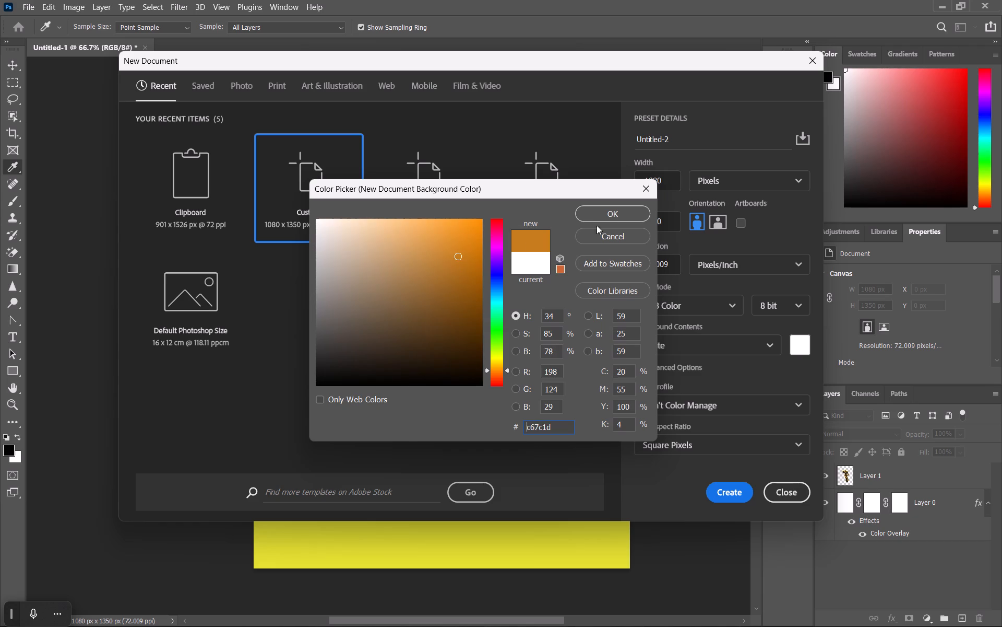
click(627, 212)
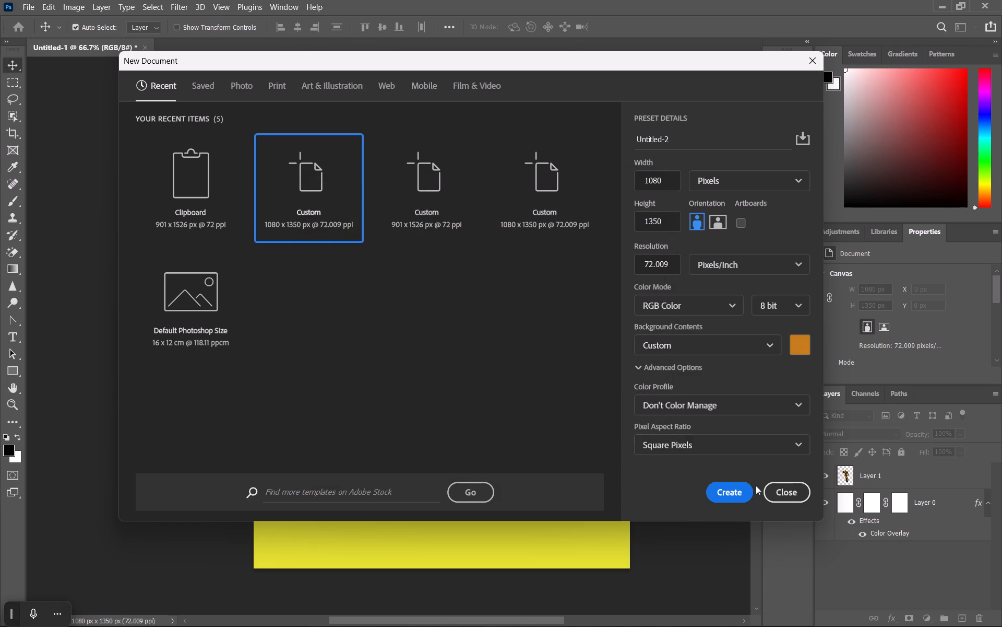
click(732, 498)
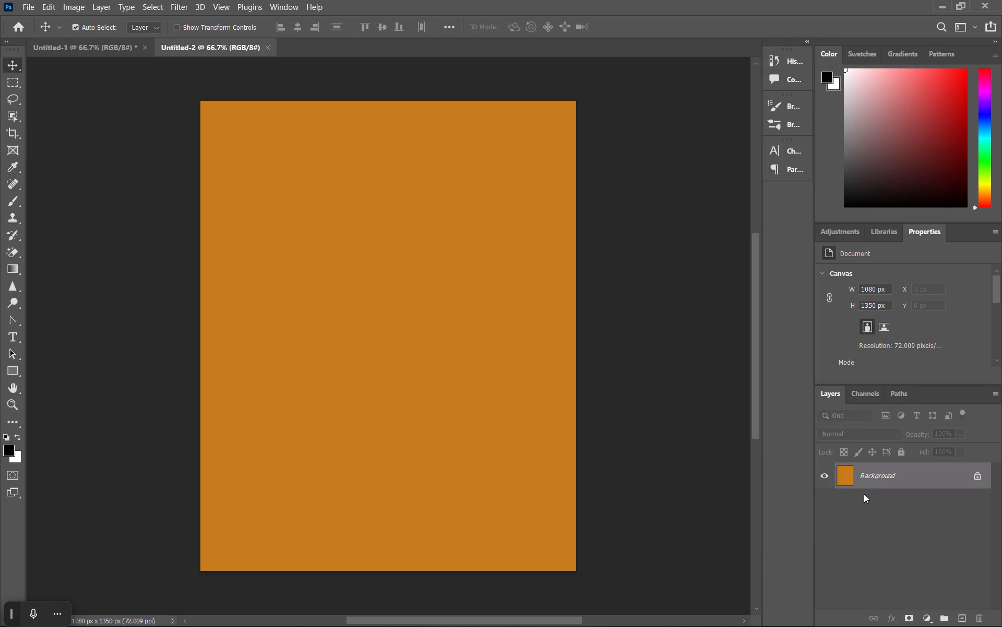
Add a layer mask to the orange background layer.
click(911, 616)
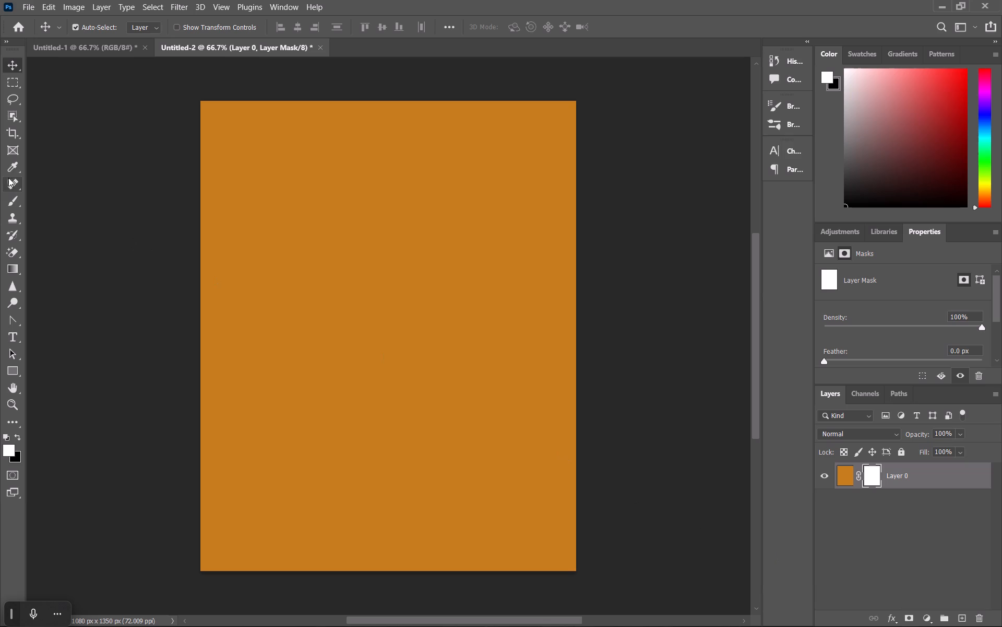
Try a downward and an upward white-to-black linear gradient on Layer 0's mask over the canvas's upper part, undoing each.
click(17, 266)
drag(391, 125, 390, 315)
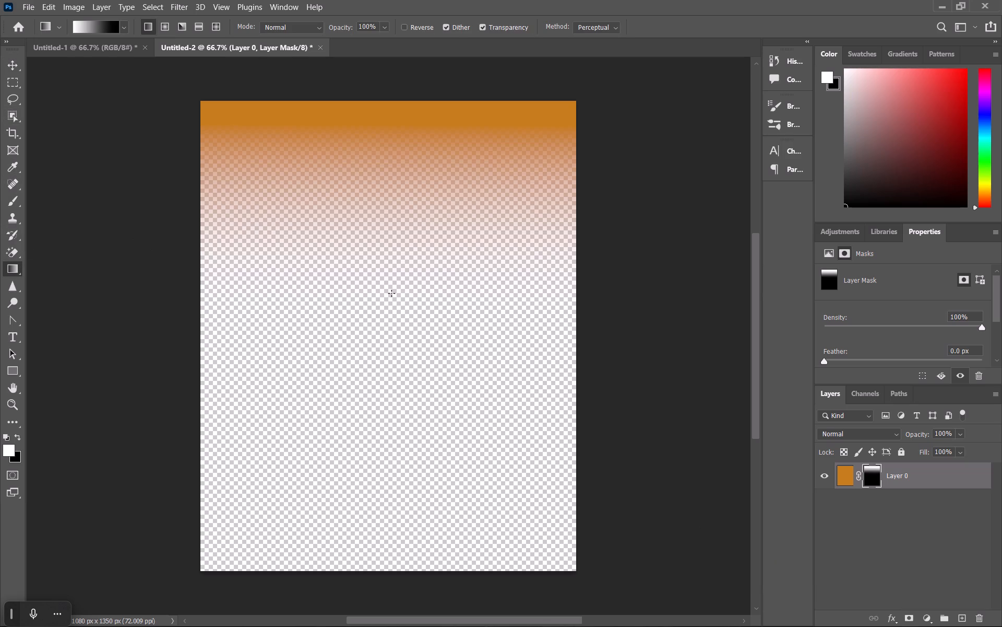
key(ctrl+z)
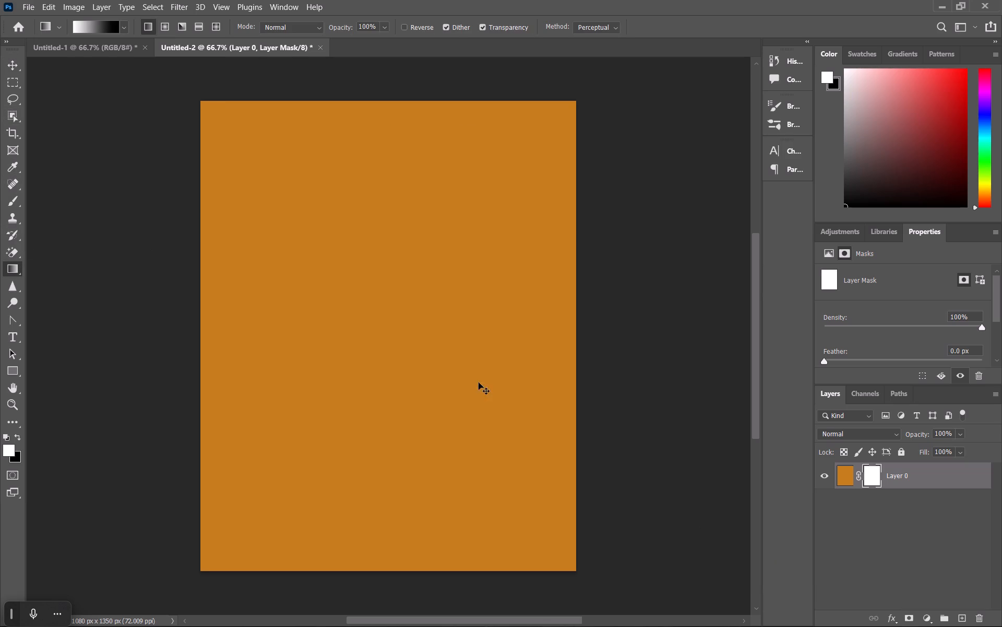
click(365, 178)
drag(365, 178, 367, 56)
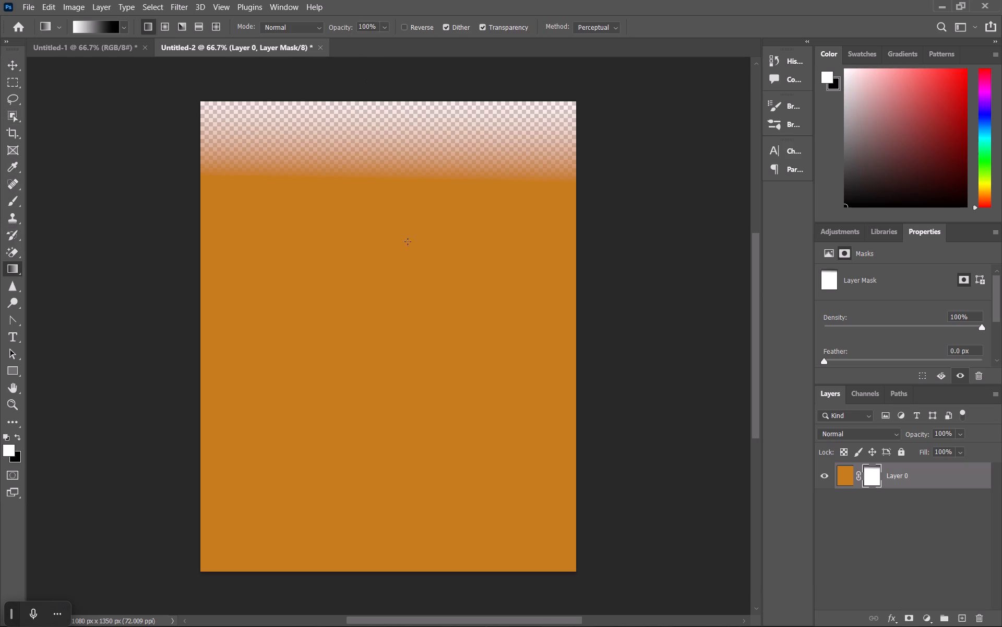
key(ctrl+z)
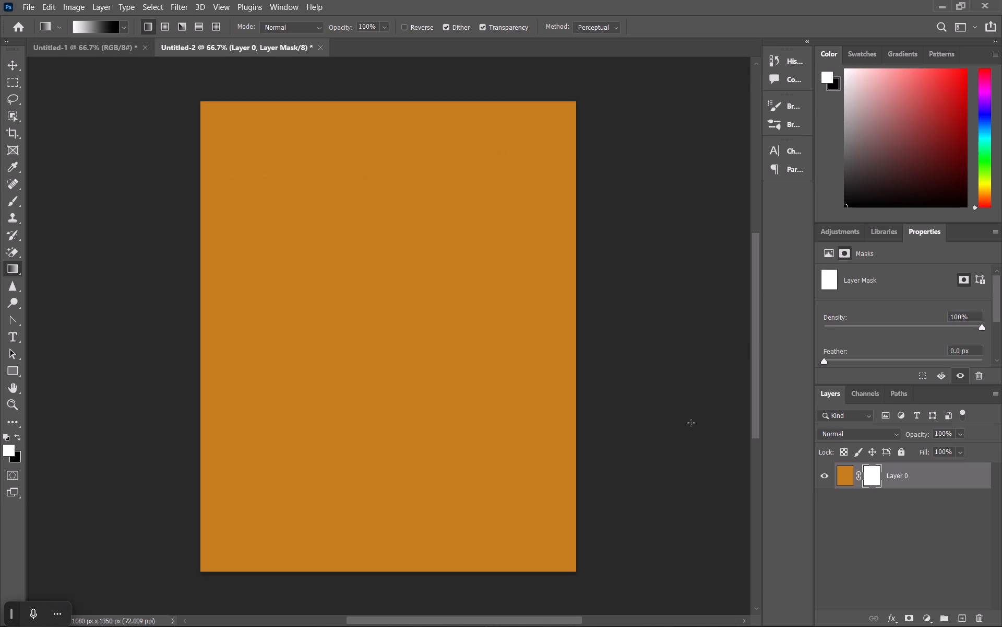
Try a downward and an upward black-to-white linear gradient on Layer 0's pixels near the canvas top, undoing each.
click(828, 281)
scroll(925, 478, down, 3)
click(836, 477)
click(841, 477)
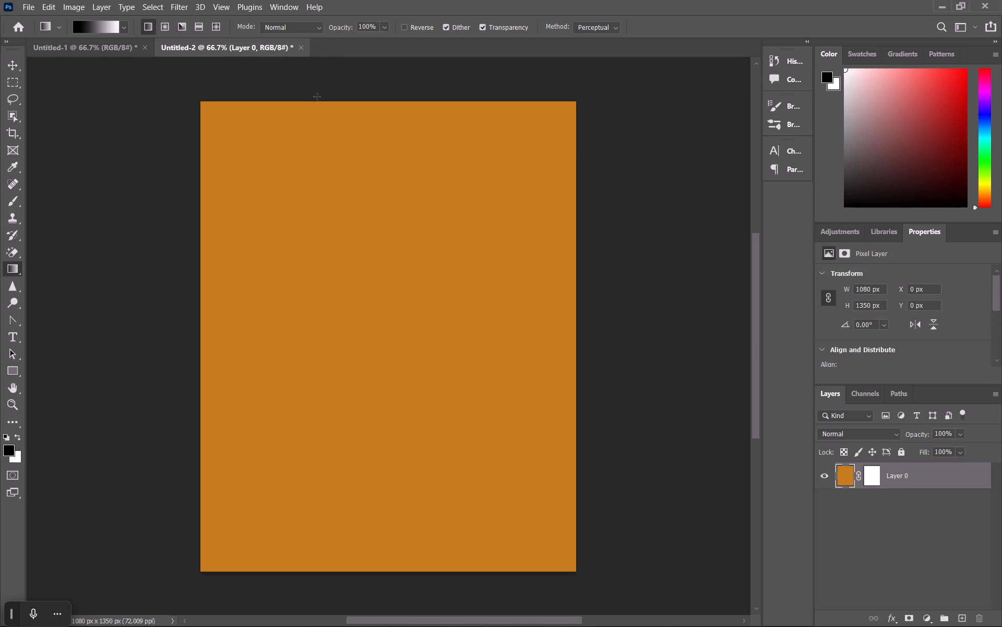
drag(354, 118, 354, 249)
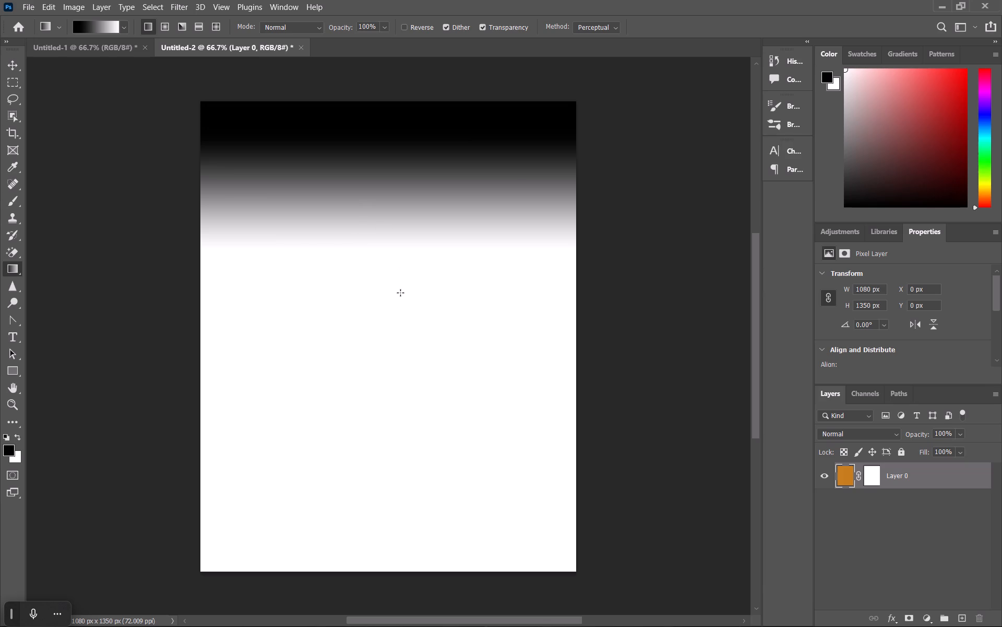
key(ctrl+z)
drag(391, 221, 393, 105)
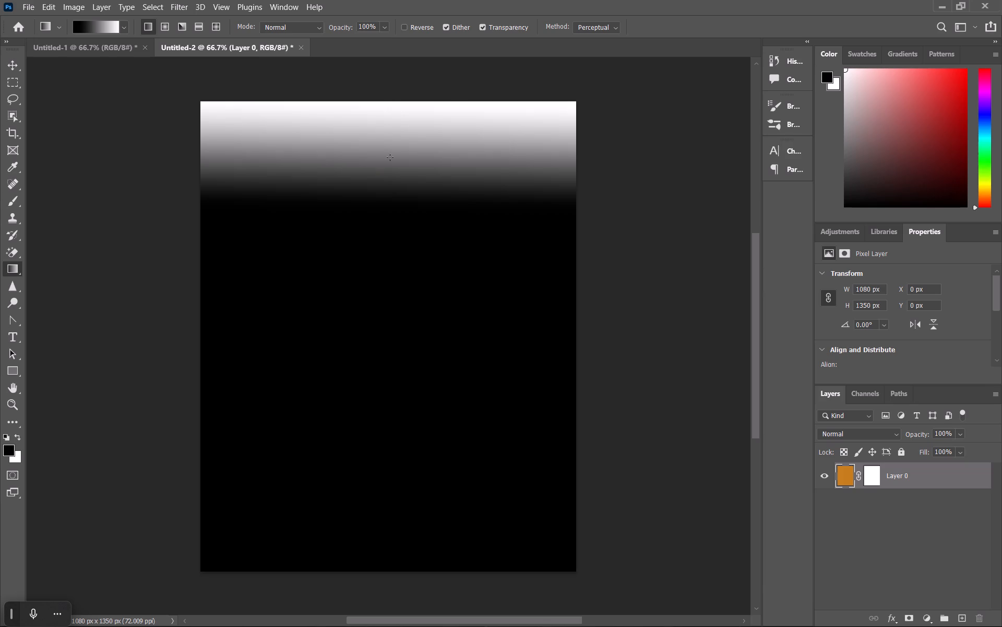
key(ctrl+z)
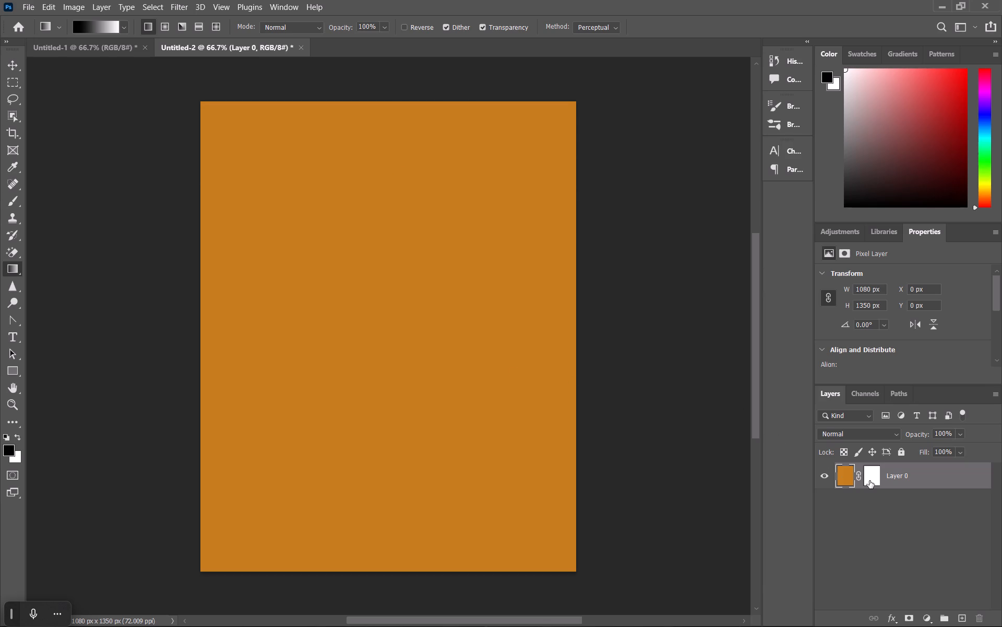
Delete Layer 0's layer mask.
click(869, 481)
key(Delete)
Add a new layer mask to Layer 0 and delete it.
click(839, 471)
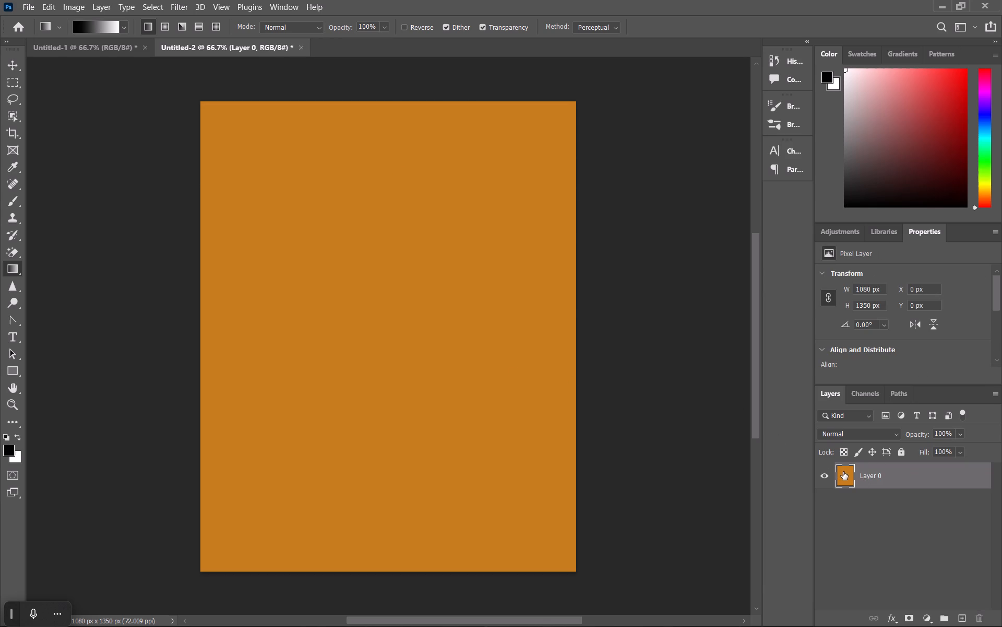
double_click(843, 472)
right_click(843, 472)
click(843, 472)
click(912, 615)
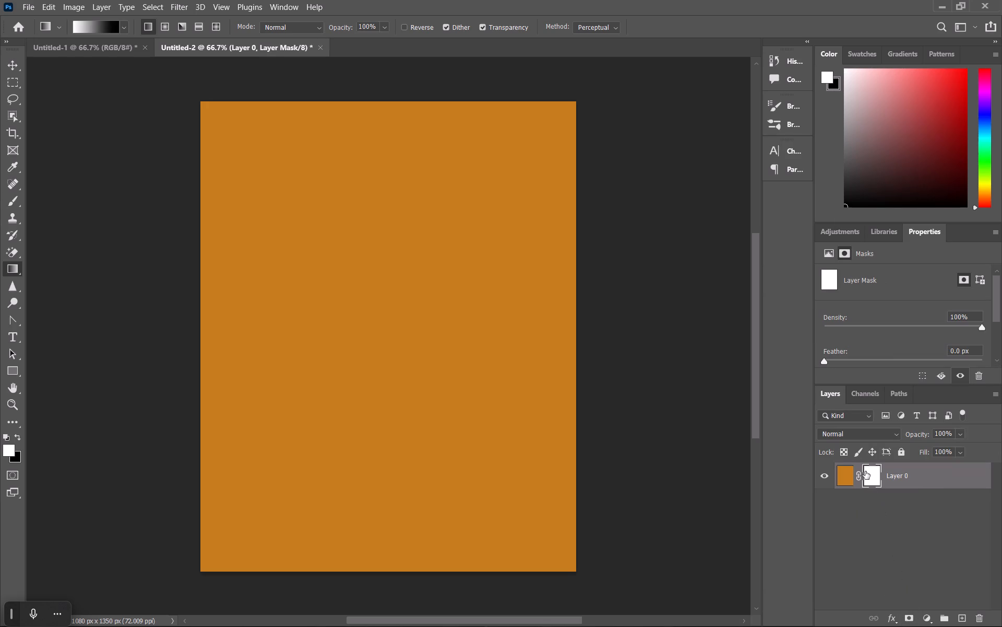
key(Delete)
Draw an upward black-to-white linear gradient on Layer 0's pixels from above the canvas centre to near its top edge.
drag(366, 286, 371, 220)
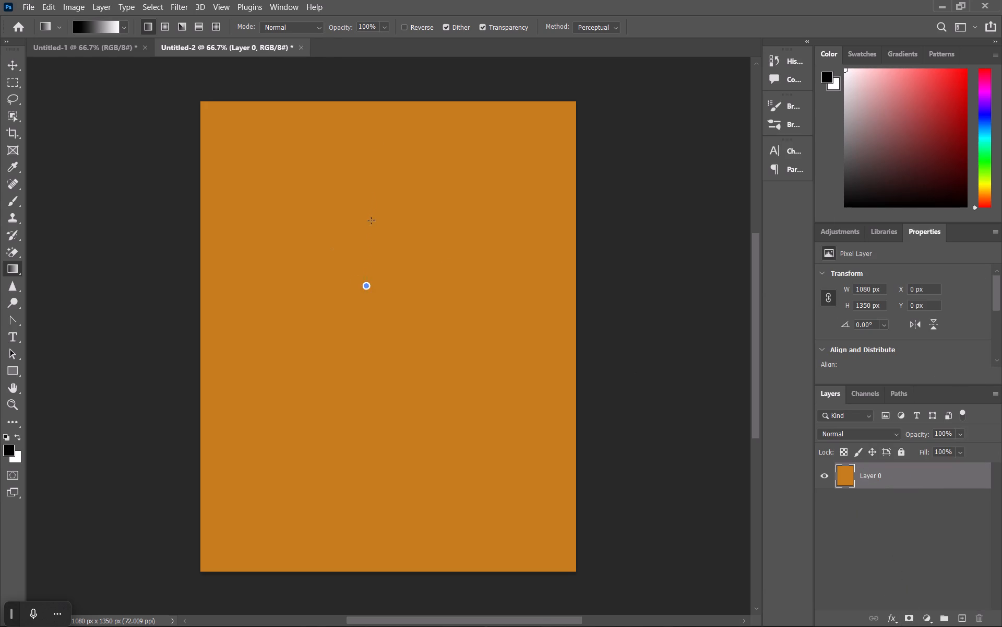
drag(371, 220, 375, 133)
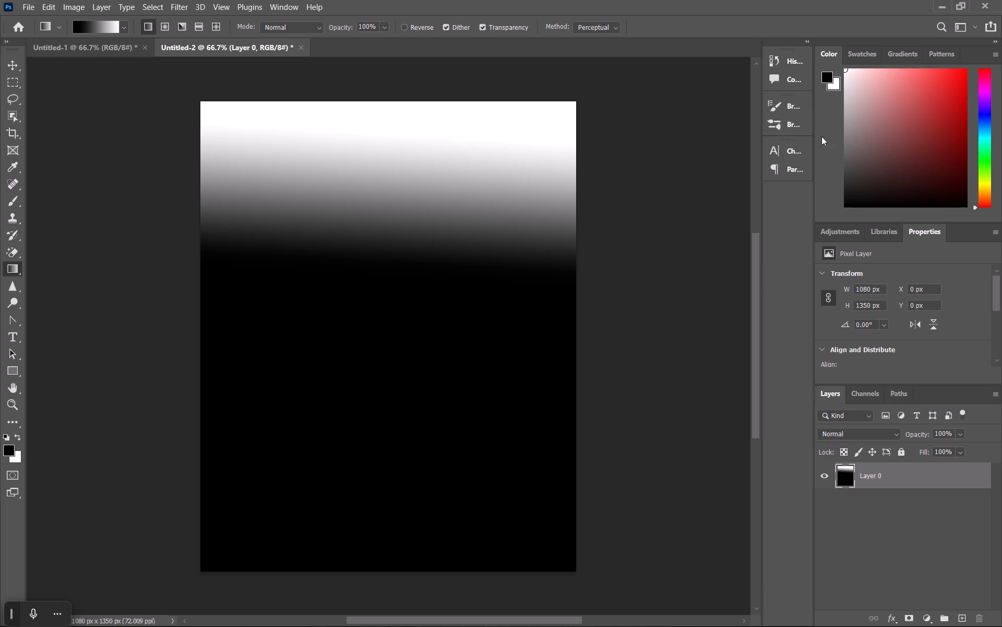
right_click(483, 379)
click(625, 322)
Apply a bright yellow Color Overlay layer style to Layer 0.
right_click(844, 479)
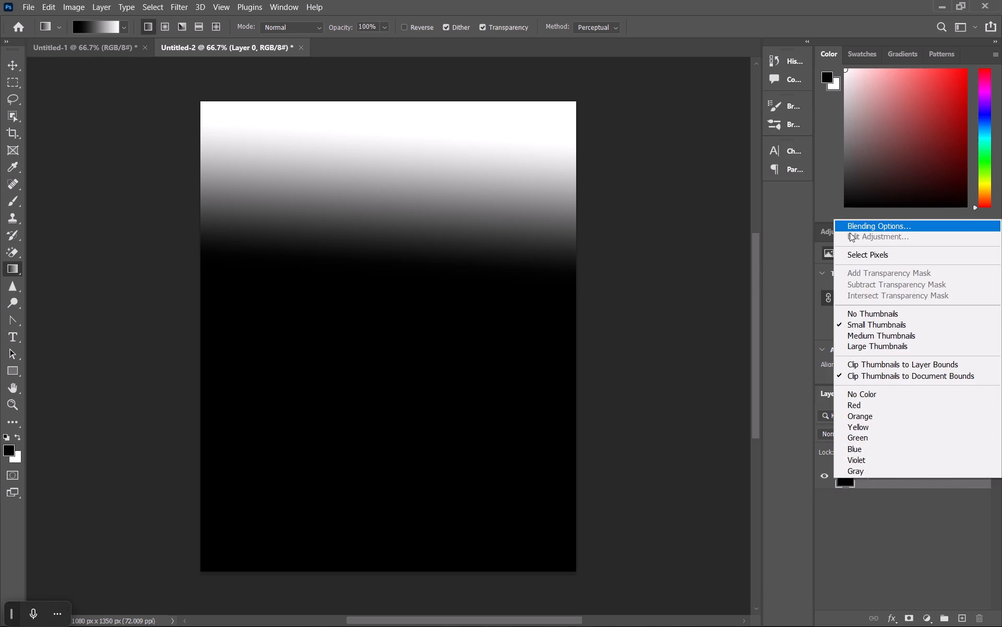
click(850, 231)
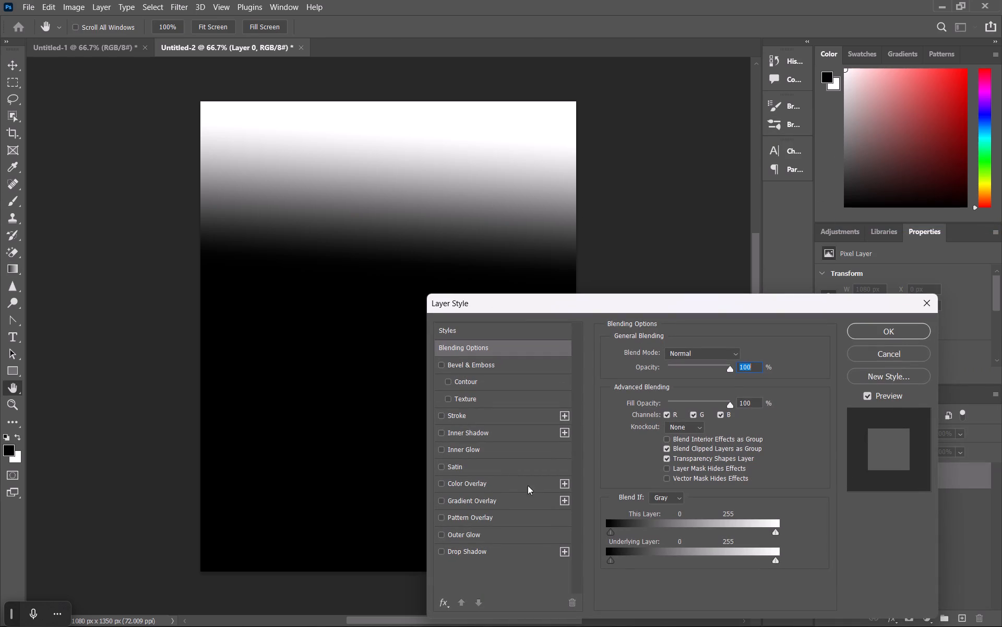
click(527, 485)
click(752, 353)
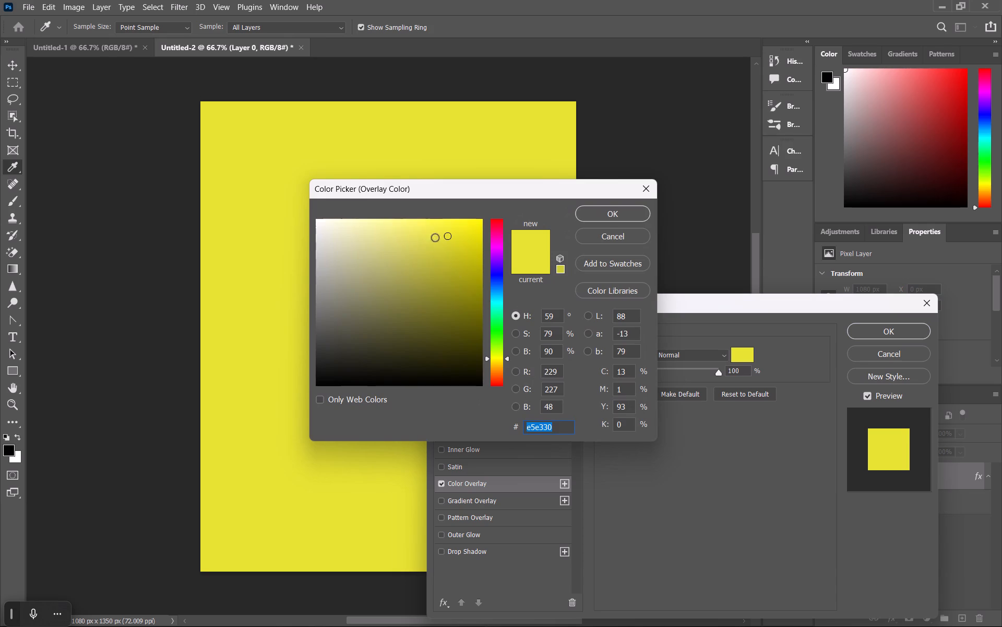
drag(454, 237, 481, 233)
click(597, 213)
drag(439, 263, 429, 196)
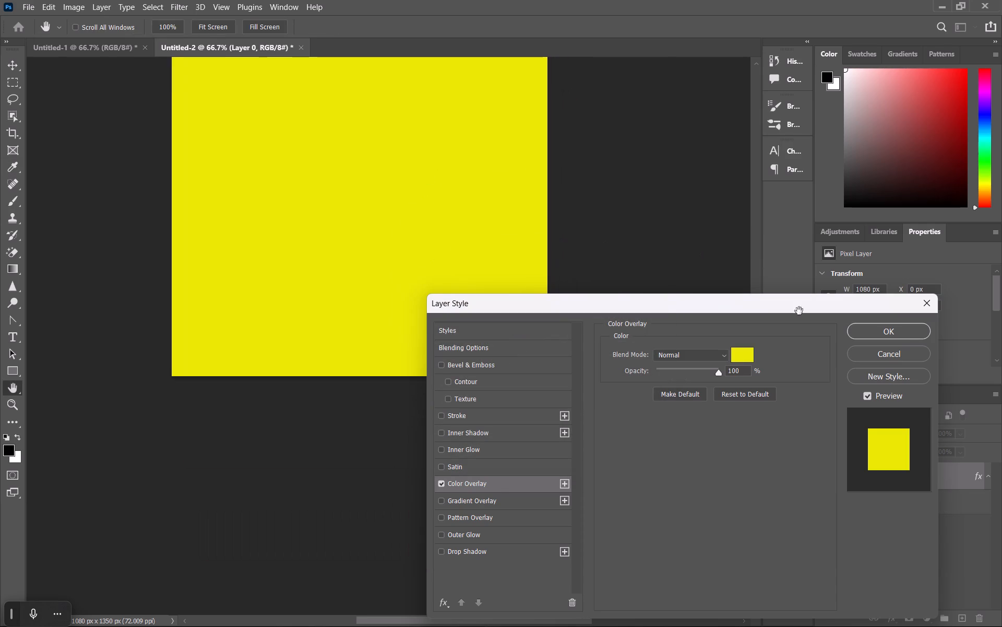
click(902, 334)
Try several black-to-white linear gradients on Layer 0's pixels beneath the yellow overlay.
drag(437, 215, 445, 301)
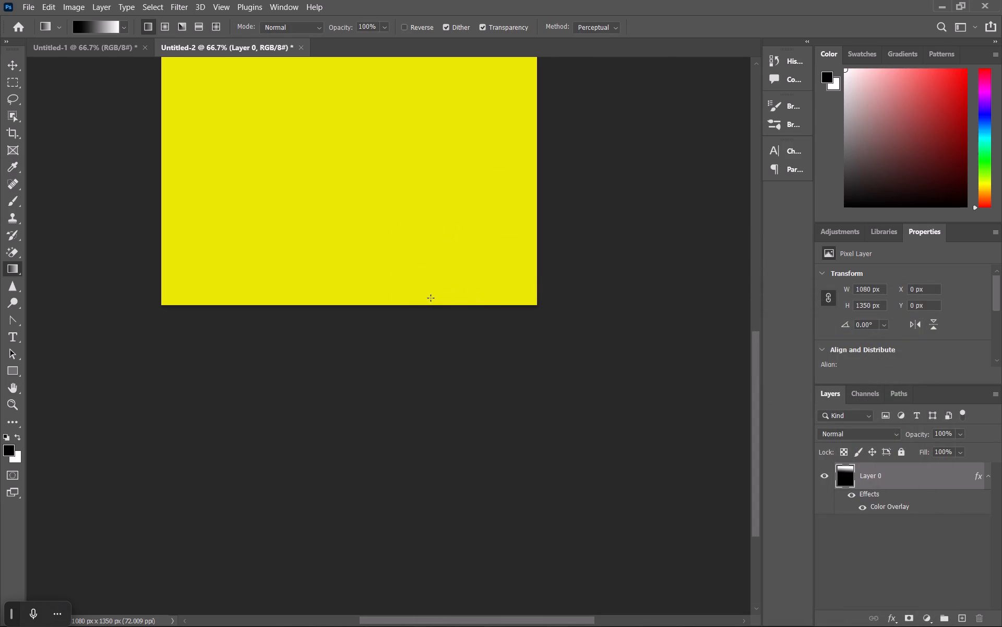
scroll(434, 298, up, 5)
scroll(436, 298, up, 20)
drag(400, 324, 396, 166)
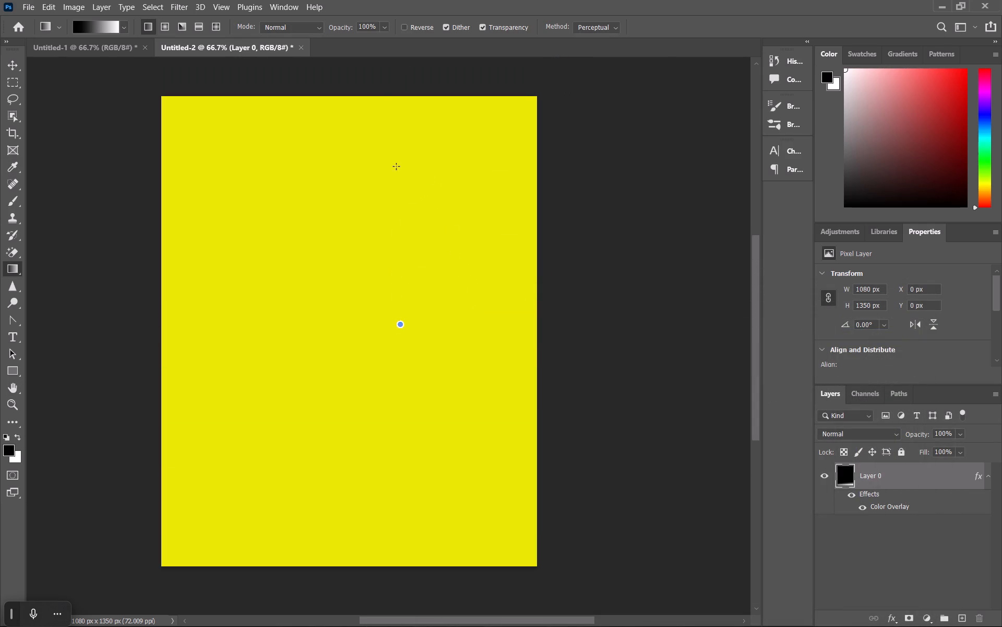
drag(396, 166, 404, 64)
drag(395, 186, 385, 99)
Undo the gradients, the colour overlay and the earlier layer changes back to the plain orange locked Background.
key(ctrl+z)
key(ctrl+z)
key(ctrl+z)
key(ctrl+z)
key(ctrl+z)
key(ctrl+z)
key(ctrl+z)
key(ctrl+z)
key(ctrl+z)
key(ctrl+z)
key(ctrl+z)
key(ctrl+z)
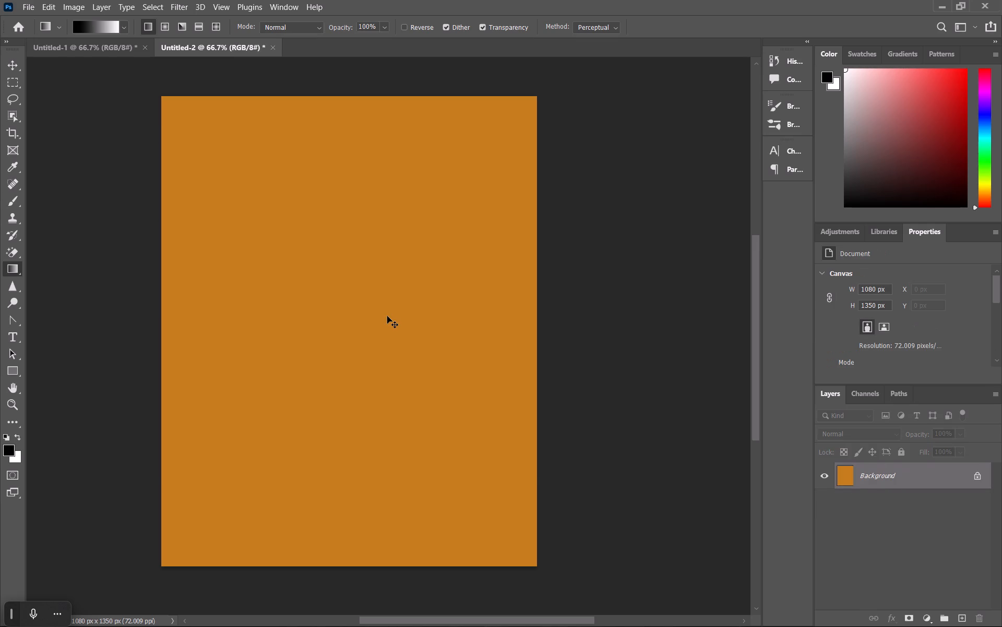
key(ctrl+z)
key(ctrl+z)
key(ctrl+z)
key(ctrl+z)
key(ctrl+z)
key(ctrl+z)
key(ctrl+z)
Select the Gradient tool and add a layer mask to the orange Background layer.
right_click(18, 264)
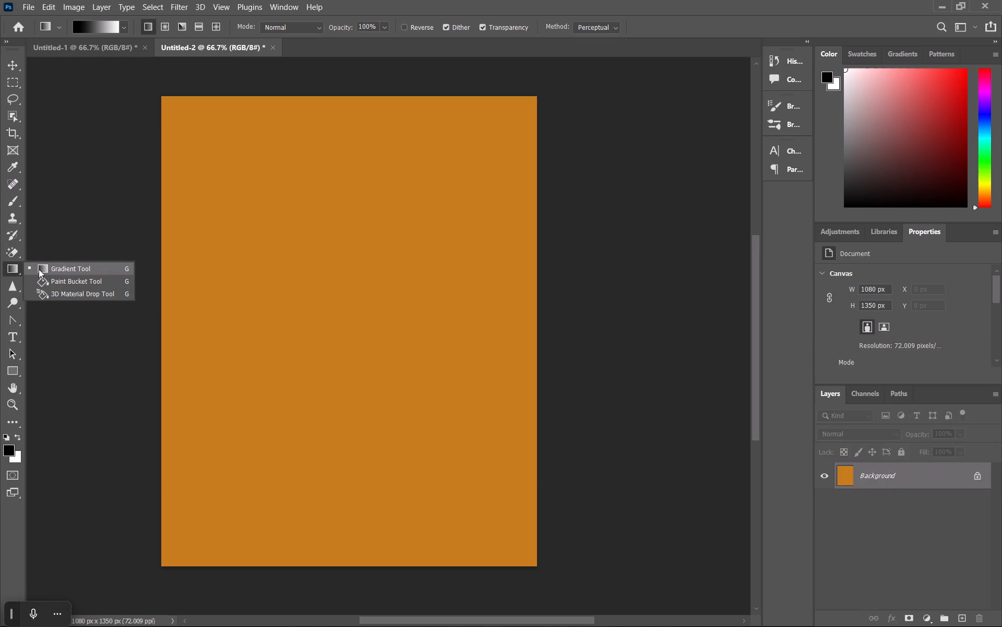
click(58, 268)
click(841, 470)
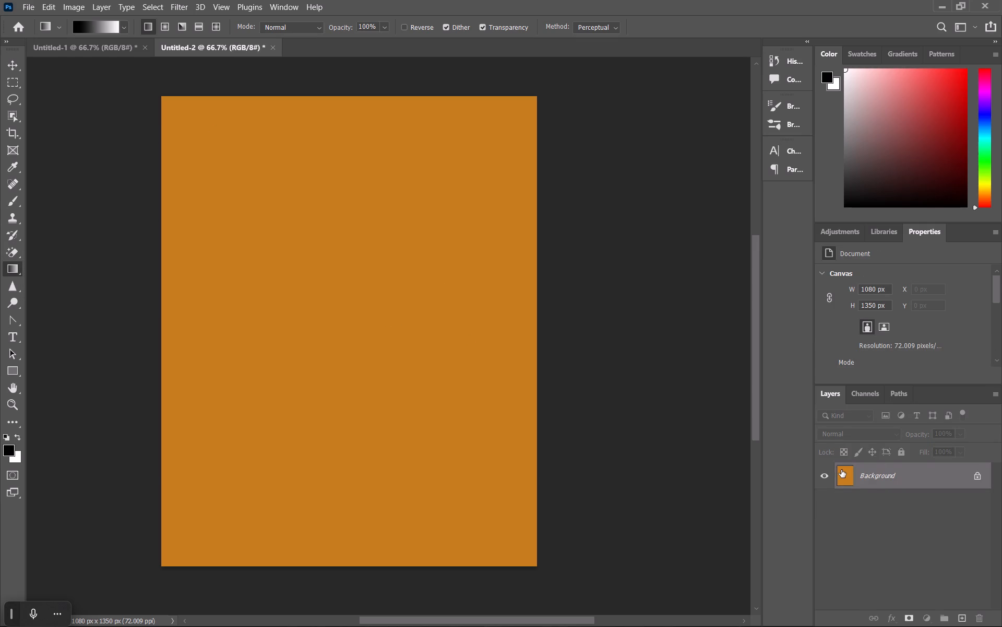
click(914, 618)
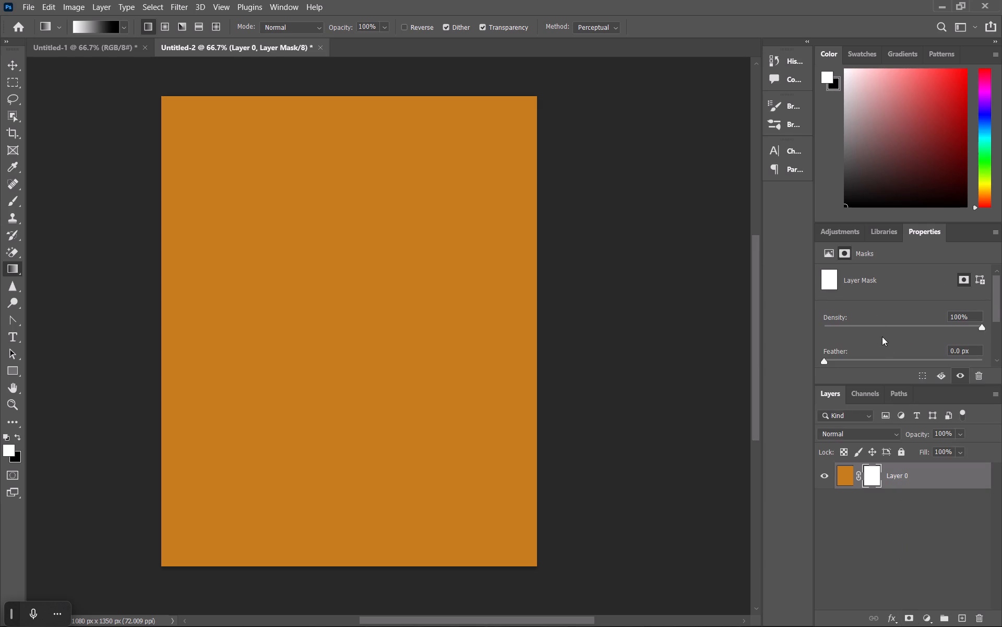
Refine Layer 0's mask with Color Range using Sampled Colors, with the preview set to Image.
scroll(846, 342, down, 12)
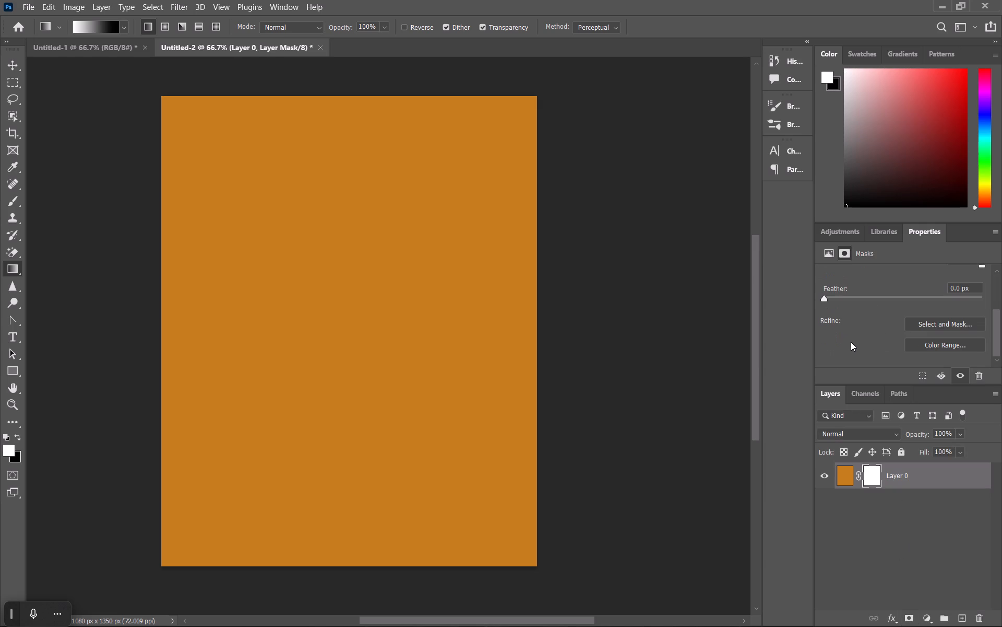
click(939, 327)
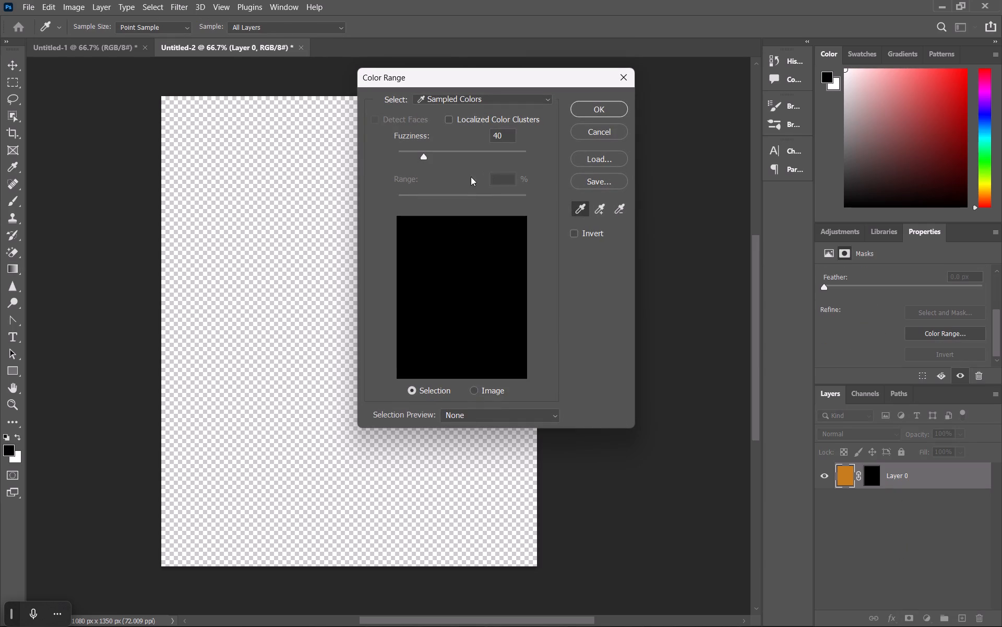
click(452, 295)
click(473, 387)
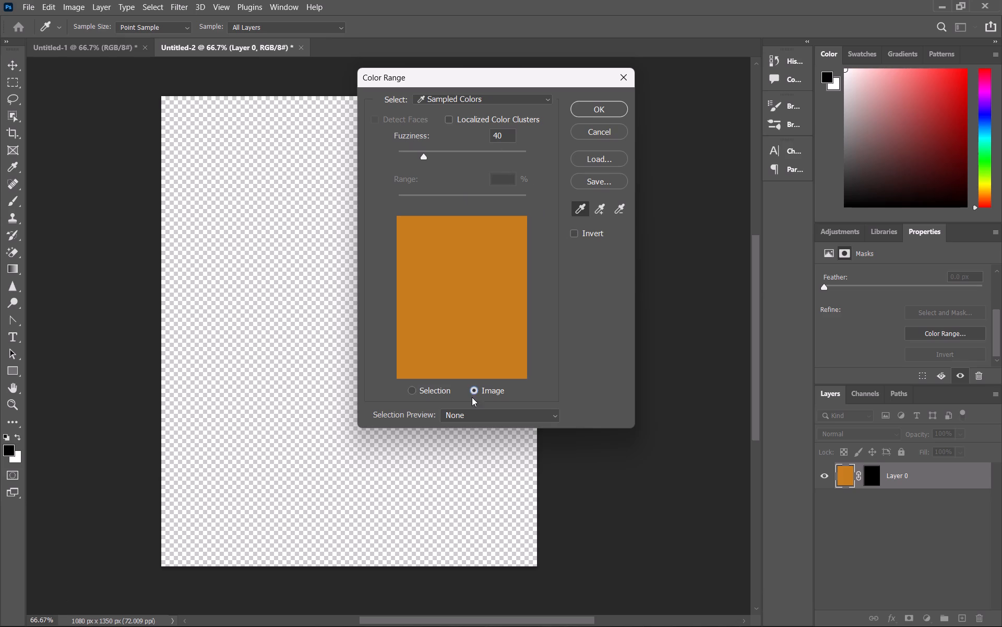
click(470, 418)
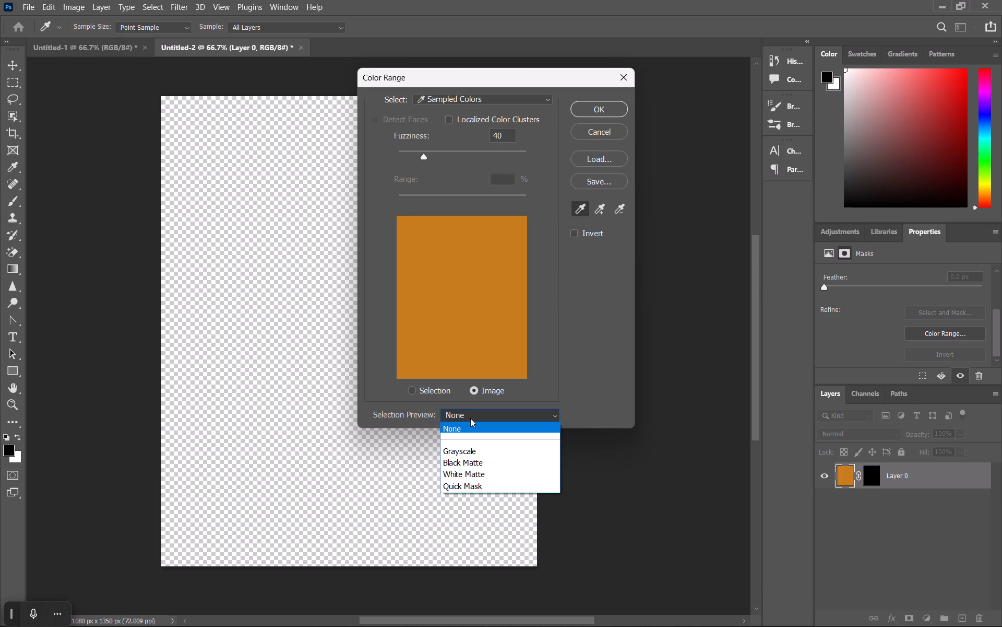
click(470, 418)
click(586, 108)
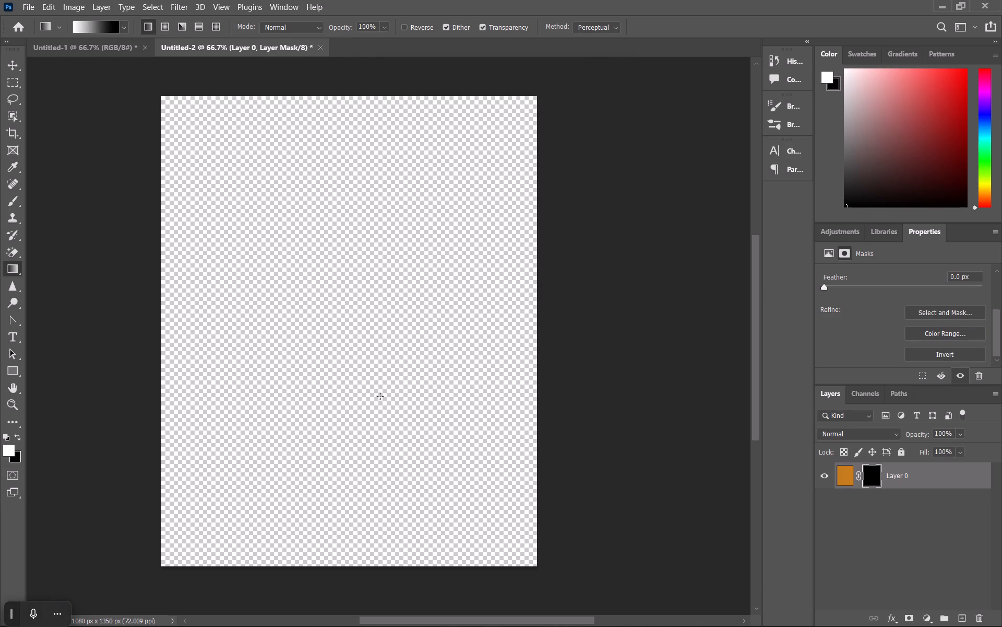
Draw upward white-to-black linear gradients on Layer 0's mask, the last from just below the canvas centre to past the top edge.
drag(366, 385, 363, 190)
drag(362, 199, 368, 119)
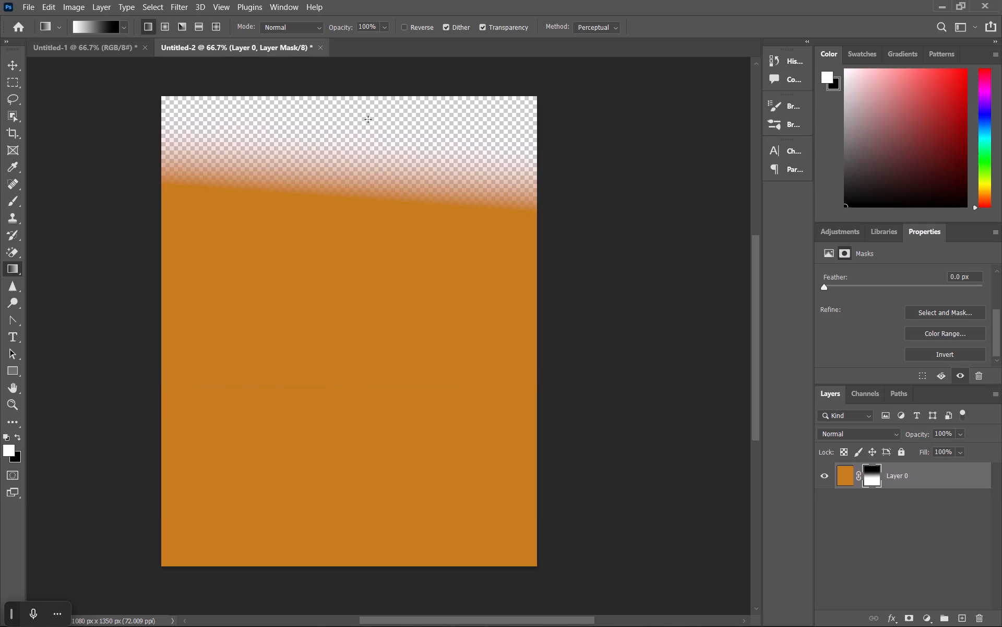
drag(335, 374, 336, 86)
Examine the pixel and mask properties of Layer 0, including density, feather and refine options.
click(846, 479)
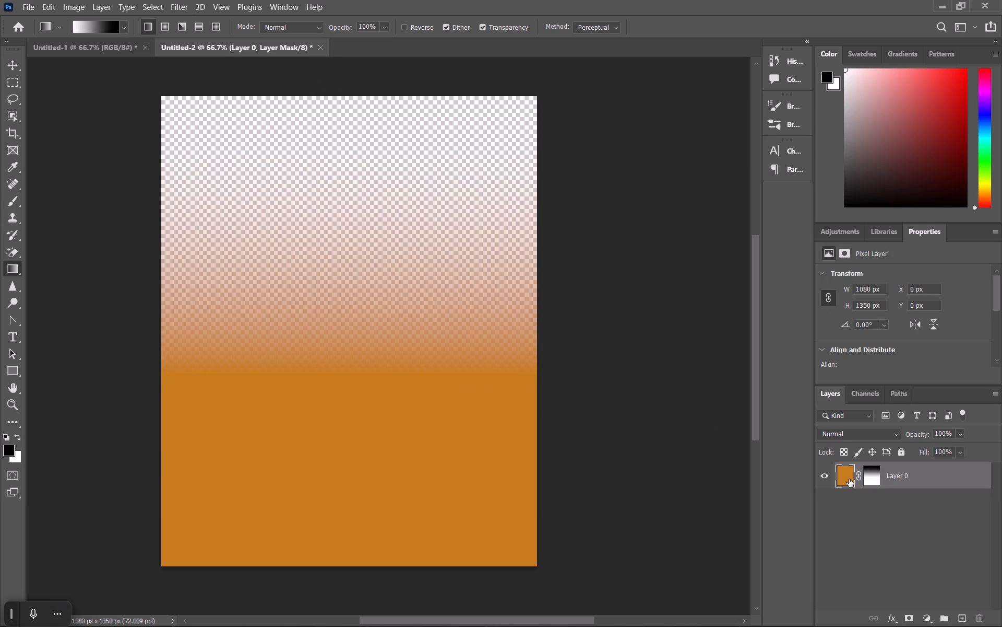
click(839, 253)
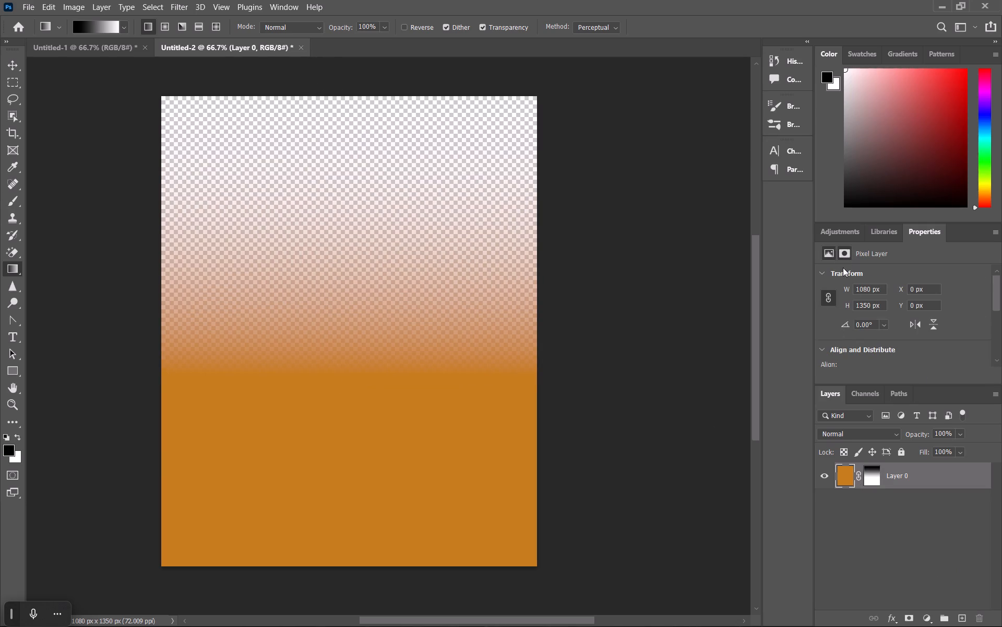
click(829, 280)
click(968, 281)
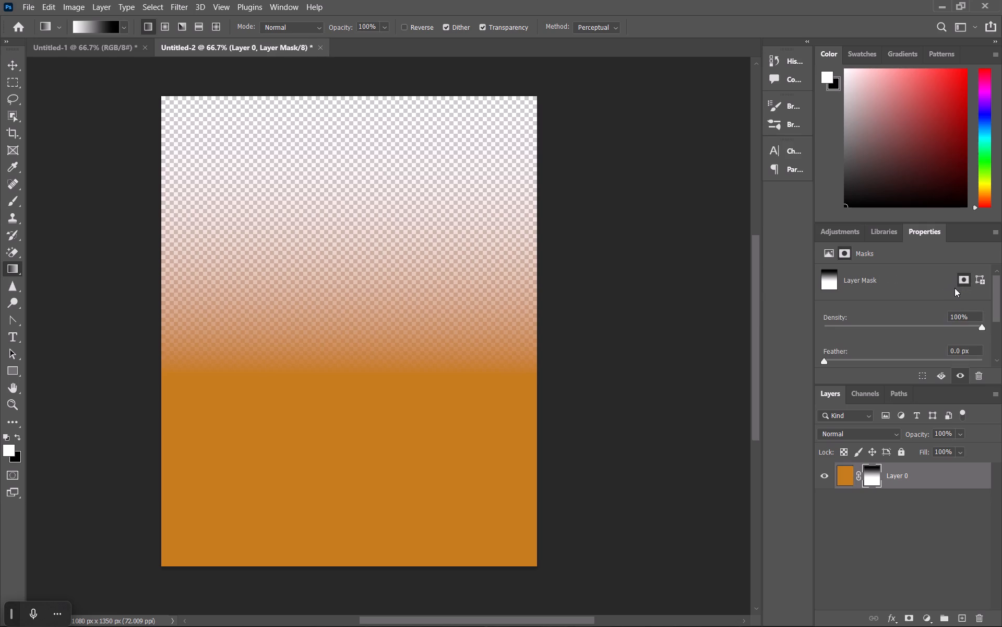
scroll(869, 320, down, 9)
scroll(869, 319, up, 1)
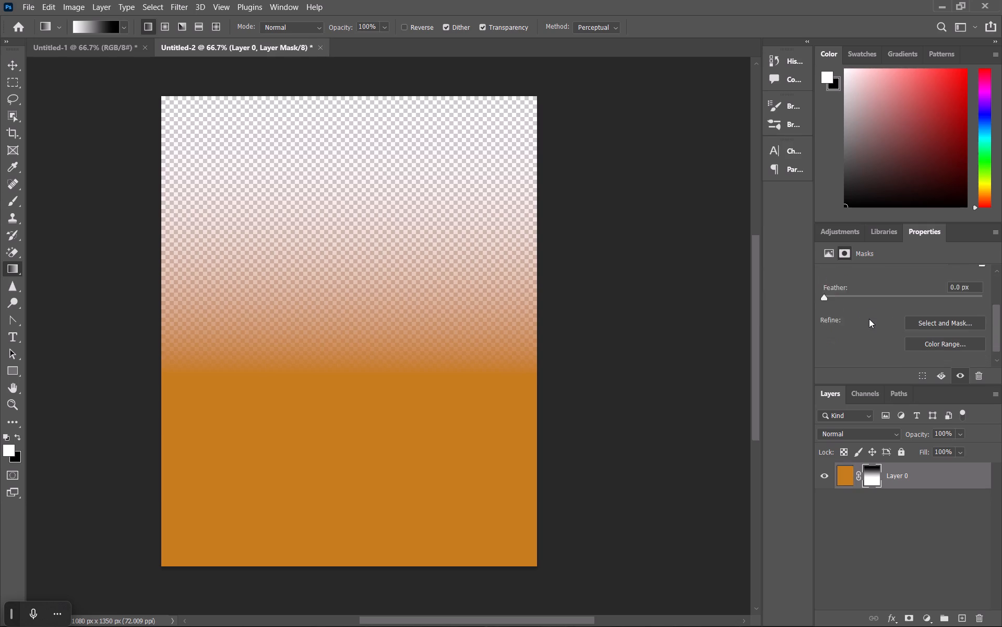
scroll(869, 319, up, 14)
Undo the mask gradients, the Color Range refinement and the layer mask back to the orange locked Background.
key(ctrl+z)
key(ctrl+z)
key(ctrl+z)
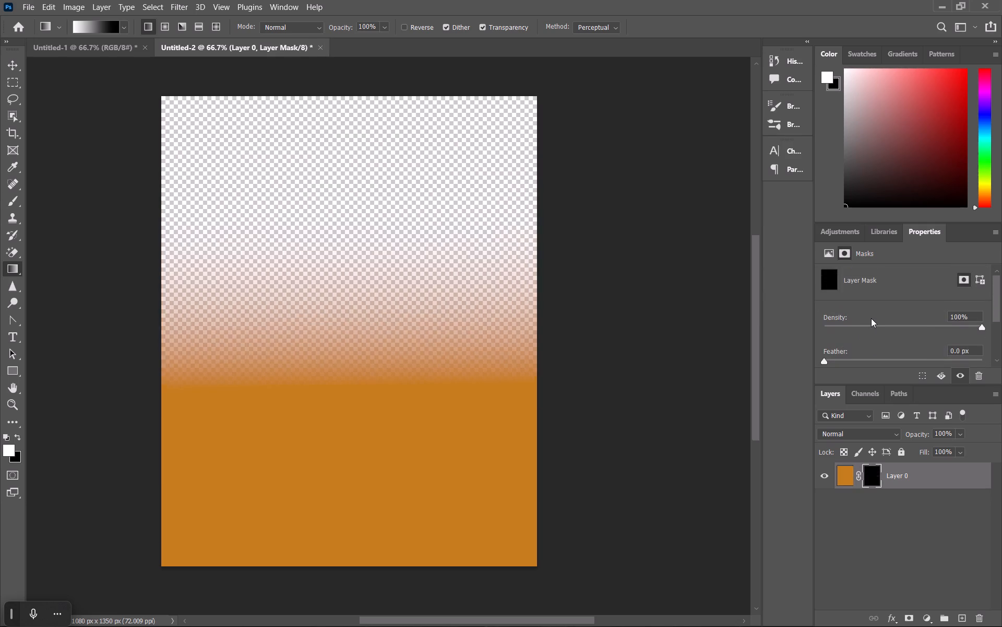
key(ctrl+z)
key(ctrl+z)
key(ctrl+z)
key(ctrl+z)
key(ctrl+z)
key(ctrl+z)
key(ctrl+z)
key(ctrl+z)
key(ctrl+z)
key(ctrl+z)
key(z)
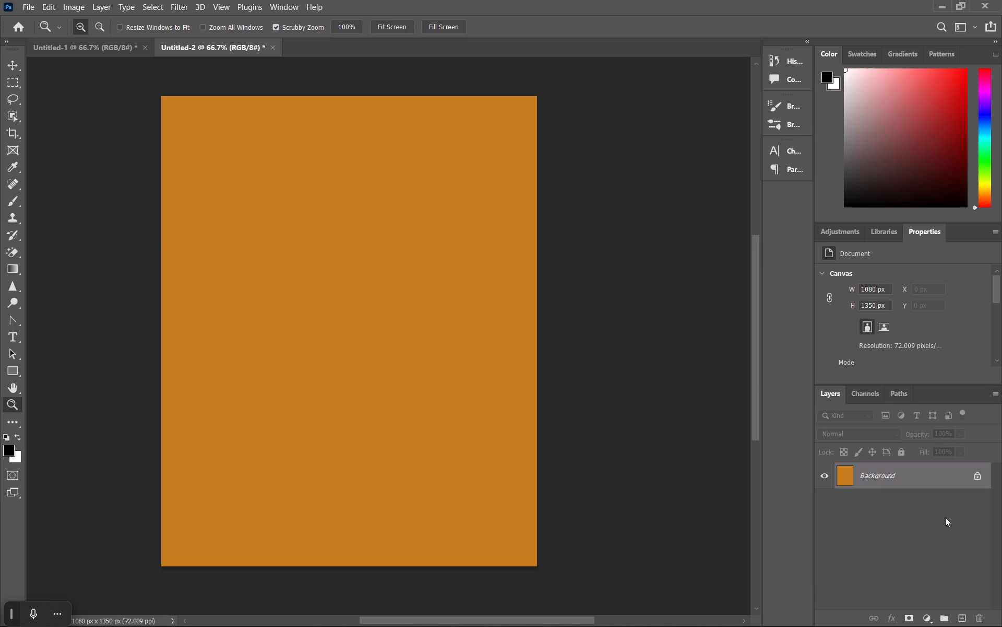
Unlock the orange Background to turn it into a regular layer.
click(977, 479)
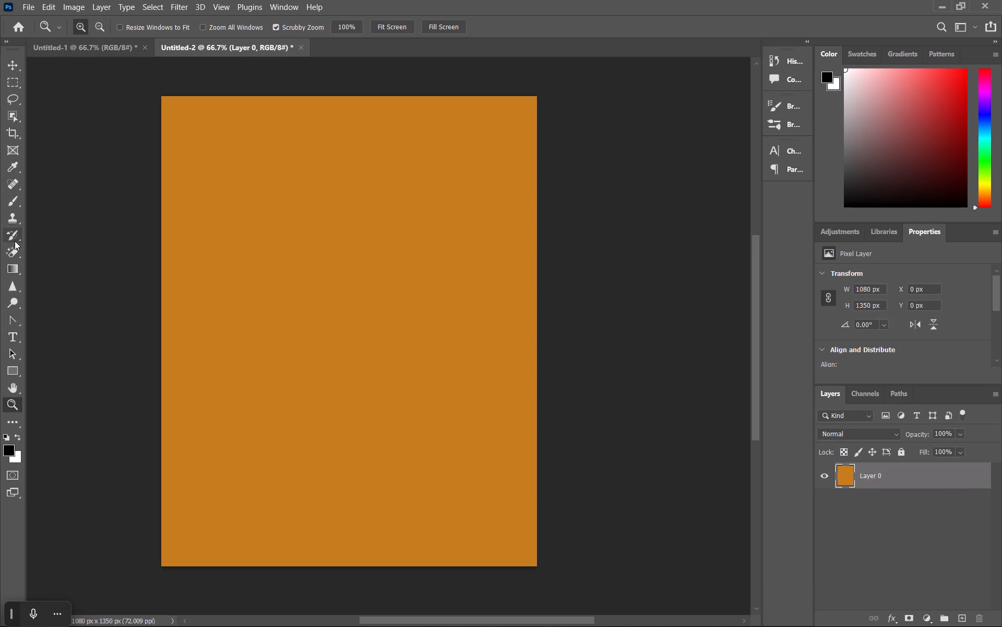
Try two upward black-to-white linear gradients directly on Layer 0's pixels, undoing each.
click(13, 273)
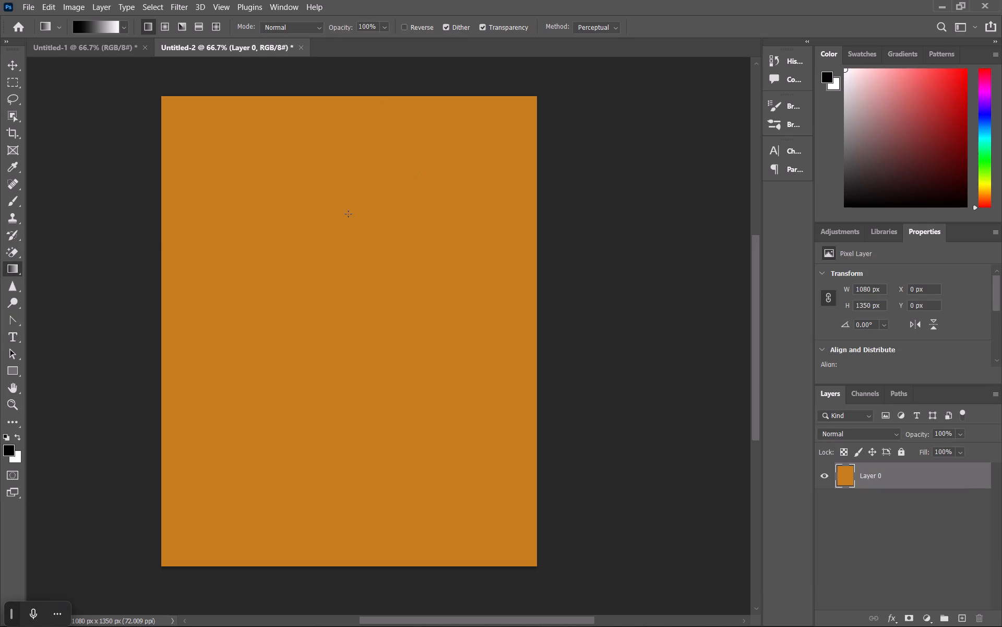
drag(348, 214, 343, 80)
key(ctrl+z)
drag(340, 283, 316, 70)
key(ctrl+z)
Add a layer mask to Layer 0 and draw upward white-to-black linear gradients on it, the last starting about three quarters down the canvas.
click(913, 617)
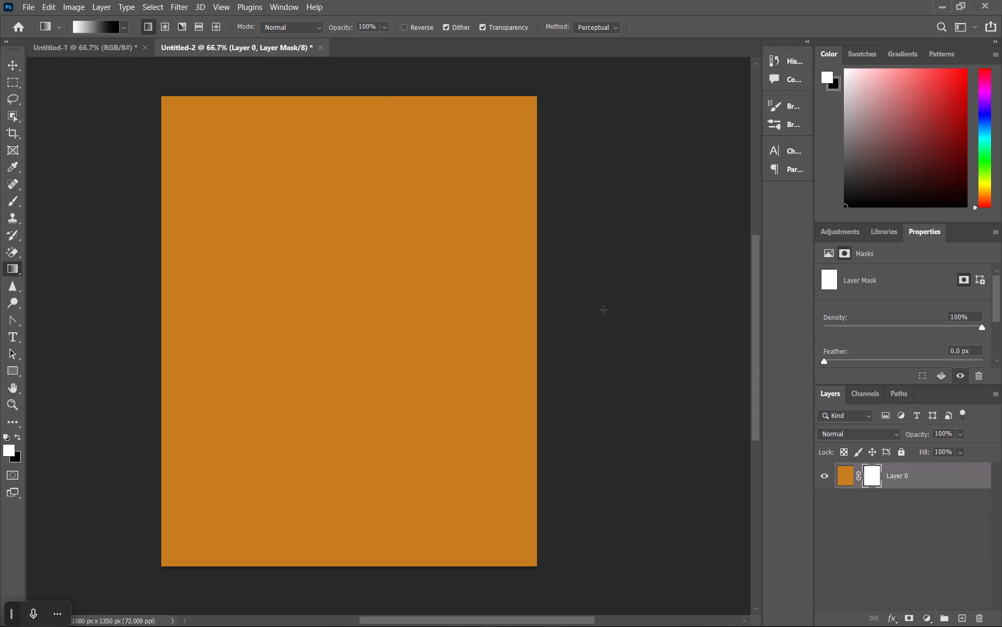
drag(307, 133, 301, 106)
drag(342, 175, 339, 71)
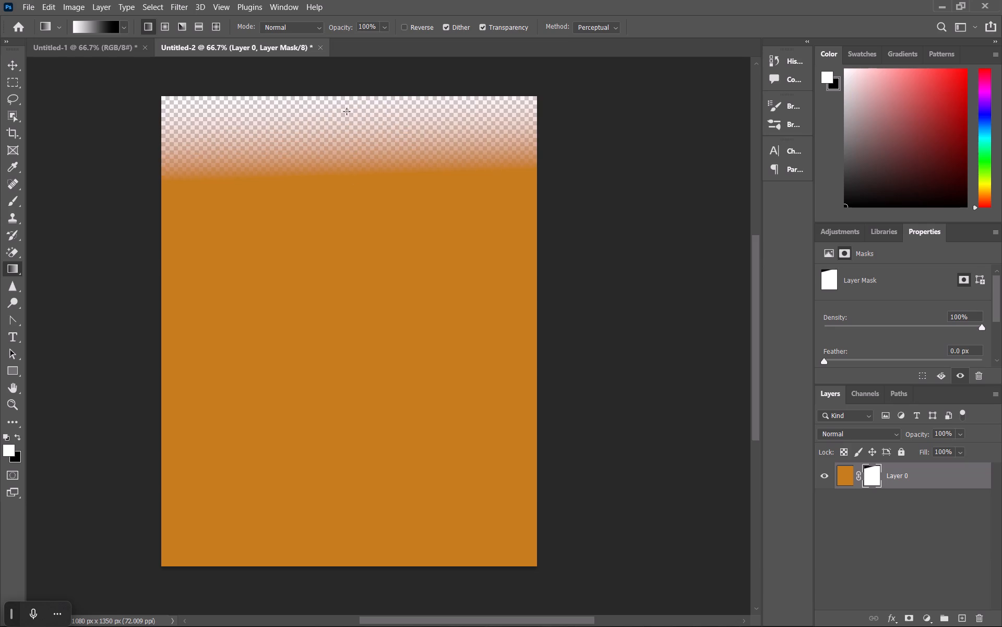
drag(352, 307, 362, 56)
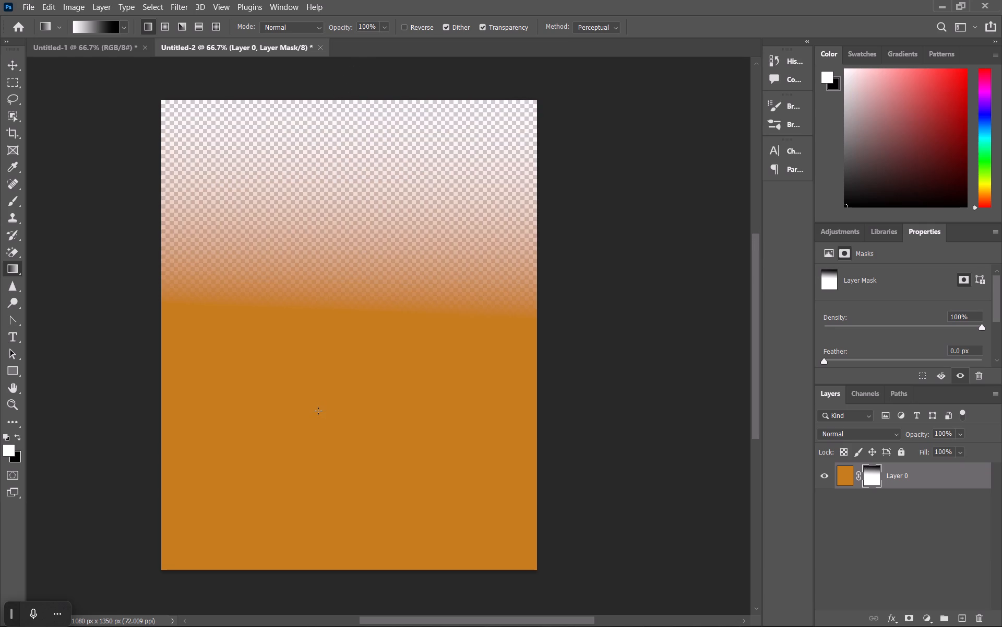
drag(355, 447, 354, 99)
scroll(355, 105, down, 7)
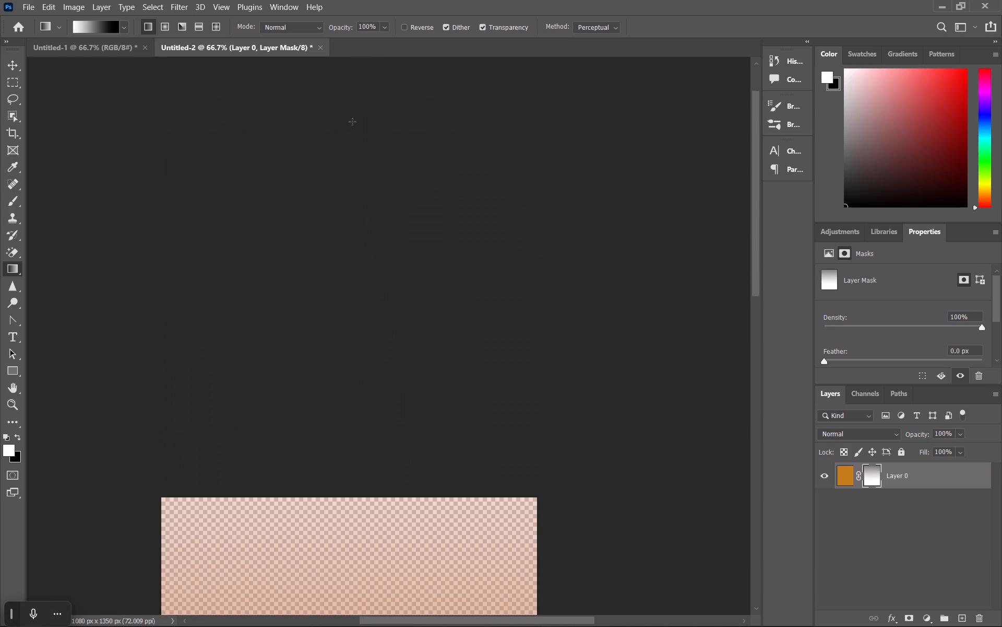
scroll(352, 122, down, 20)
scroll(352, 122, down, 20)
scroll(352, 122, down, 3)
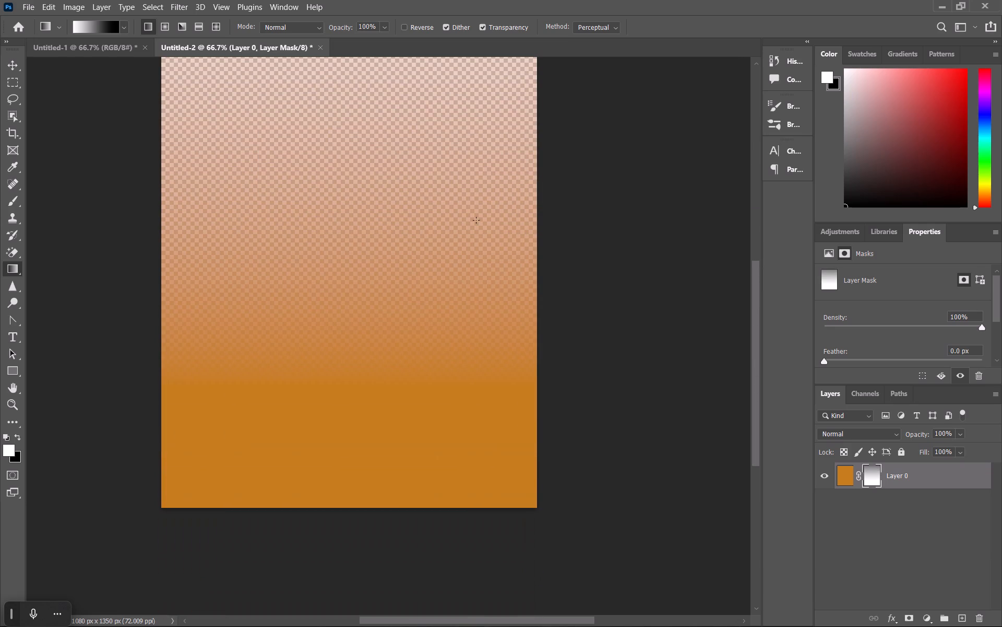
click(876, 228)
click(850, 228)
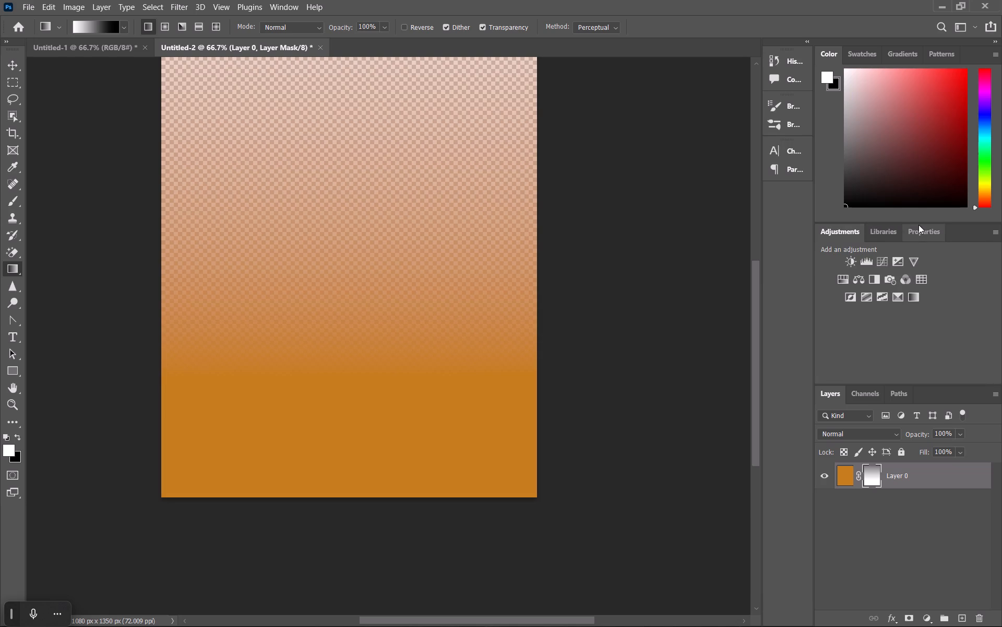
Examine the properties of Layer 0's mask and the document's channels.
click(914, 228)
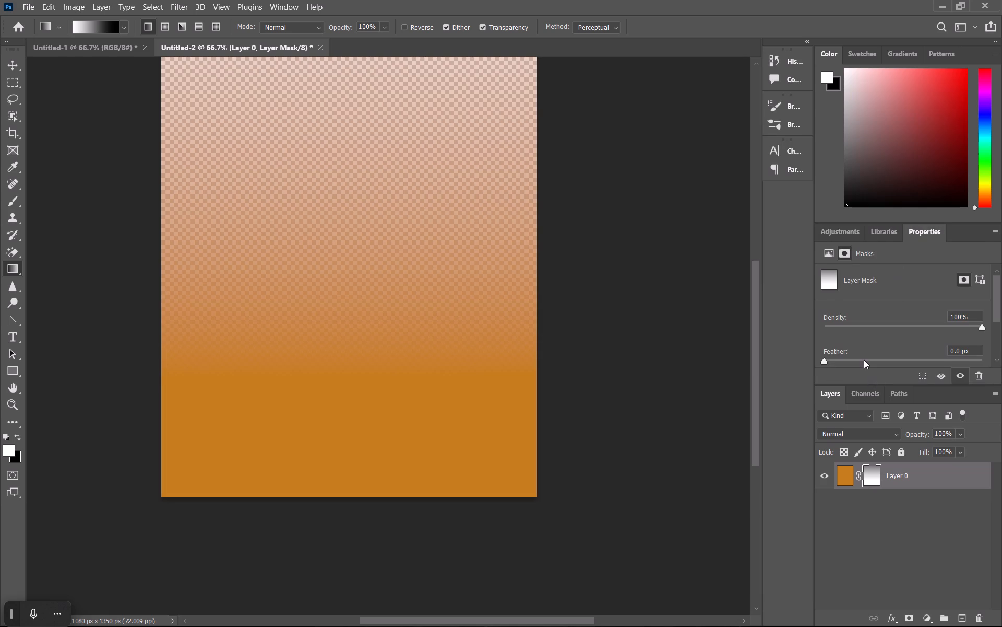
scroll(864, 359, down, 12)
scroll(865, 341, up, 11)
click(878, 388)
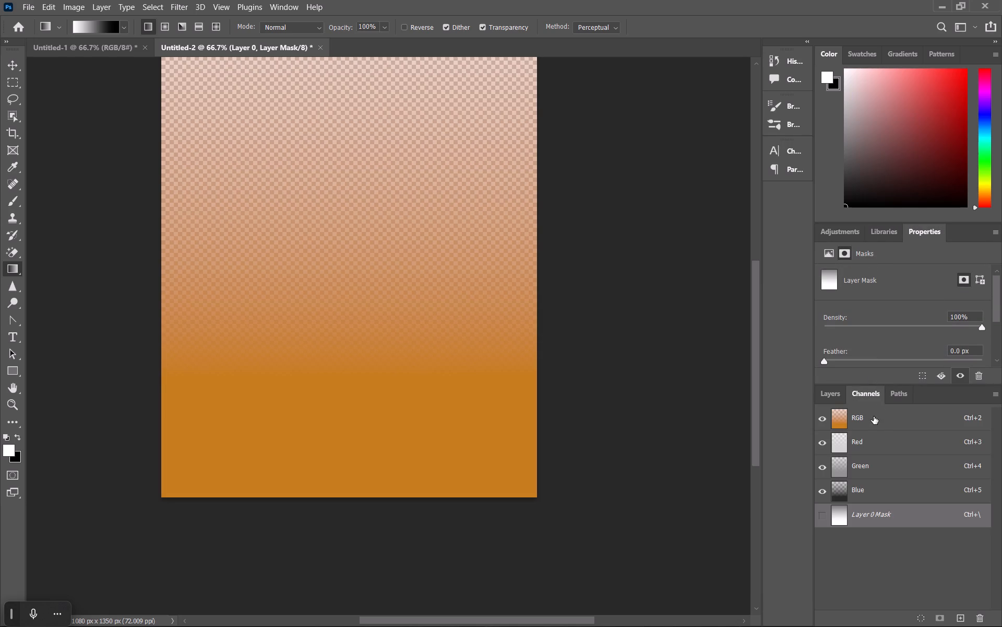
click(874, 416)
click(820, 388)
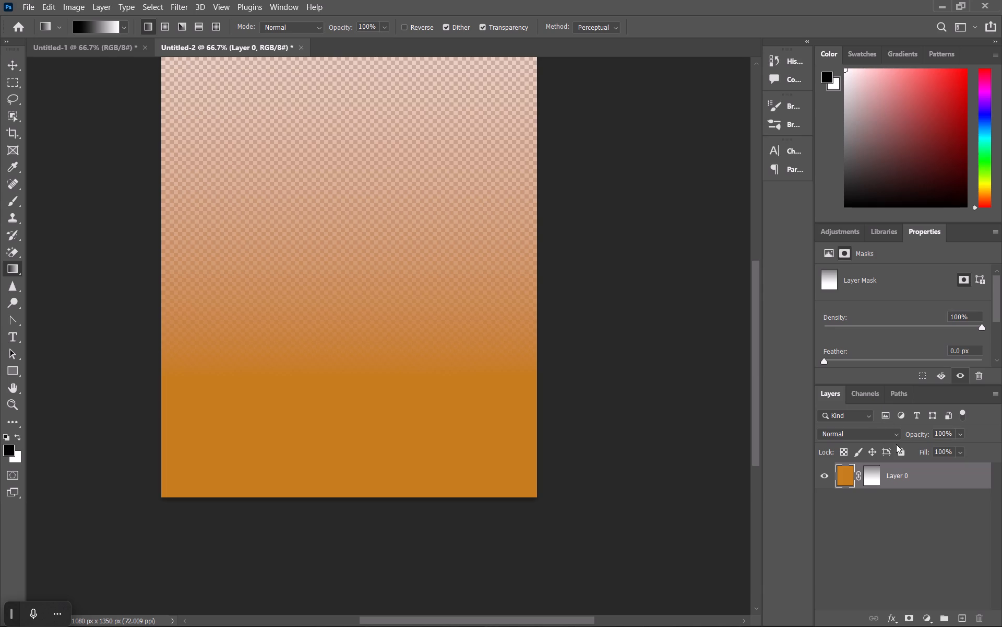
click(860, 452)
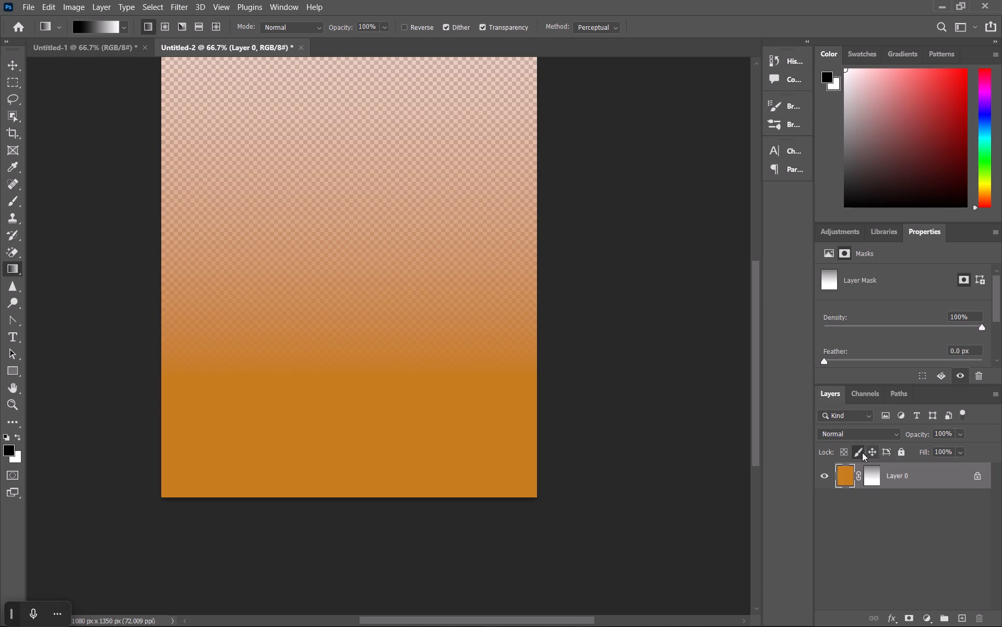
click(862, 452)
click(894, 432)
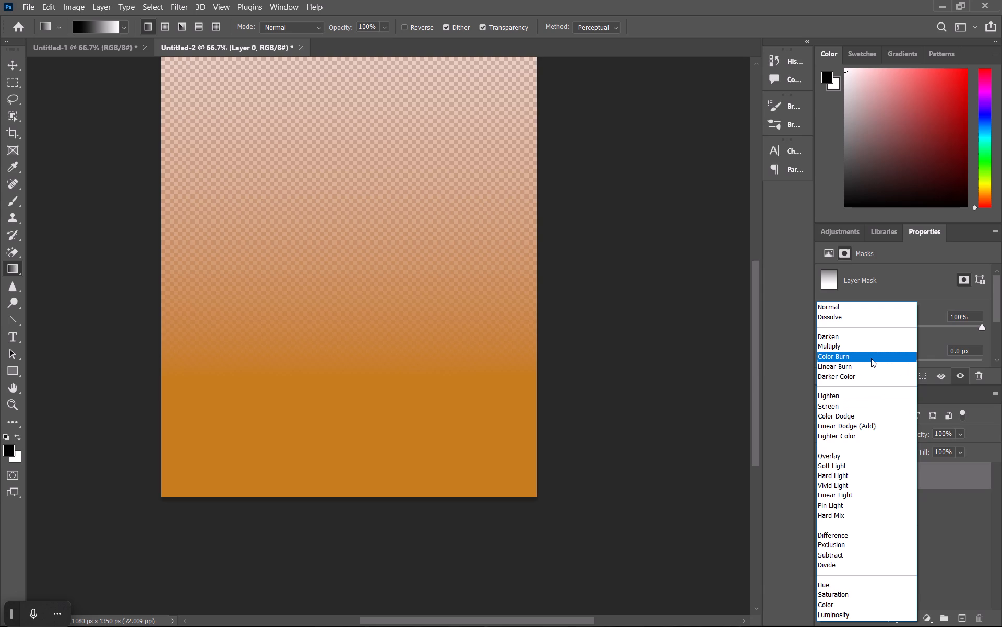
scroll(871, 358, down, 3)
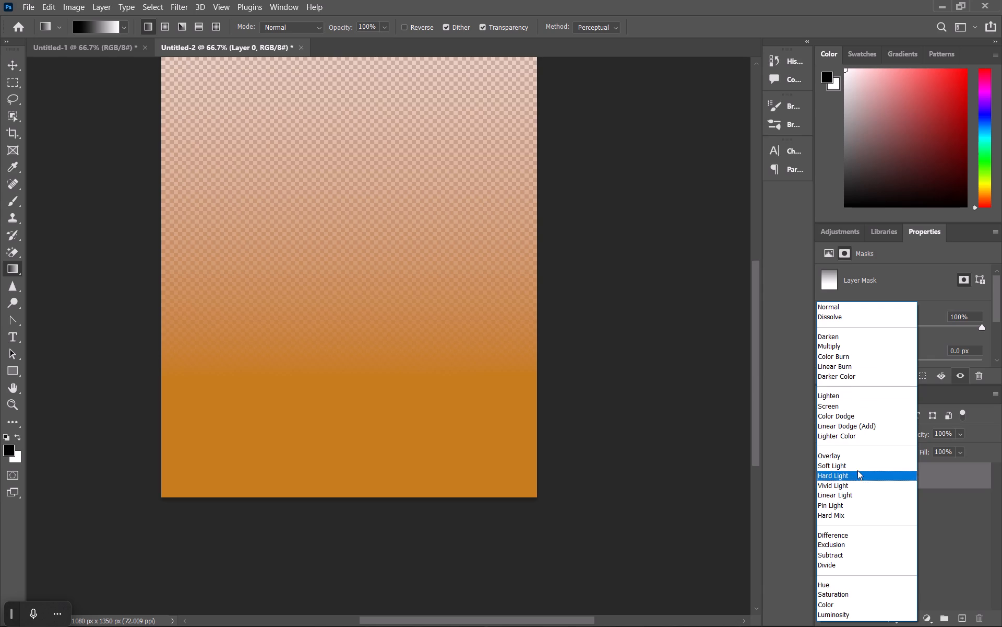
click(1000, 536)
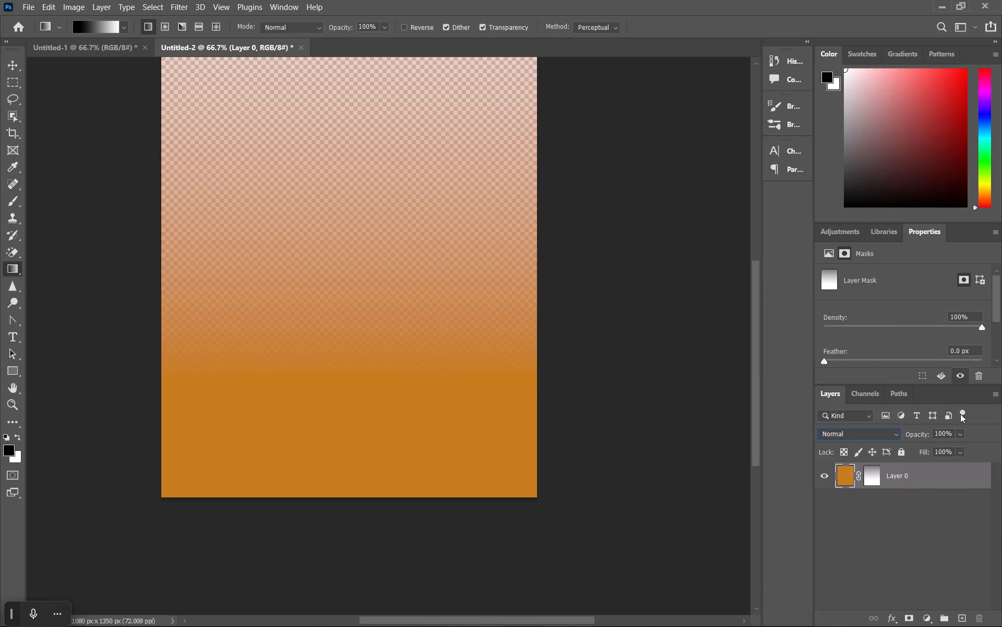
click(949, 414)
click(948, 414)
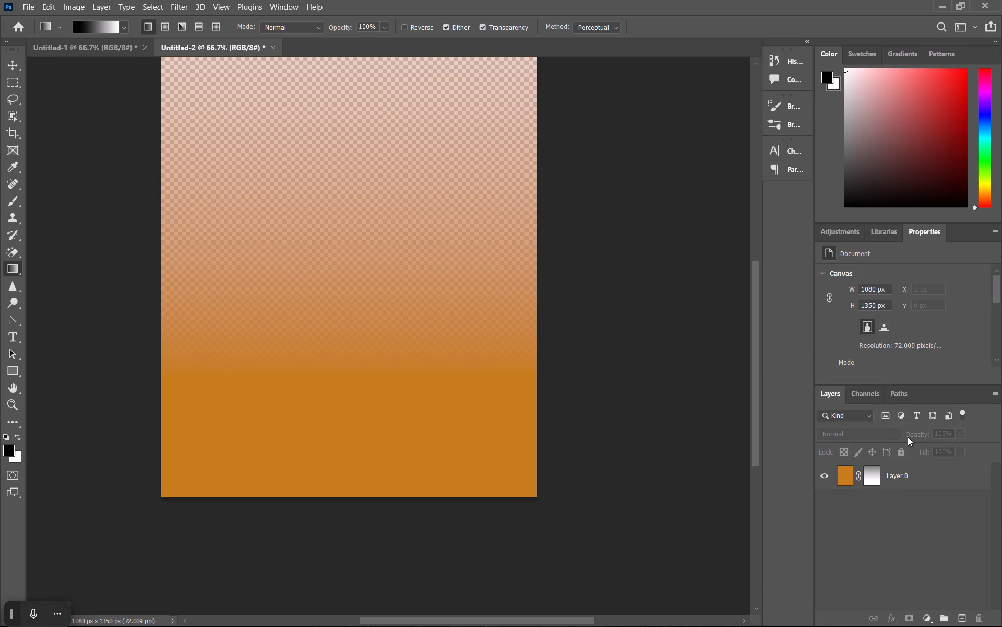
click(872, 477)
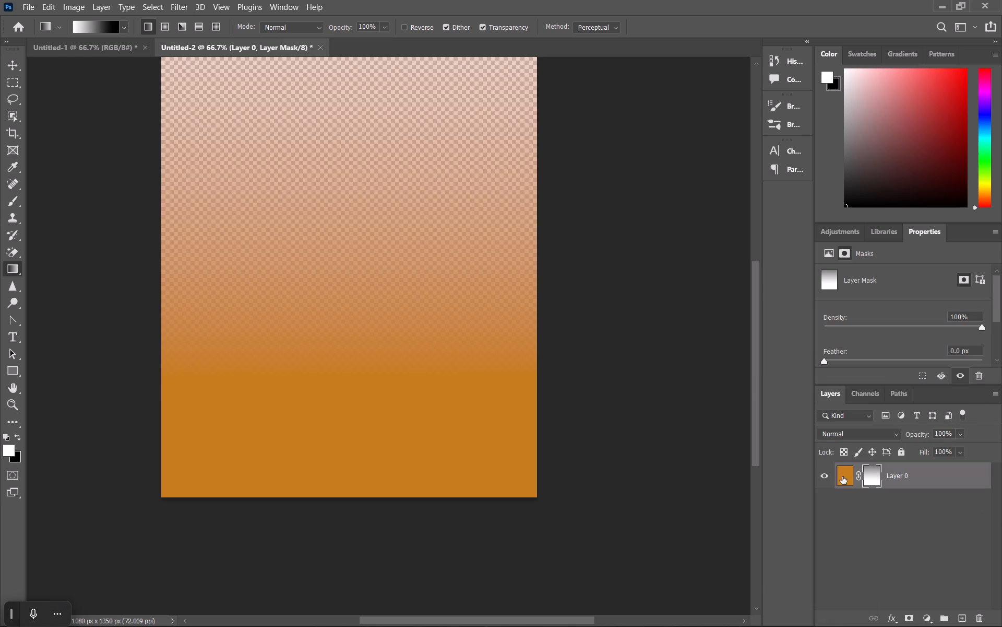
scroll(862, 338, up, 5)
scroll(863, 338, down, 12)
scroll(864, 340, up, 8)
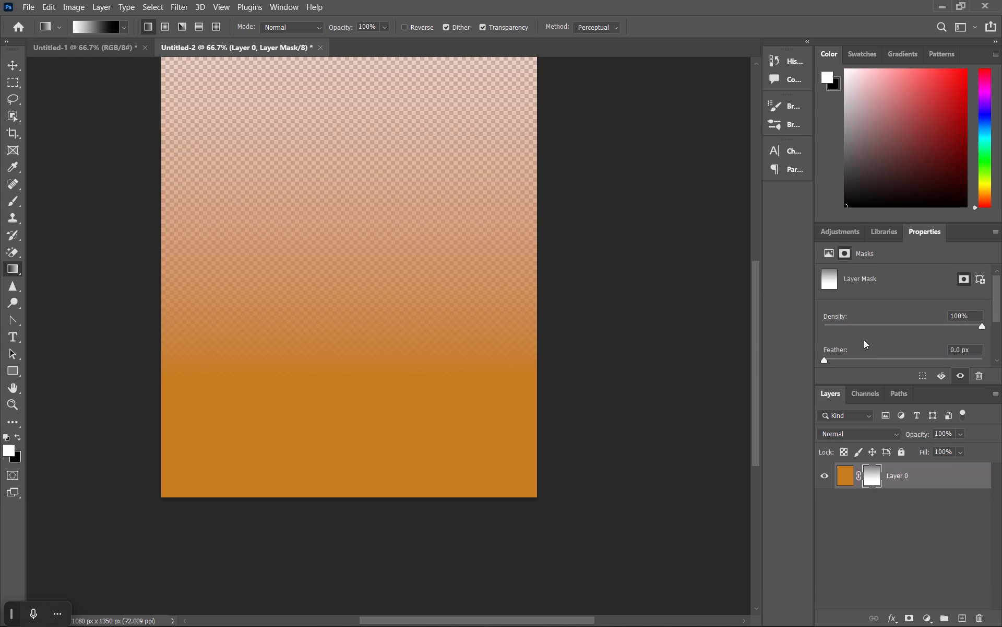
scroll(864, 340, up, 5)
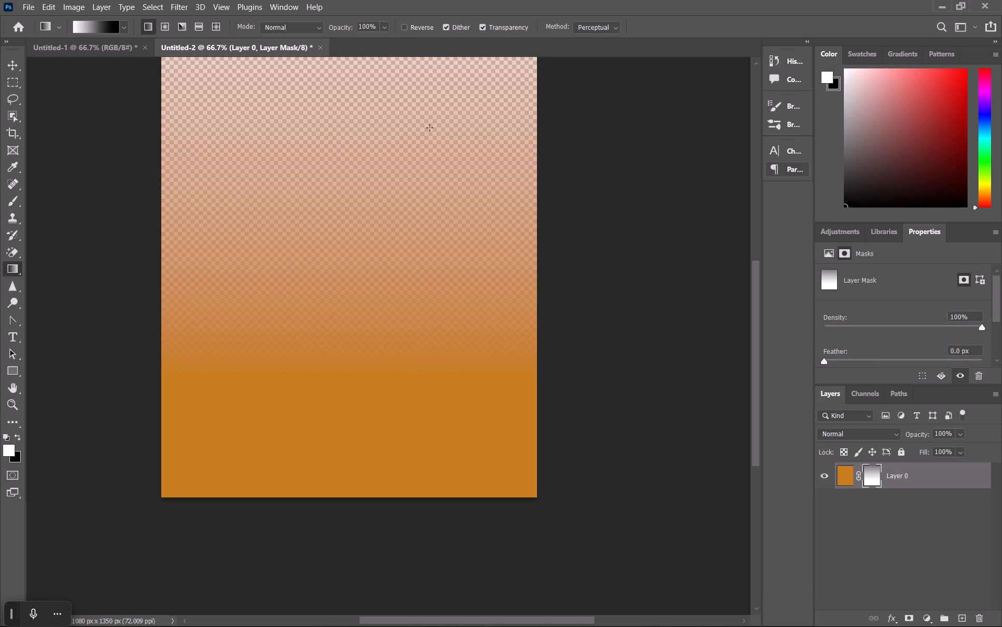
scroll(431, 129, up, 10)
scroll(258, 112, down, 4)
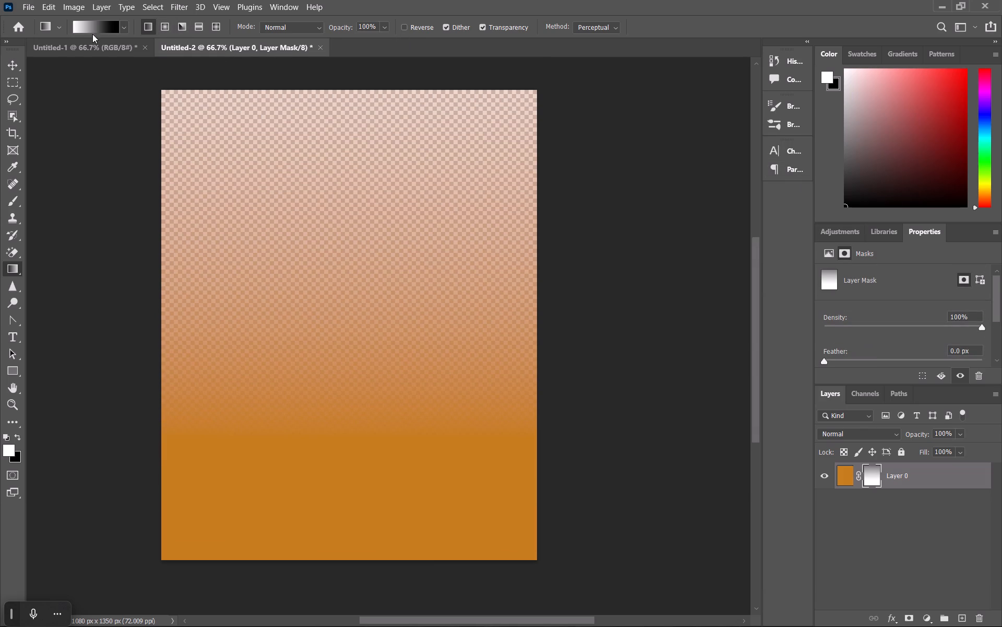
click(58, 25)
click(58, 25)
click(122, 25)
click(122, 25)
Add a new layer above Layer 0 and draw upward black-to-white linear gradients on it, the last from near the bottom to far above the canvas.
click(963, 617)
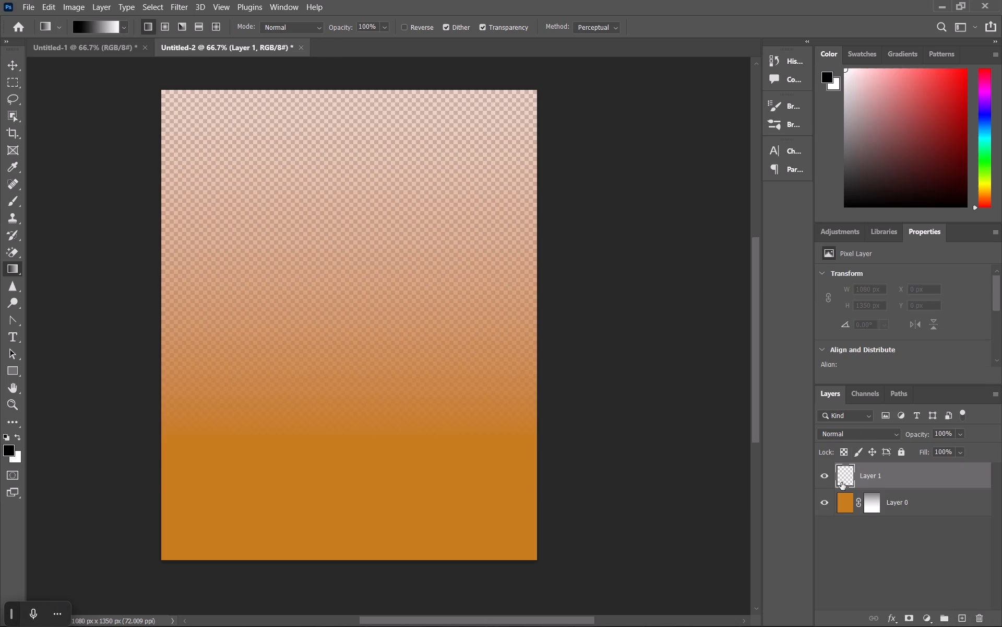
click(834, 467)
click(853, 472)
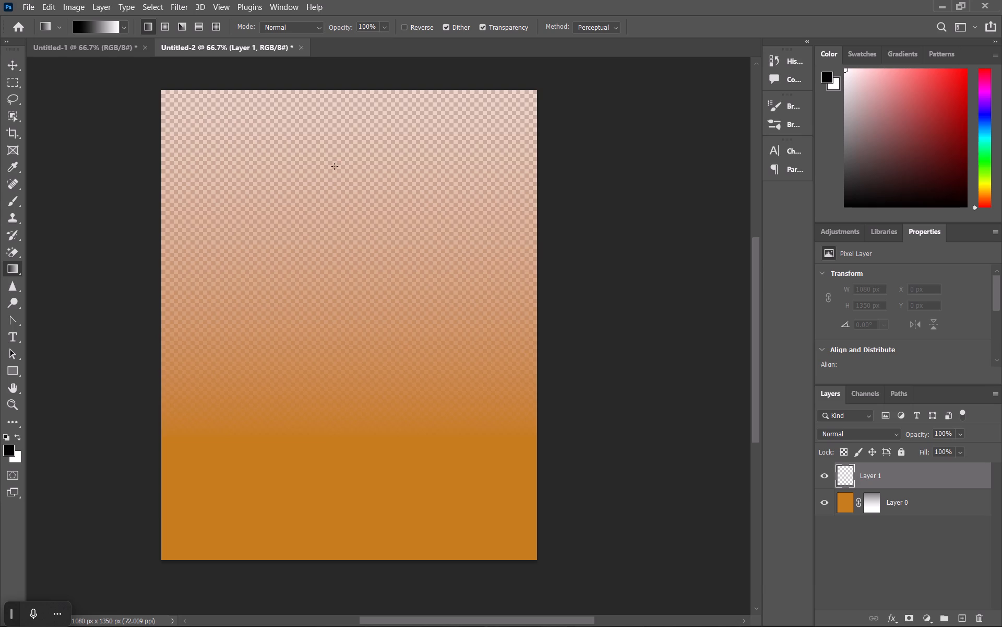
click(335, 166)
drag(336, 169, 348, 266)
click(348, 266)
drag(347, 265, 339, 121)
drag(359, 330, 361, 87)
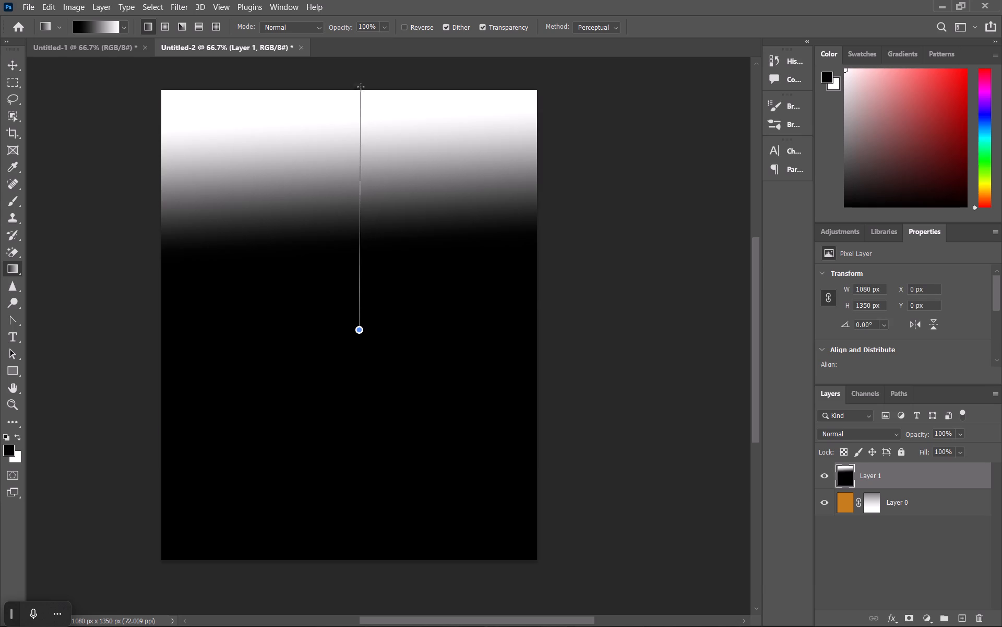
drag(361, 87, 361, 84)
drag(368, 396, 356, 91)
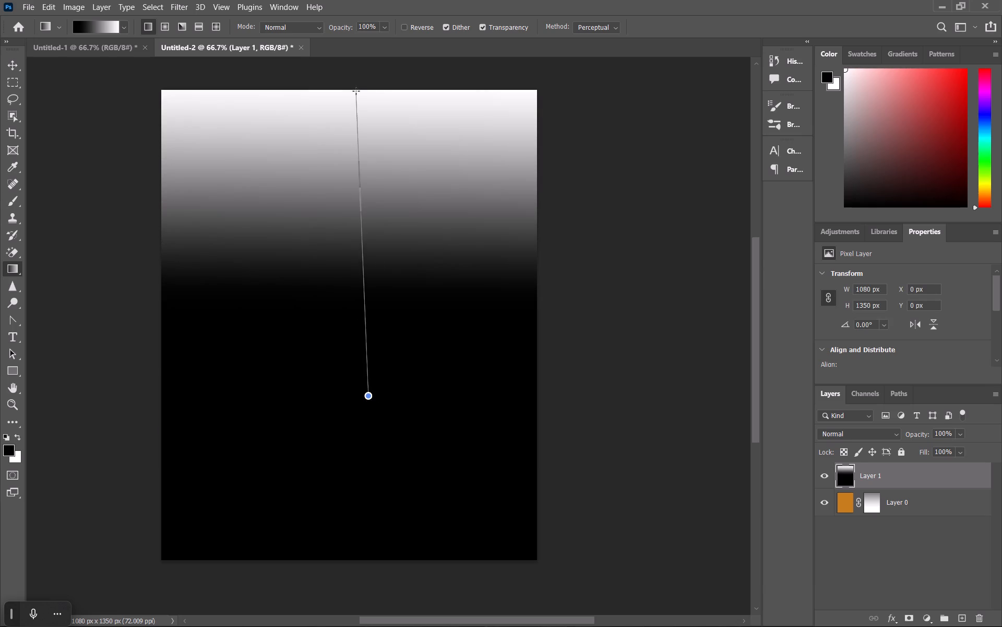
drag(356, 91, 358, 91)
drag(332, 480, 377, 22)
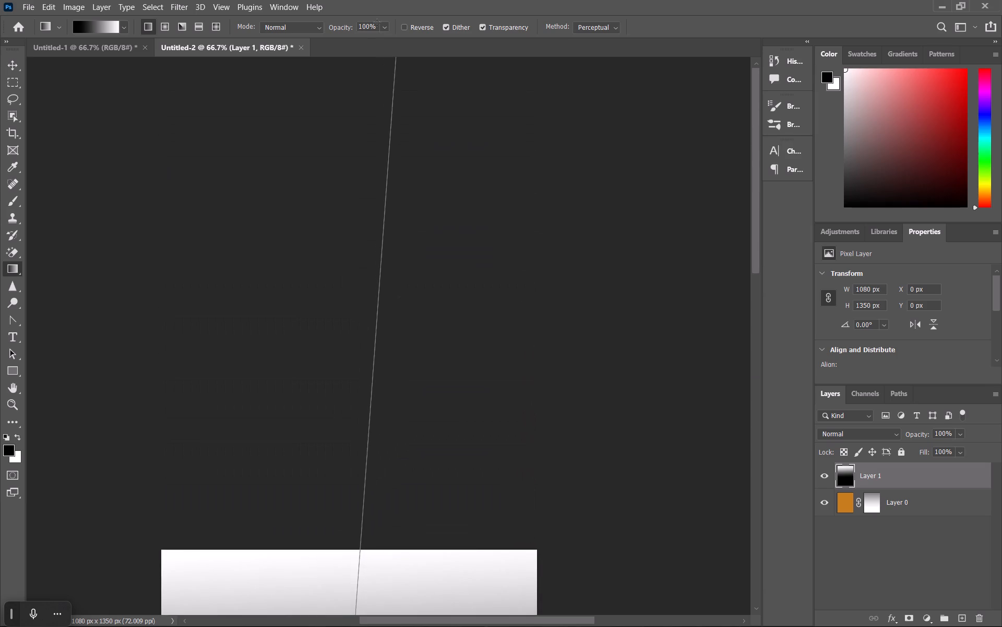
drag(377, 22, 361, 33)
scroll(339, 290, down, 20)
scroll(339, 290, down, 17)
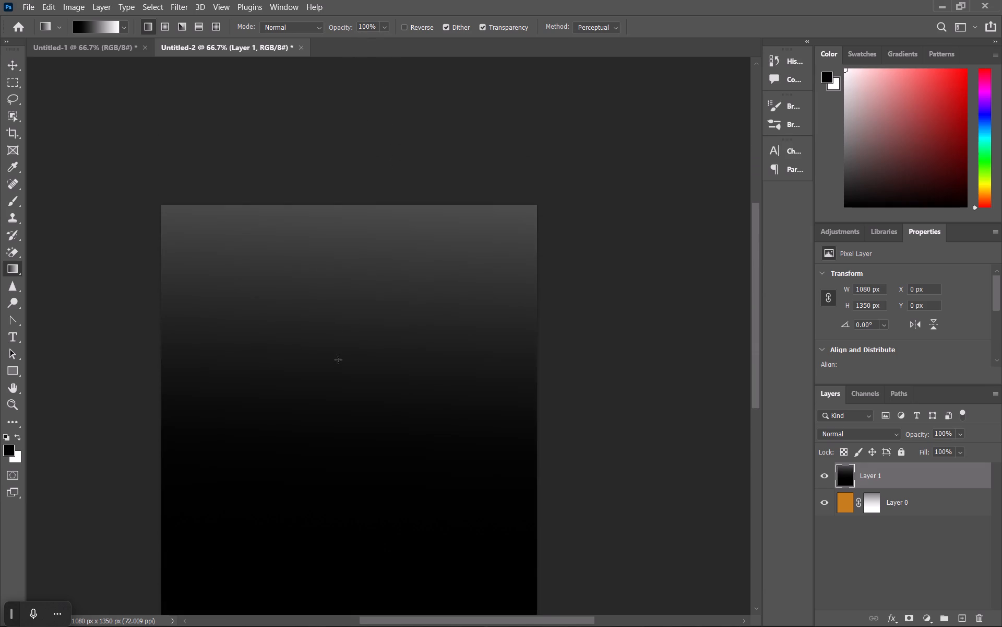
scroll(338, 359, down, 11)
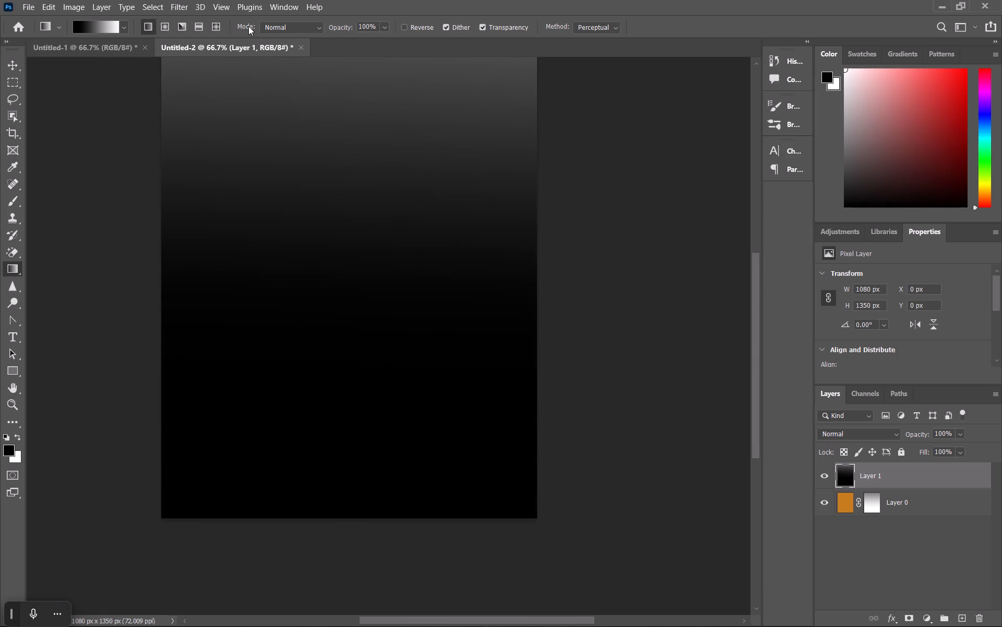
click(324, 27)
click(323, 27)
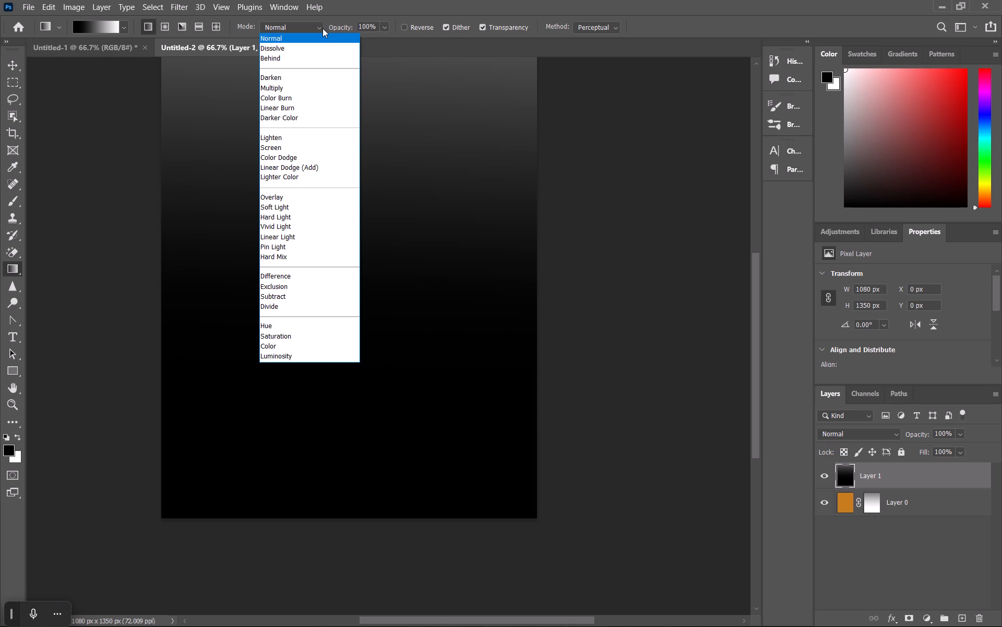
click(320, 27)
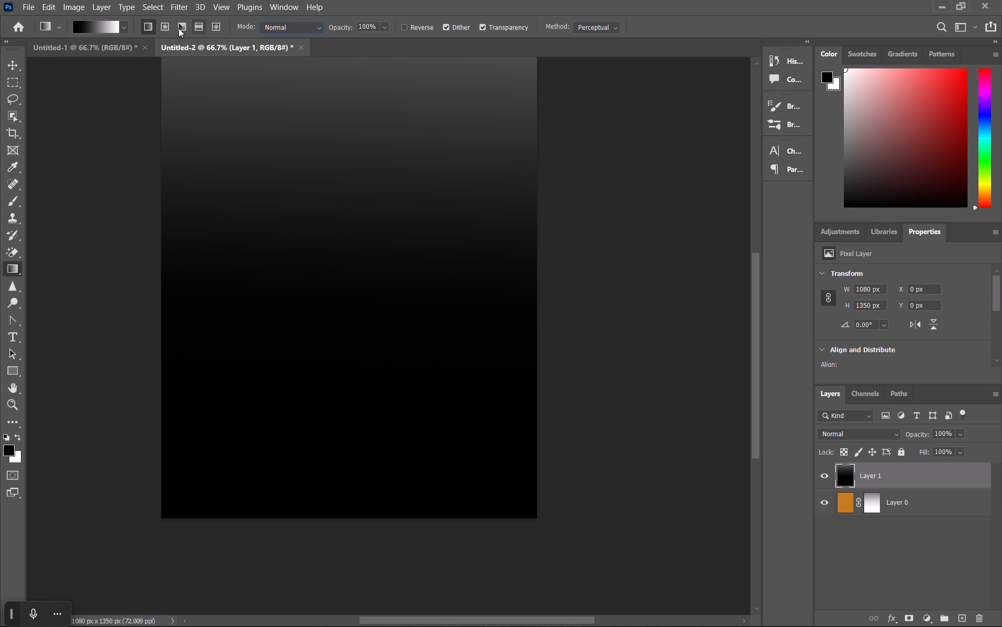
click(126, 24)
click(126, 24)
Customise the black-to-white gradient by removing the starting opacity stop, moving the remaining opacity stop to 80% and setting the colour midpoint to 67%.
drag(90, 28, 97, 29)
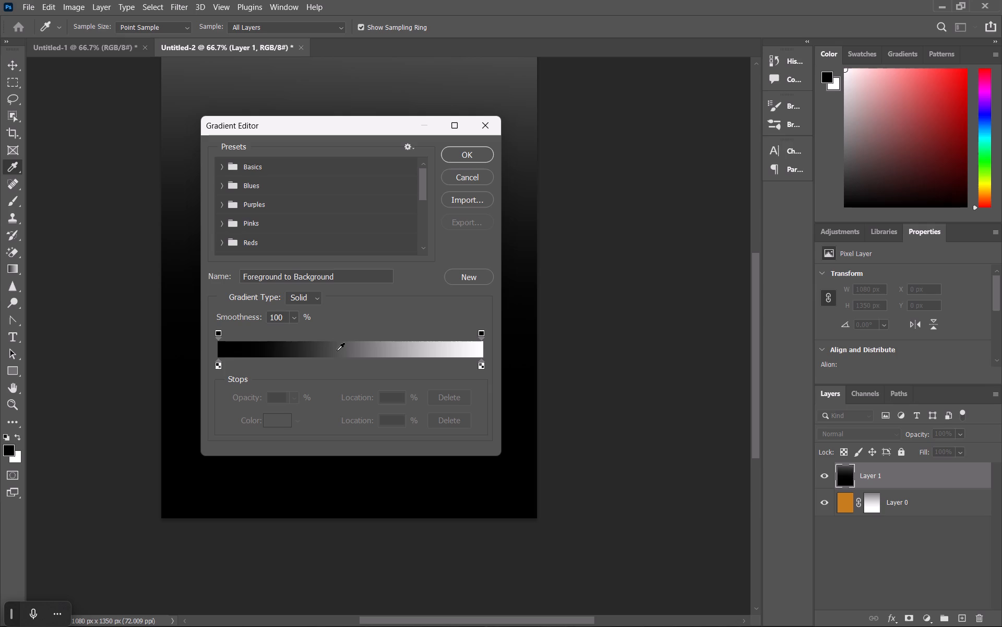
drag(337, 351, 343, 351)
drag(216, 332, 272, 335)
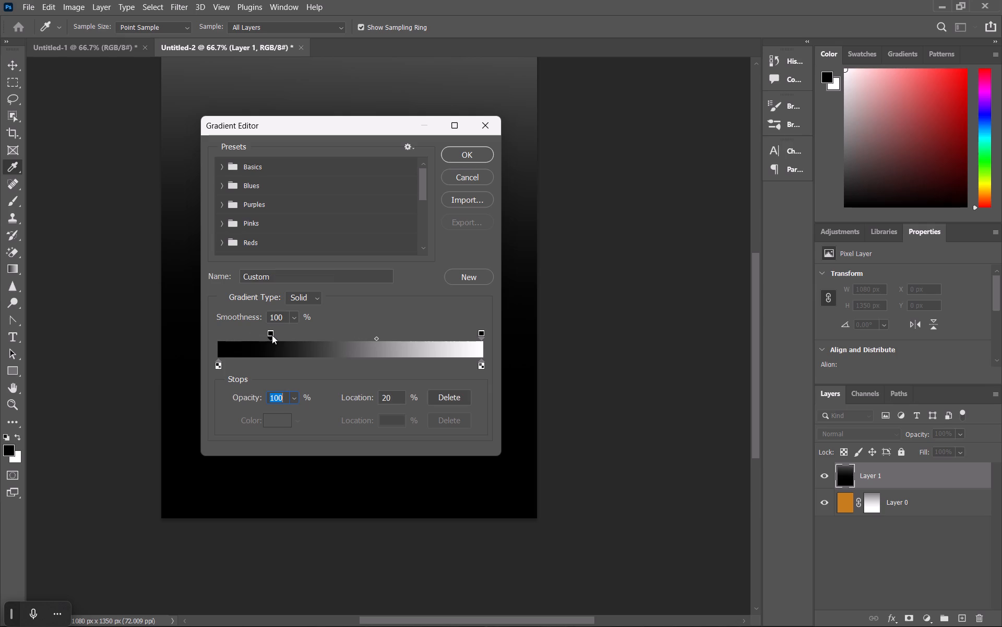
drag(272, 335, 321, 349)
scroll(630, 313, up, 5)
scroll(556, 335, down, 2)
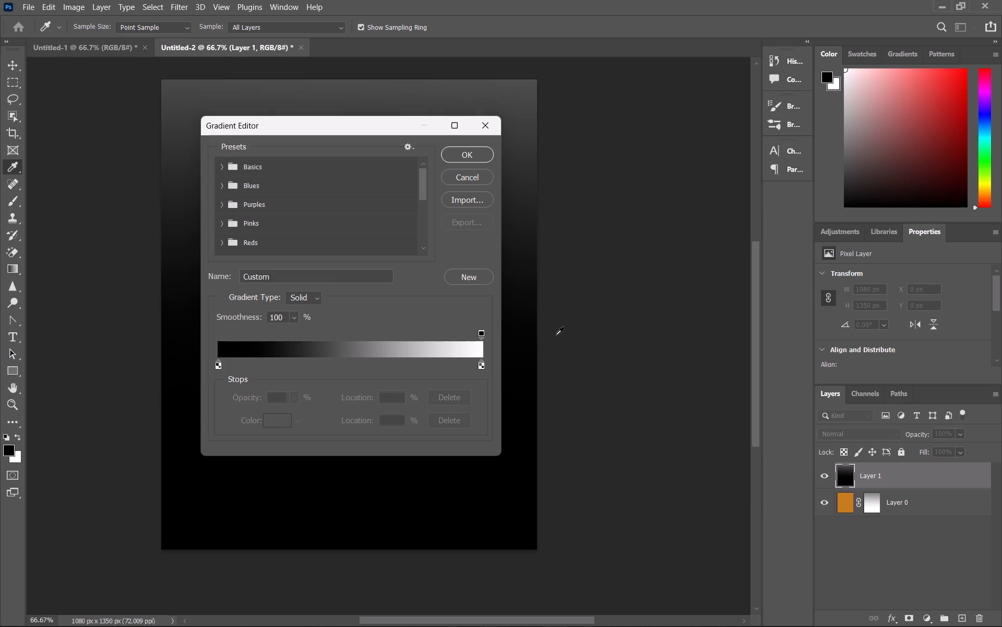
drag(480, 331, 429, 332)
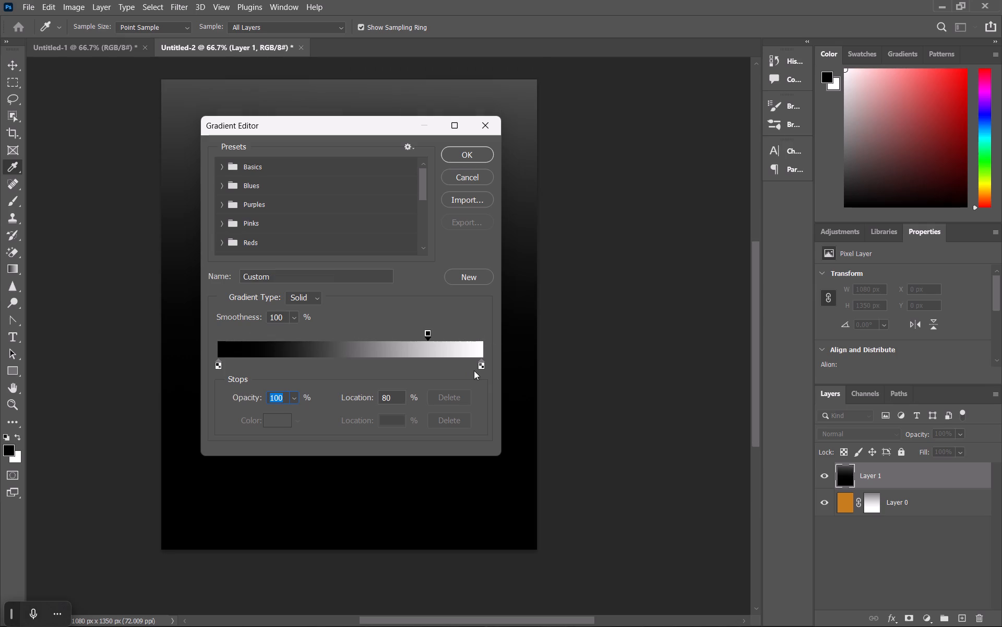
drag(480, 368, 564, 366)
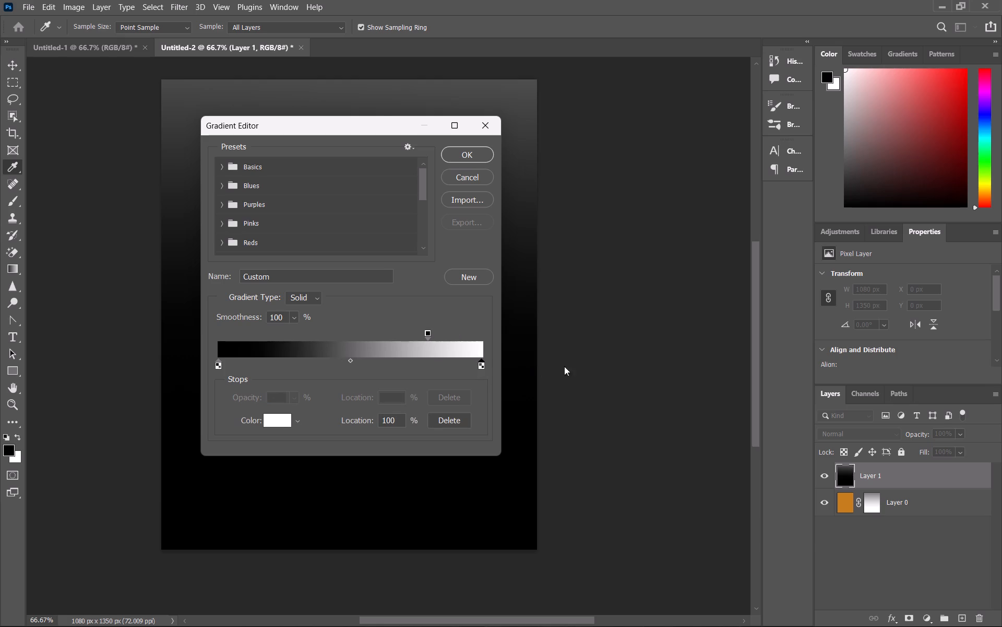
drag(564, 366, 570, 366)
drag(349, 360, 384, 360)
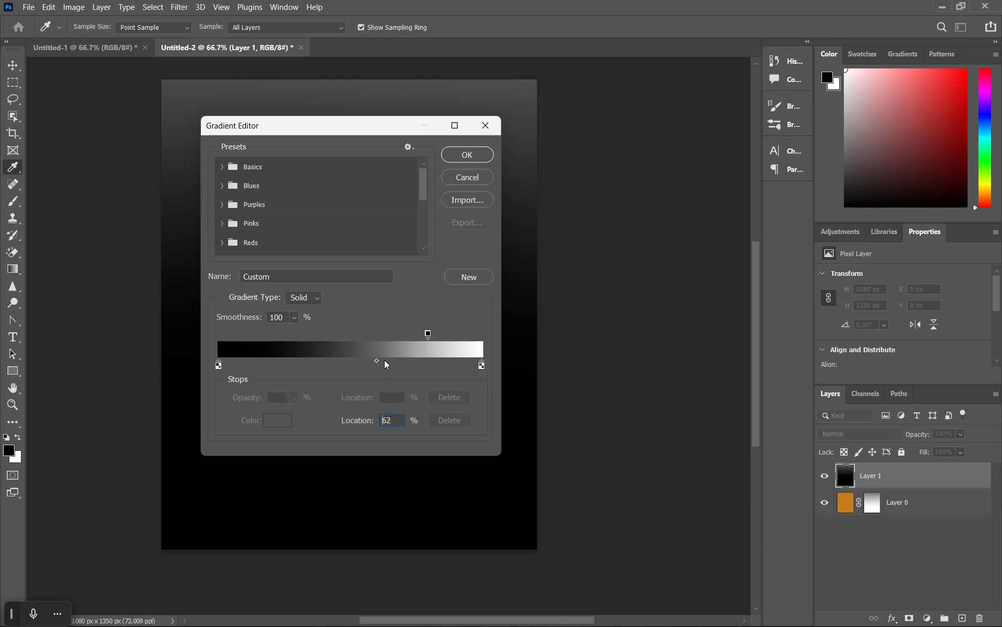
drag(384, 360, 395, 363)
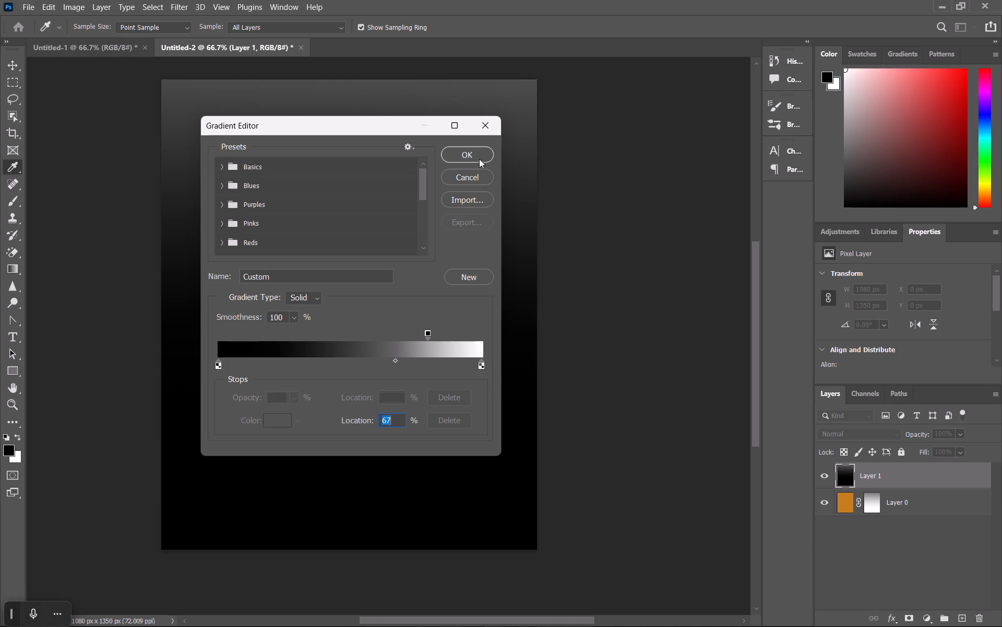
click(479, 159)
scroll(596, 310, up, 9)
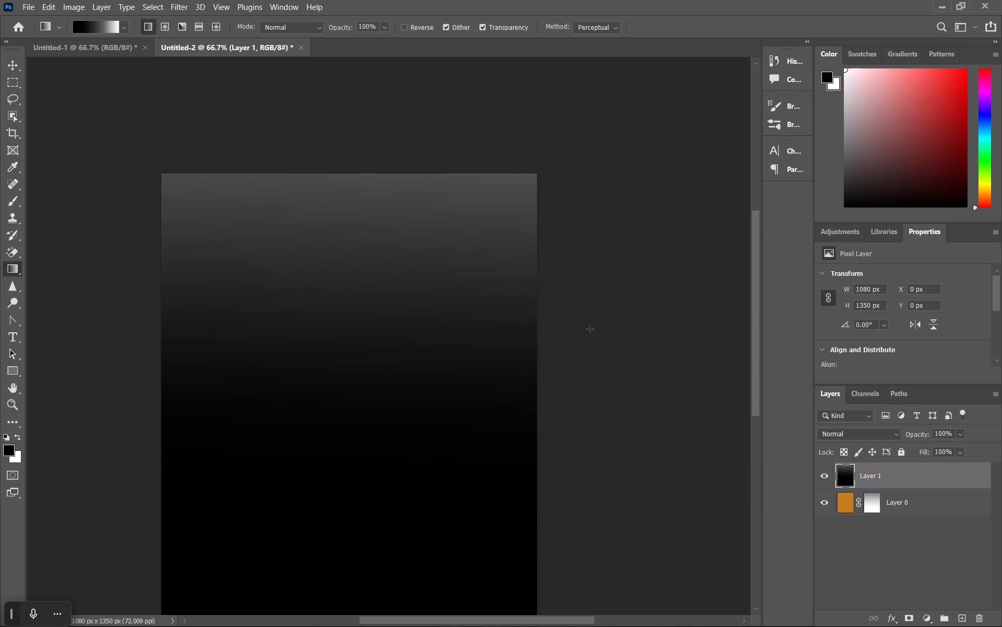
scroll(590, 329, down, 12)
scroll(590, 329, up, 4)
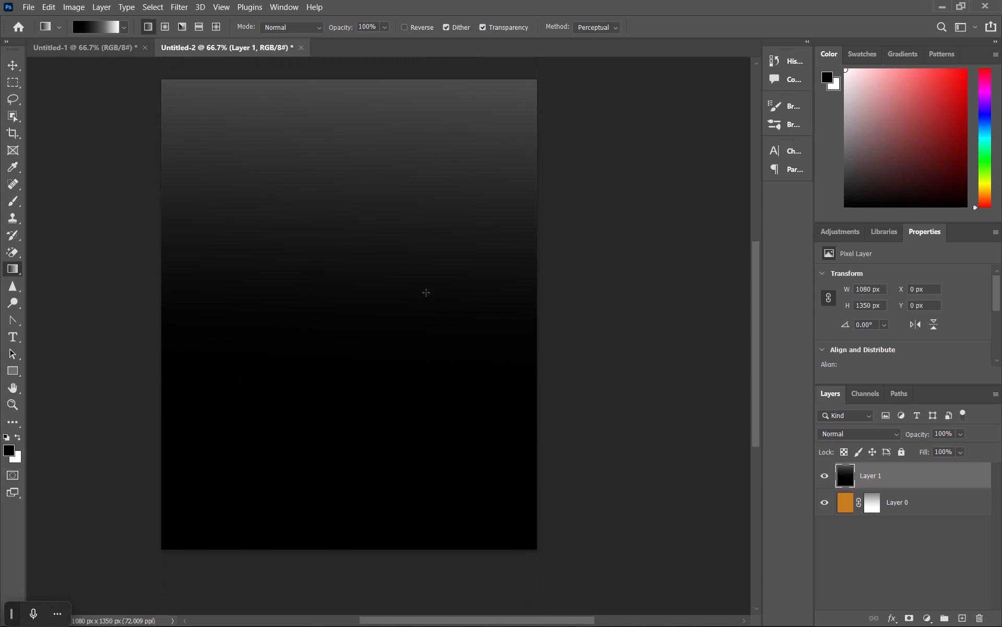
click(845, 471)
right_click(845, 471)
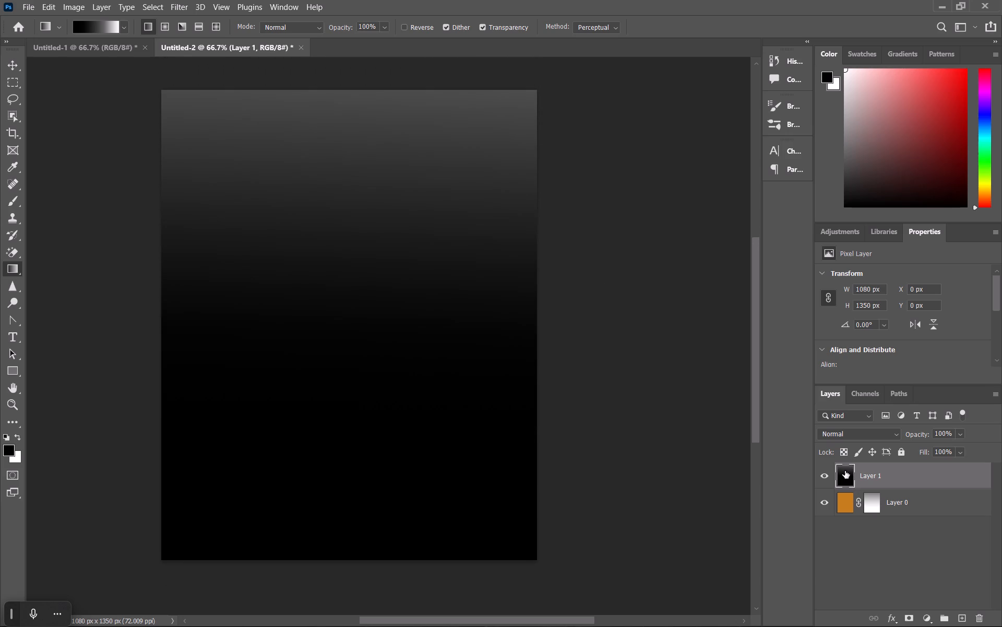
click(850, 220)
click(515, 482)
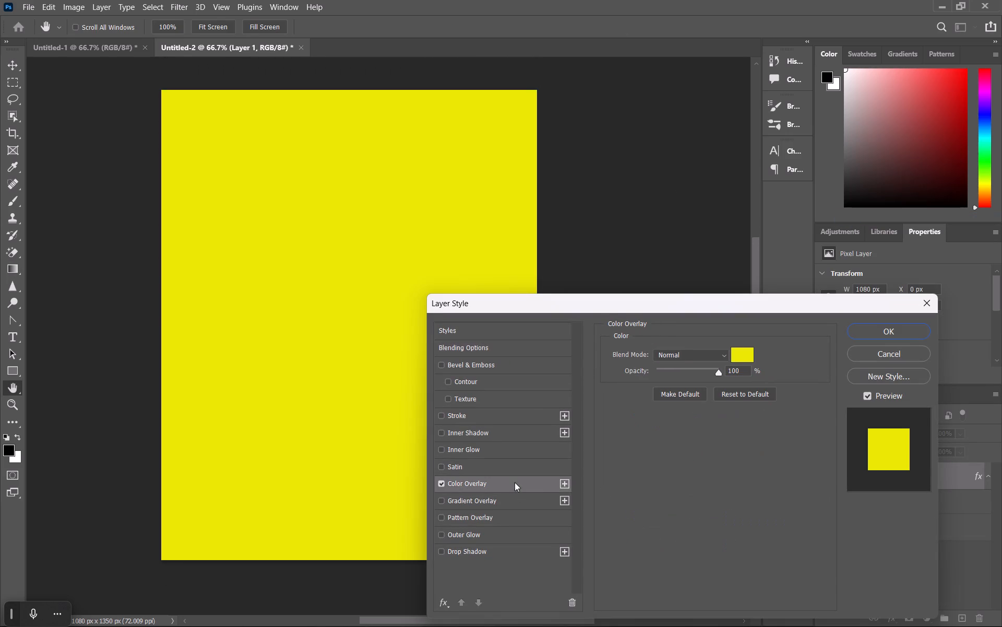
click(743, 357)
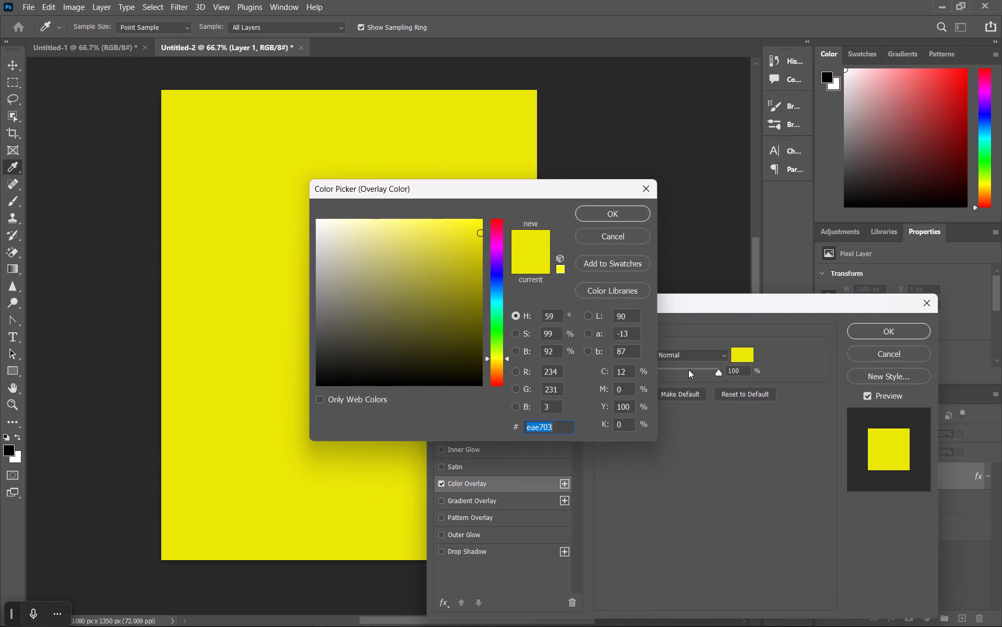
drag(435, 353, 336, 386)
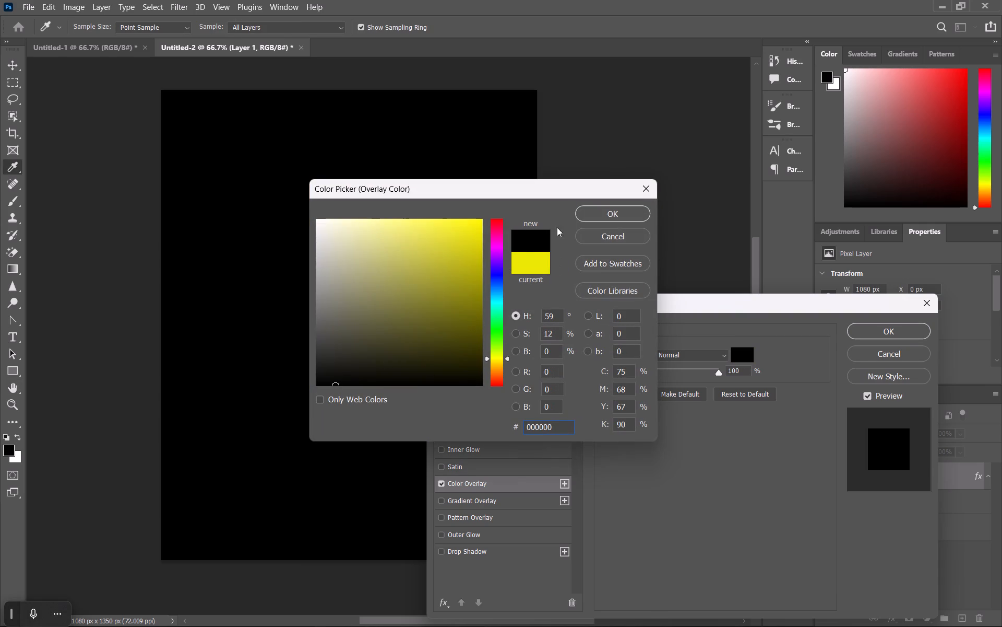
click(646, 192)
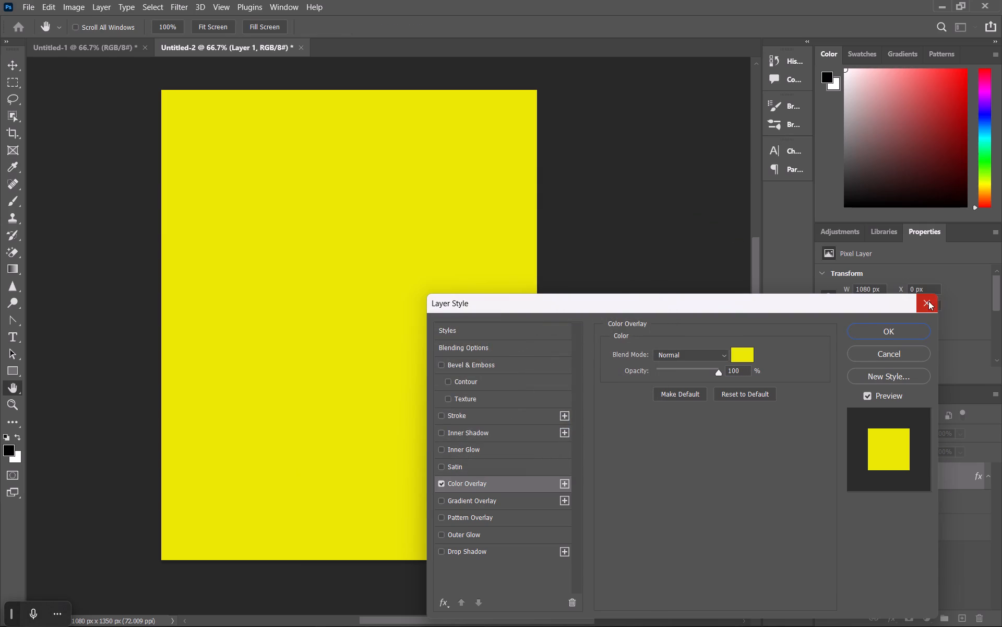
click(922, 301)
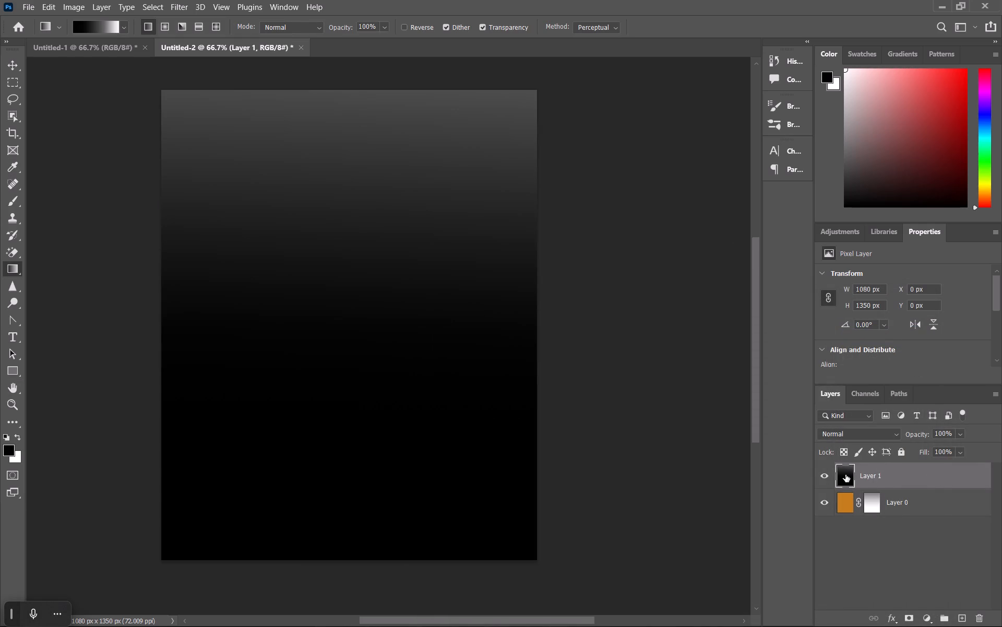
Select the pixels of Layer 1.
right_click(845, 474)
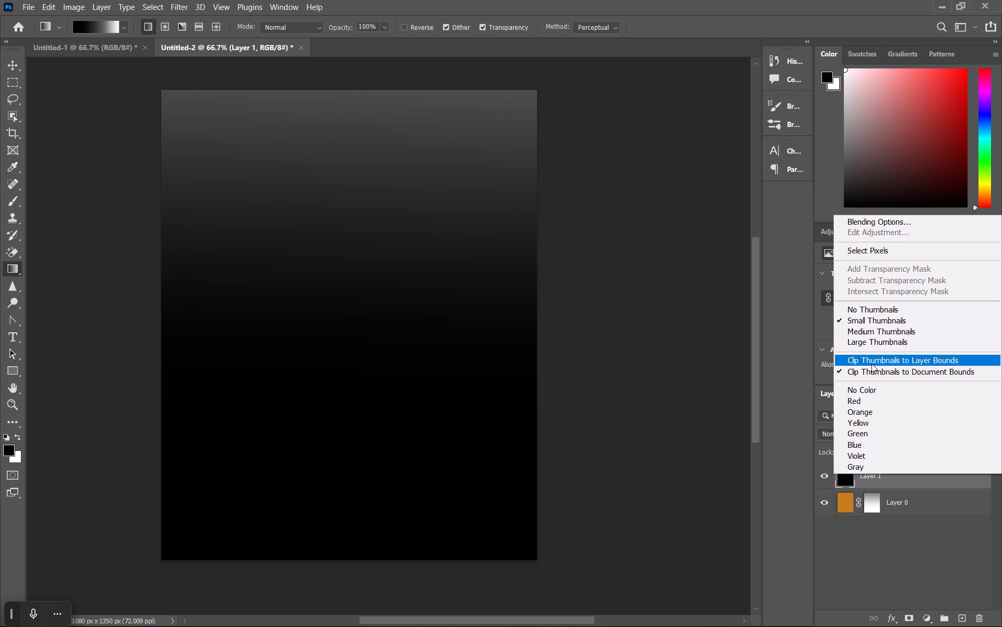
click(856, 253)
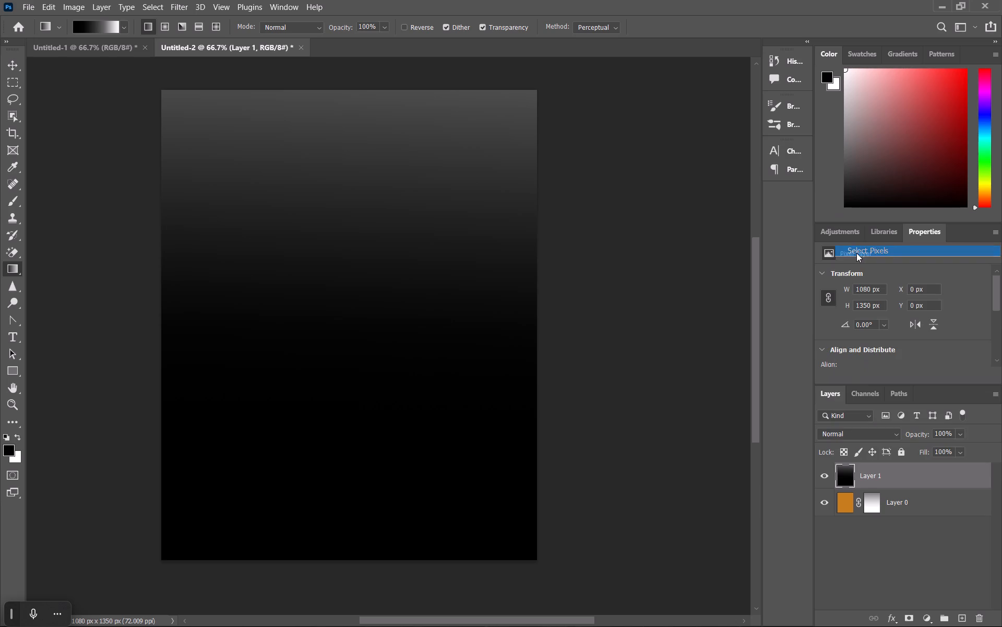
click(584, 298)
click(447, 264)
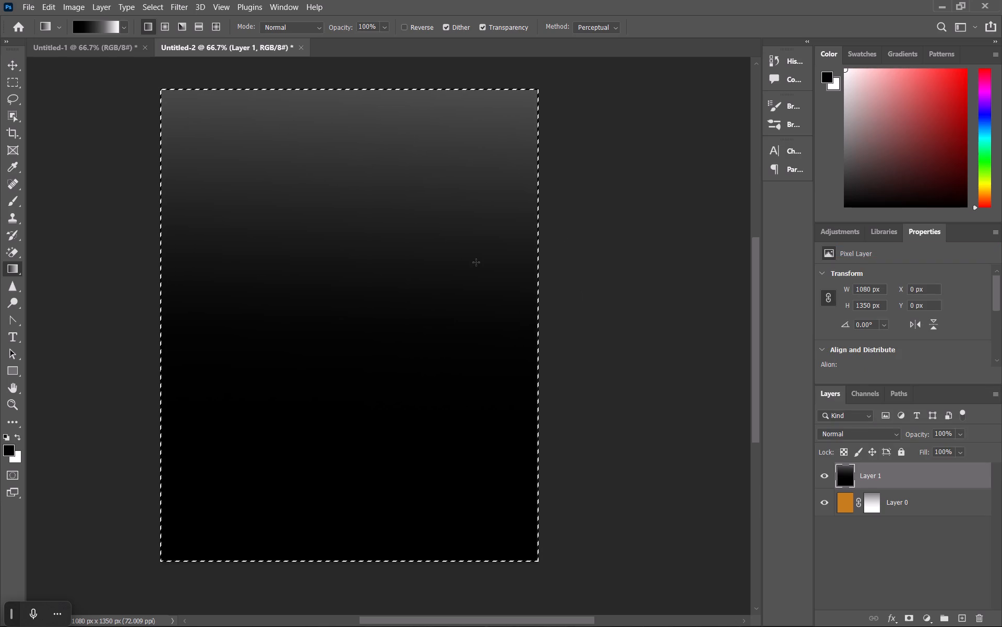
Set Layer 1's blend mode to Soft Light in its blending options, leaving Bevel & Emboss off.
right_click(881, 472)
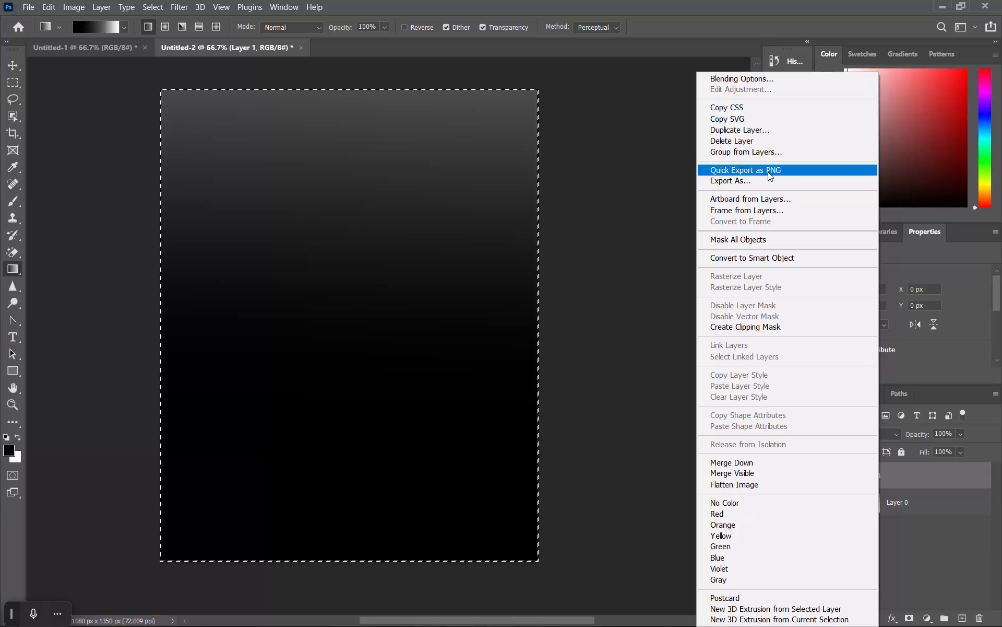
click(773, 83)
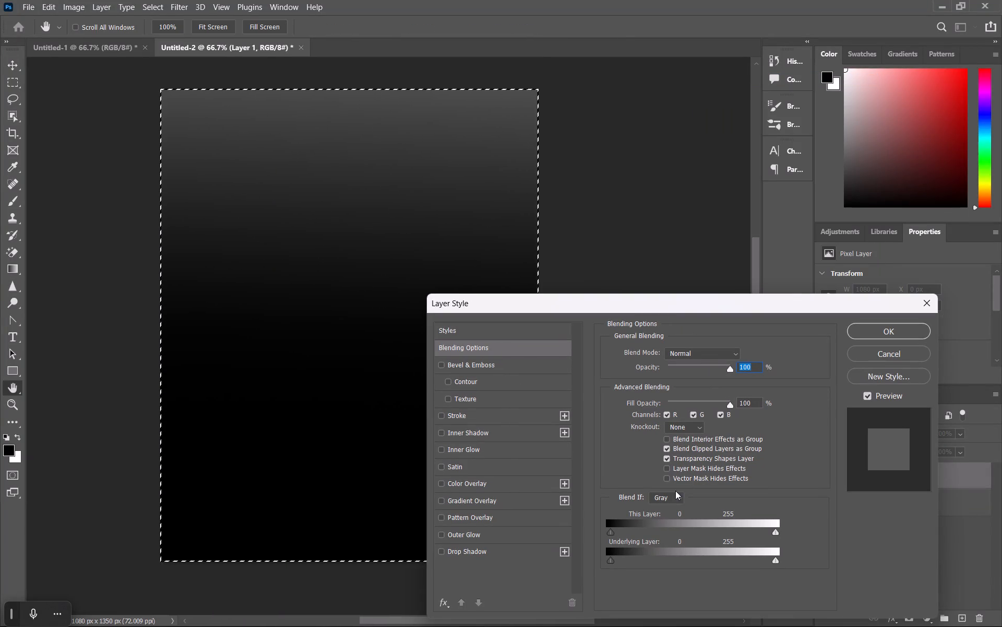
click(451, 379)
click(451, 379)
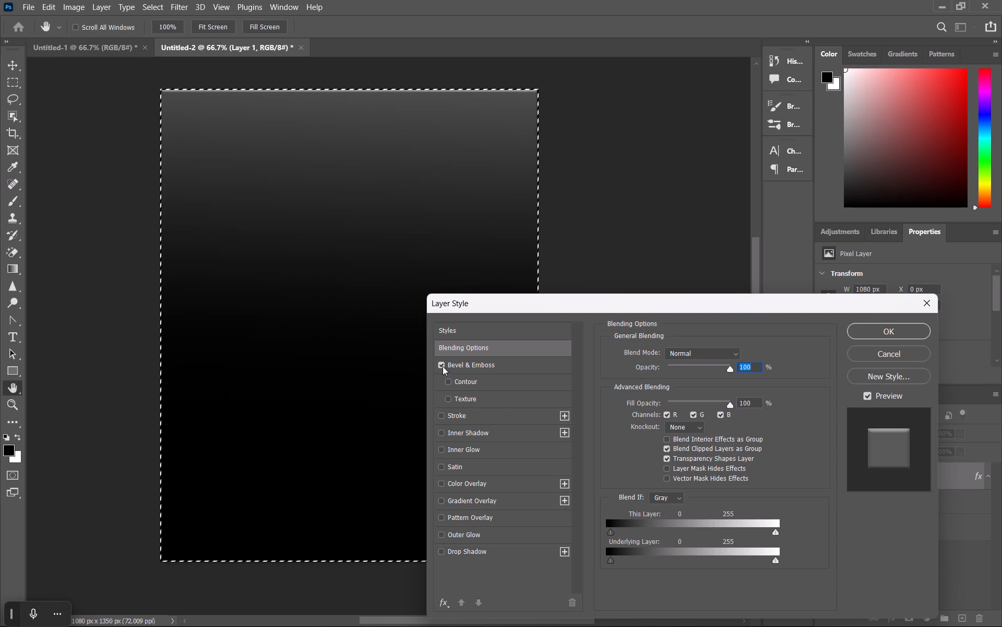
click(443, 366)
click(509, 345)
click(734, 356)
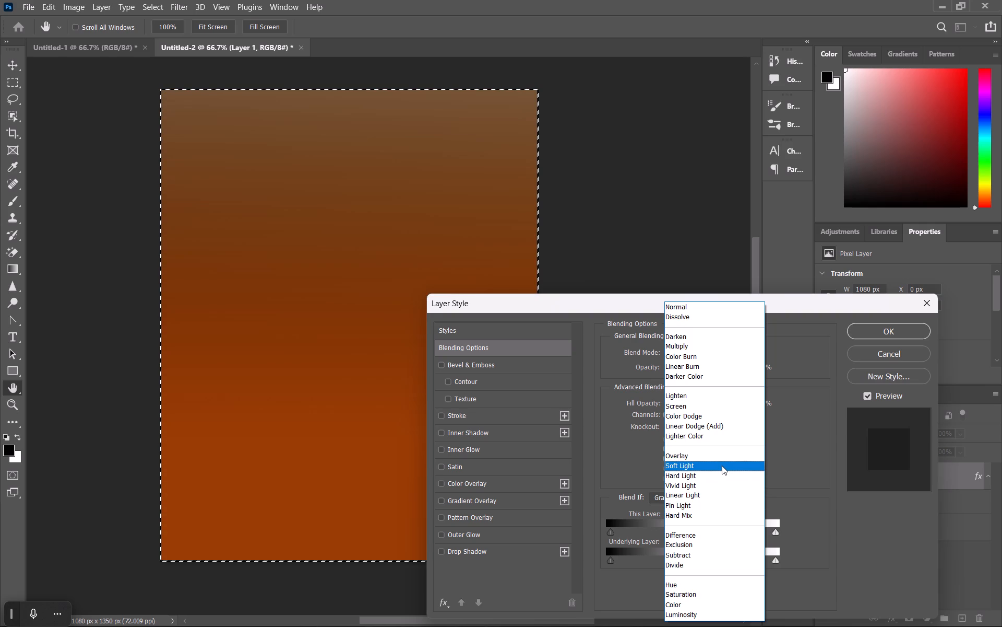
click(722, 466)
click(872, 325)
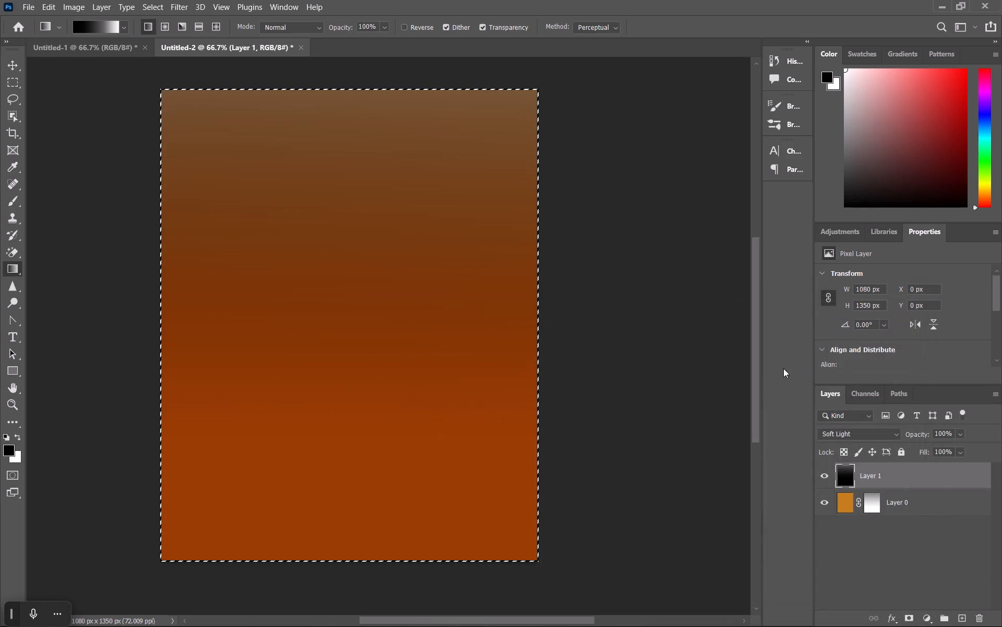
Redraw the black-to-white linear gradient on Layer 1, the last one upward from just below mid-canvas to above the top edge.
click(571, 330)
drag(551, 329, 368, 355)
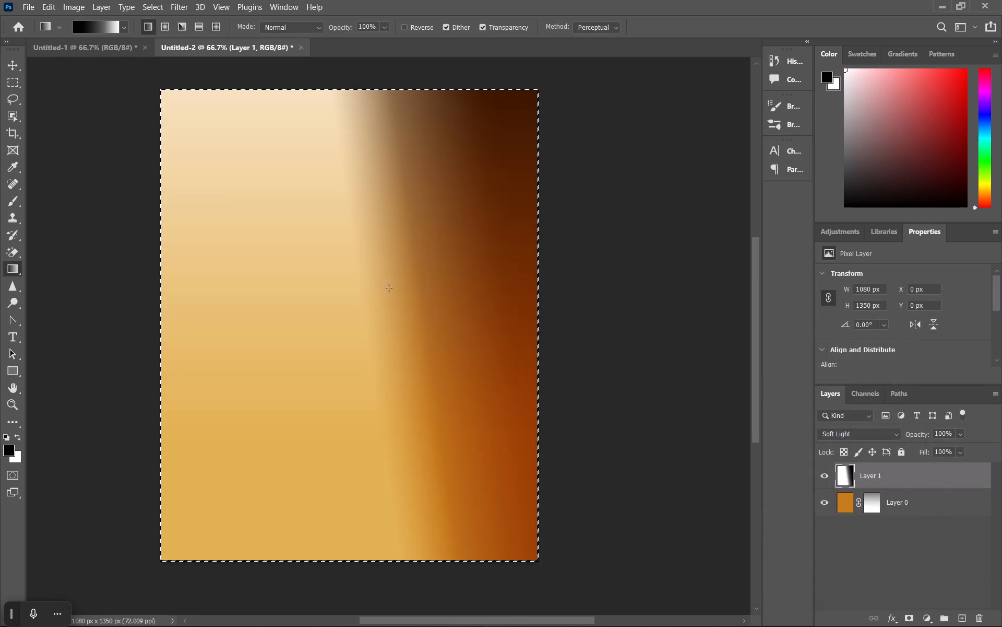
drag(413, 407, 403, 40)
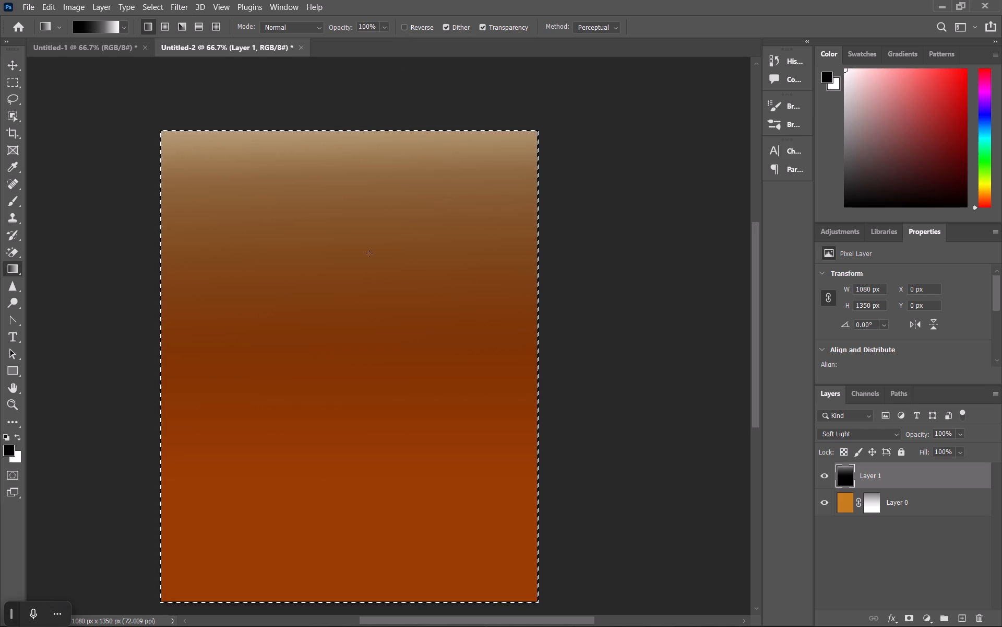
drag(366, 304, 388, 123)
drag(347, 428, 368, 74)
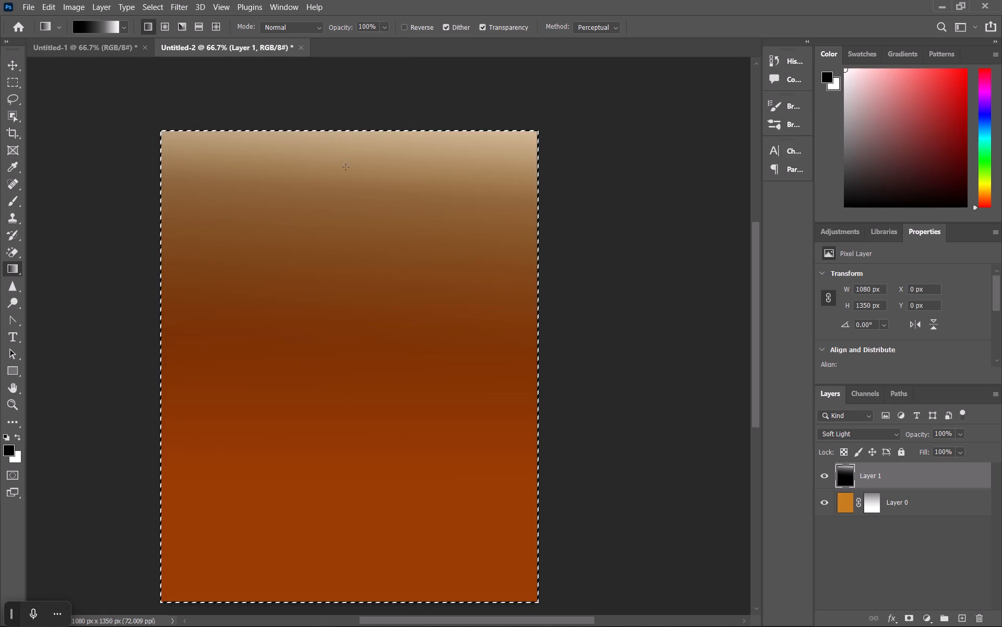
Clear Layer 0's orange fill and delete the layer together with its mask.
click(845, 515)
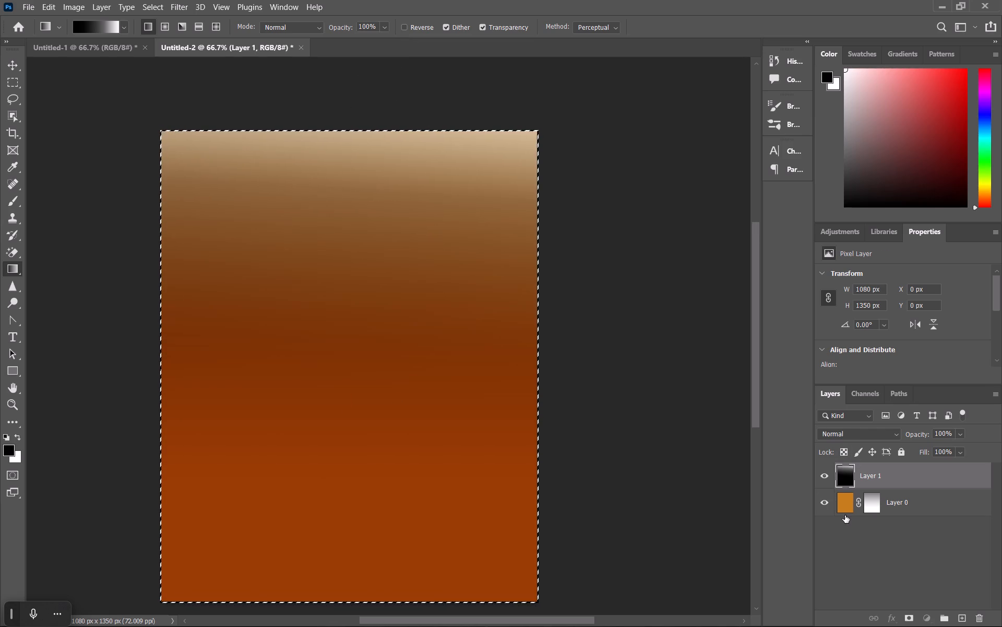
click(902, 510)
key(Delete)
click(896, 509)
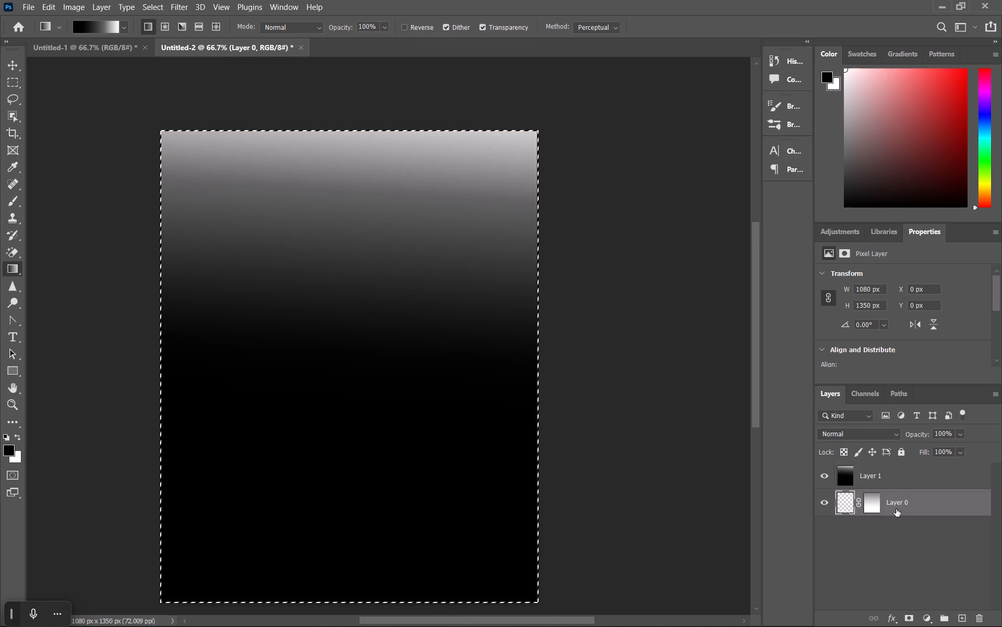
key(Delete)
key(Delete)
key(Delete)
right_click(884, 508)
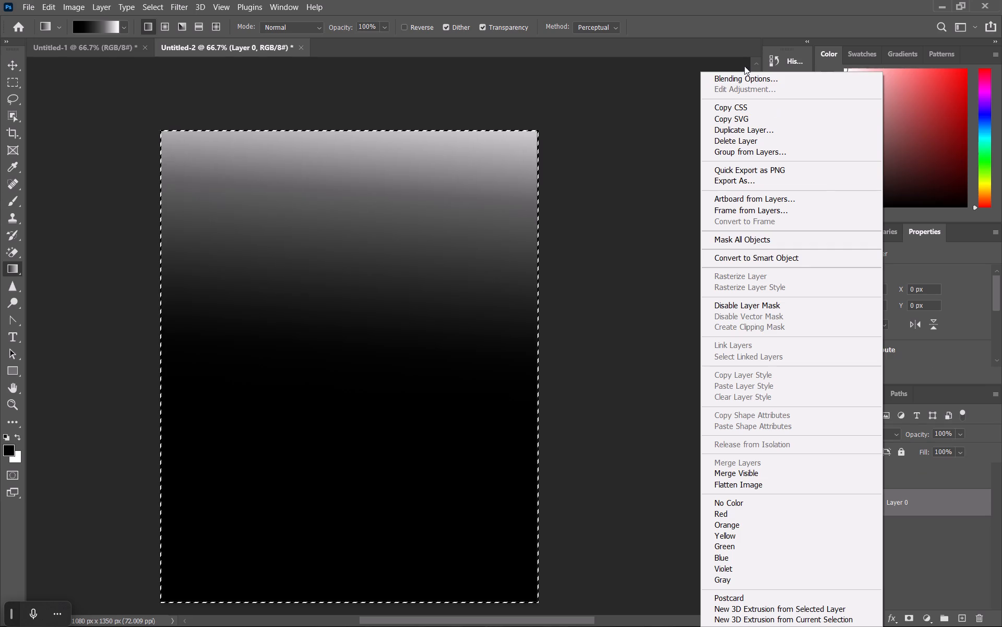
click(728, 137)
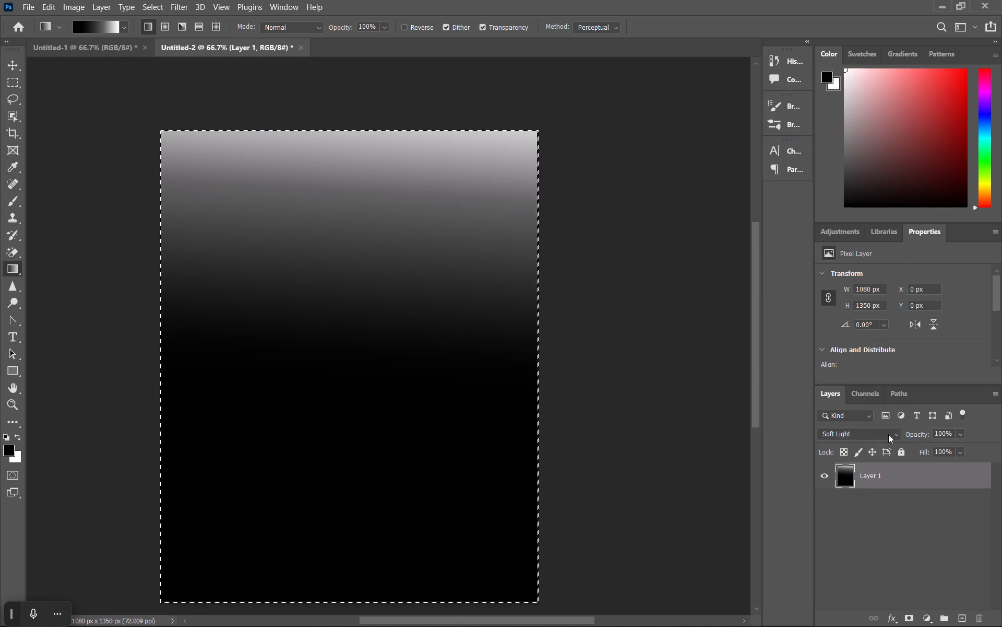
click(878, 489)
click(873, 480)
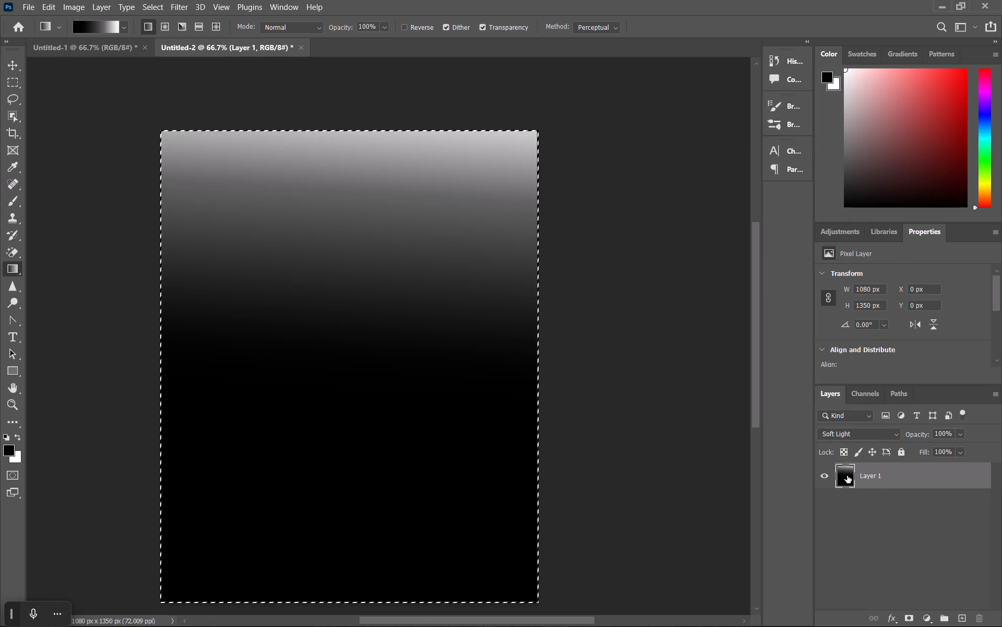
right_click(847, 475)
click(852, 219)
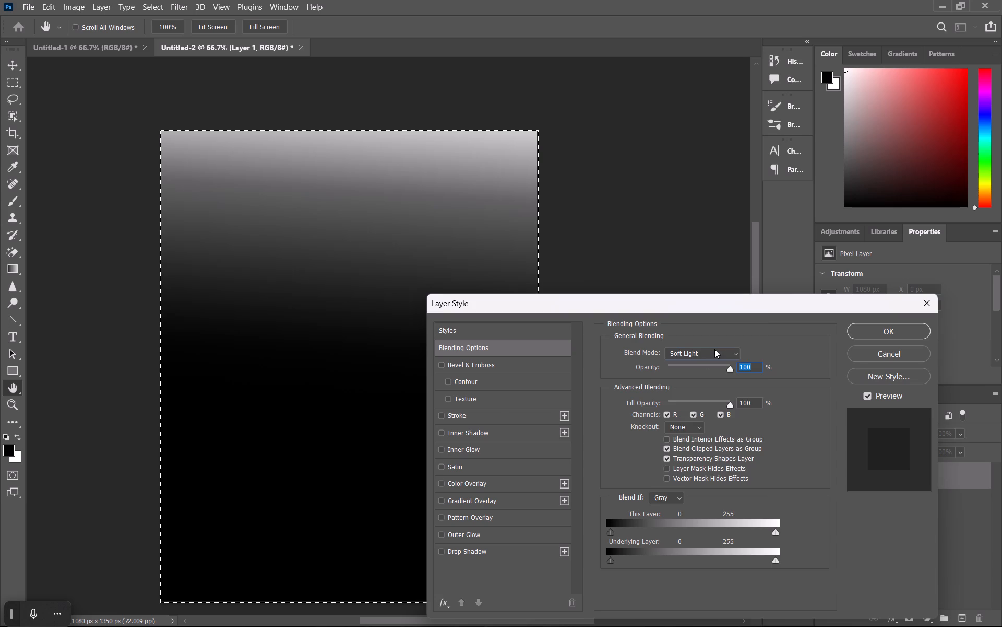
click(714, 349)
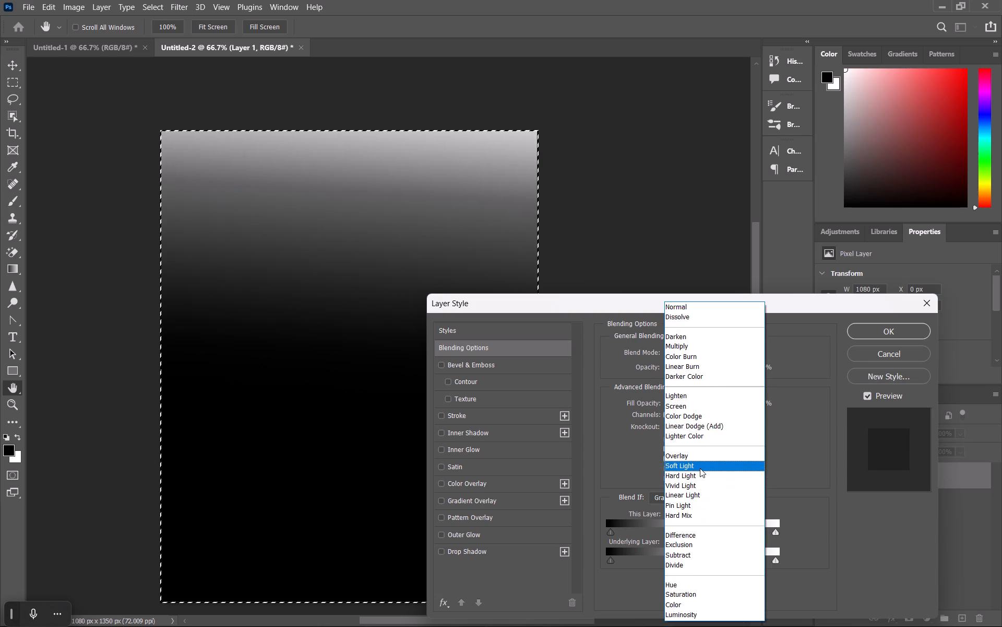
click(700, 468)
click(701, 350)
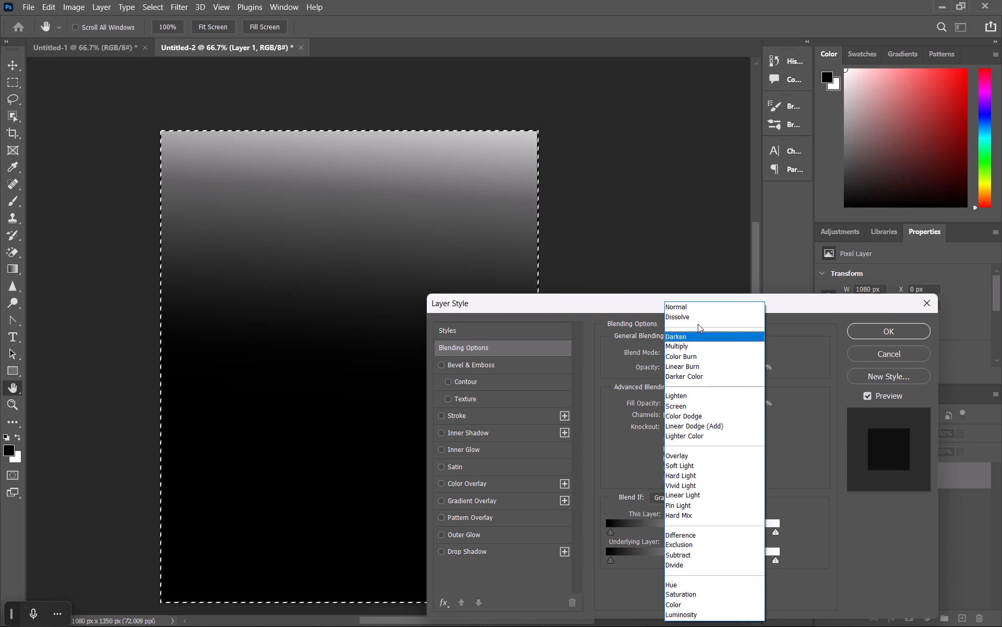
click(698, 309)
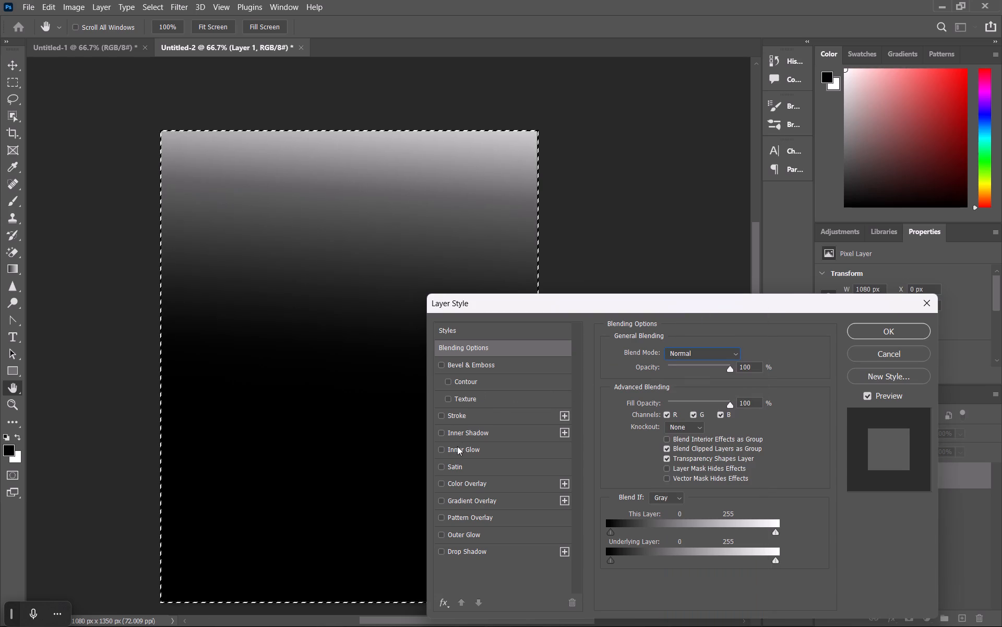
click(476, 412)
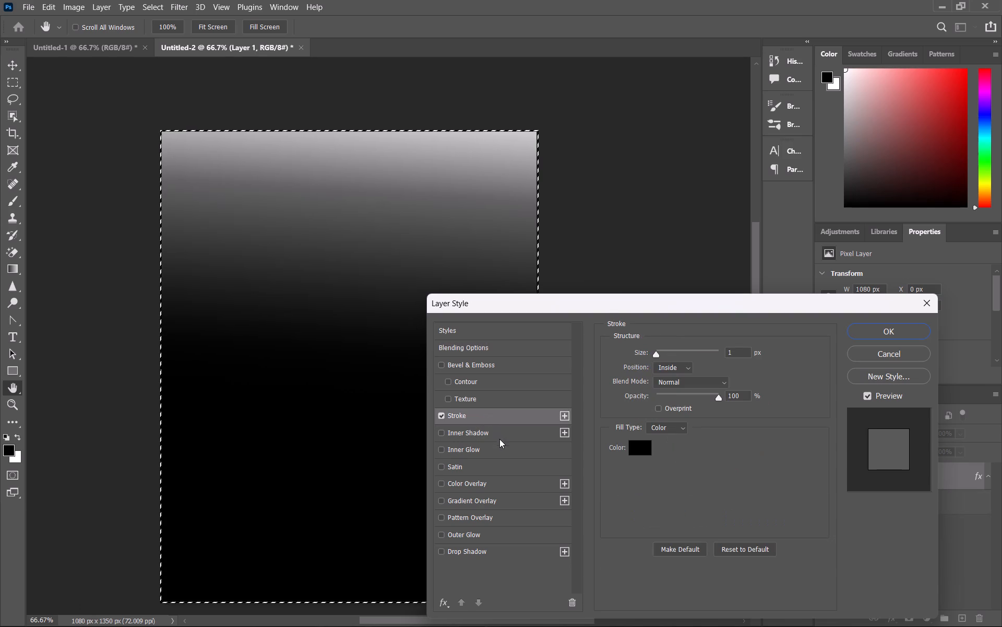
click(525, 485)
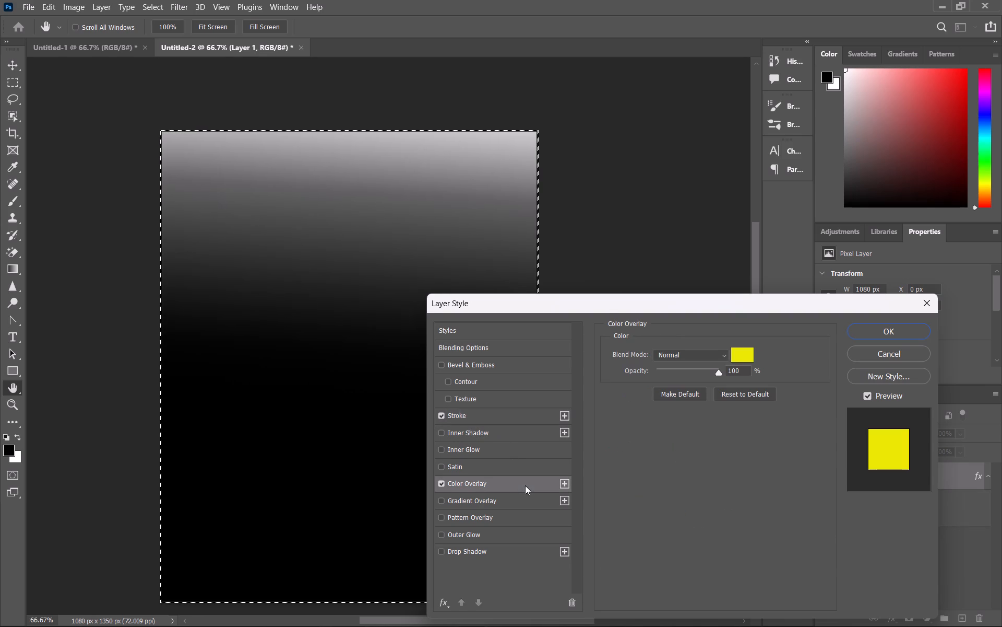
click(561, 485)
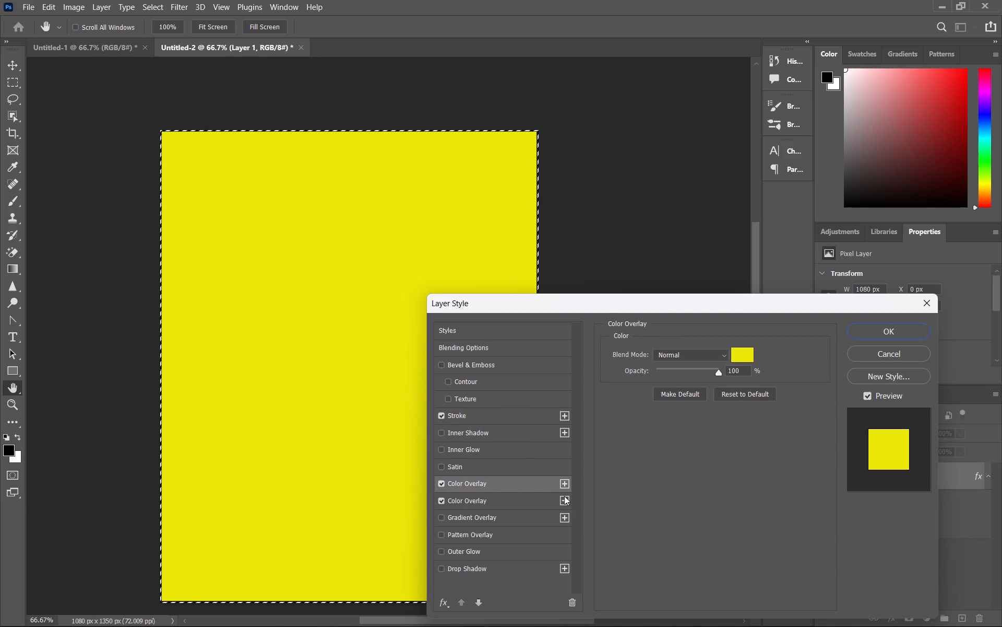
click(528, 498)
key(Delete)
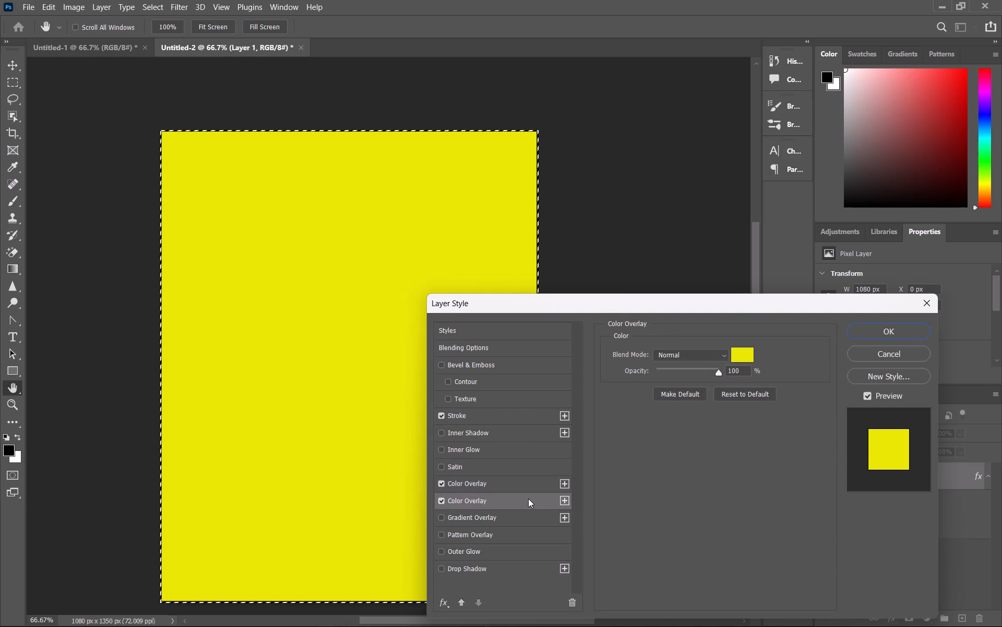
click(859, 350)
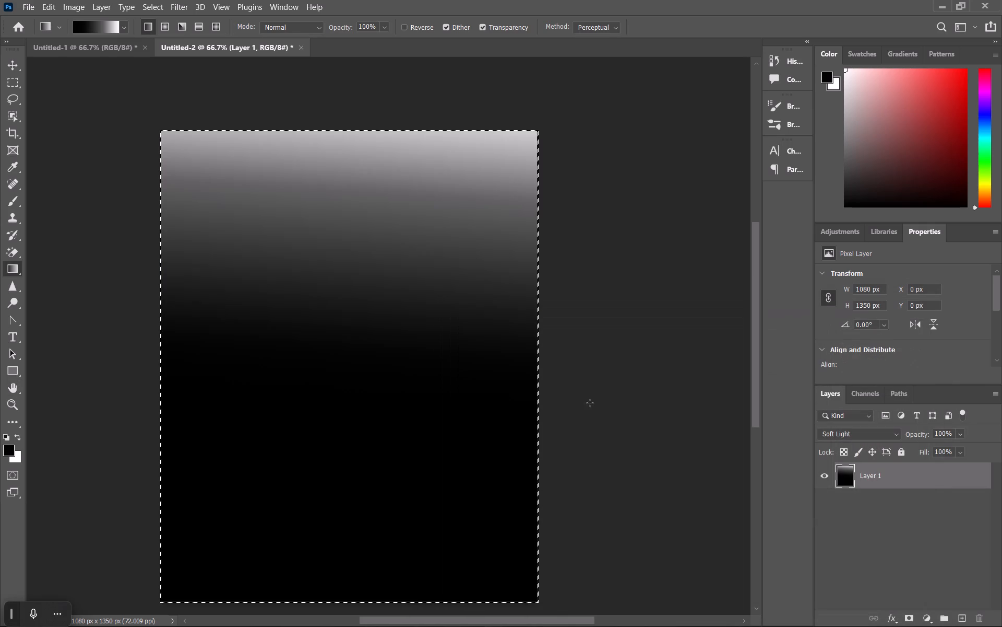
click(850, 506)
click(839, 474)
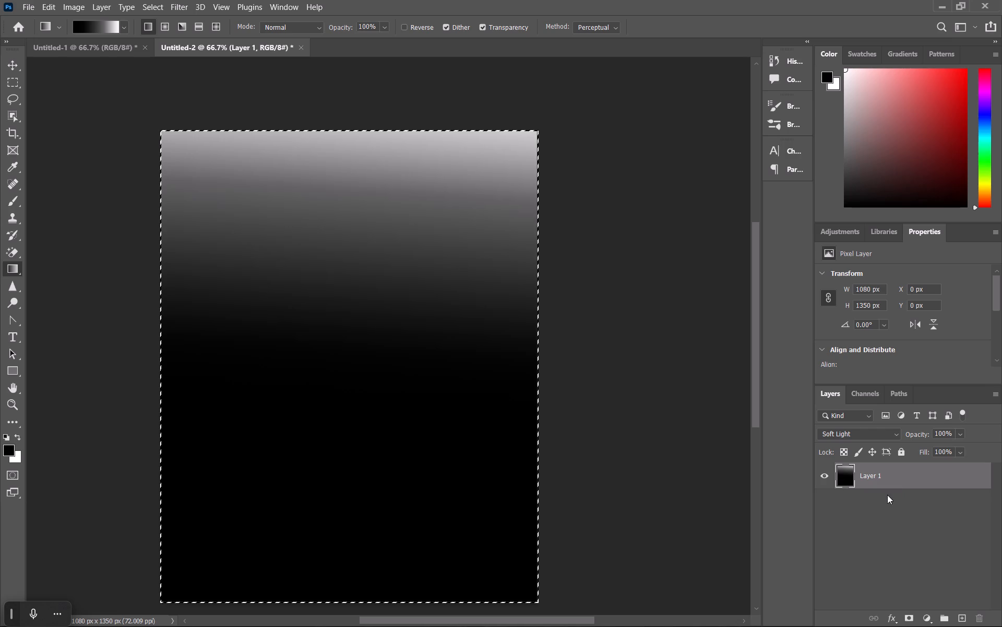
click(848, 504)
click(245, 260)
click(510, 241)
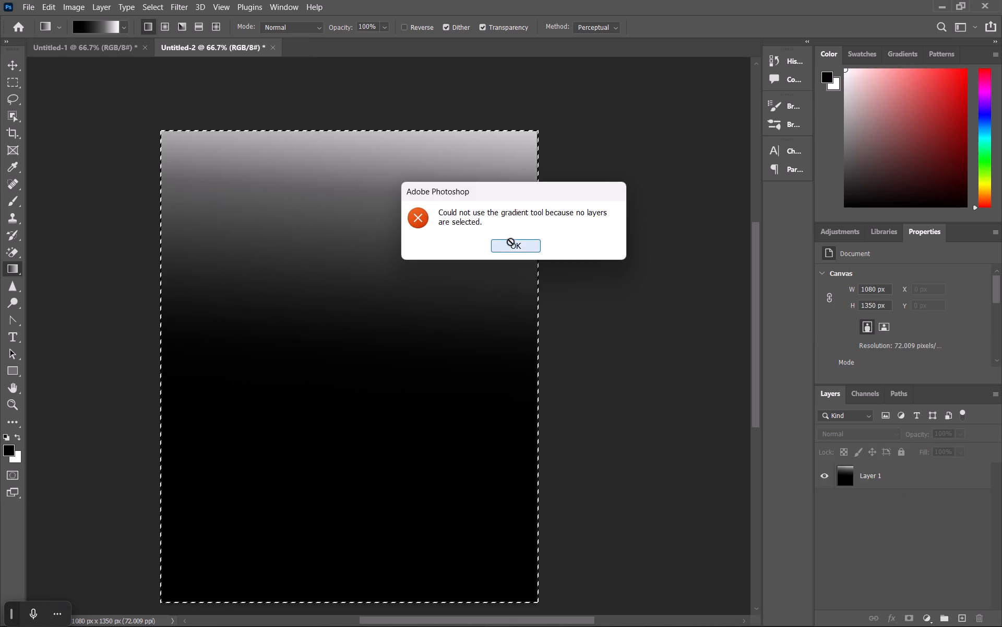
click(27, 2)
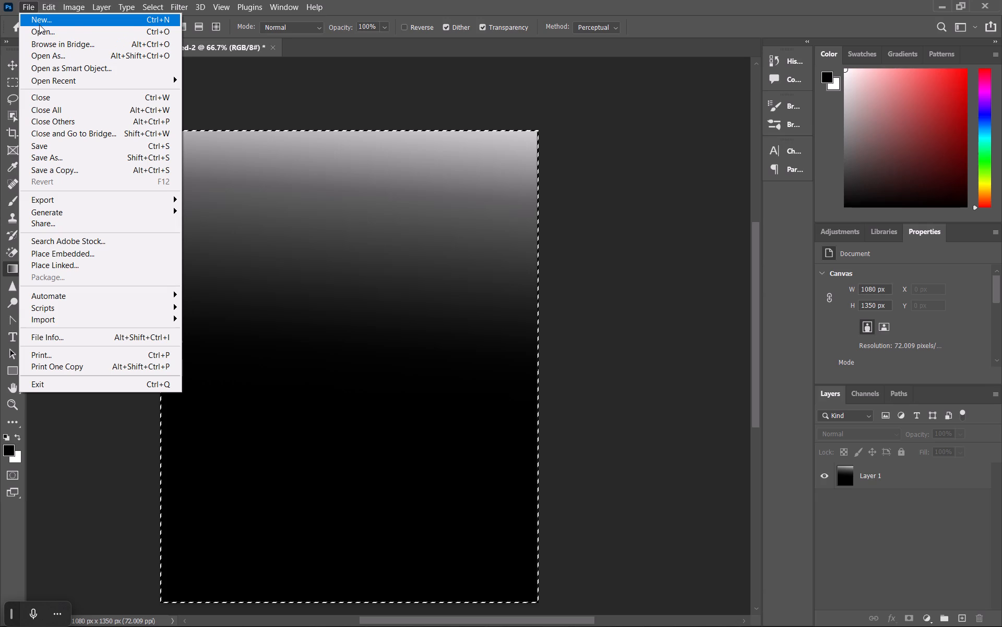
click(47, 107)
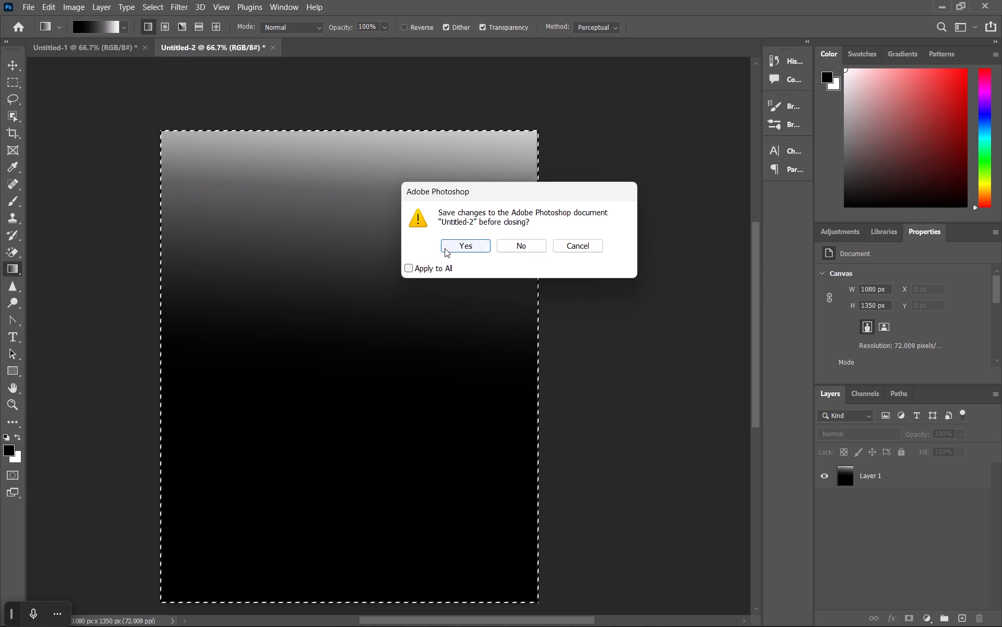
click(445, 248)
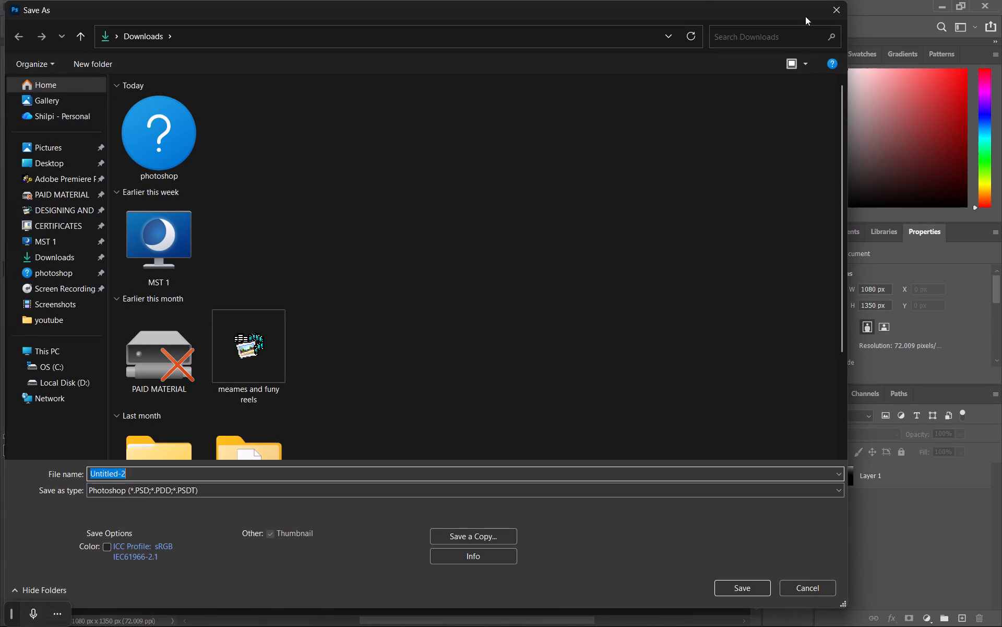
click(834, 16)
Close all open documents, discarding the changes to Untitled-2 and Untitled-1.
click(28, 0)
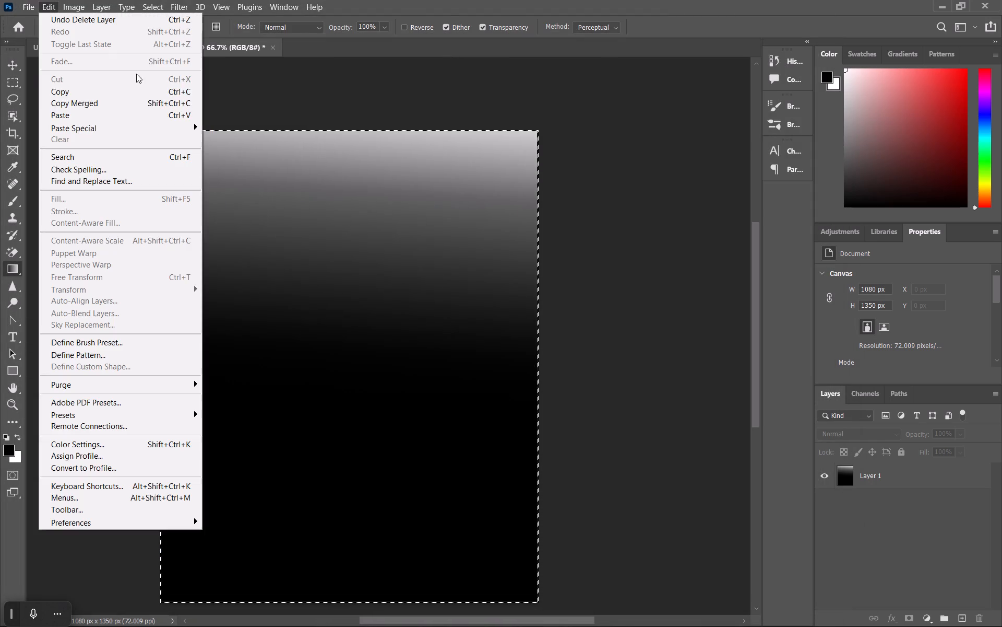
click(25, 3)
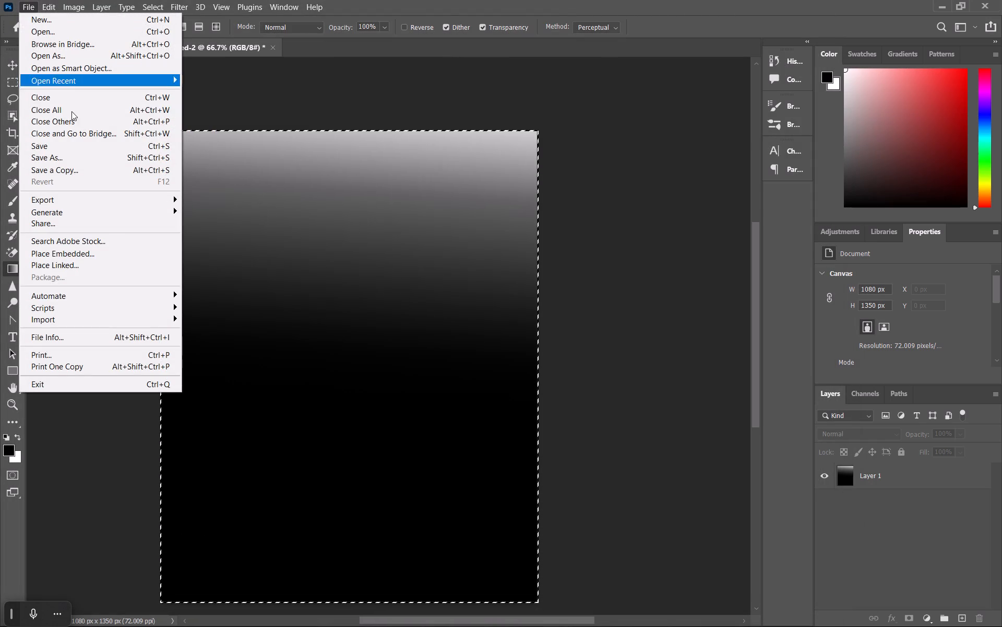
click(104, 112)
click(517, 248)
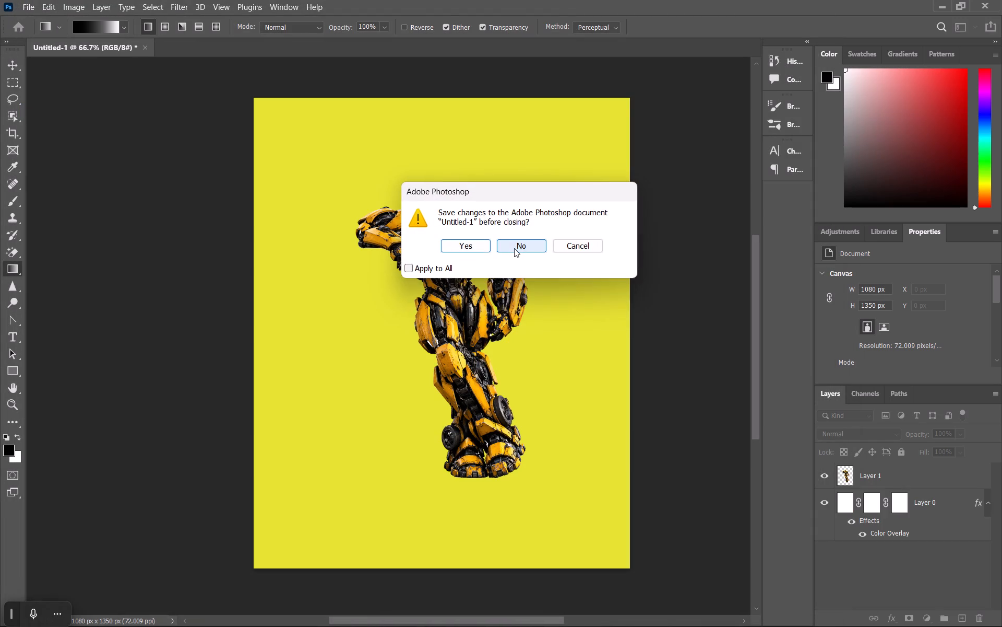
click(511, 248)
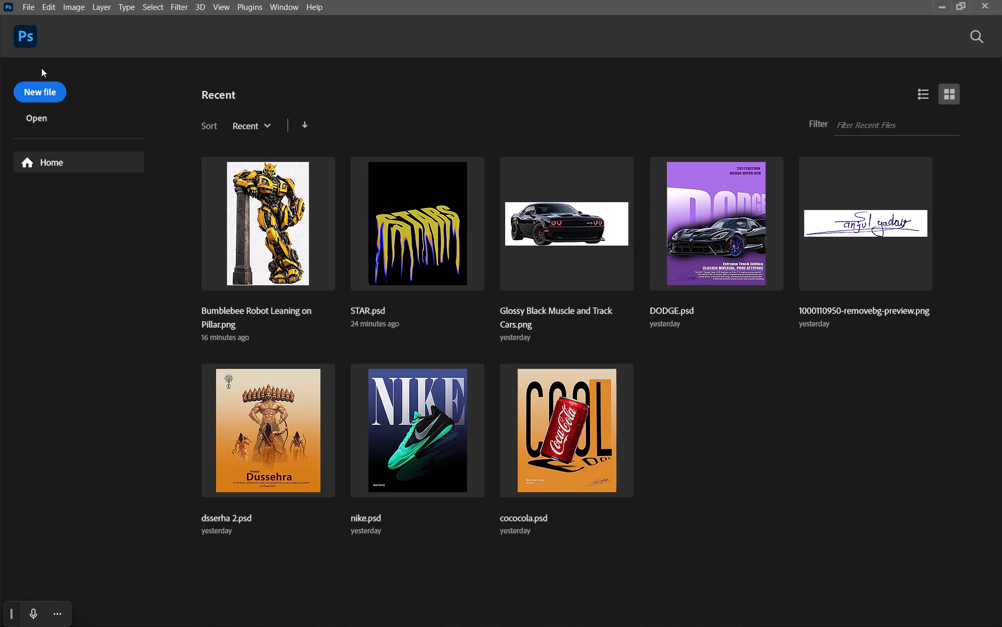
Set up a new document from the 1080 x 1350 px custom preset, with colour profile Working RGB: sRGB IEC61966-2.1 and square pixels.
click(55, 96)
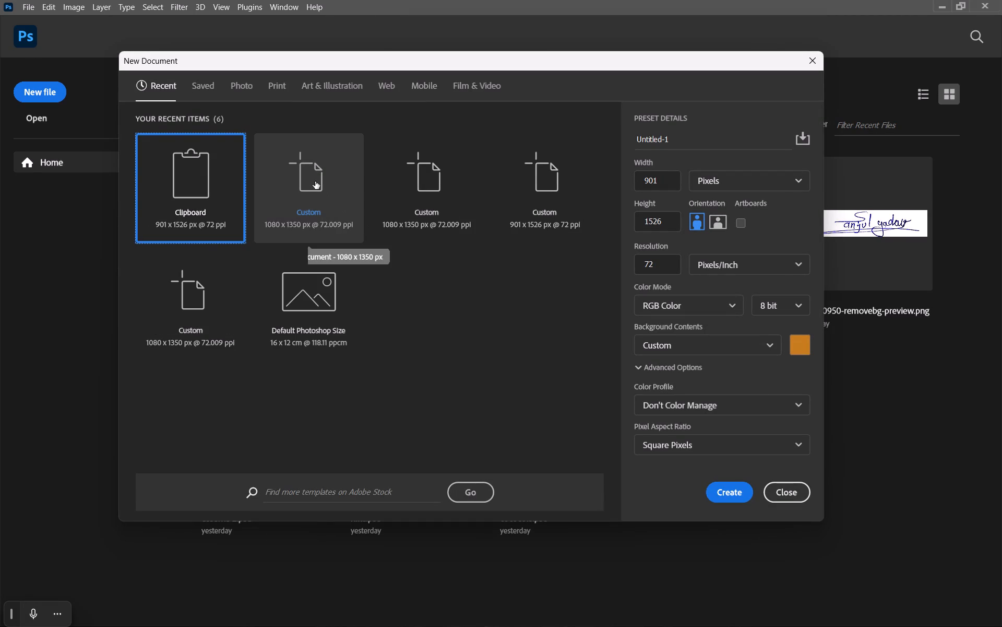
click(315, 181)
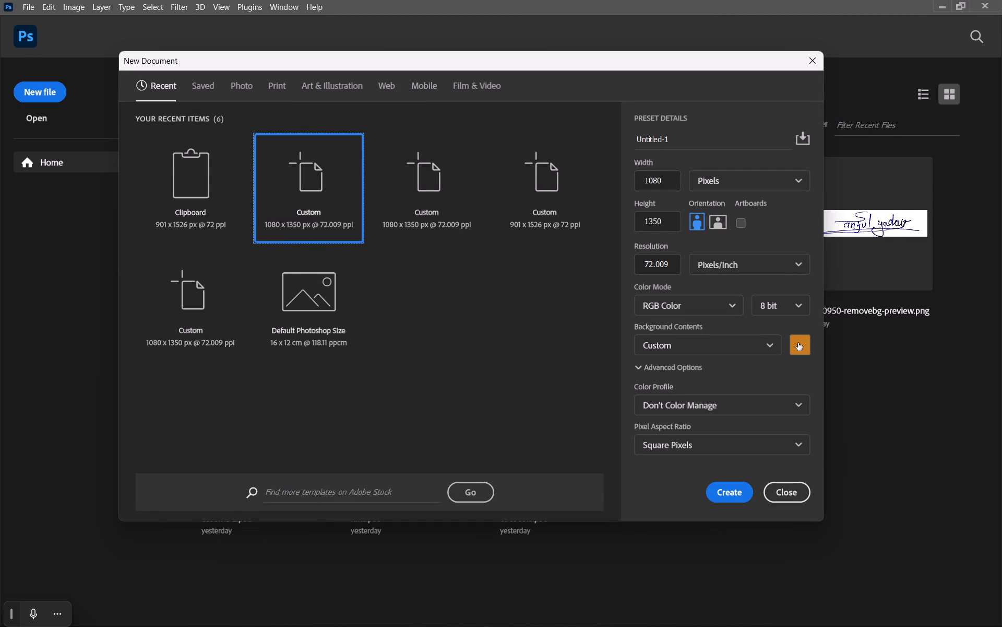
scroll(762, 358, down, 4)
click(799, 409)
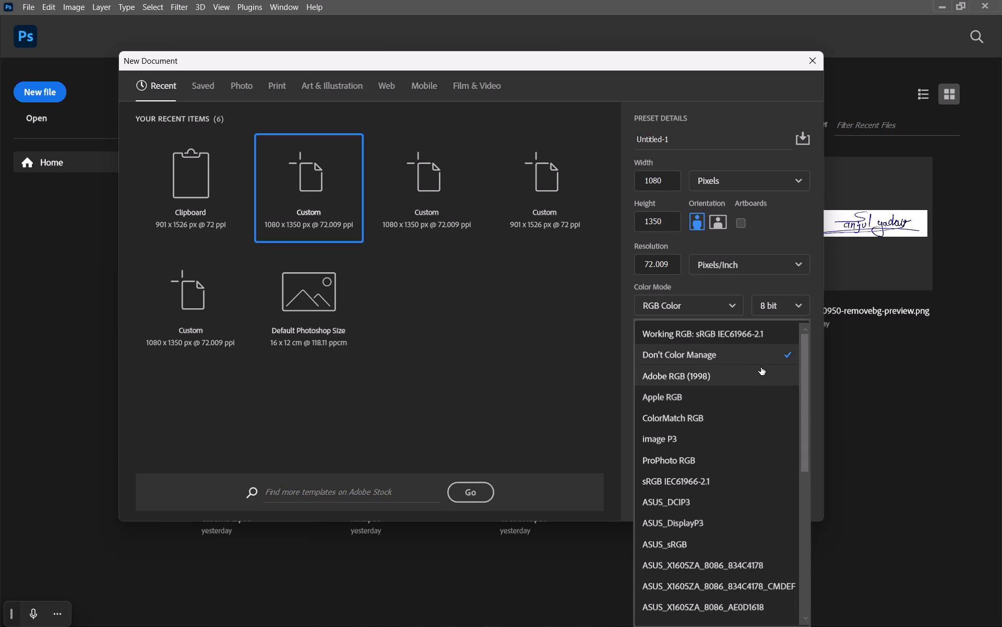
scroll(758, 376, down, 12)
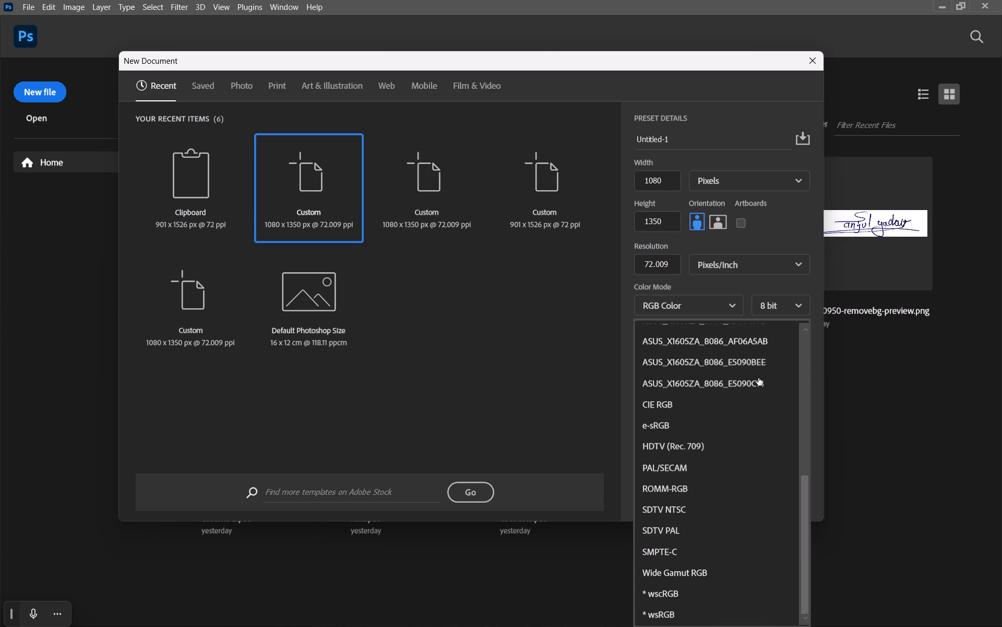
scroll(758, 378, up, 12)
click(744, 378)
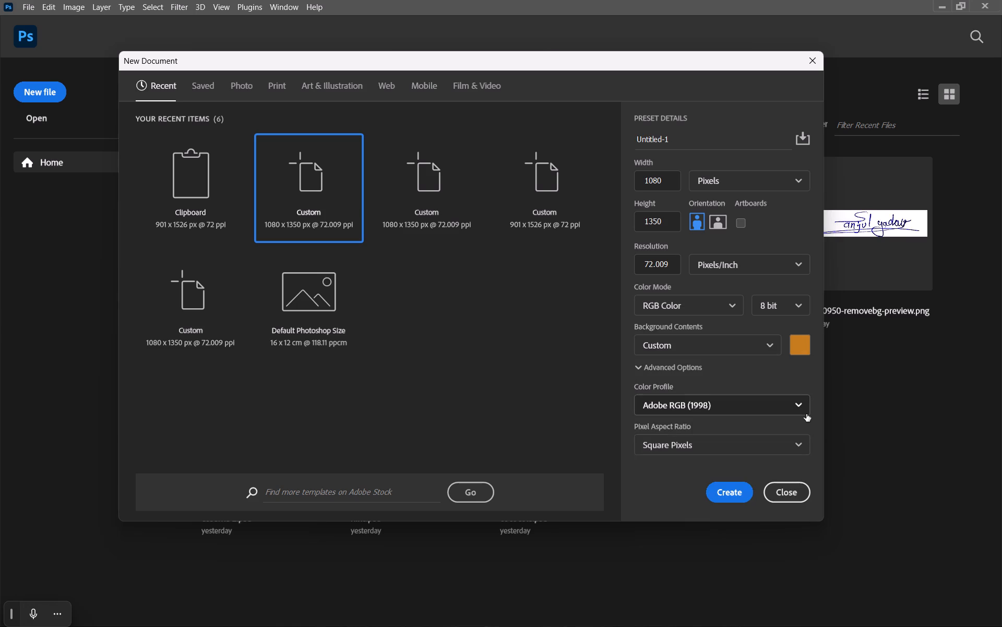
click(802, 407)
scroll(768, 343, up, 2)
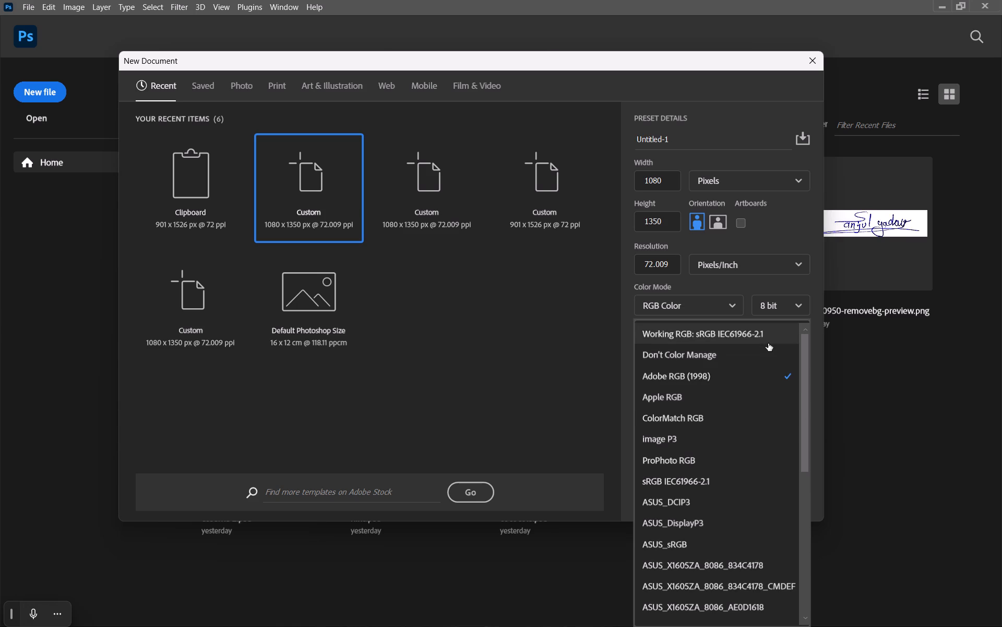
scroll(768, 343, up, 1)
click(768, 343)
click(781, 440)
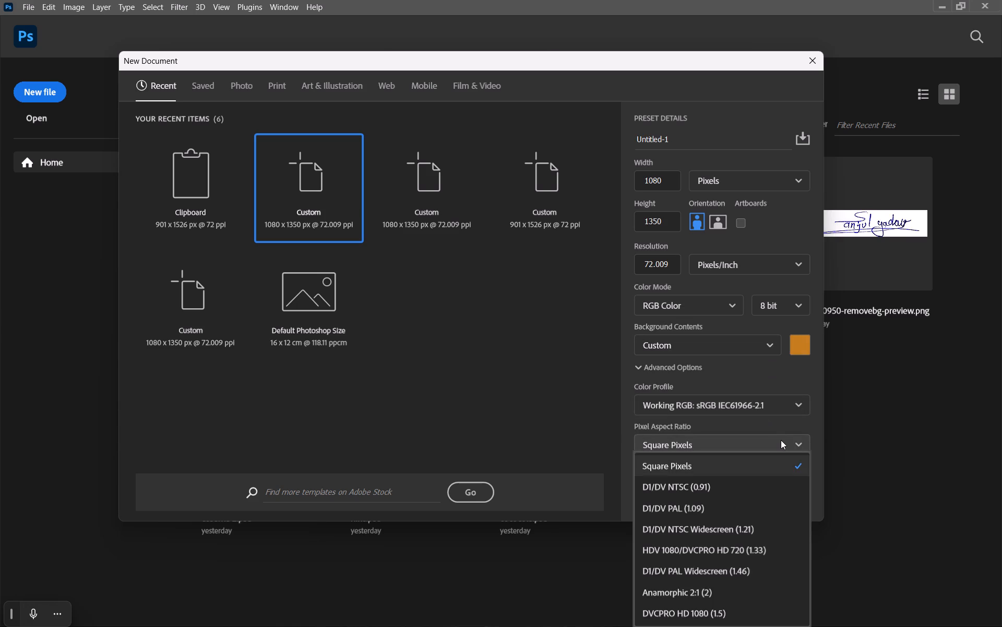
click(781, 440)
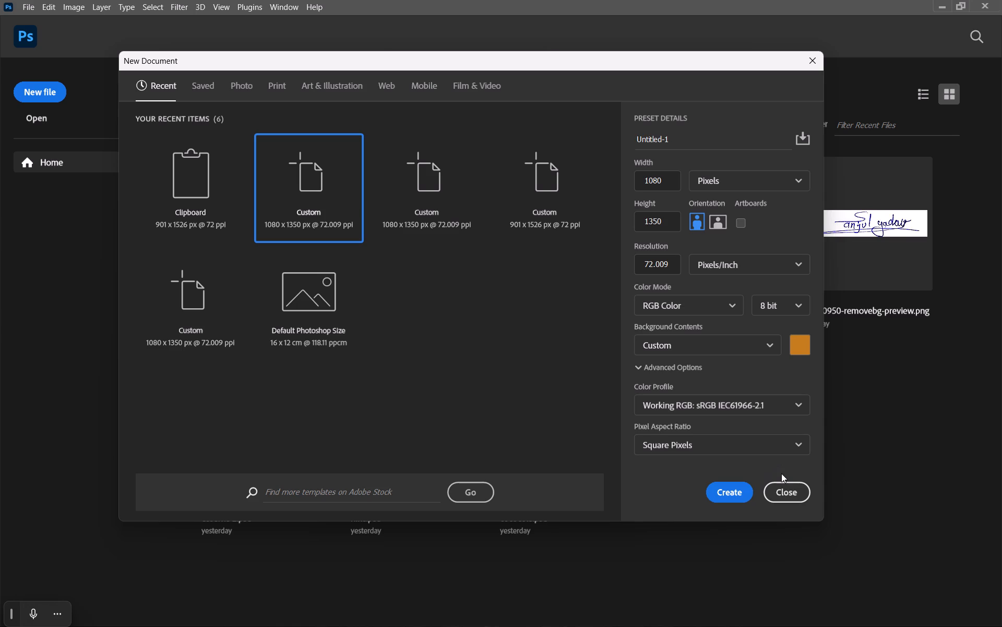
Name the new document "bambel be" and create it with the orange background.
drag(671, 145, 589, 142)
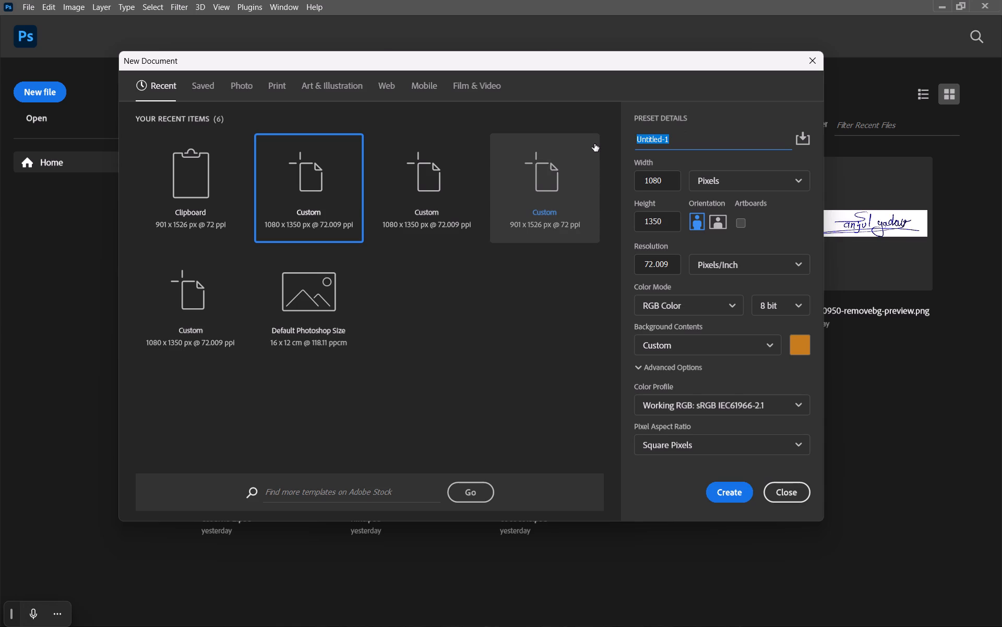
text(bambel)
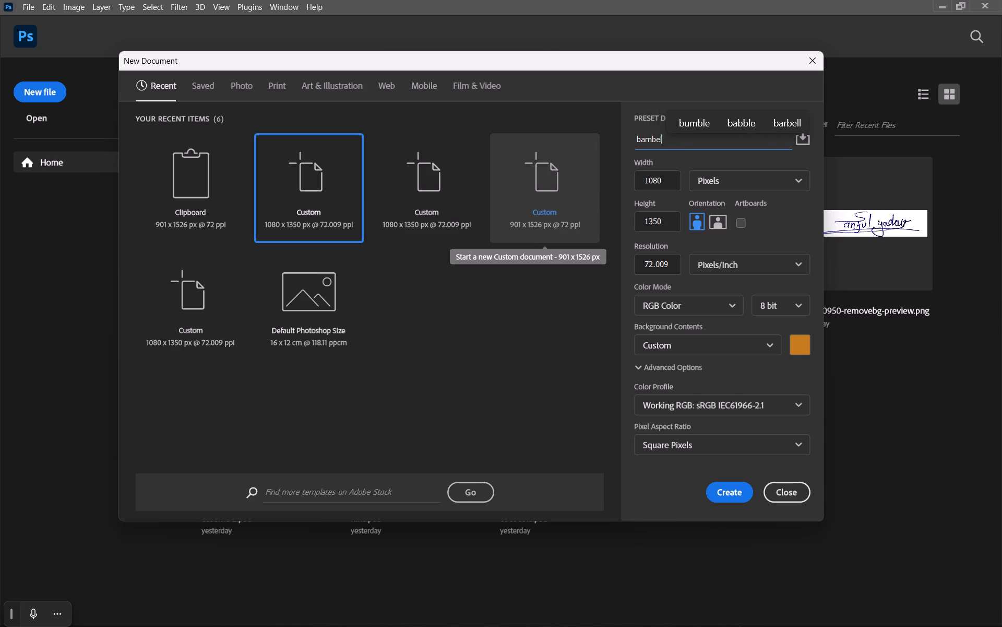
key(space)
text(be)
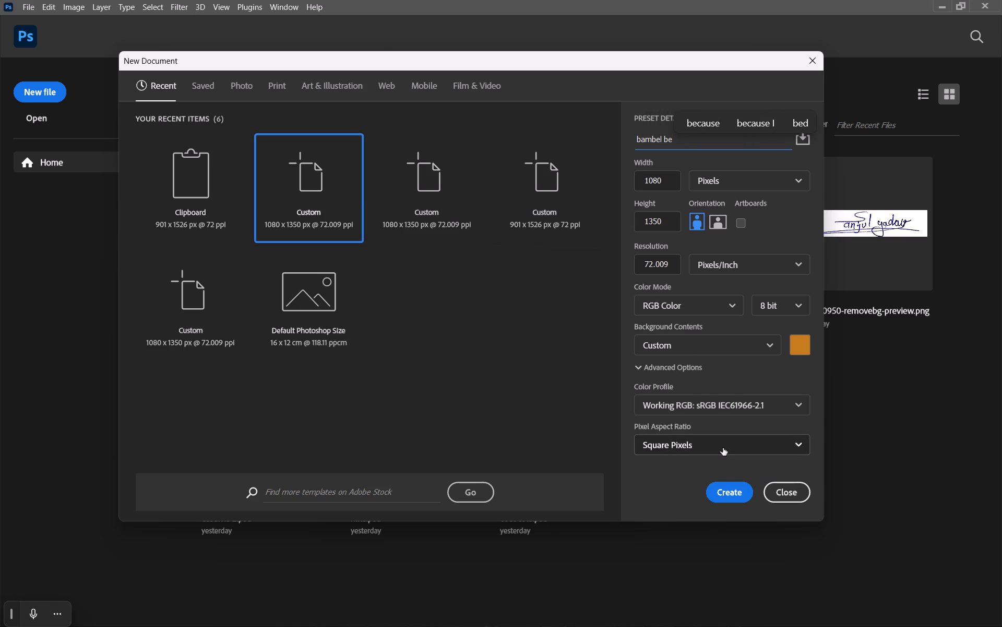
click(736, 494)
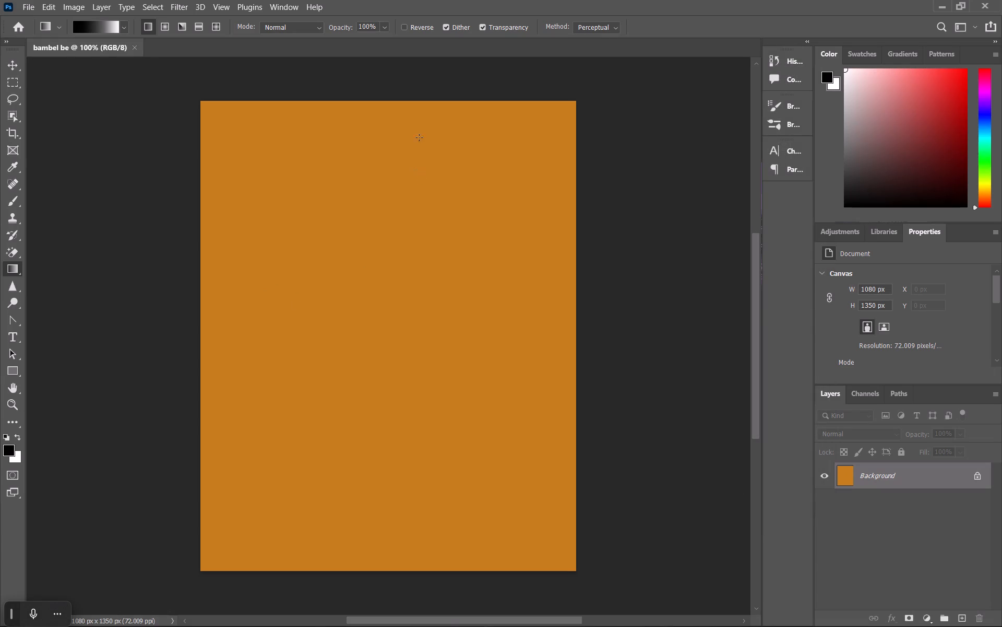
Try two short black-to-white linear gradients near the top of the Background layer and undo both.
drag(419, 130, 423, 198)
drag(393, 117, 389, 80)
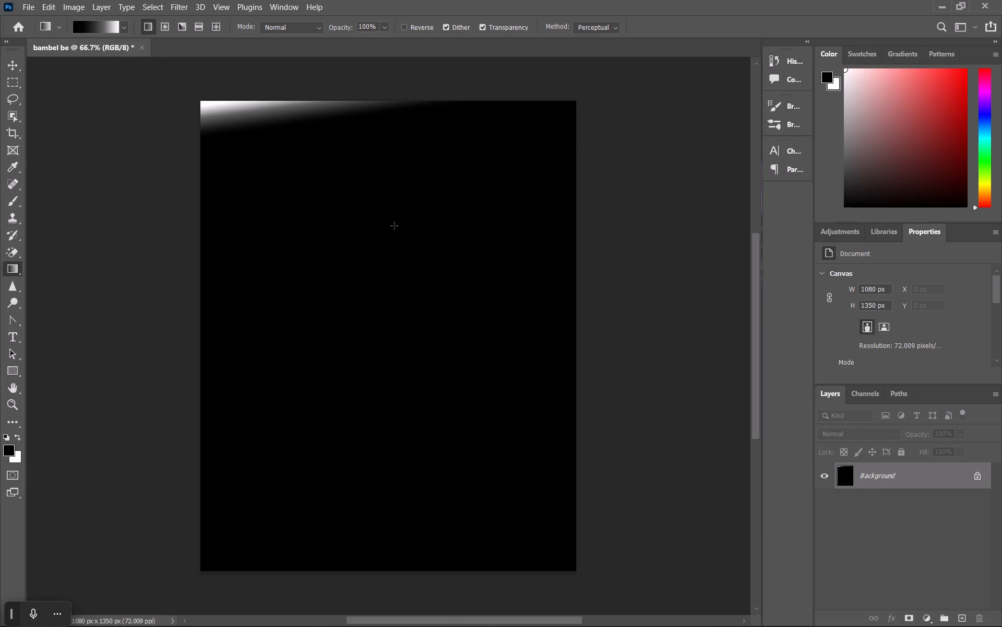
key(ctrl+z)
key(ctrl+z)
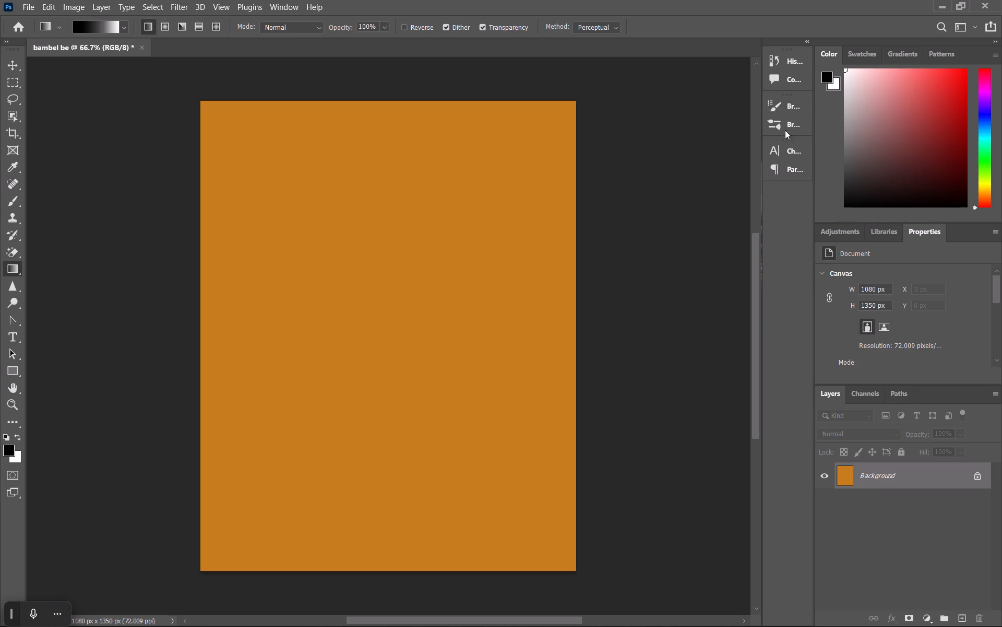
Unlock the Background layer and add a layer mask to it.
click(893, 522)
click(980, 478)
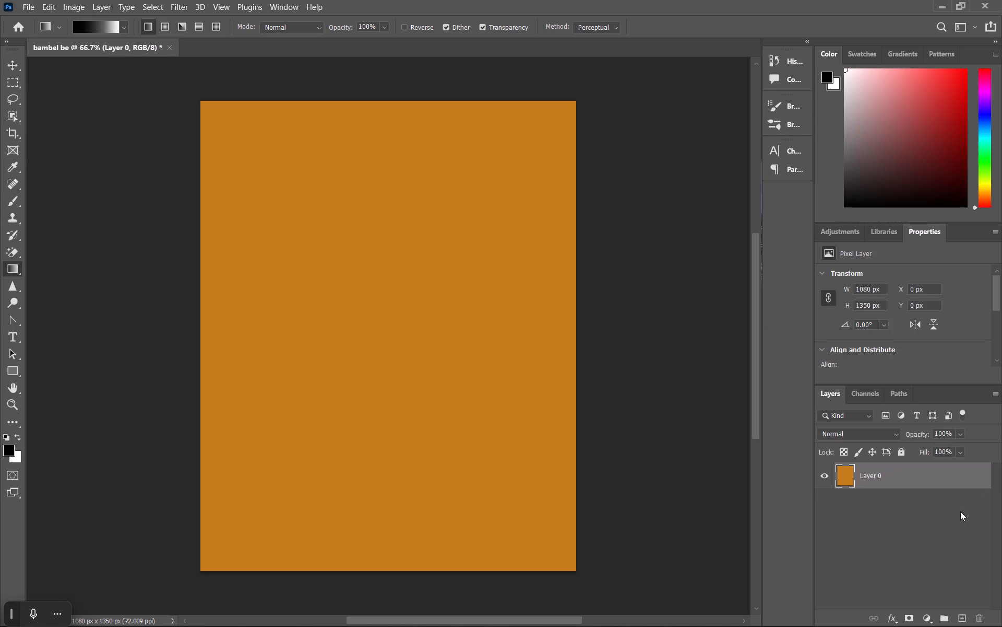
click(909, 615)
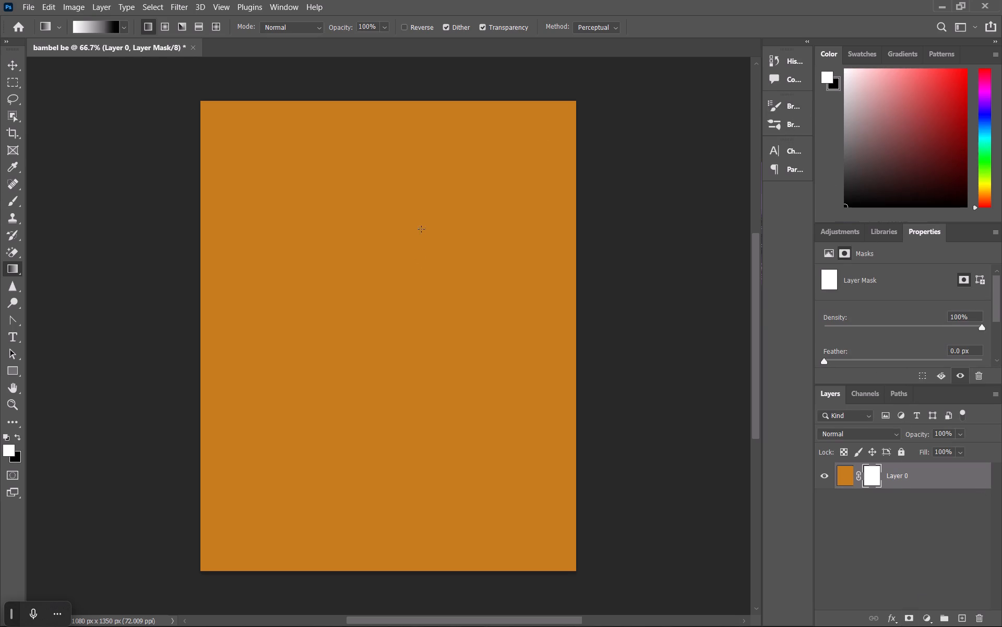
Examine the properties of Layer 0's mask, including its density, feather and refine options.
click(834, 277)
double_click(834, 278)
scroll(852, 311, down, 9)
scroll(850, 304, up, 5)
click(829, 254)
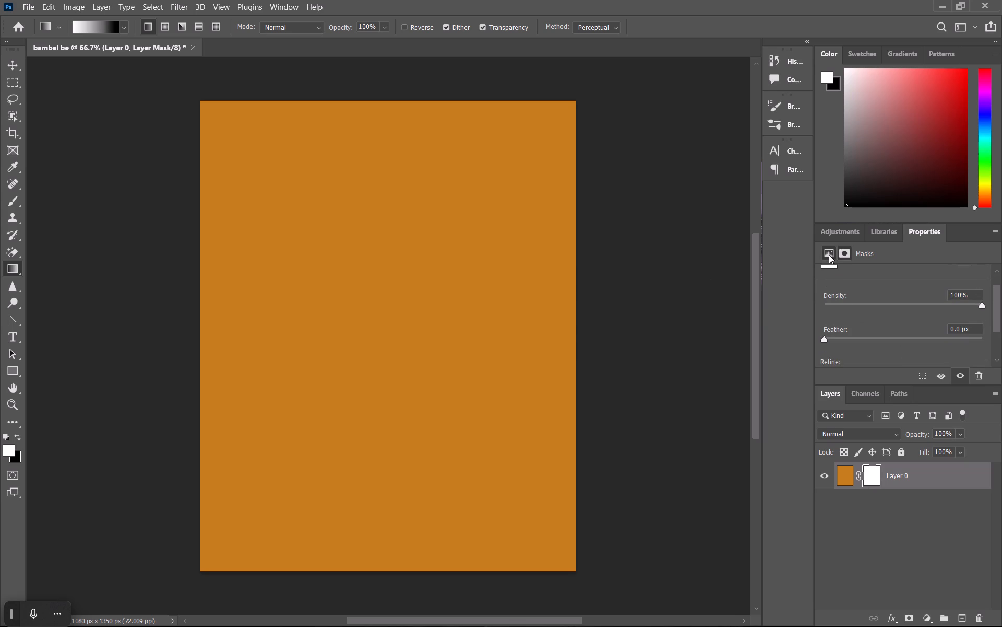
click(848, 254)
scroll(838, 284, down, 1)
scroll(832, 279, up, 5)
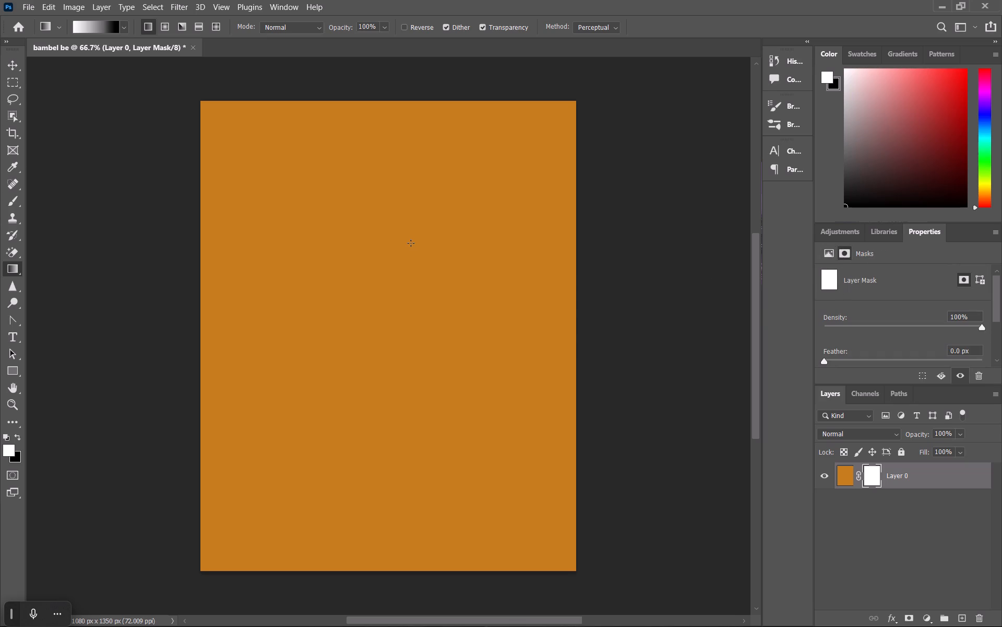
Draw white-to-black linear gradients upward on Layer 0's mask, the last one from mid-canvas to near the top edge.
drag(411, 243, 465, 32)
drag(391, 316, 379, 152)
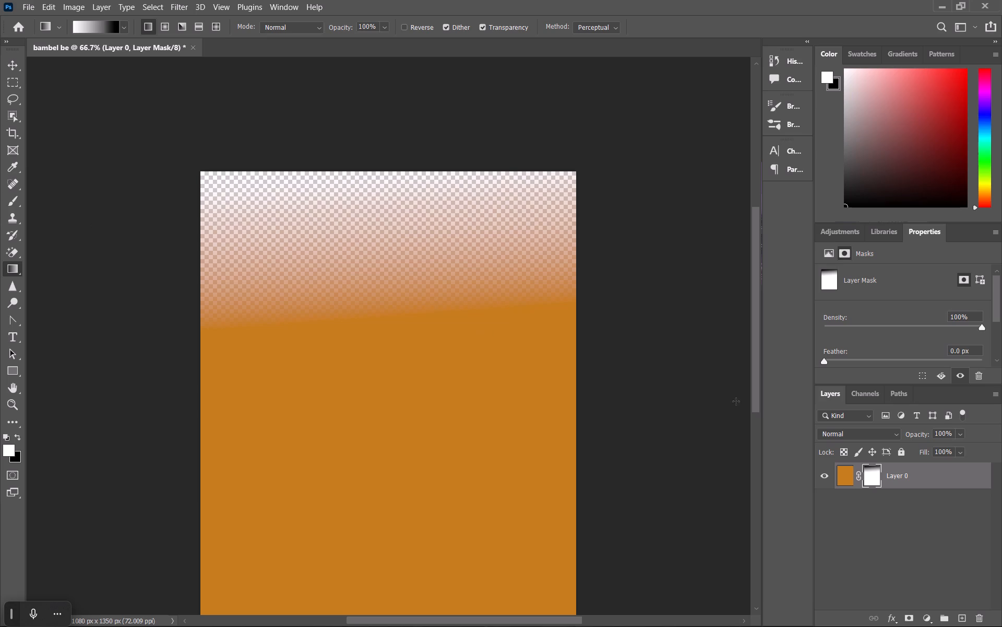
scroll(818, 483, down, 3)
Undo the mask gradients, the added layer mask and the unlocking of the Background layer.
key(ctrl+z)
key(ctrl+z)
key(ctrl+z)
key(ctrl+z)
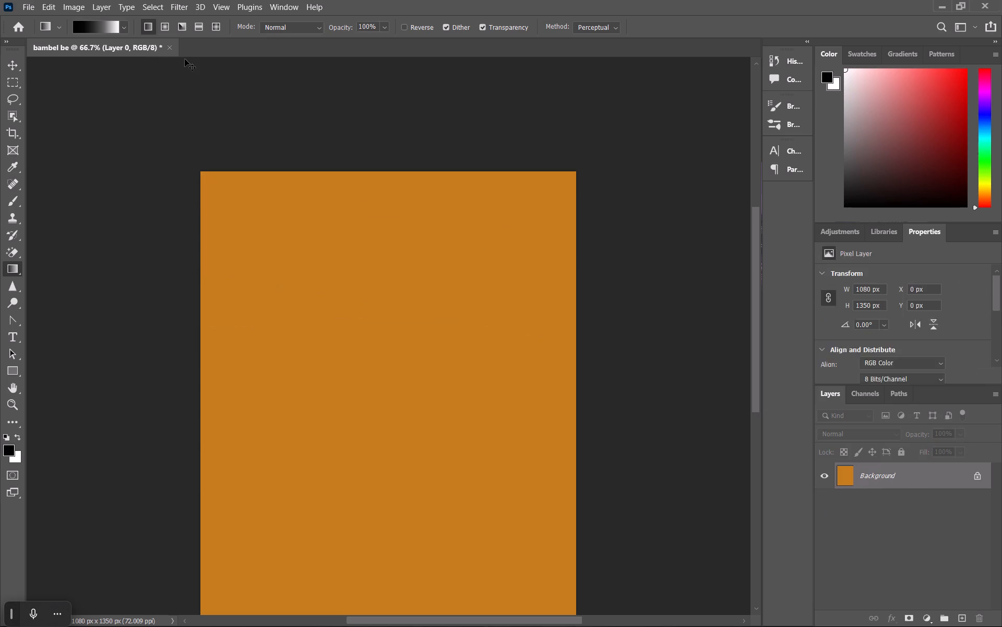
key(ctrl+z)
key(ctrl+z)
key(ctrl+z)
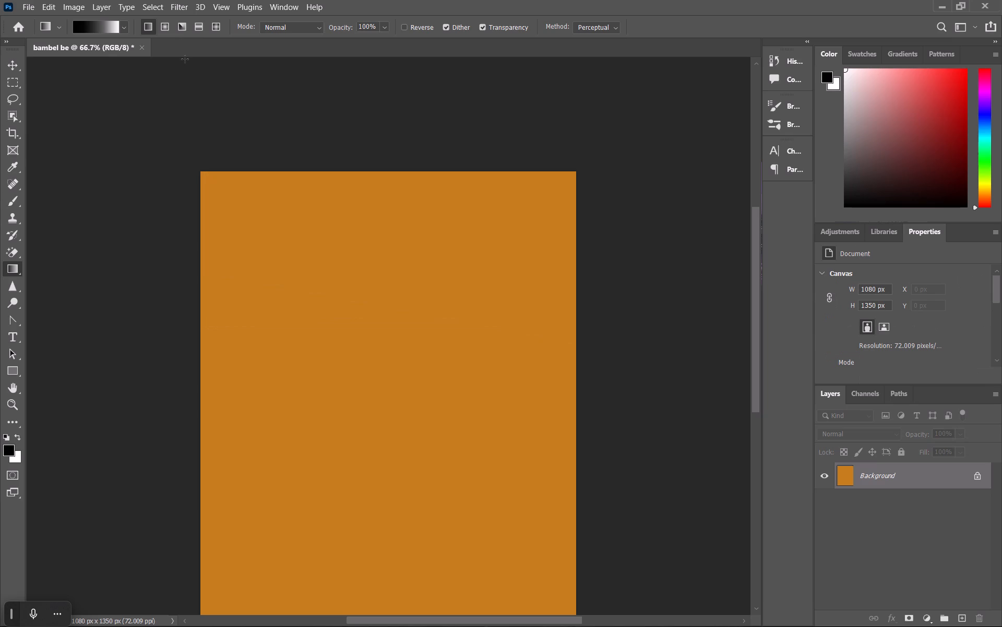
Activate the Gradient tool and unlock the orange Background layer.
click(17, 264)
click(980, 475)
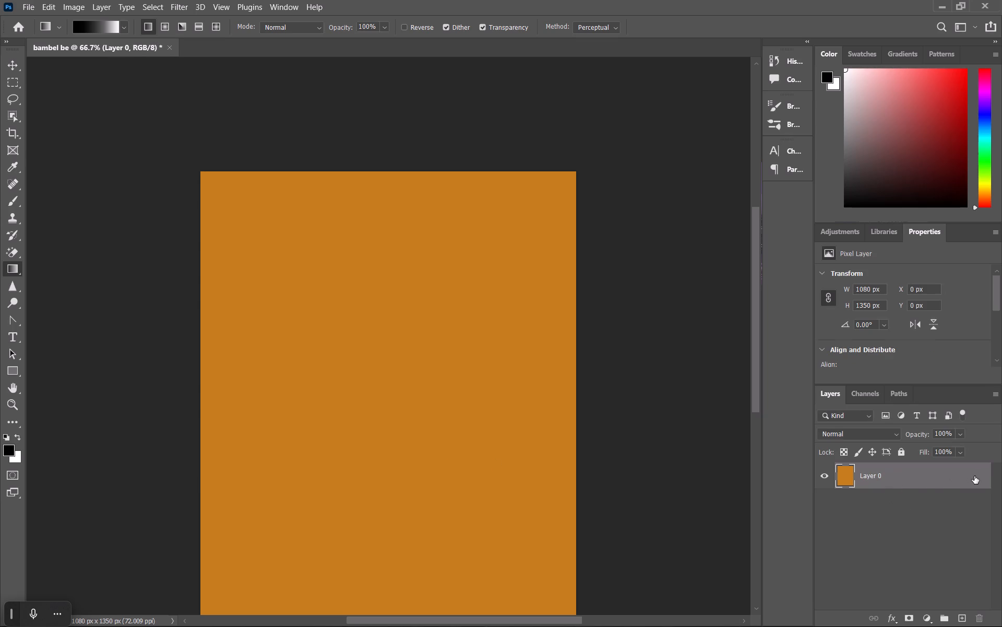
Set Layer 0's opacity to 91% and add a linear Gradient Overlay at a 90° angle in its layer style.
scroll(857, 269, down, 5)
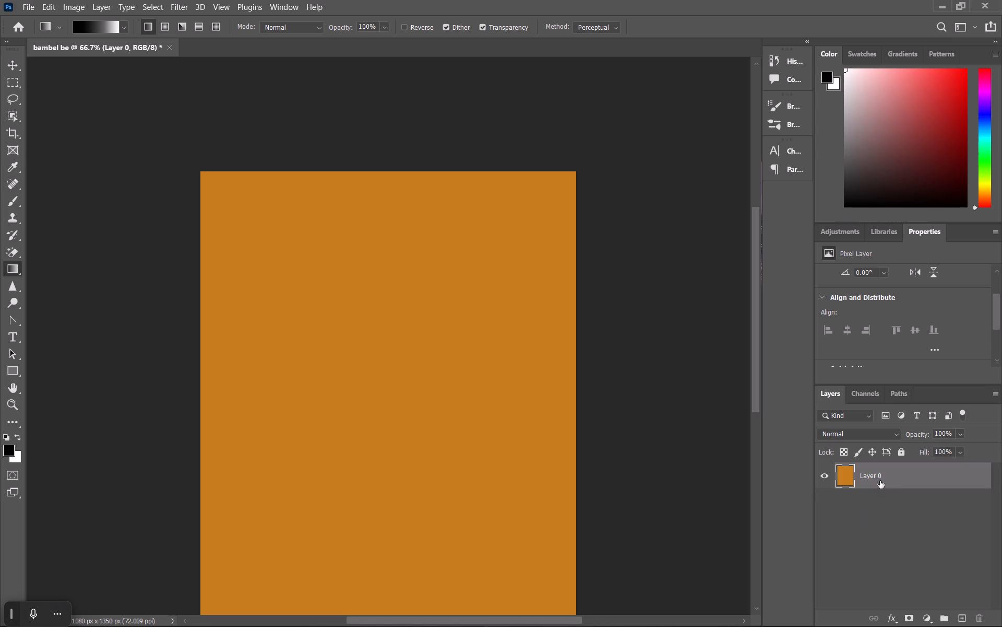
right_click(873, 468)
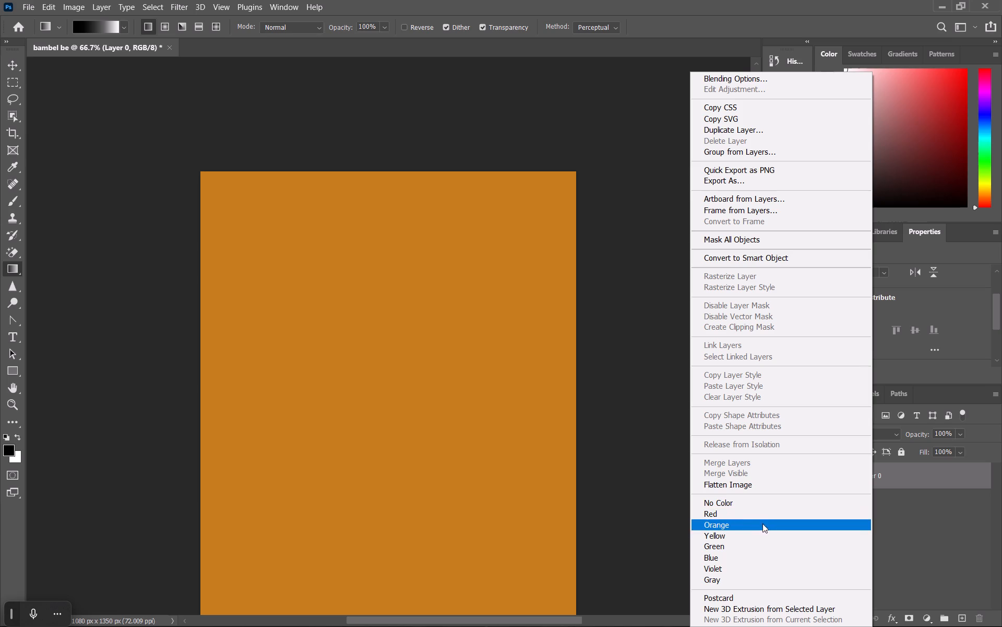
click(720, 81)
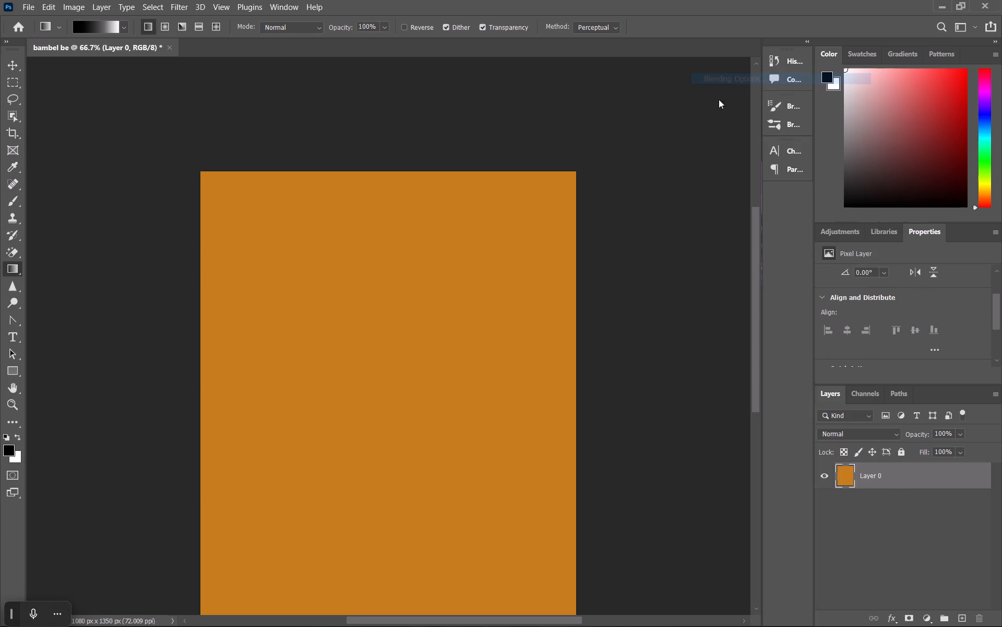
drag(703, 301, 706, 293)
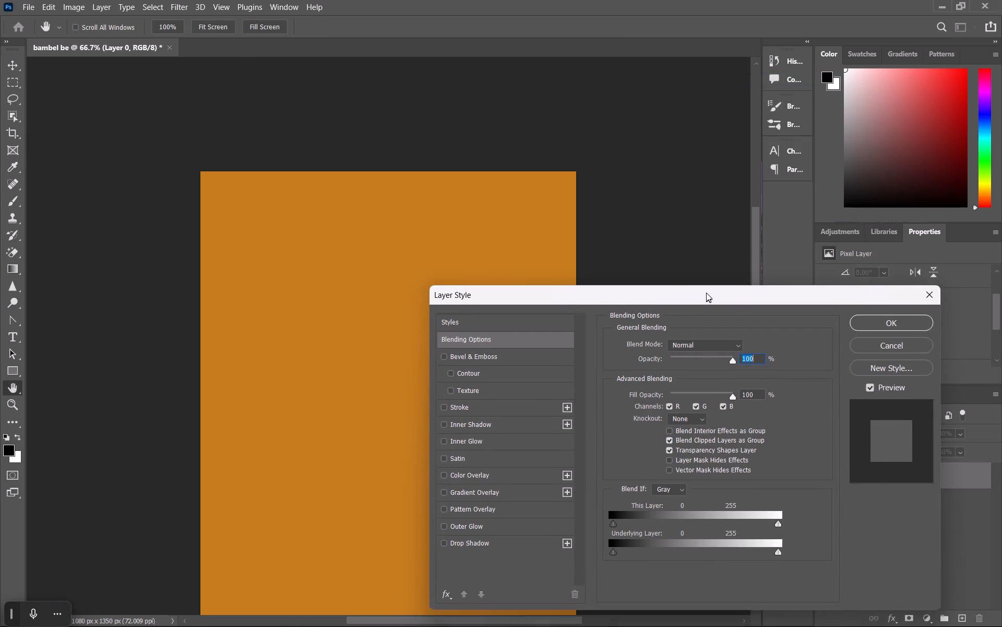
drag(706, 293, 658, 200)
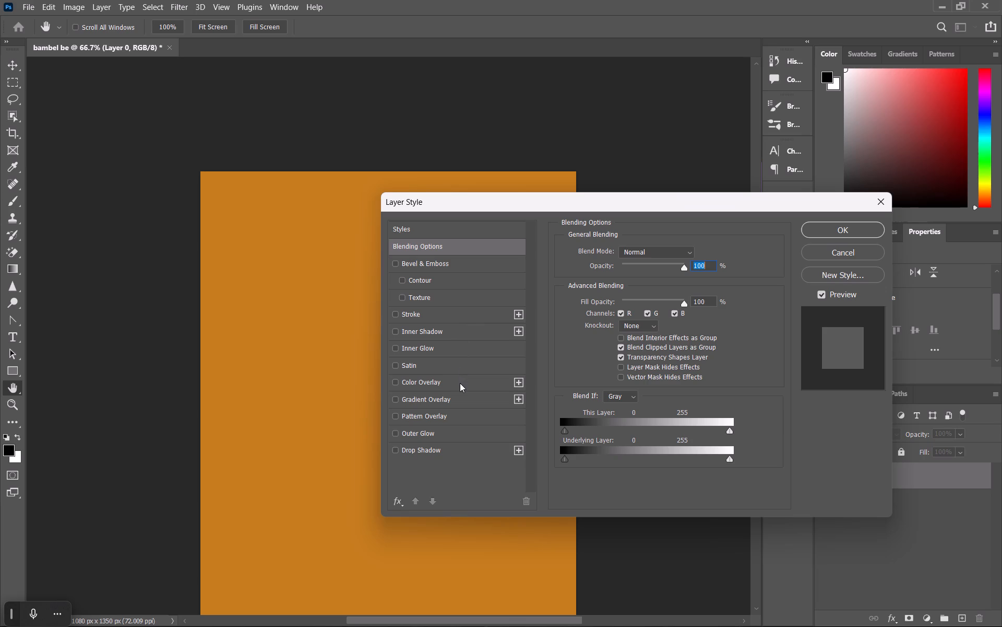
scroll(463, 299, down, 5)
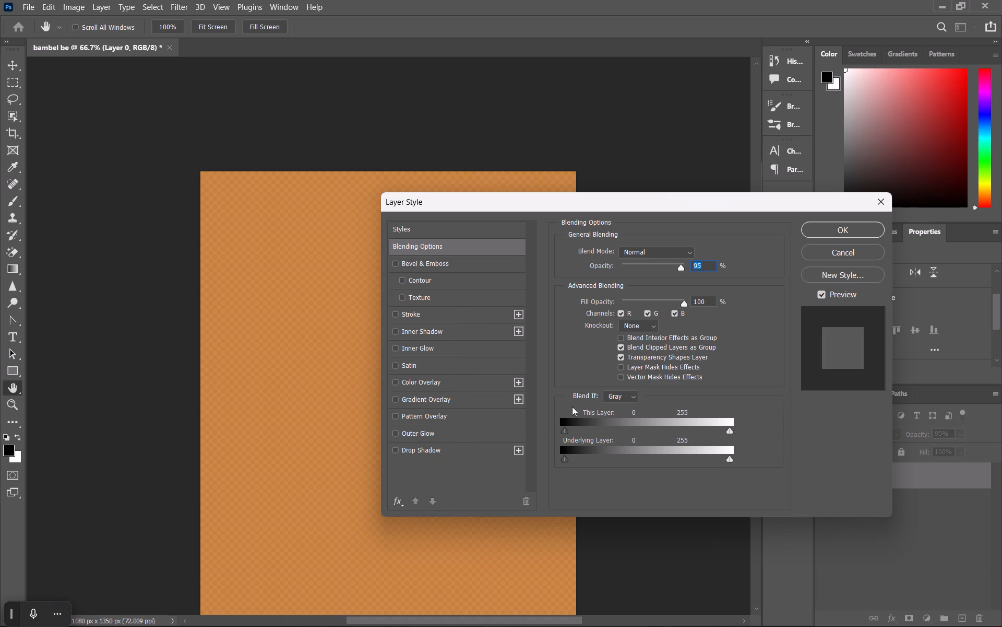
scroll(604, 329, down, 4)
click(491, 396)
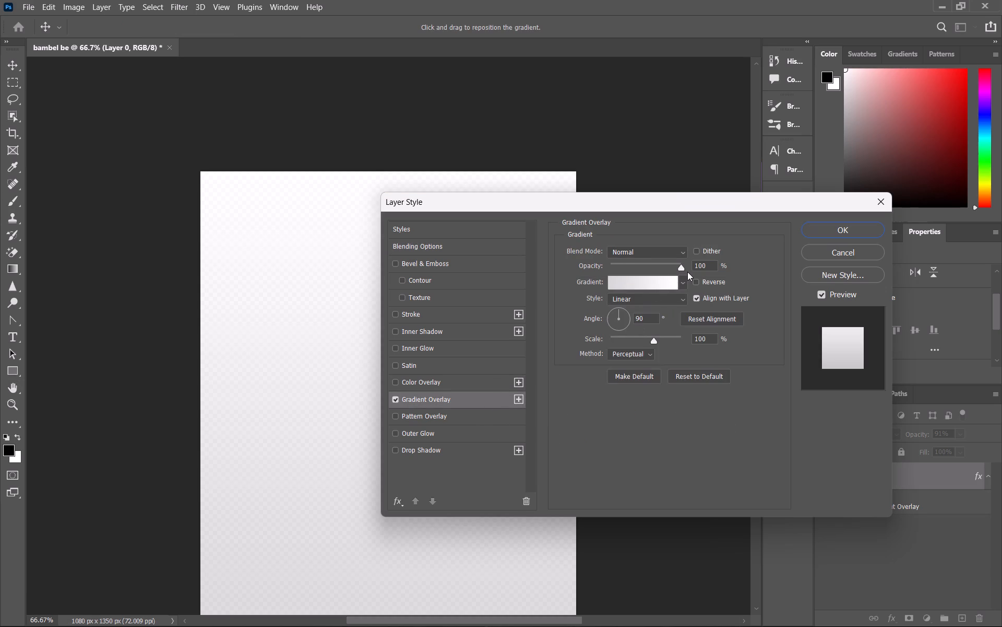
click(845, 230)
Examine the settings of Layer 0's Gradient Overlay, including its blend mode and its Gray, White gradient in the Gradient Editor.
scroll(653, 300, down, 5)
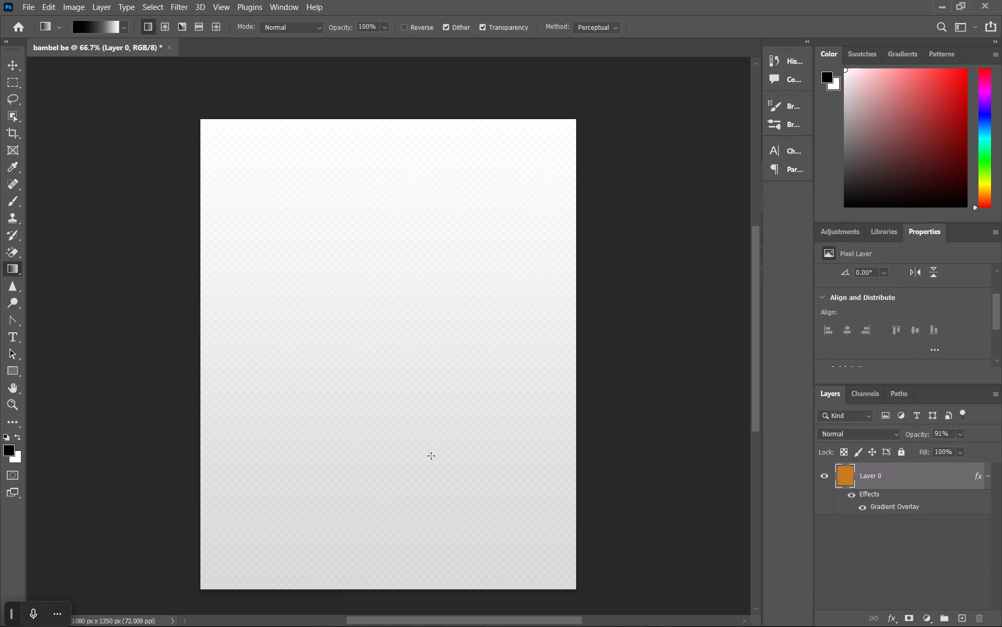
scroll(431, 456, down, 1)
click(845, 472)
right_click(843, 472)
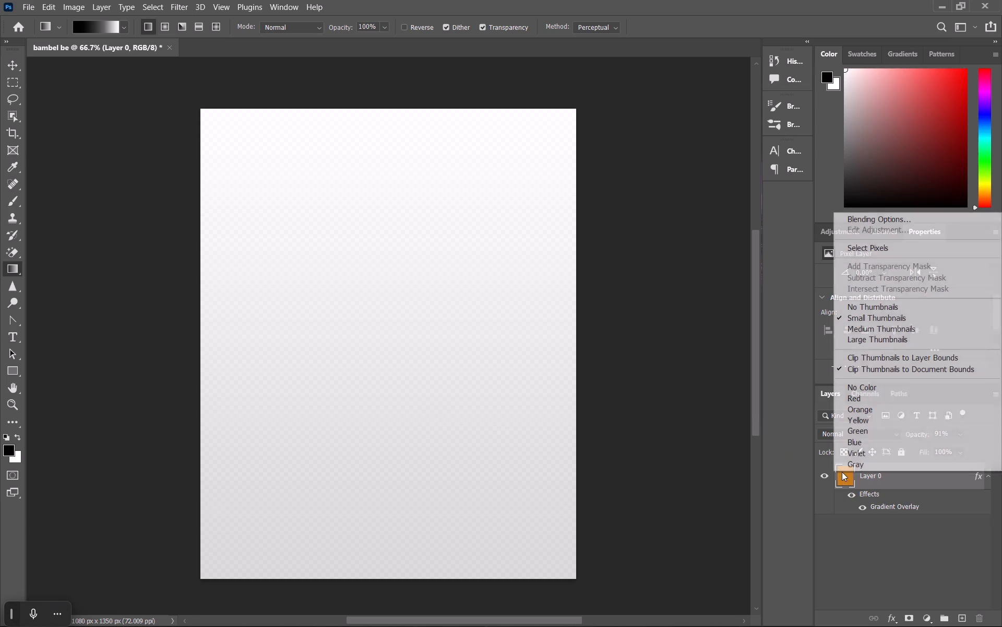
click(874, 223)
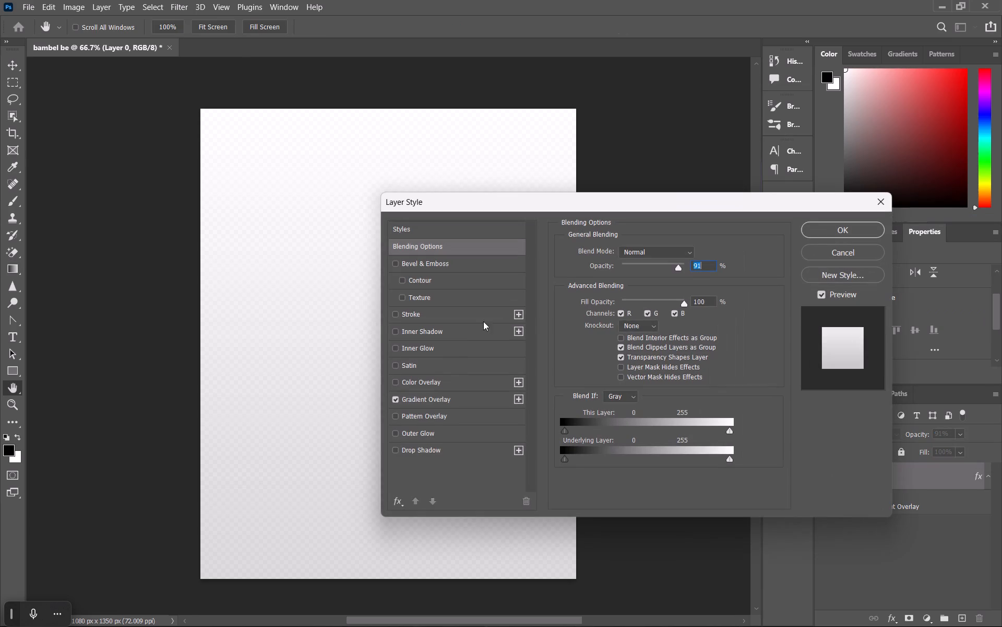
click(439, 401)
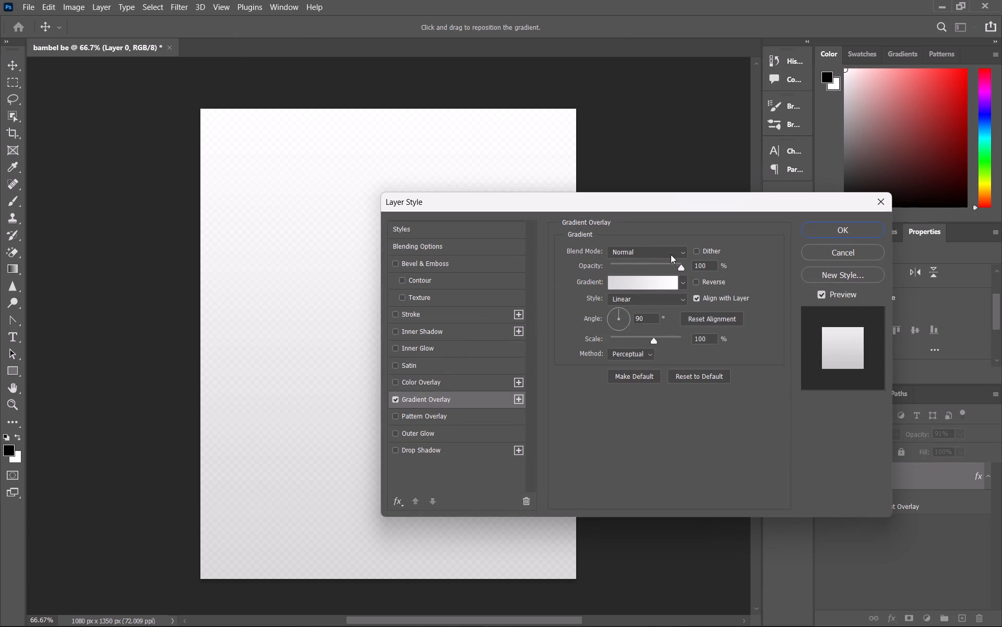
click(655, 256)
click(656, 256)
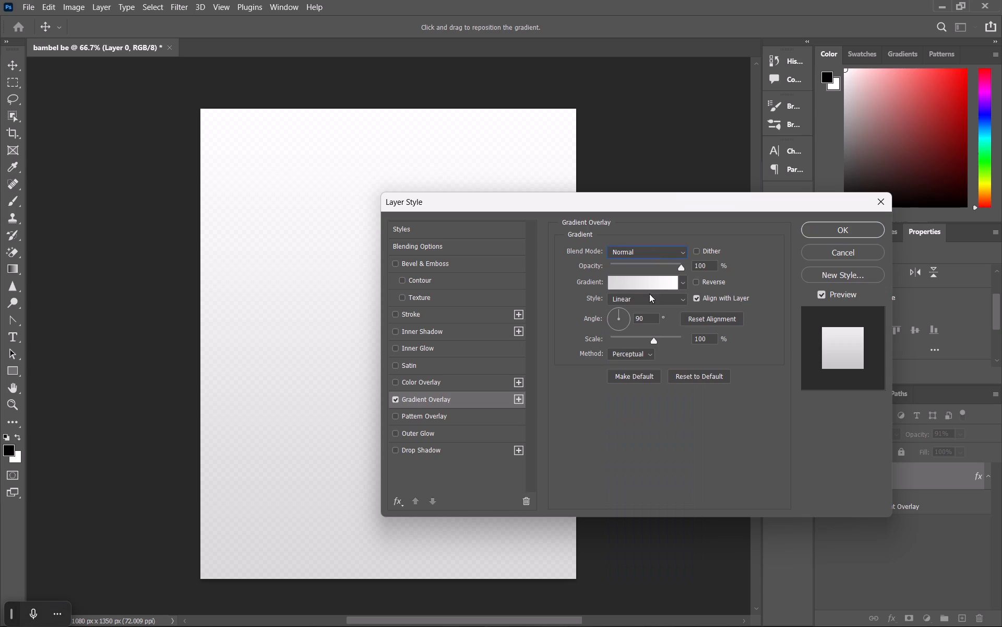
double_click(844, 348)
click(636, 280)
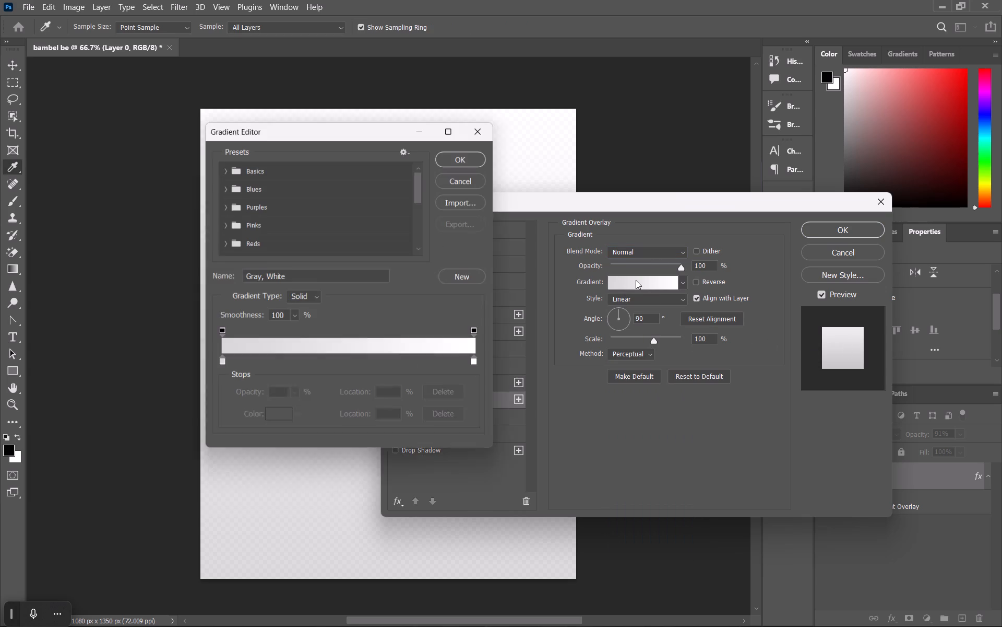
drag(250, 349, 187, 348)
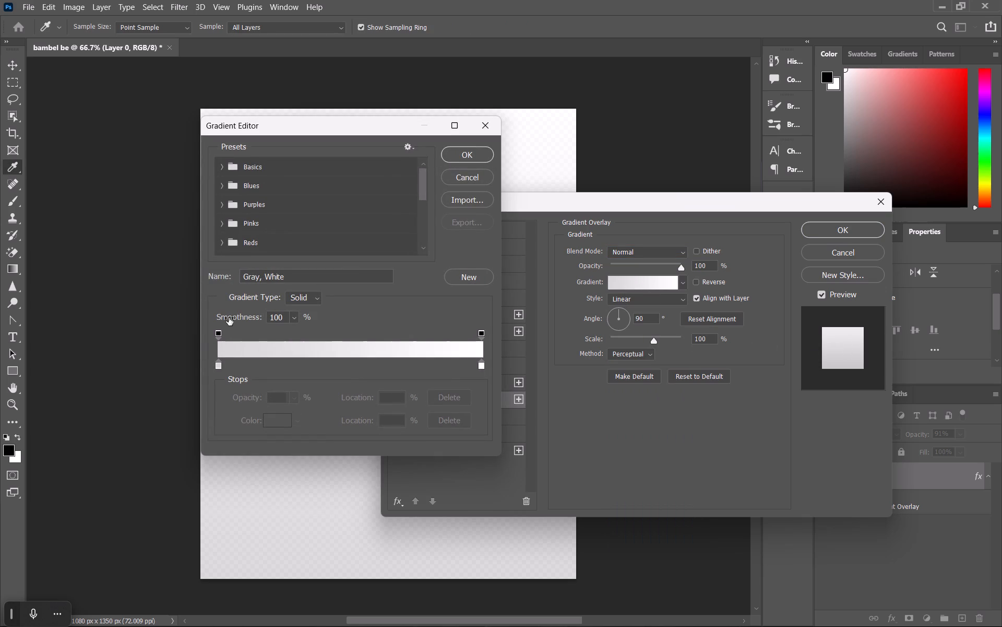
click(455, 146)
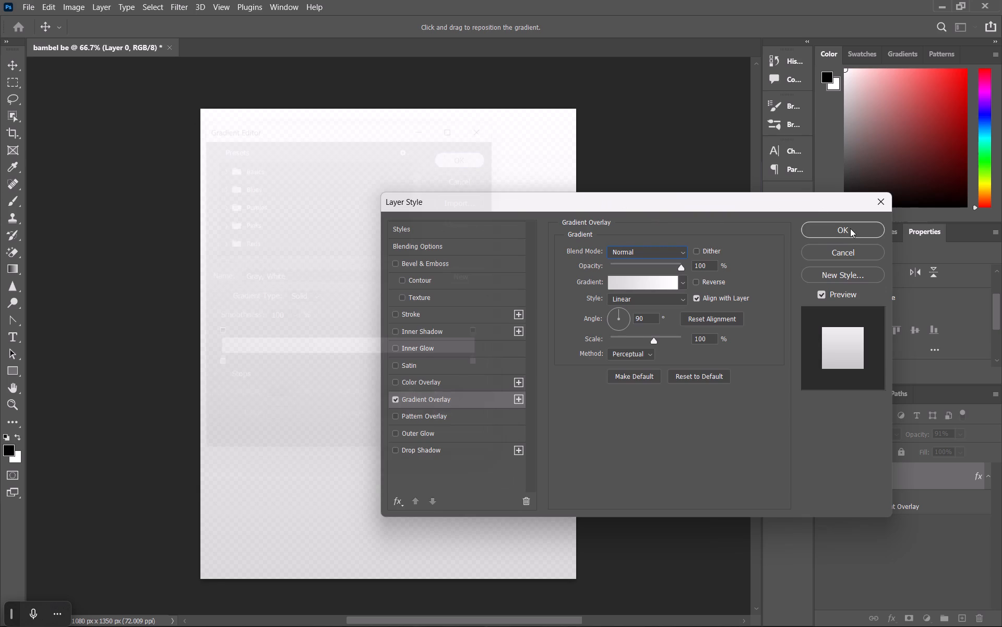
click(850, 228)
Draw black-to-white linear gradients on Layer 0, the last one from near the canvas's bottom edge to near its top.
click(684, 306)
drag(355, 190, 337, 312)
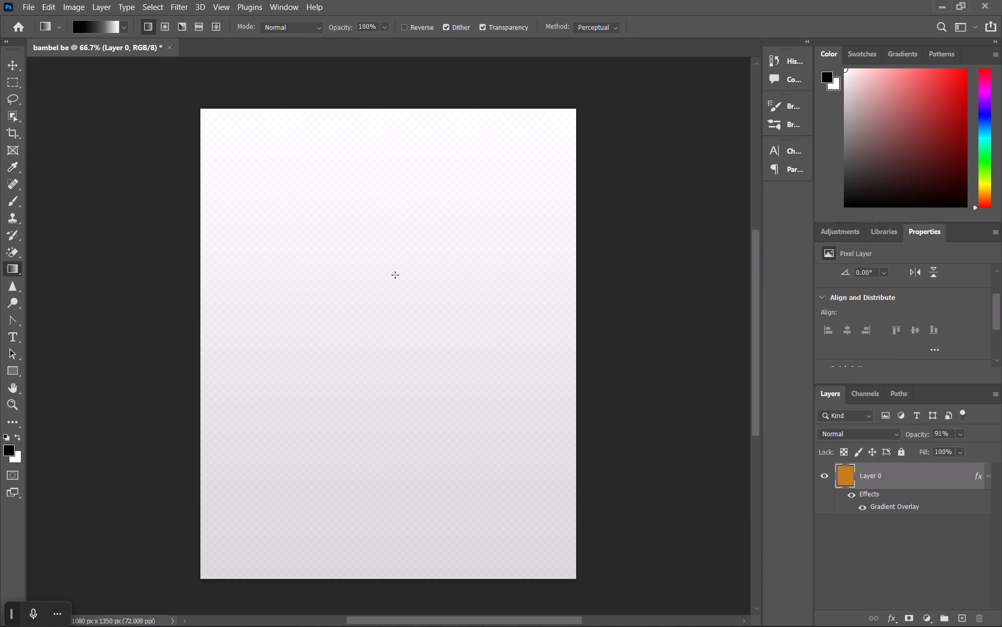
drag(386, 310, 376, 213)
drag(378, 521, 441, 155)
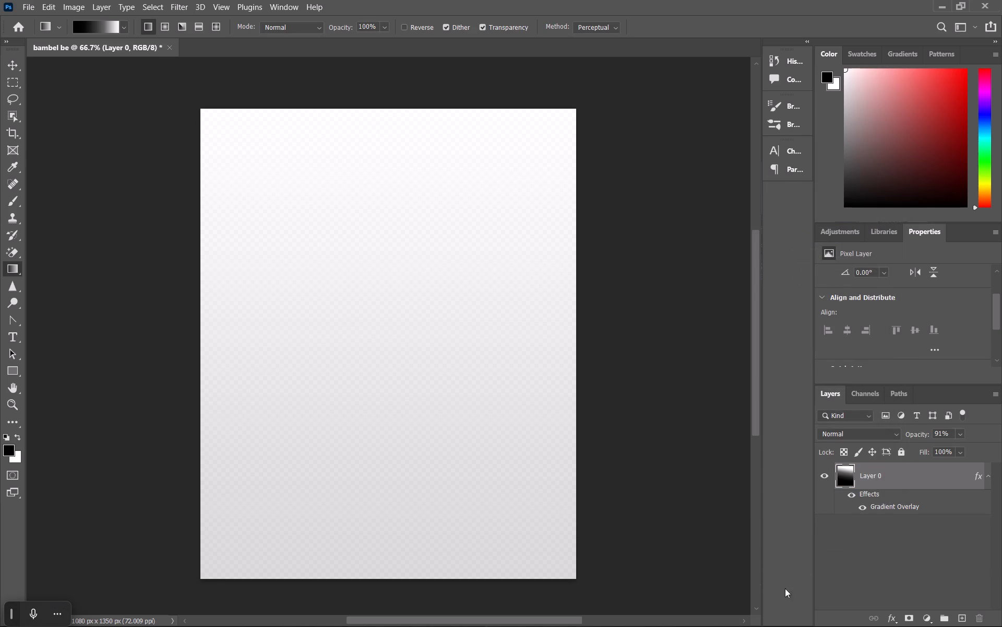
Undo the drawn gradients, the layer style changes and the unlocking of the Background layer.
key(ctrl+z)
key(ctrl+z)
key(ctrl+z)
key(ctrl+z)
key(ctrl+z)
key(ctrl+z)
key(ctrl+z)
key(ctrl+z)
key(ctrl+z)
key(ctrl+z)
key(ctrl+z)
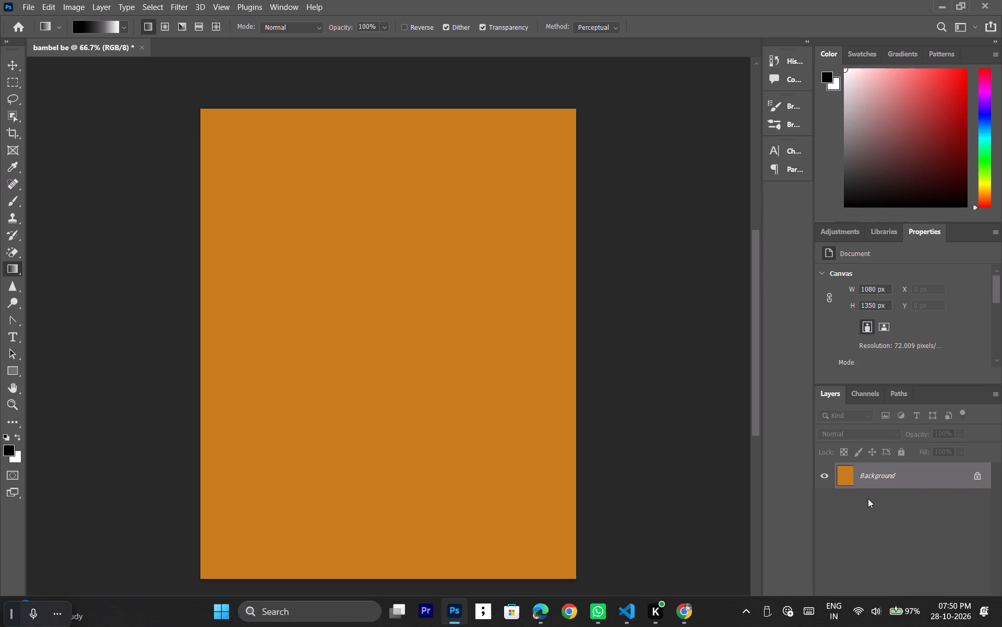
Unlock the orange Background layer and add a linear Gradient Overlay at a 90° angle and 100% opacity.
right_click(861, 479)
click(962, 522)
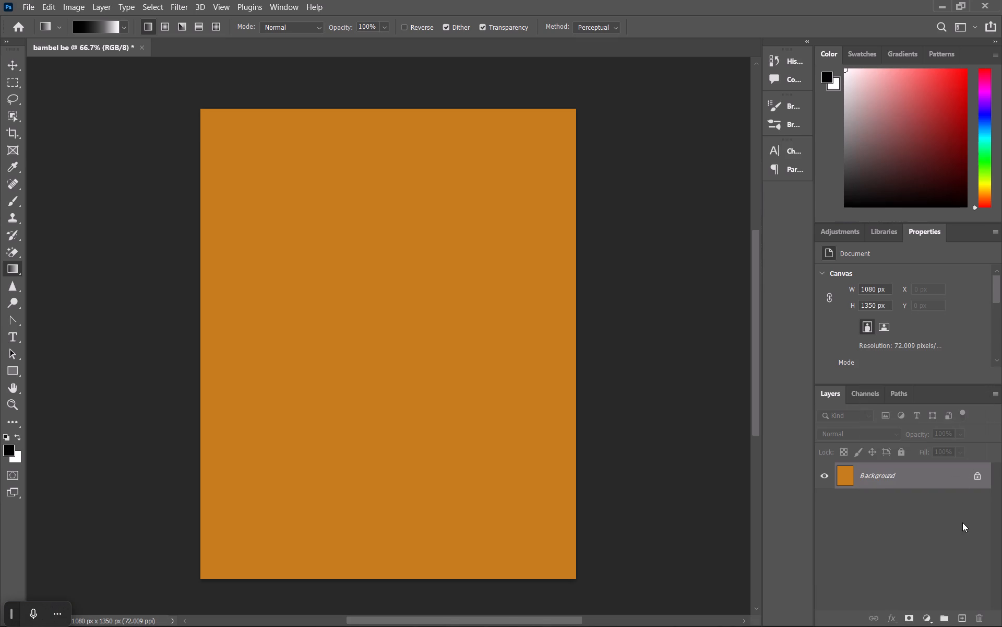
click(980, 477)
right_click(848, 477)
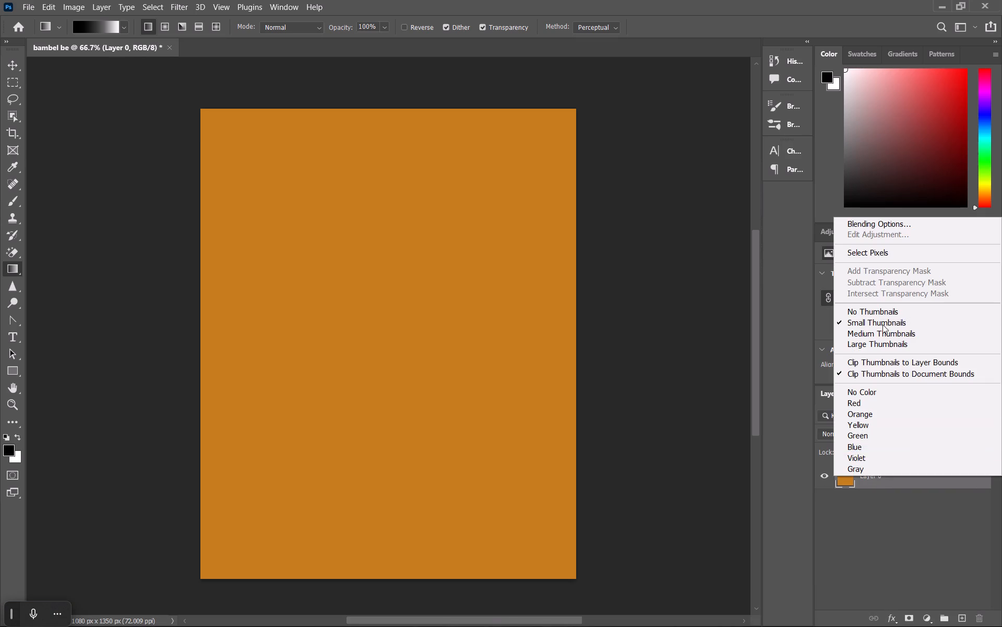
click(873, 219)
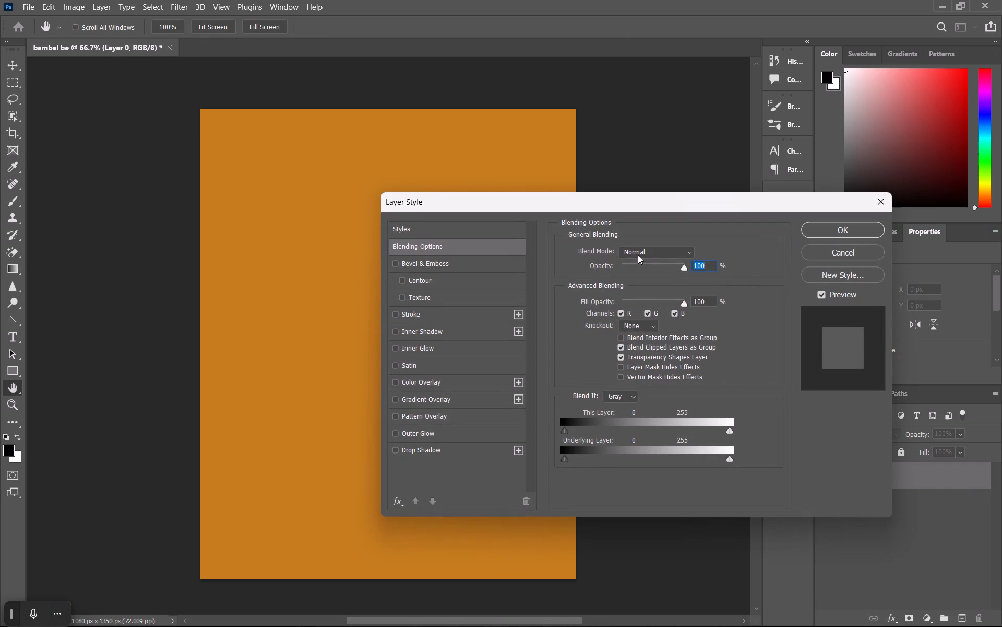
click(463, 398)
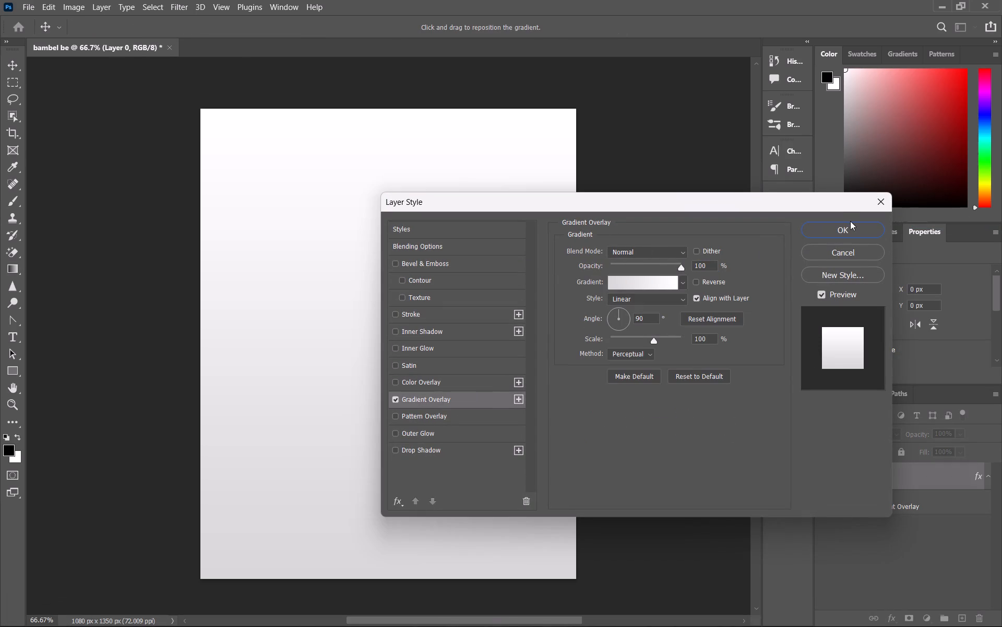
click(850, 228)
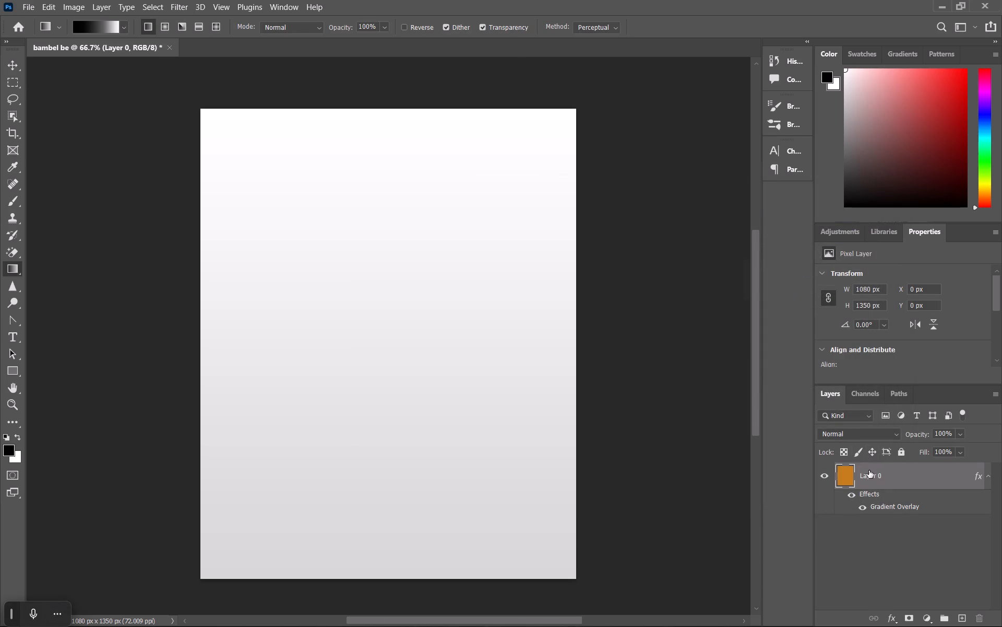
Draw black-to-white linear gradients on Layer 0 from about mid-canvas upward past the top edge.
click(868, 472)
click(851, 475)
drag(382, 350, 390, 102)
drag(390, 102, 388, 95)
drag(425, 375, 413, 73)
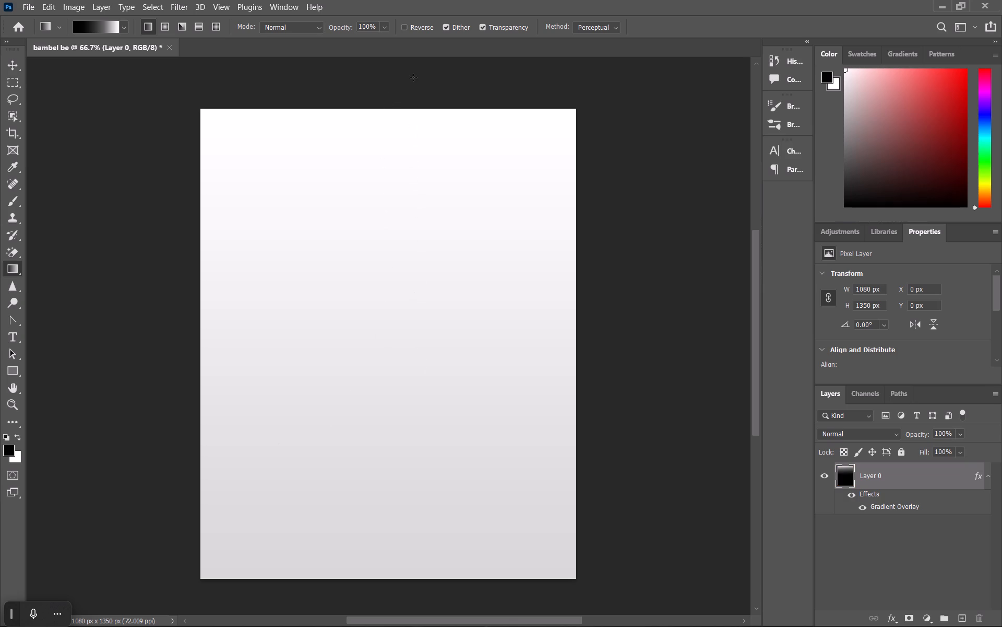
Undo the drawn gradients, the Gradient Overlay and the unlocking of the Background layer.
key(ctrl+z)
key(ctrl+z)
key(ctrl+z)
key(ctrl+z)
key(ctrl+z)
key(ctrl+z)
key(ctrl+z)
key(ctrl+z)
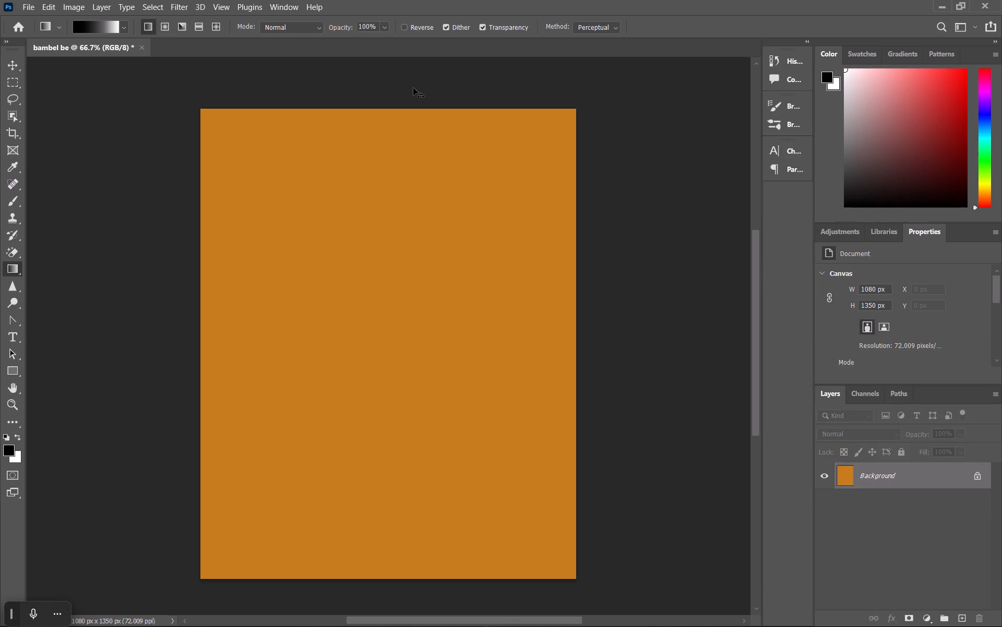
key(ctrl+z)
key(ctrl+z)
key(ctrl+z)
Open the DODGE.psd project from the photoshop folder in Downloads.
click(29, 3)
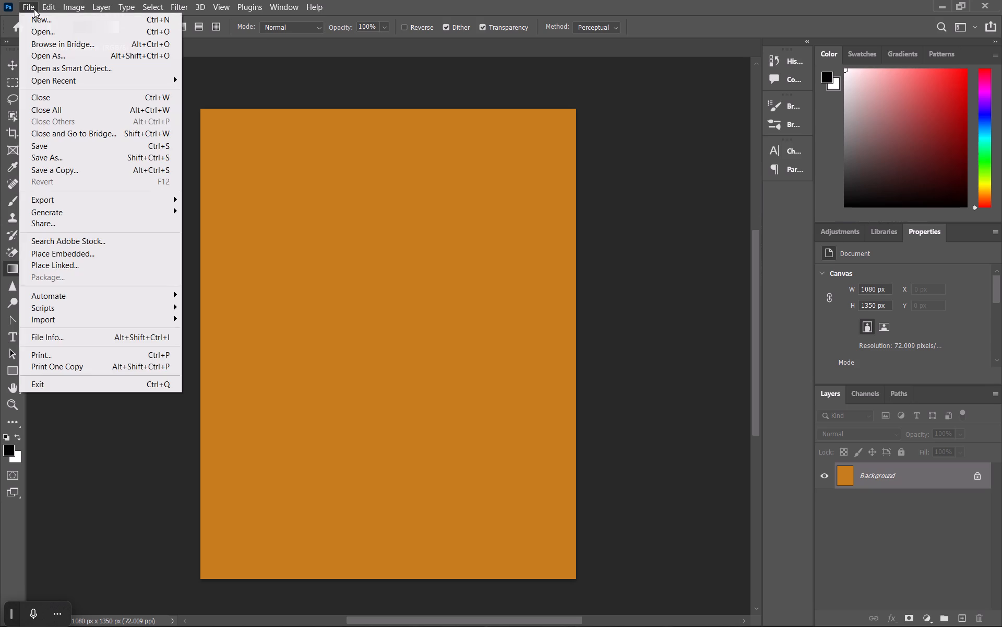
click(46, 9)
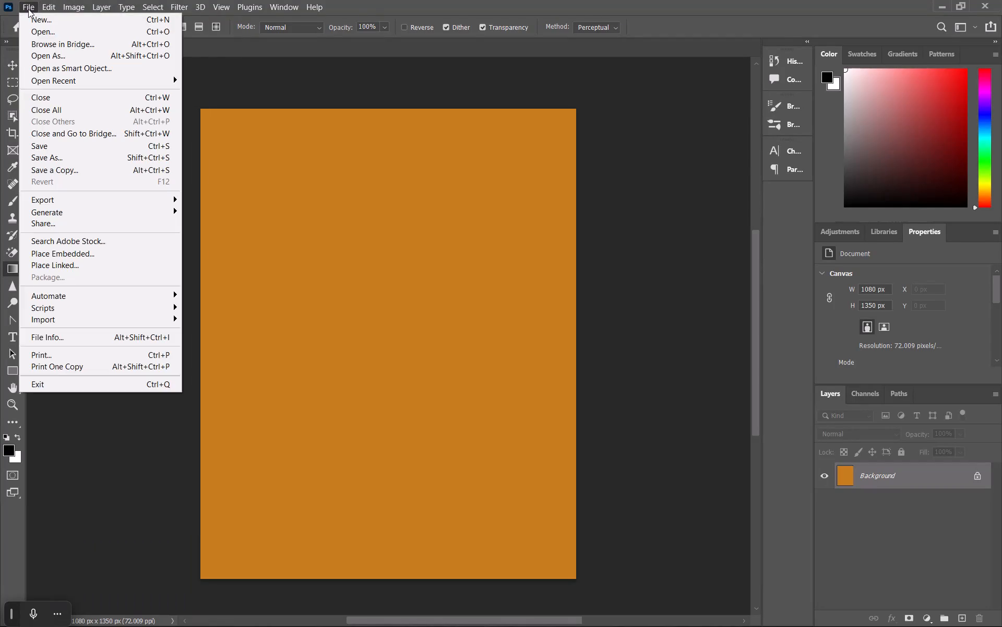
click(28, 9)
click(44, 38)
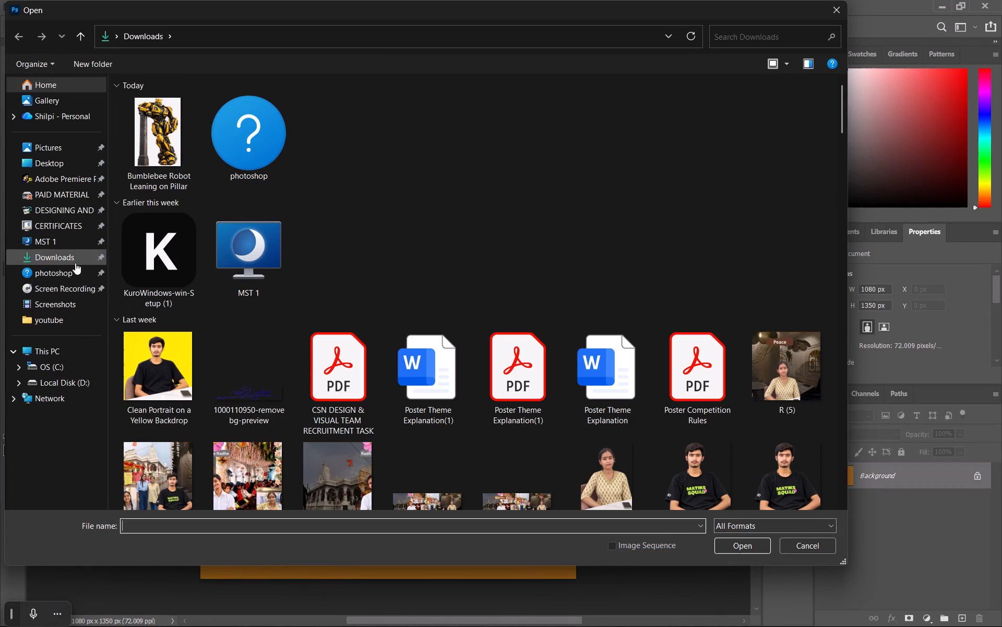
double_click(78, 271)
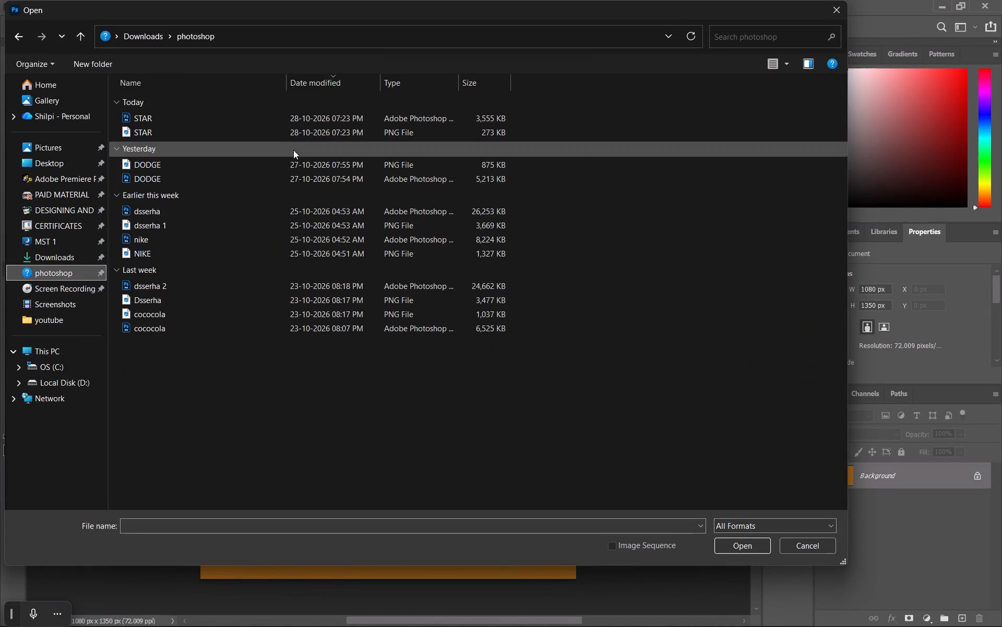
double_click(288, 180)
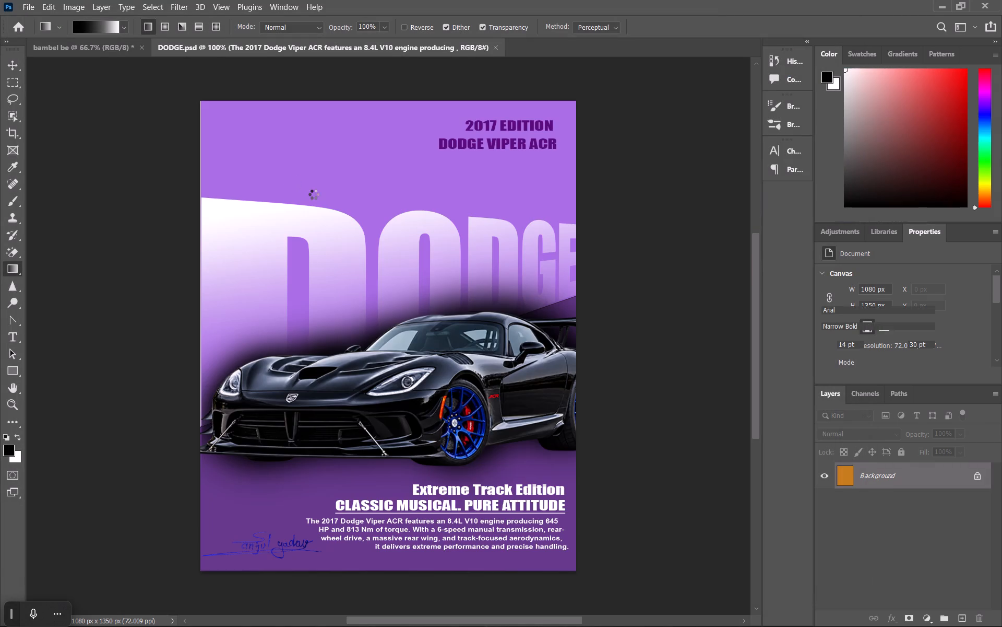
click(332, 164)
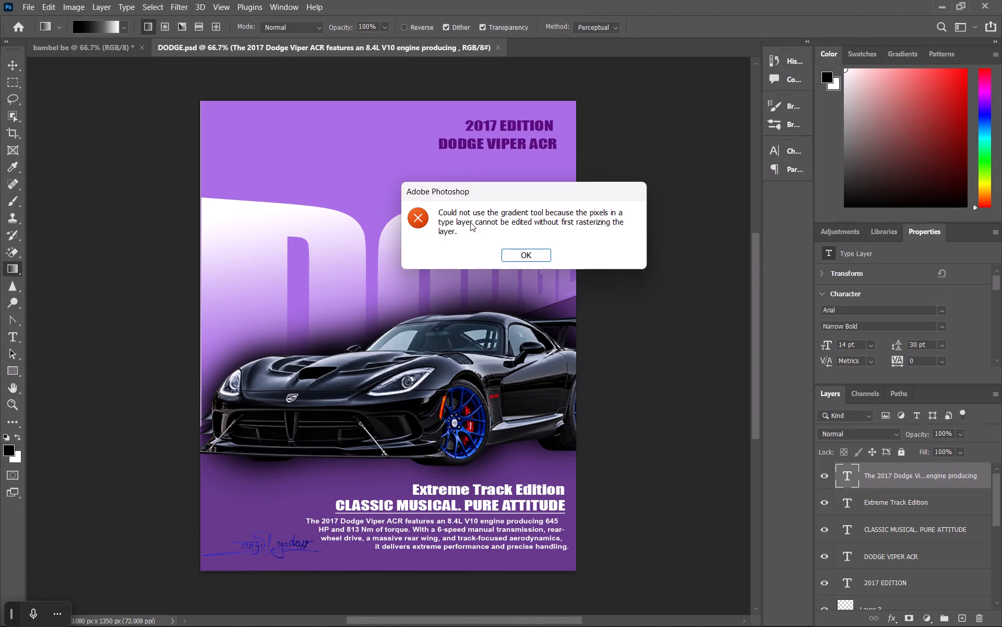
click(538, 257)
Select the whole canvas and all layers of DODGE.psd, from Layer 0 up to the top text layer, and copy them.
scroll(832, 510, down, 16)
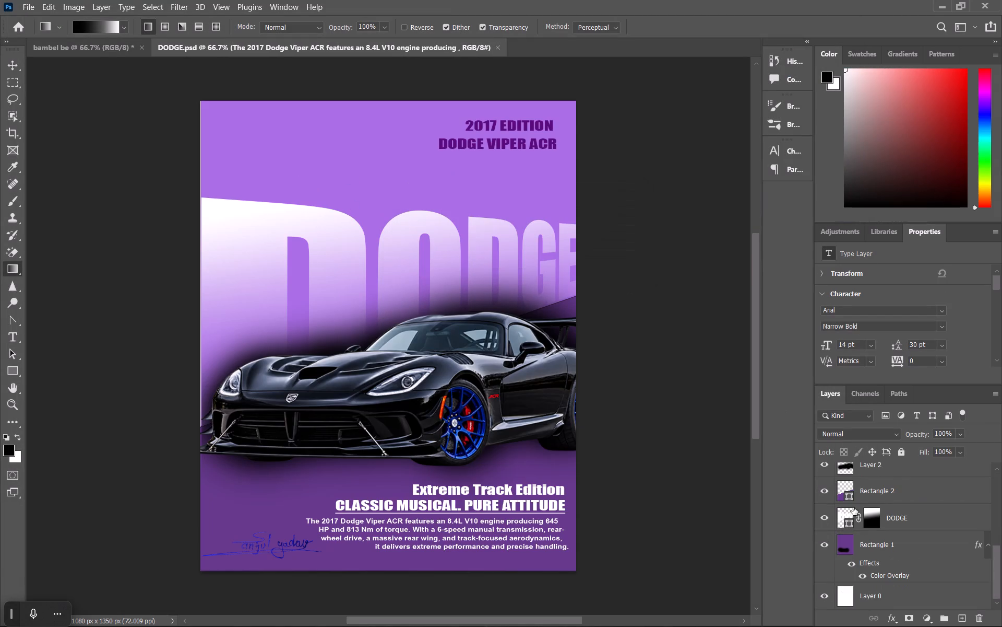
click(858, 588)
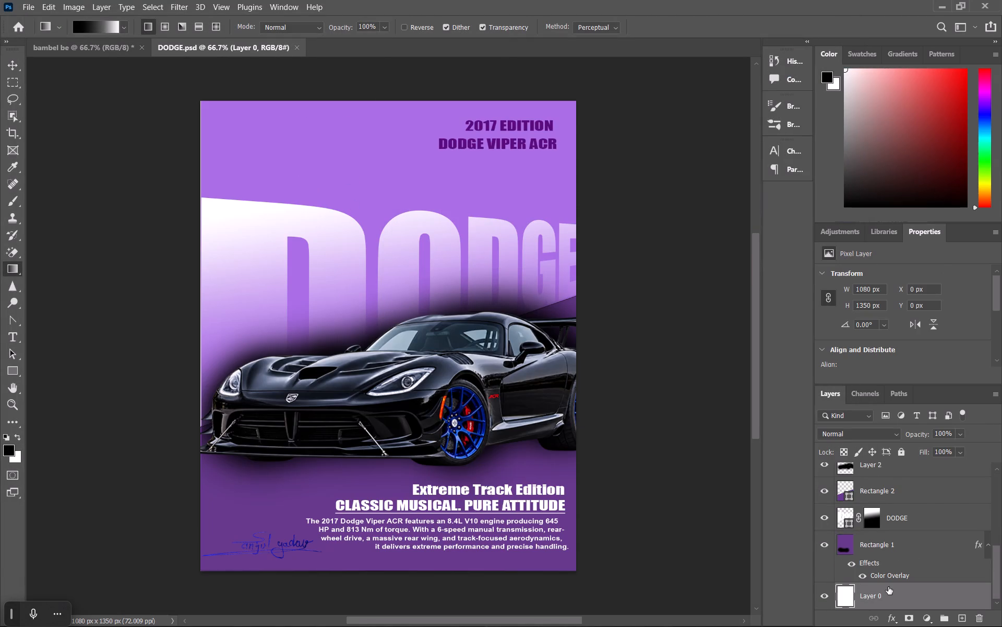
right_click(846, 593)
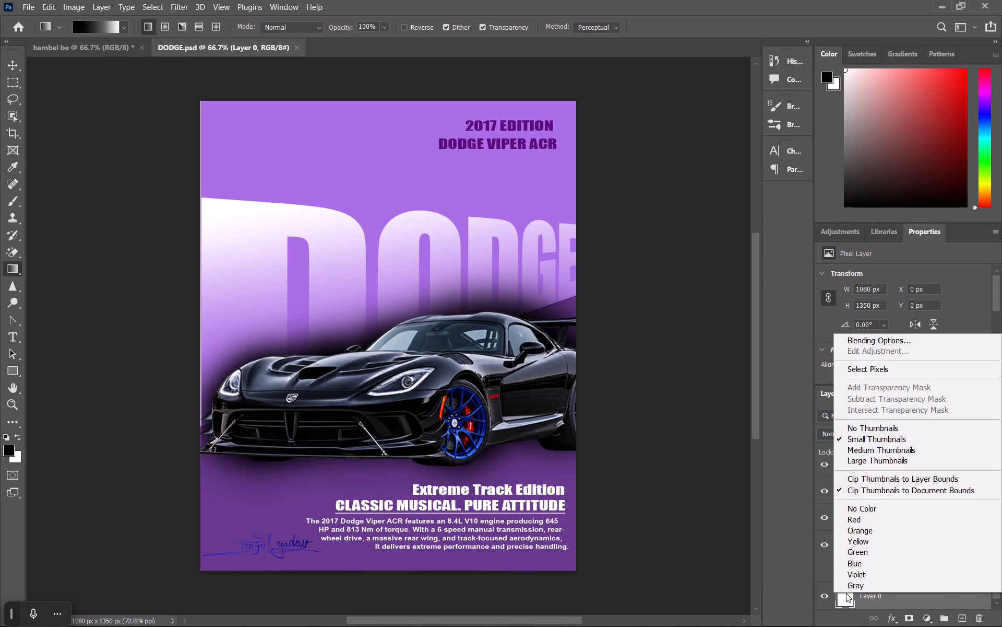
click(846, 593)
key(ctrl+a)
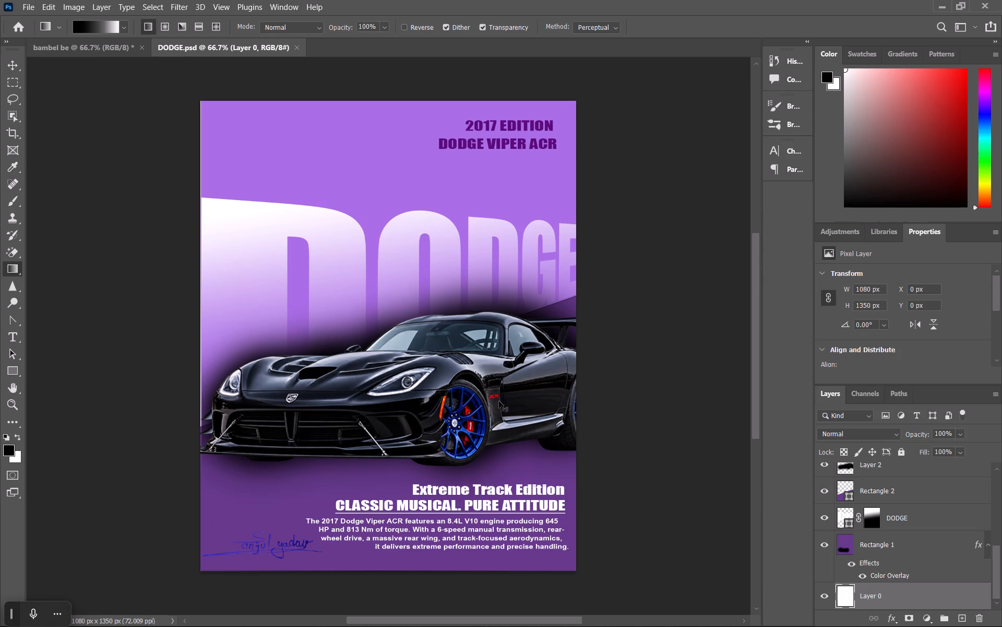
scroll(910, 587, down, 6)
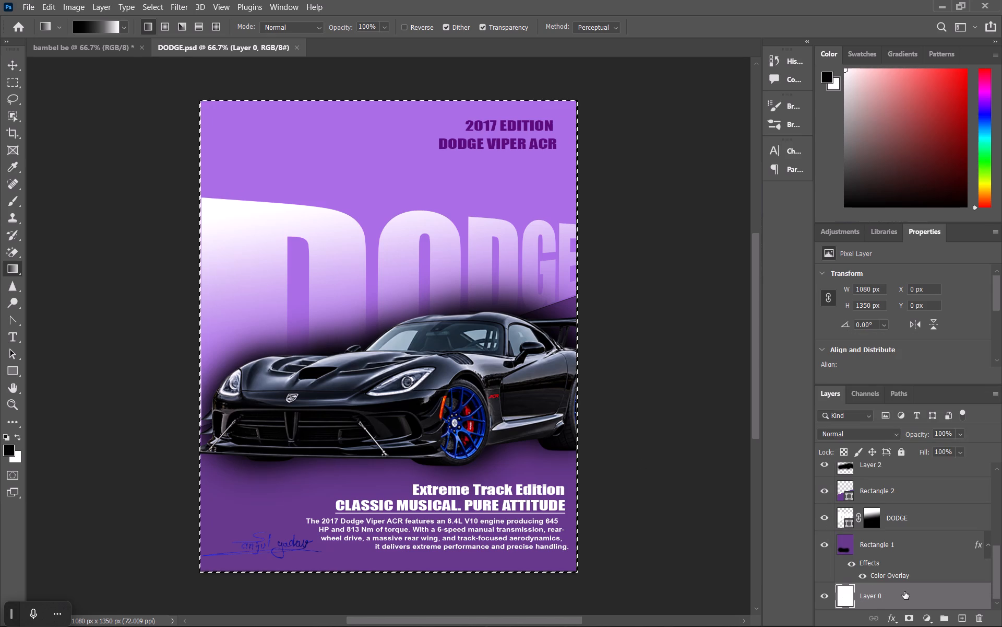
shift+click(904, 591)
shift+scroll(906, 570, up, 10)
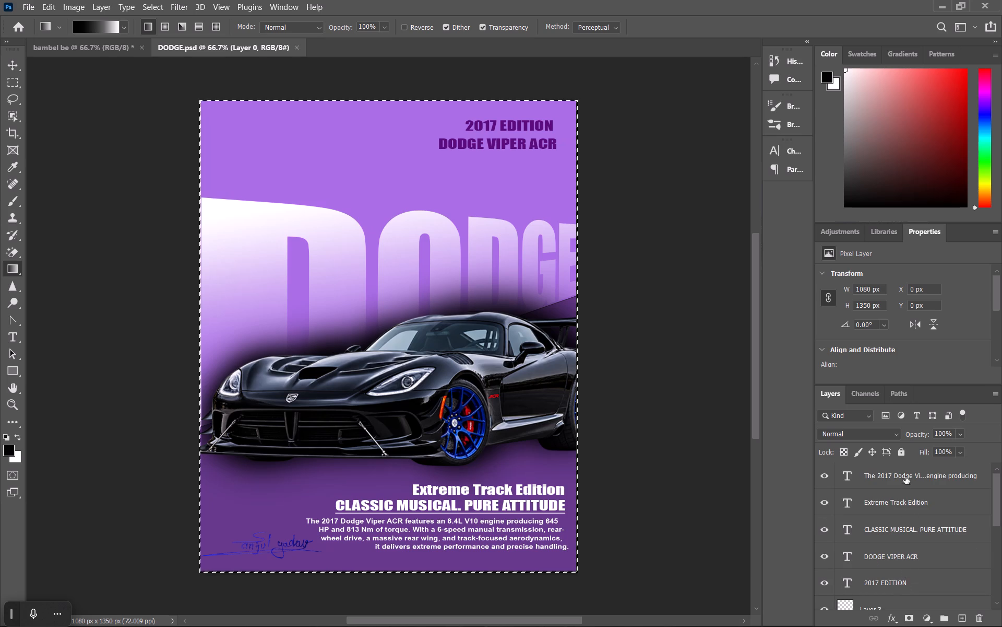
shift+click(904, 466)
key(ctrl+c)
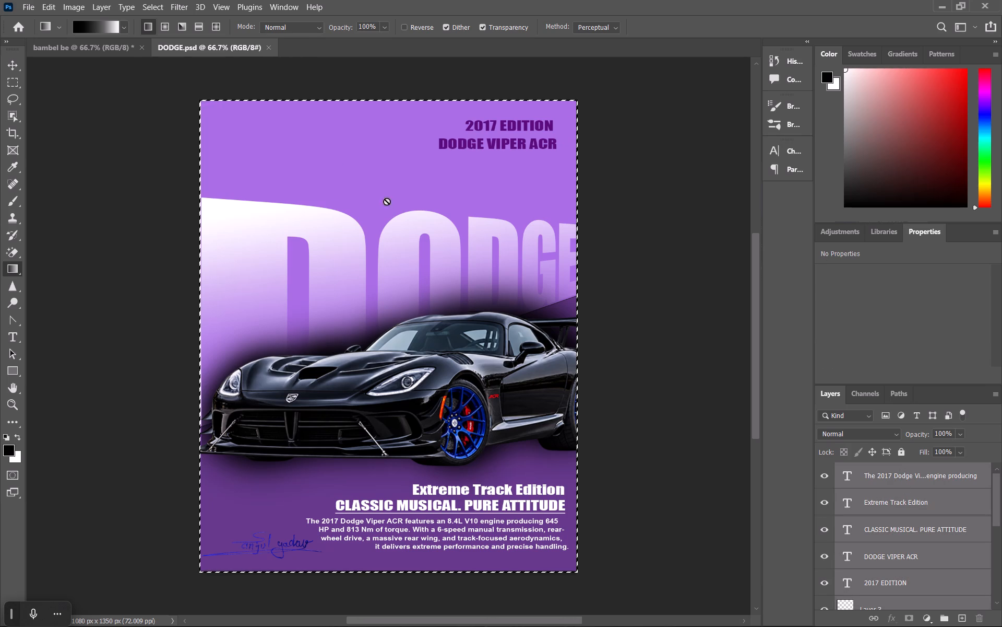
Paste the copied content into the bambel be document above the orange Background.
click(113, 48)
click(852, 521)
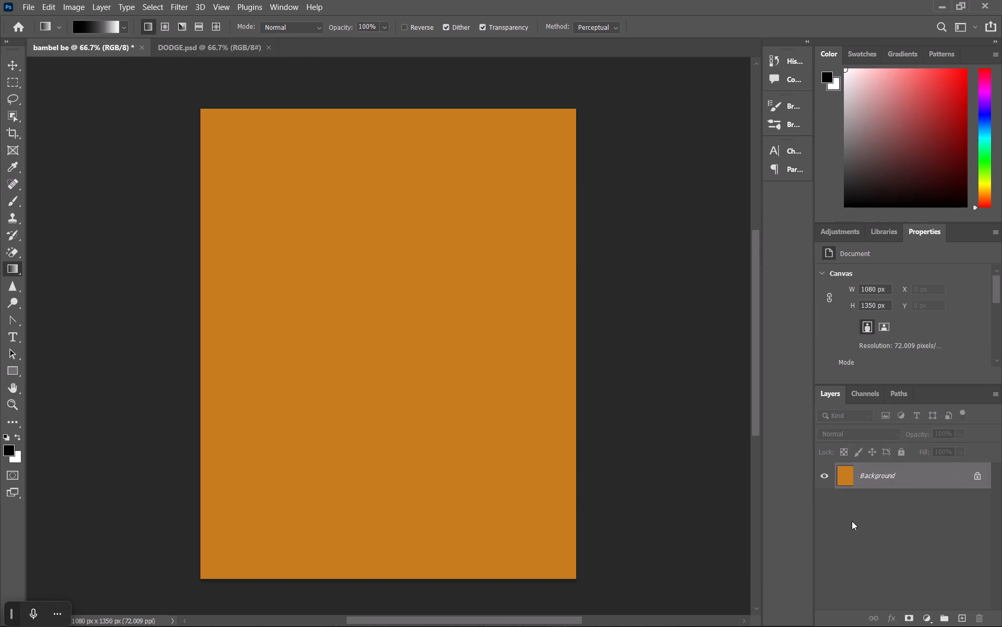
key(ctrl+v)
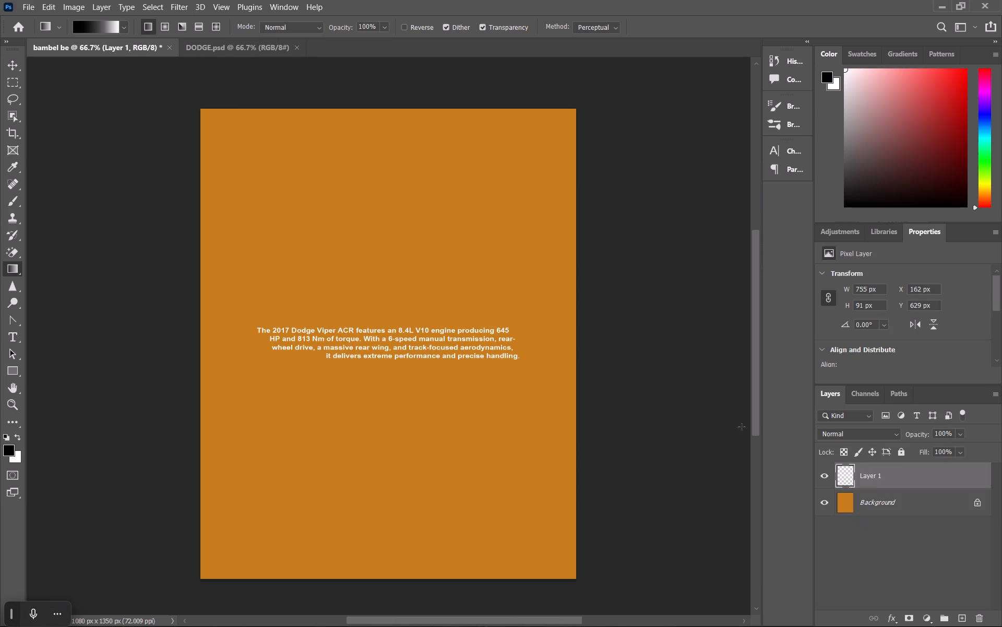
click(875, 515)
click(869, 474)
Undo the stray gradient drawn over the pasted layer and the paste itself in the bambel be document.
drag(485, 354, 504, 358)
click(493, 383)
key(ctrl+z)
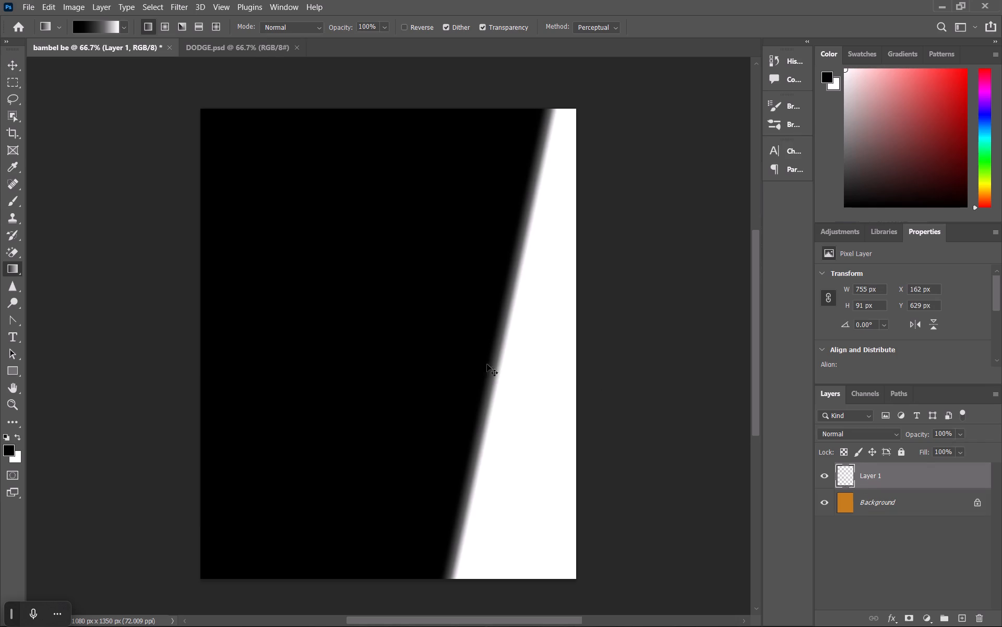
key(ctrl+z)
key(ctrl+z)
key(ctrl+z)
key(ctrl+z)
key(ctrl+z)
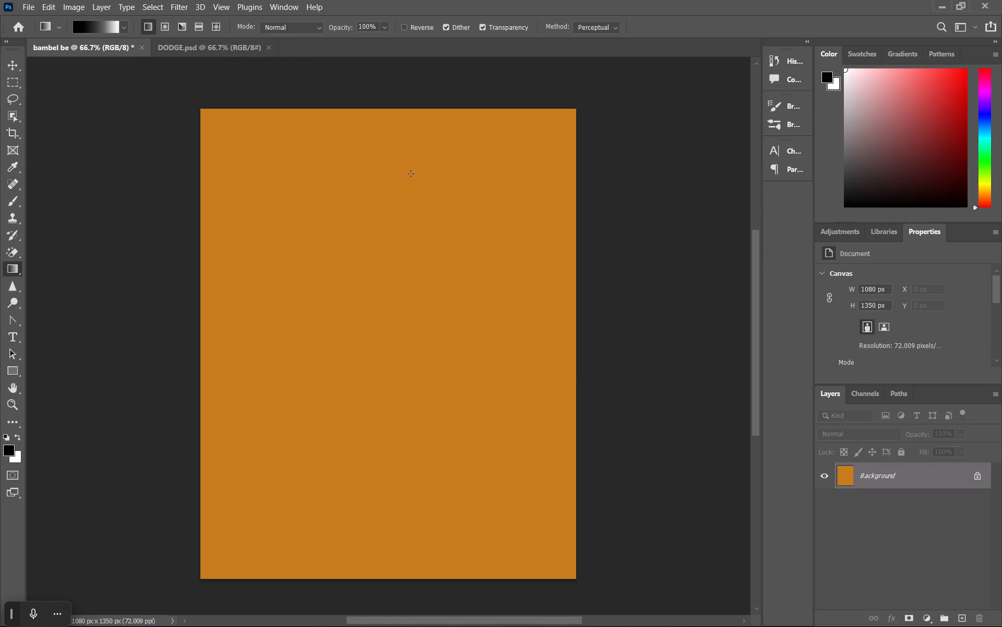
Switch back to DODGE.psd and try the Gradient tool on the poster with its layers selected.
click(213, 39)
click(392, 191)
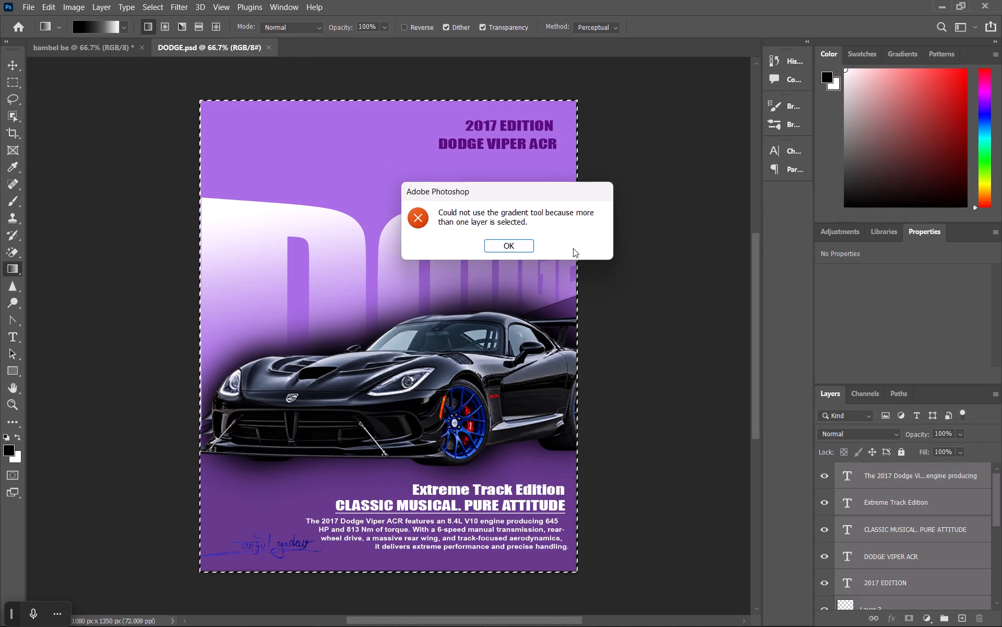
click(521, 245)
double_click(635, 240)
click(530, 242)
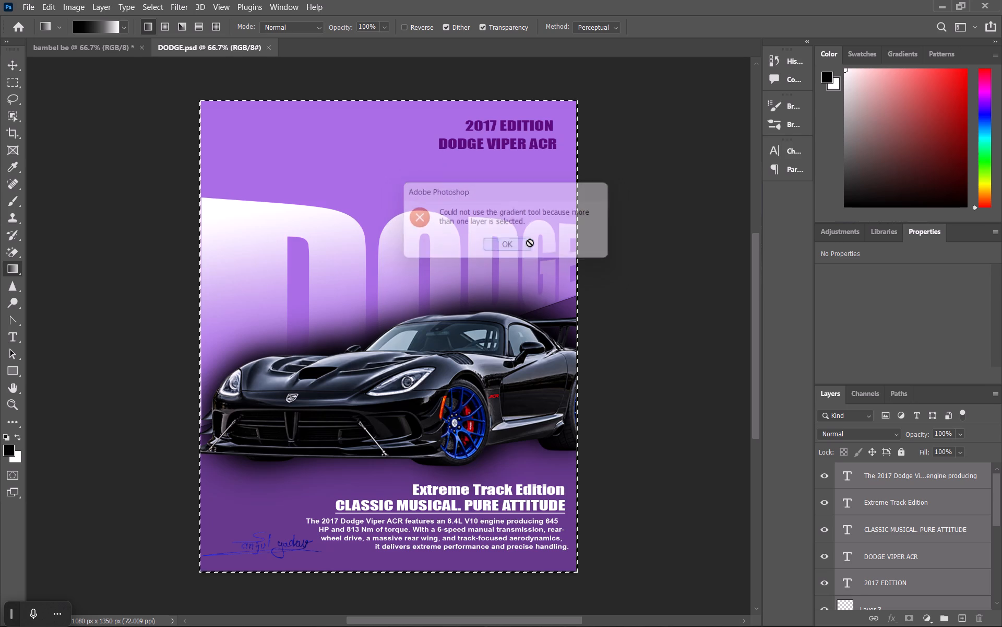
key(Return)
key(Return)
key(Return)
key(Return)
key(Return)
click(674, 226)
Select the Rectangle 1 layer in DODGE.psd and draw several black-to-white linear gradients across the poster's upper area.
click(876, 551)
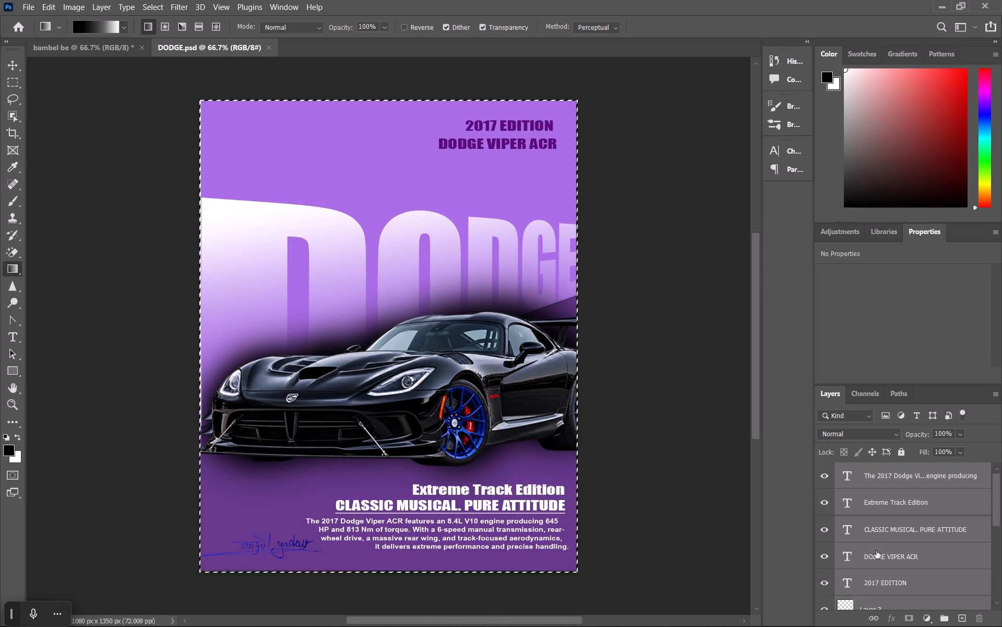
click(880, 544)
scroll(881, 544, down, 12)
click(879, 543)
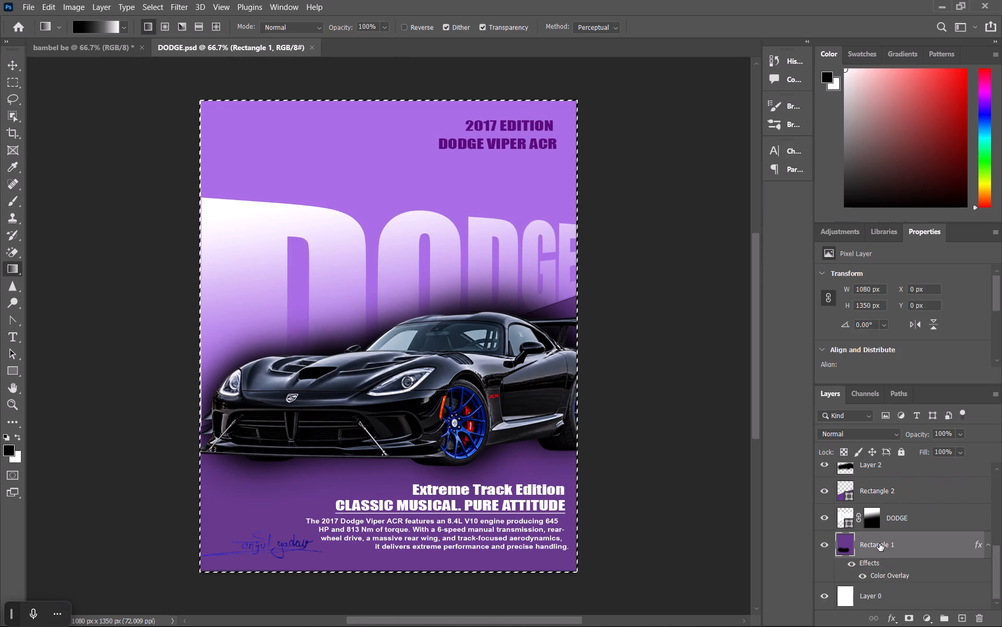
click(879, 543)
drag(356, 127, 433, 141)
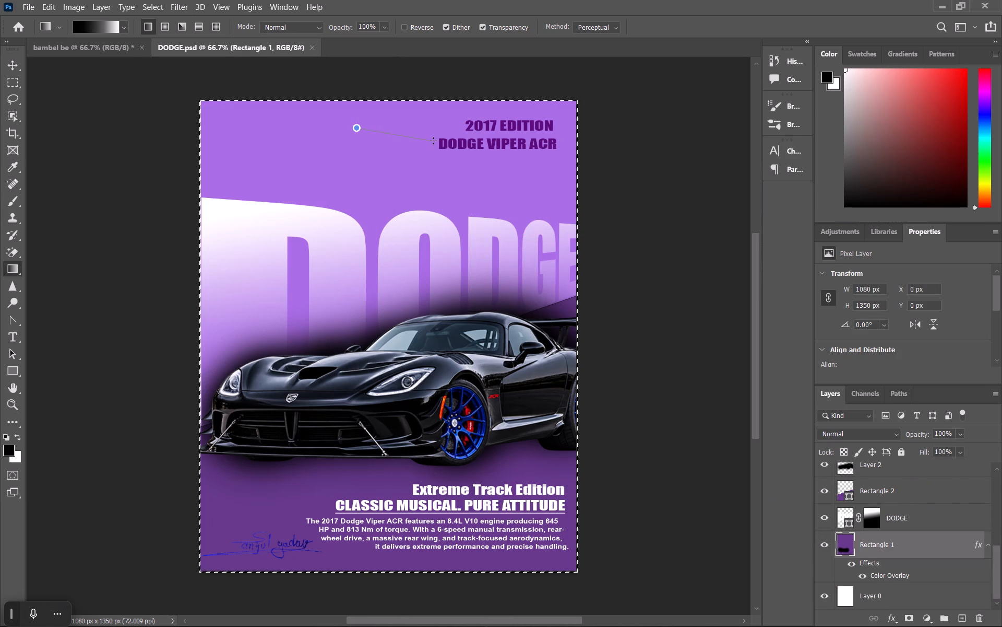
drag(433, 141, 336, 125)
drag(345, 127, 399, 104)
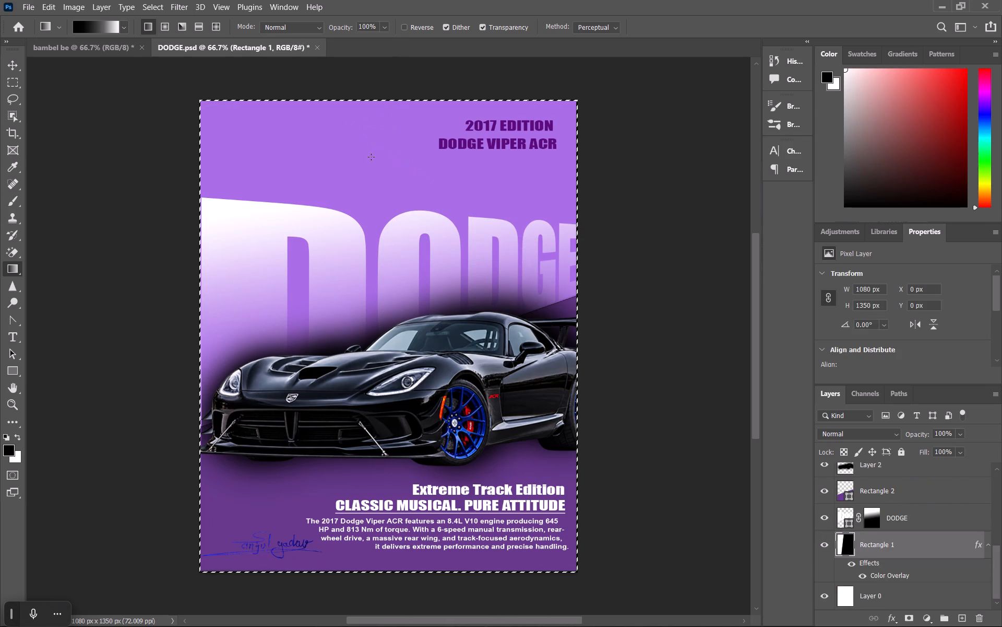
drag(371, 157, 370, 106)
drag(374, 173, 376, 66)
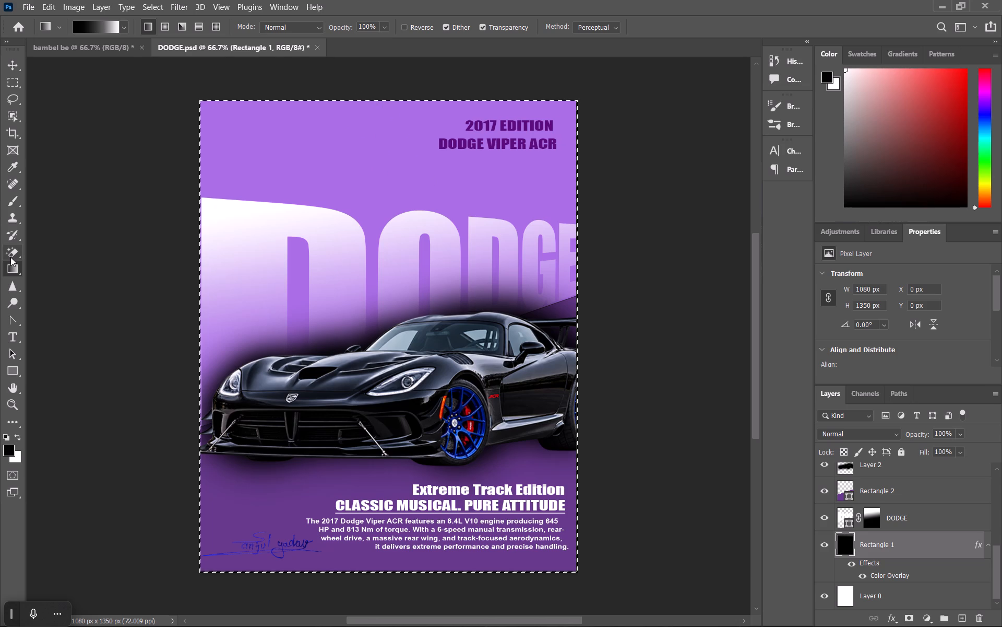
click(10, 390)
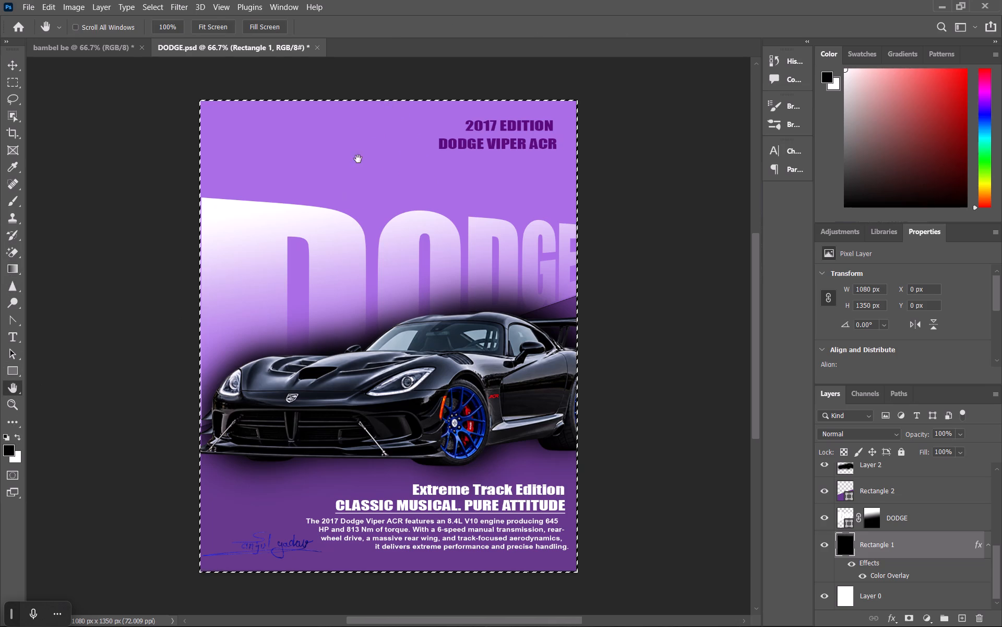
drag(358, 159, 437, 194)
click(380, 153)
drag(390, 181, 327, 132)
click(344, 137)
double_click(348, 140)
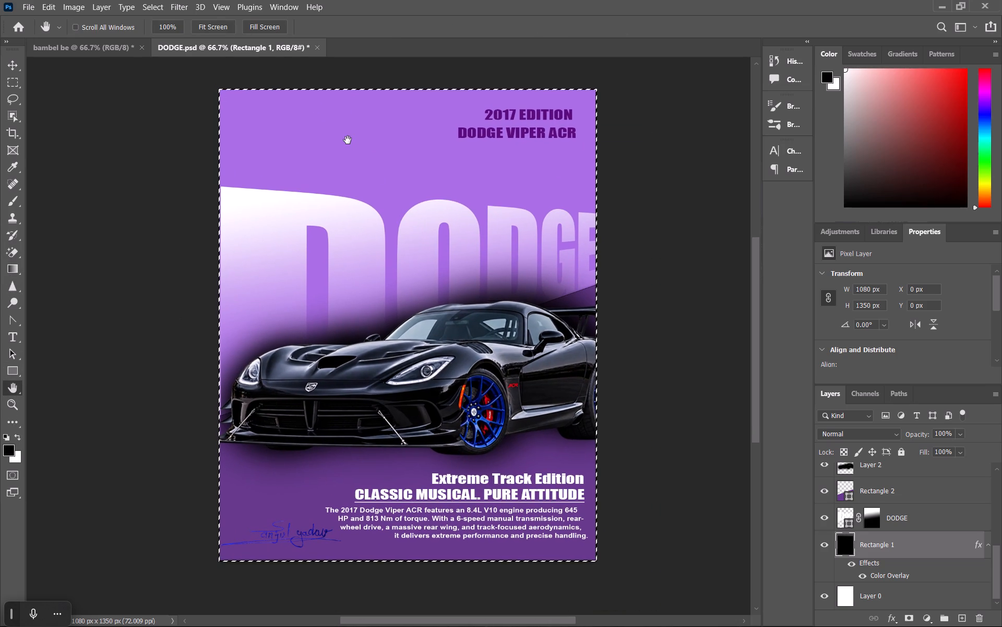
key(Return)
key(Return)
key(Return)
Open the Layer Style settings of the Rectangle 1 layer to view its effects, and close them unchanged.
triple_click(906, 540)
key(Return)
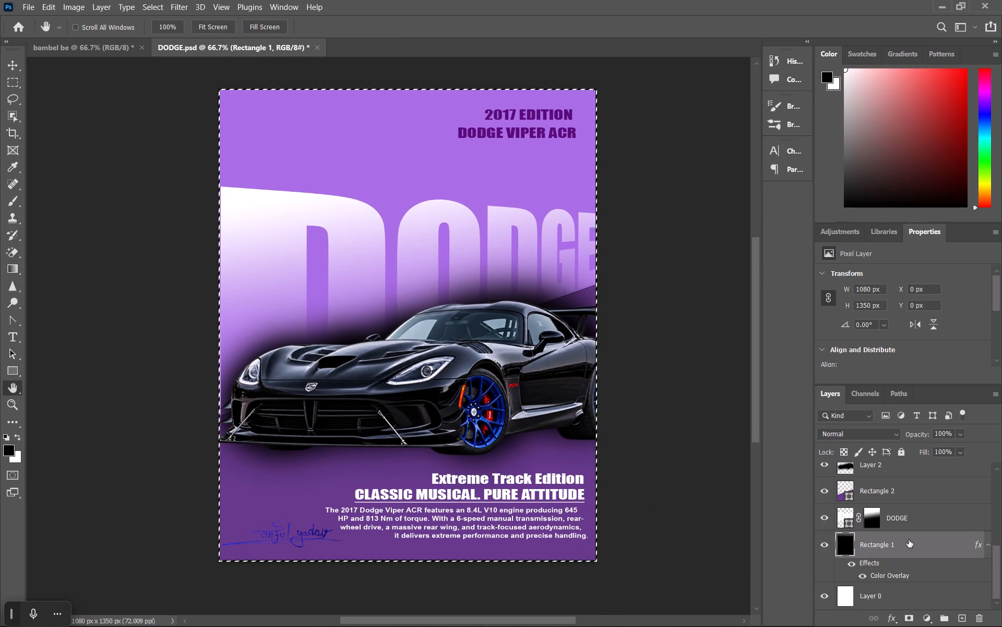
double_click(909, 539)
key(Return)
click(880, 203)
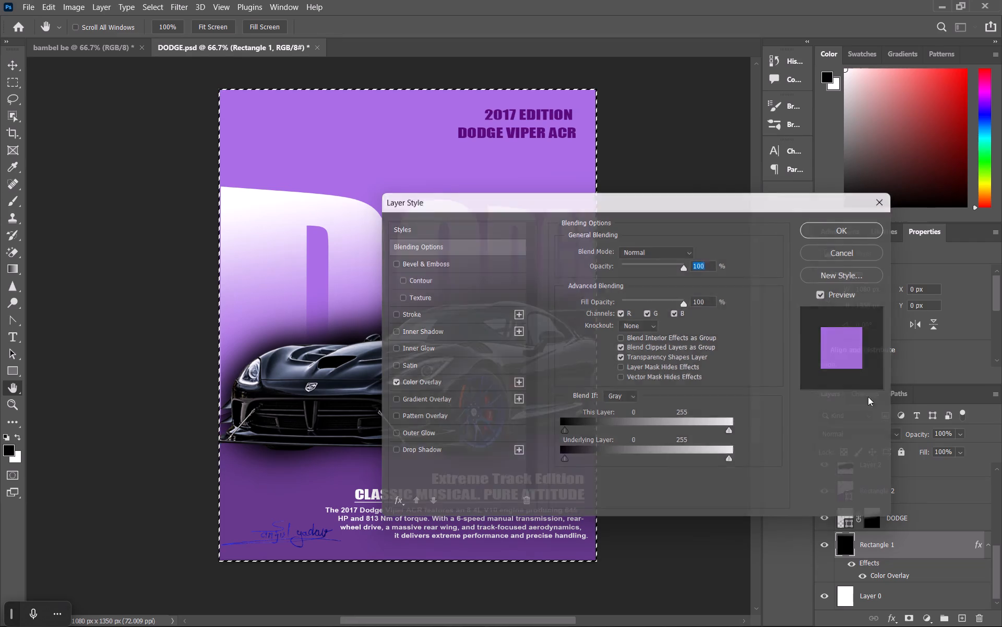
scroll(982, 509, down, 6)
scroll(920, 490, down, 11)
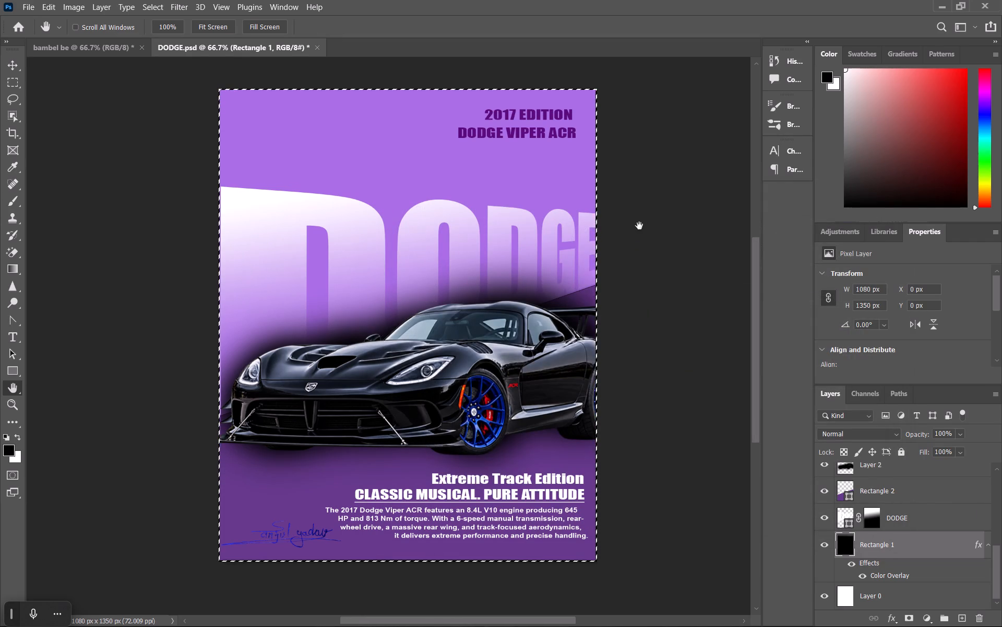
Close DODGE.psd without saving its changes.
click(319, 44)
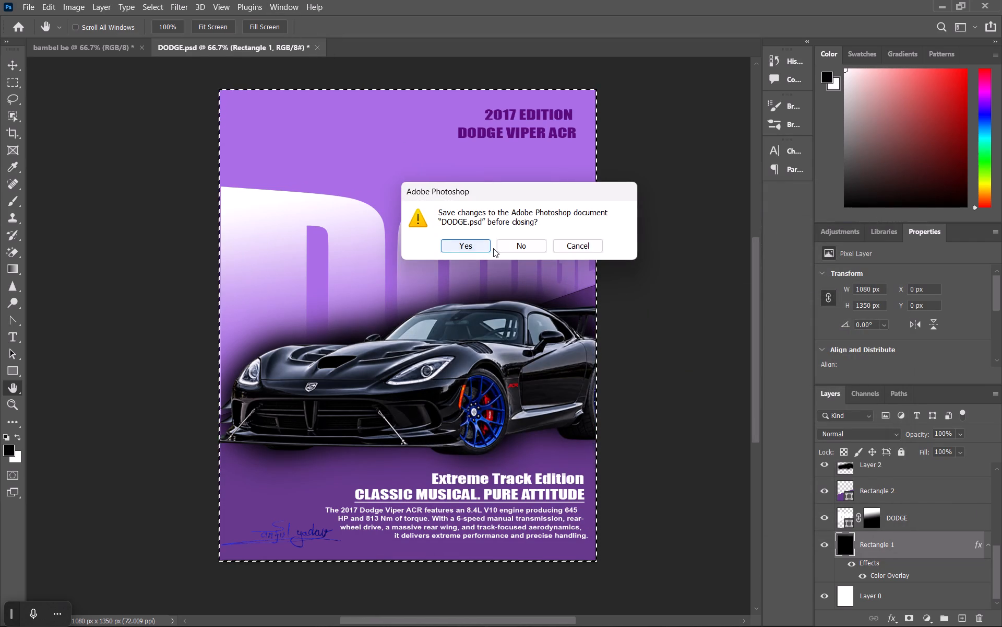
click(504, 249)
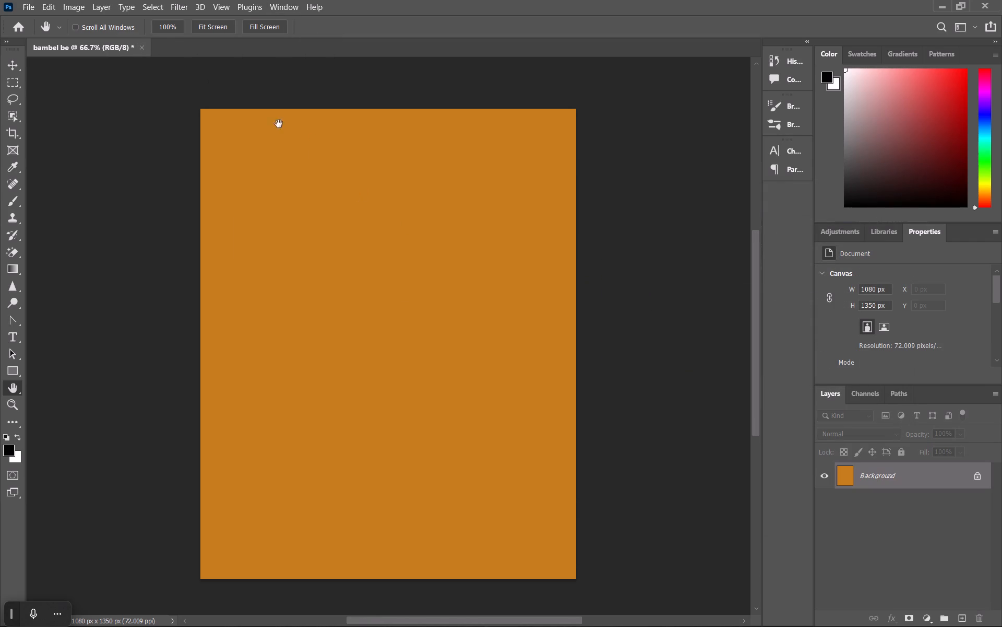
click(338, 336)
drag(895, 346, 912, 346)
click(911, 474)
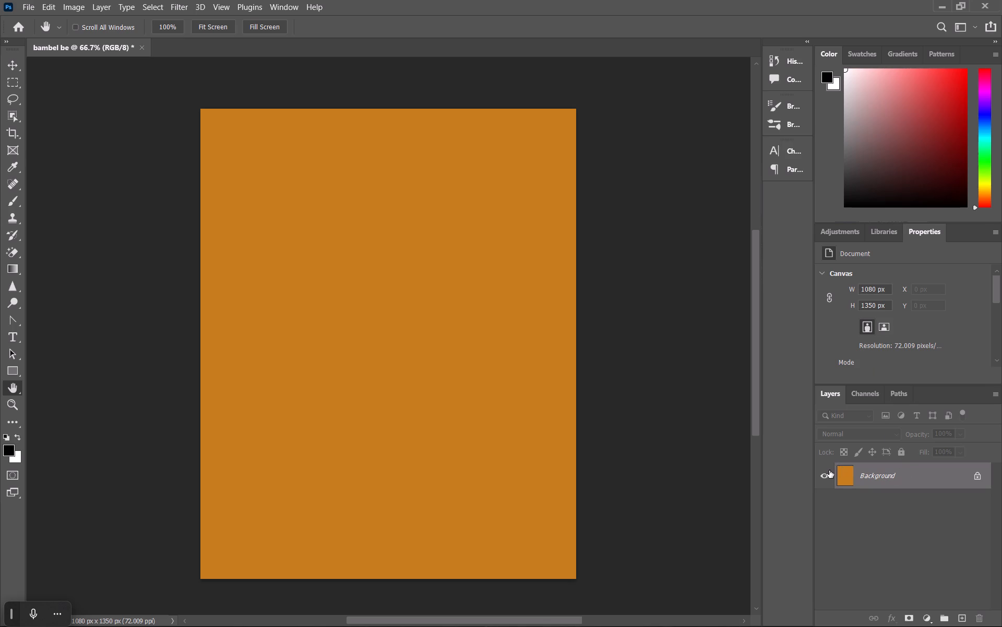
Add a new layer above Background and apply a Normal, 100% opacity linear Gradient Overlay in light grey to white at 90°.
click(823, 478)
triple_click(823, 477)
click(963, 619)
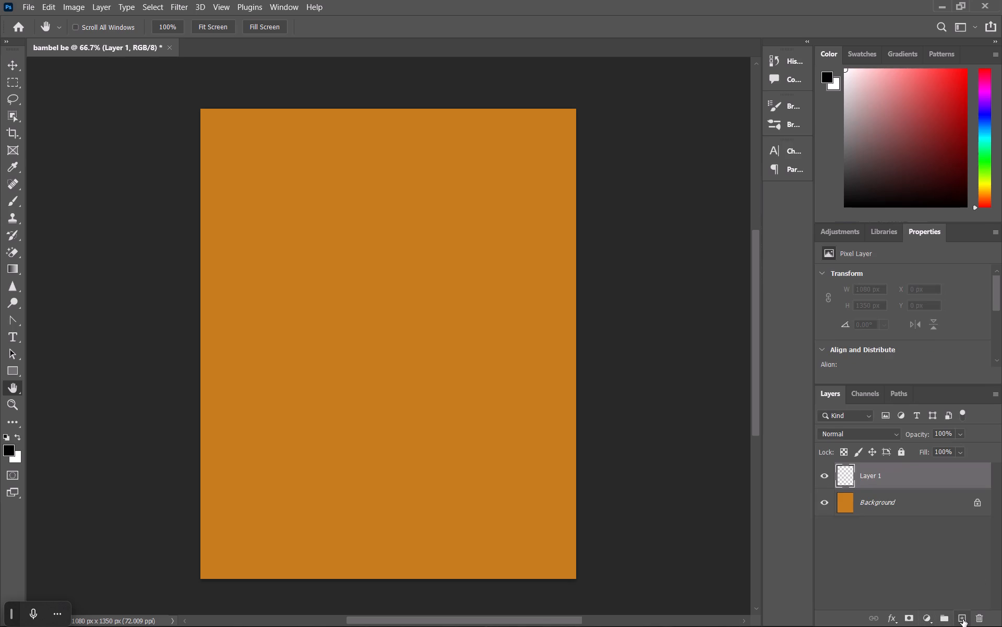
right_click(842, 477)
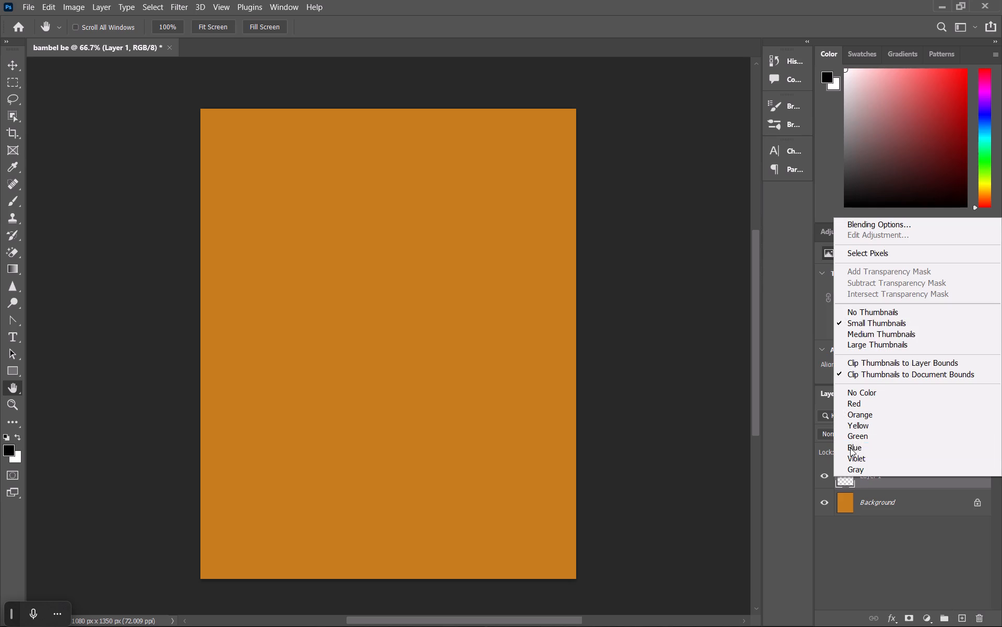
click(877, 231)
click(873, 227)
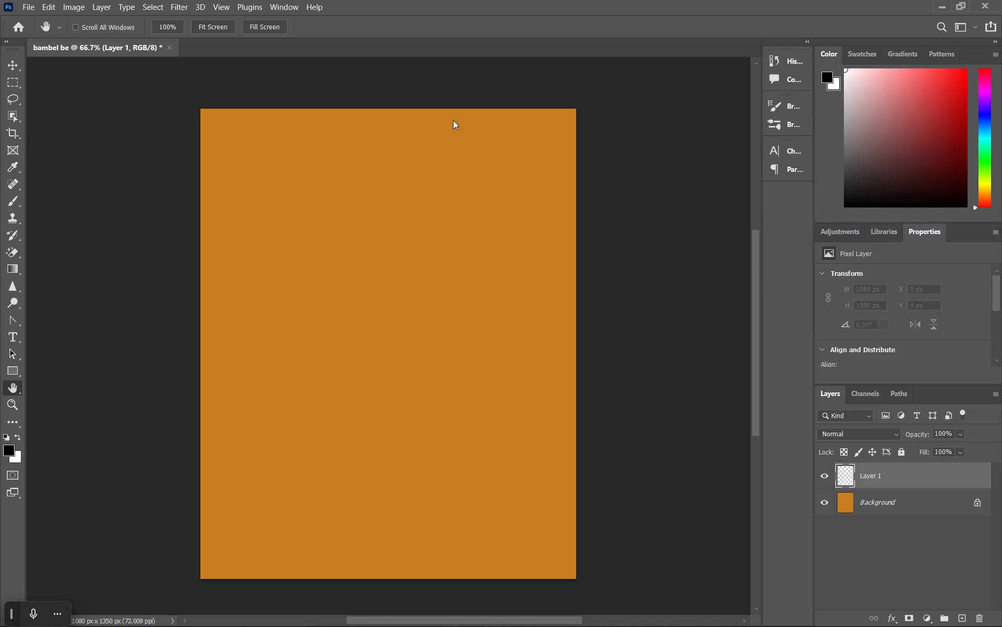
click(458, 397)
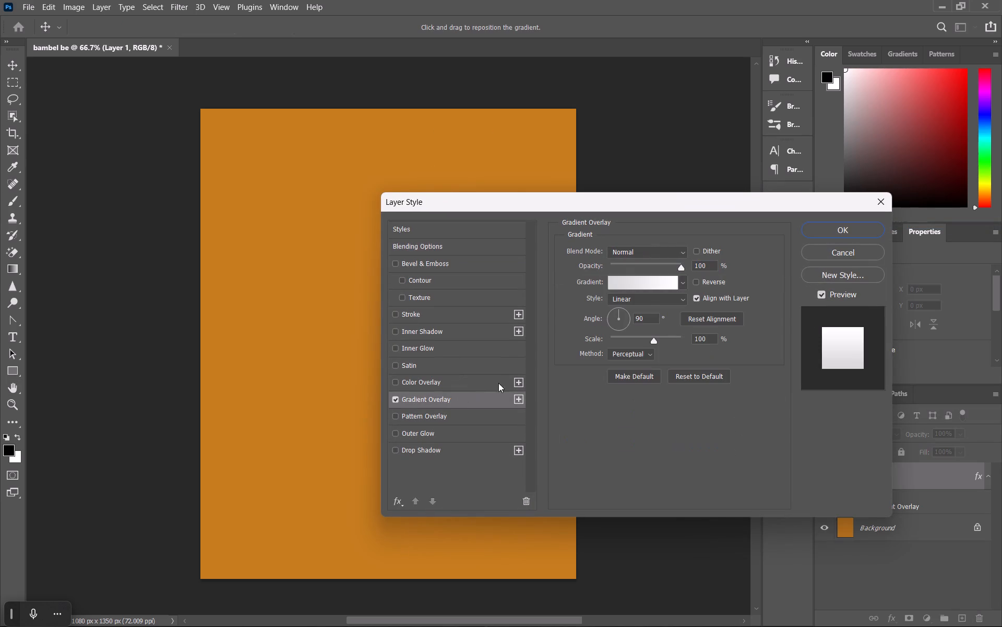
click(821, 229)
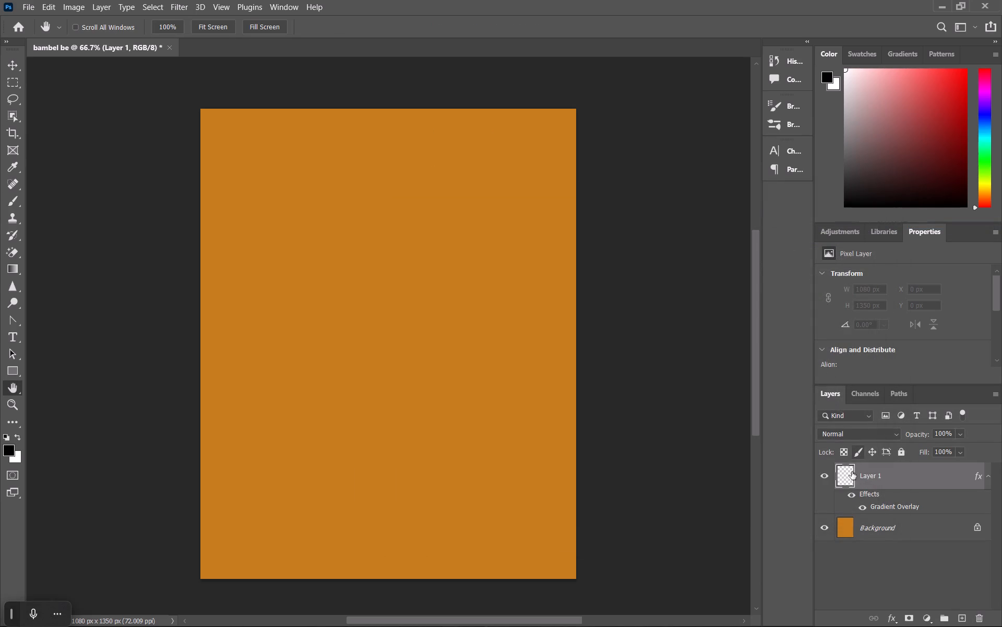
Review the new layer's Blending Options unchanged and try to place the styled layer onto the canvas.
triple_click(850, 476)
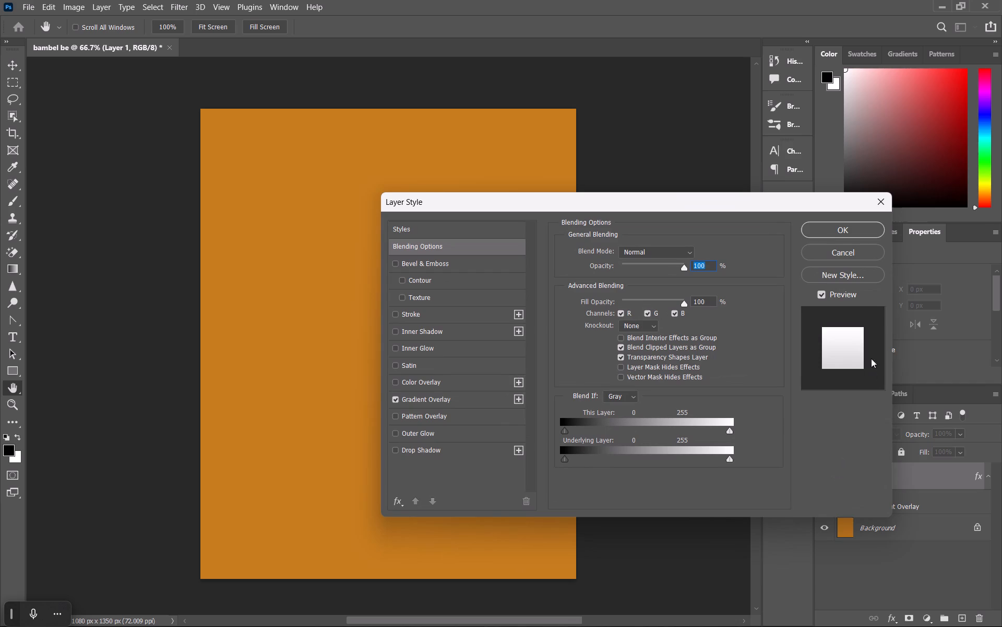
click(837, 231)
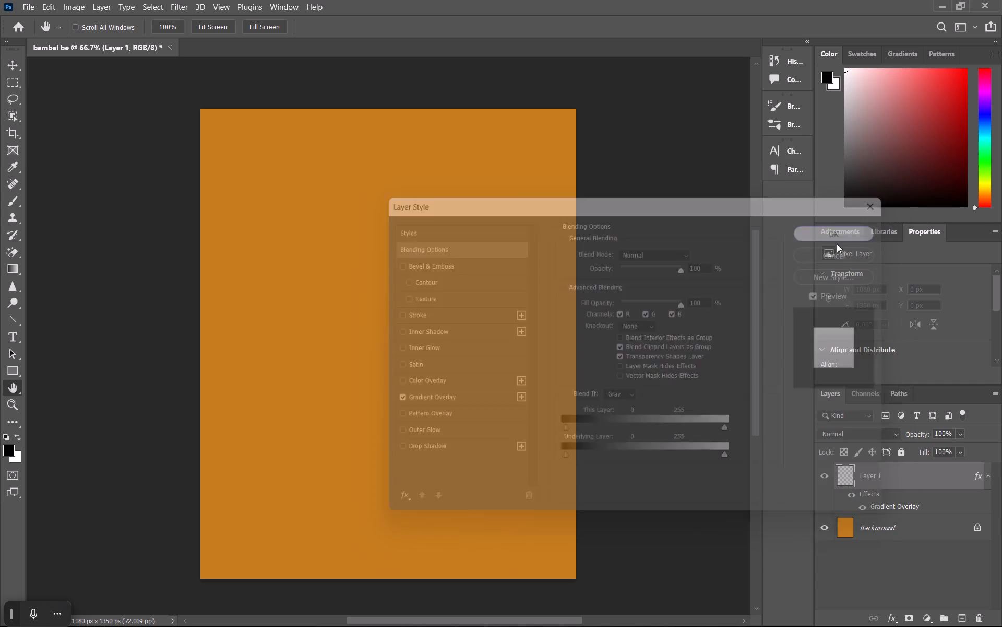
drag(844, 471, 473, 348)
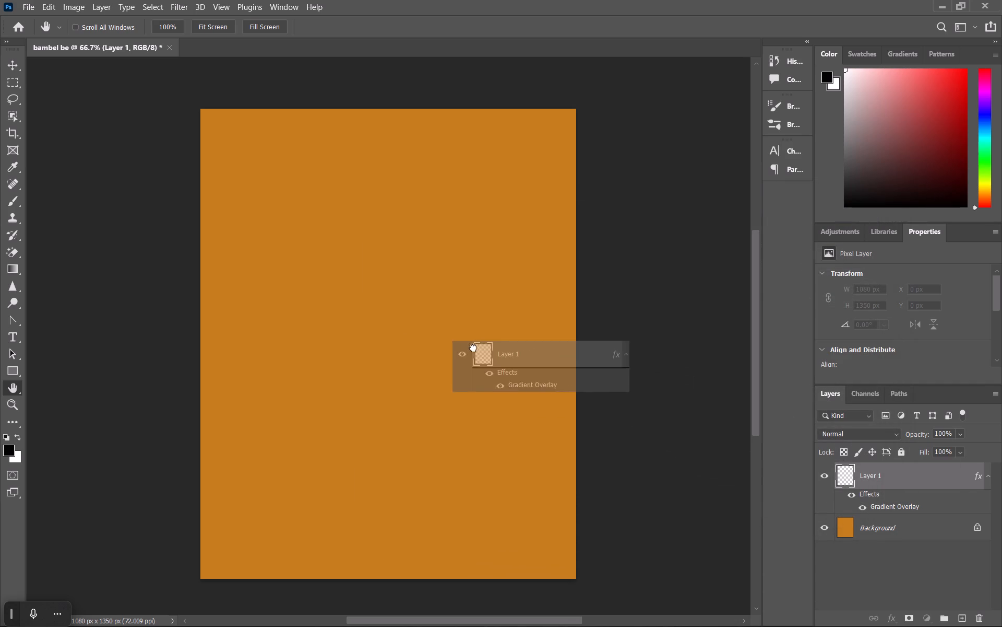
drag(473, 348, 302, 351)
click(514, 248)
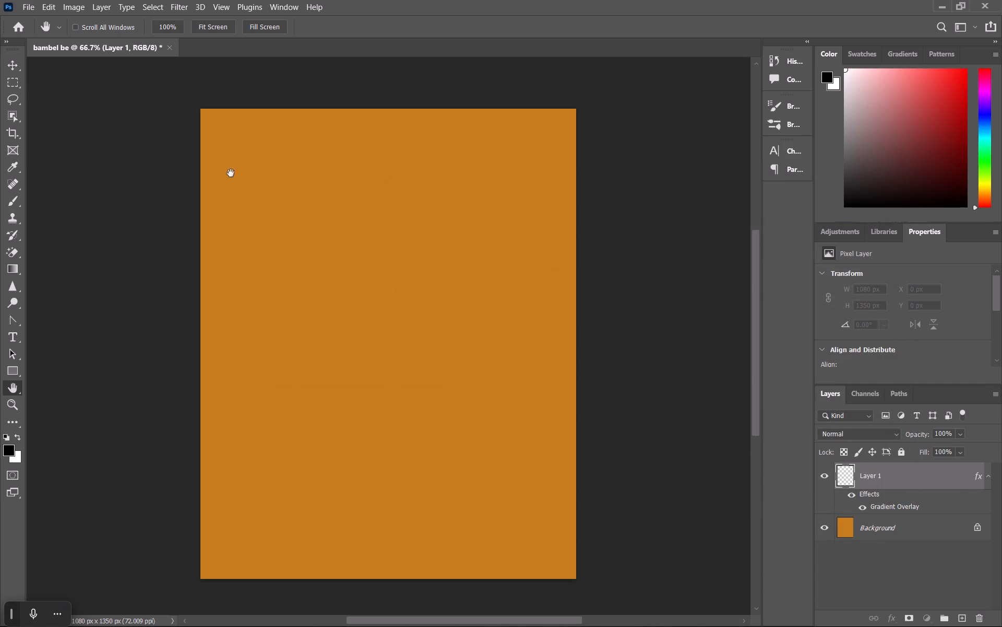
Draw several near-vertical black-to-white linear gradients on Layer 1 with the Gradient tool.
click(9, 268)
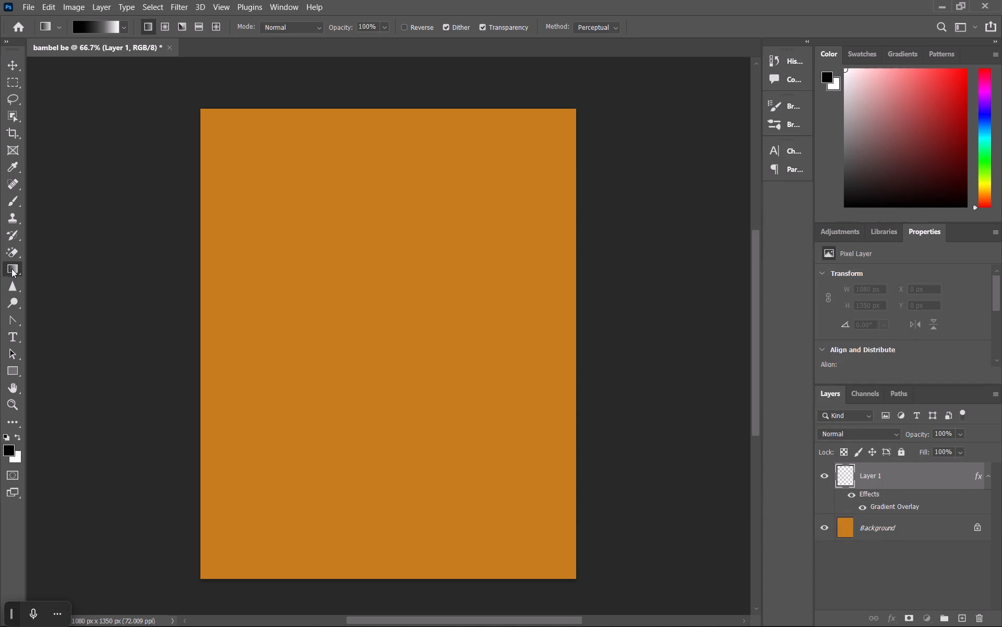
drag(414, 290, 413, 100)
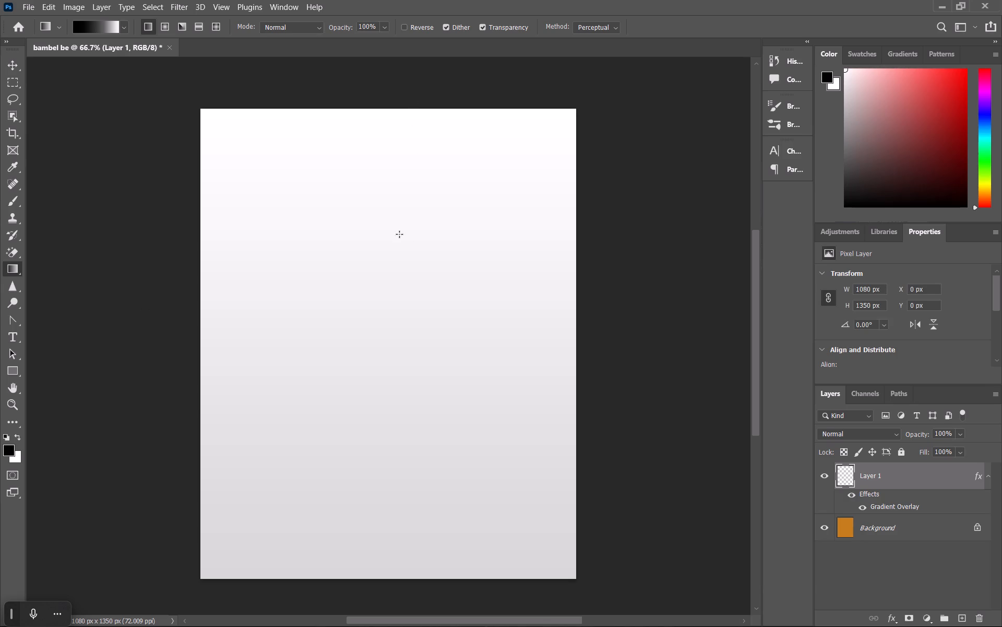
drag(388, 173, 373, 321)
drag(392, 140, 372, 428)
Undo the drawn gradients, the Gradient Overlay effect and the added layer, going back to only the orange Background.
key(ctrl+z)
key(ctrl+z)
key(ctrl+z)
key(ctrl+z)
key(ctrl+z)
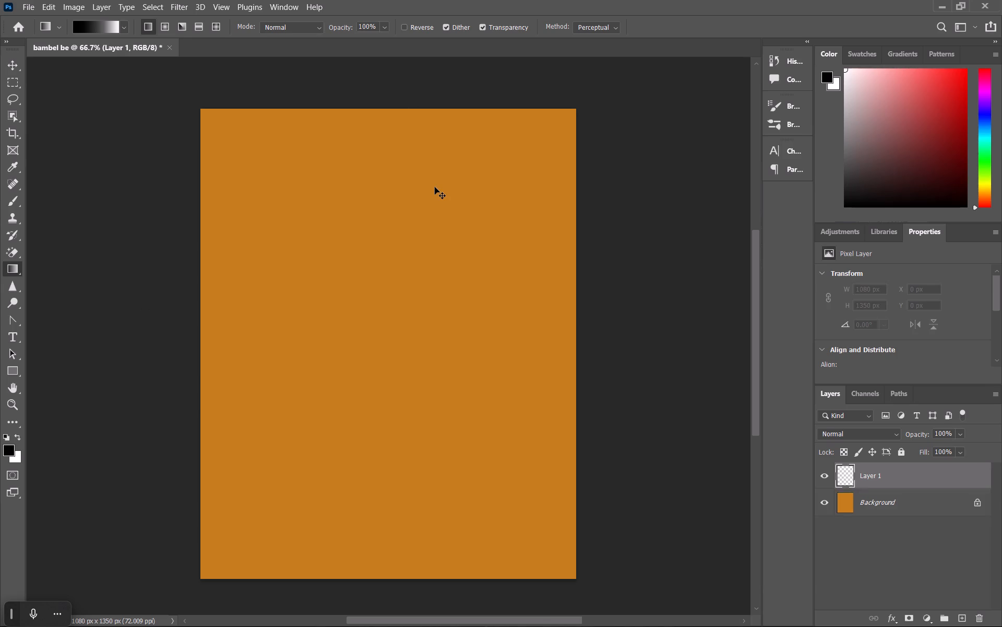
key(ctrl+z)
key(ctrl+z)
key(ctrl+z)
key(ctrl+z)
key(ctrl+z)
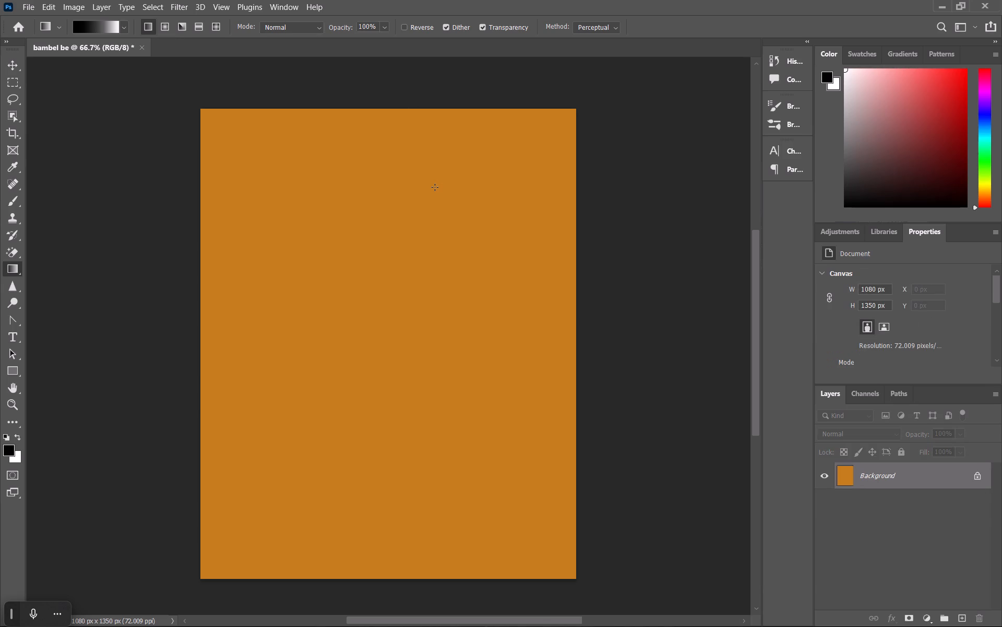
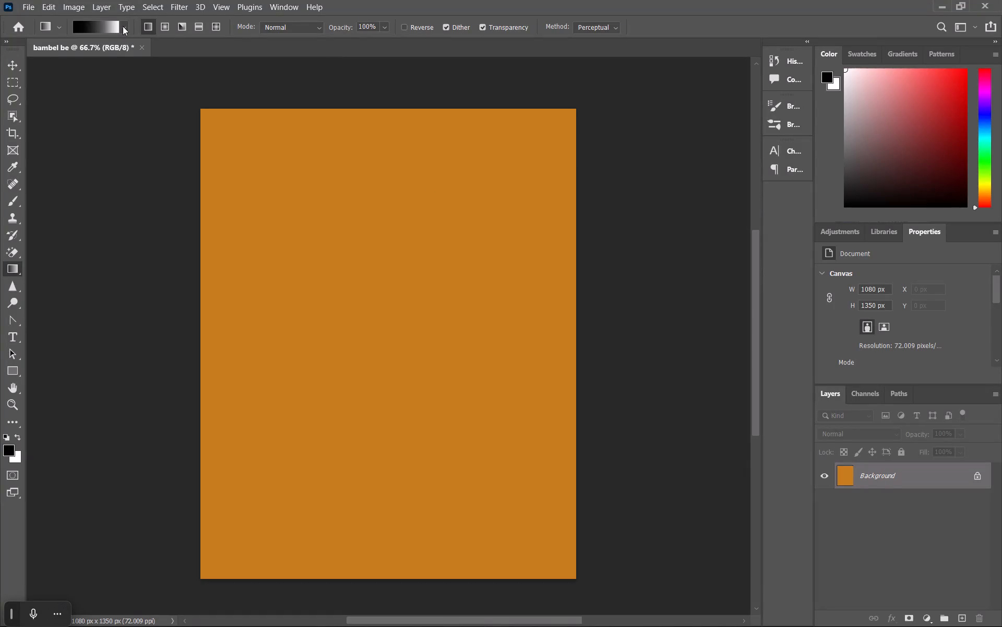
Browse the gradient presets and choose the yellow-to-coral-red preset from the Oranges group for the Gradient tool.
click(123, 26)
click(26, 51)
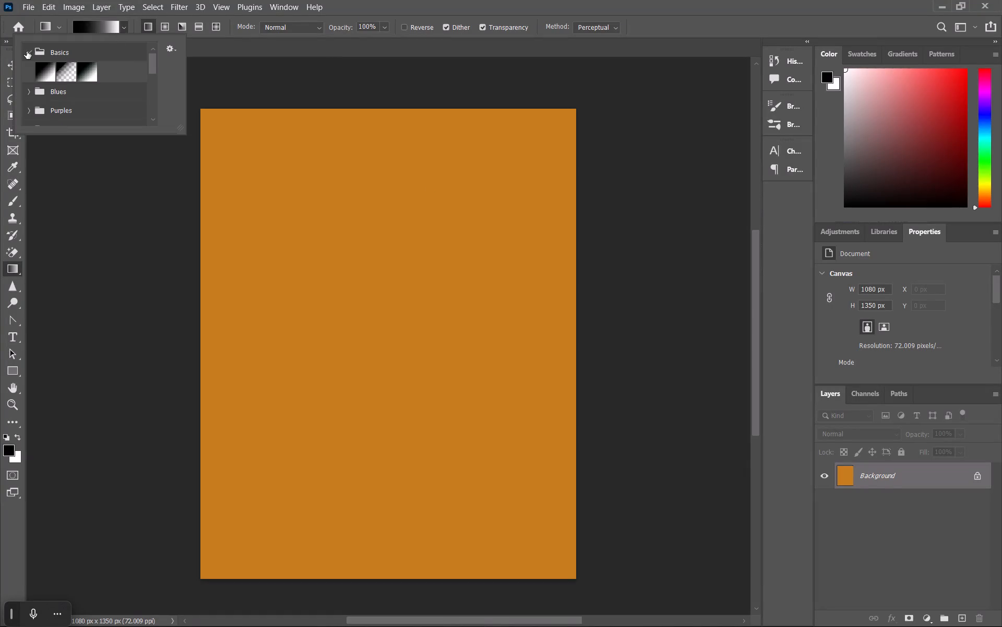
click(32, 88)
scroll(32, 88, down, 19)
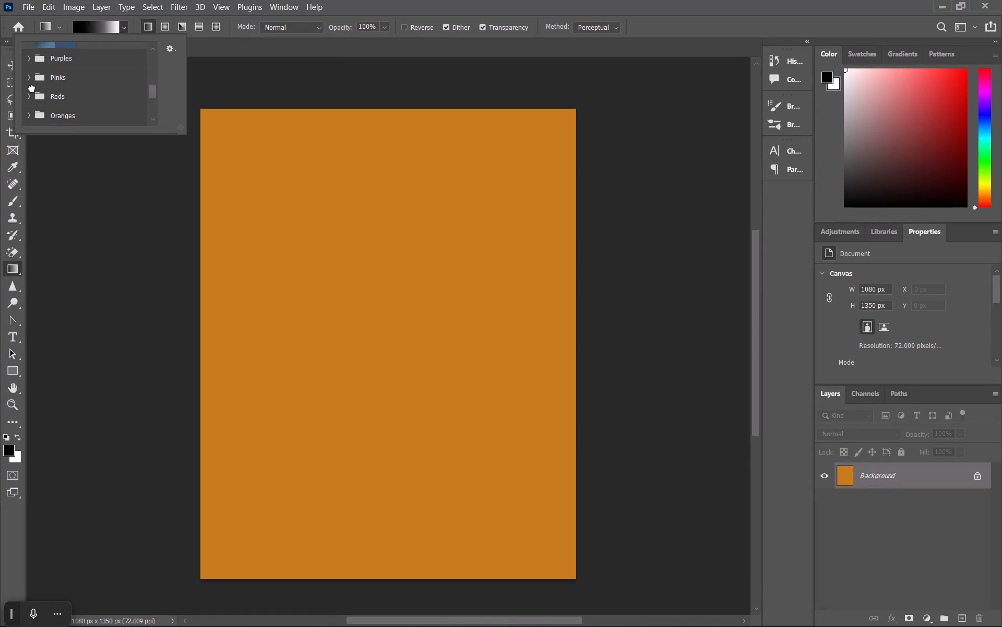
click(29, 59)
scroll(29, 59, down, 11)
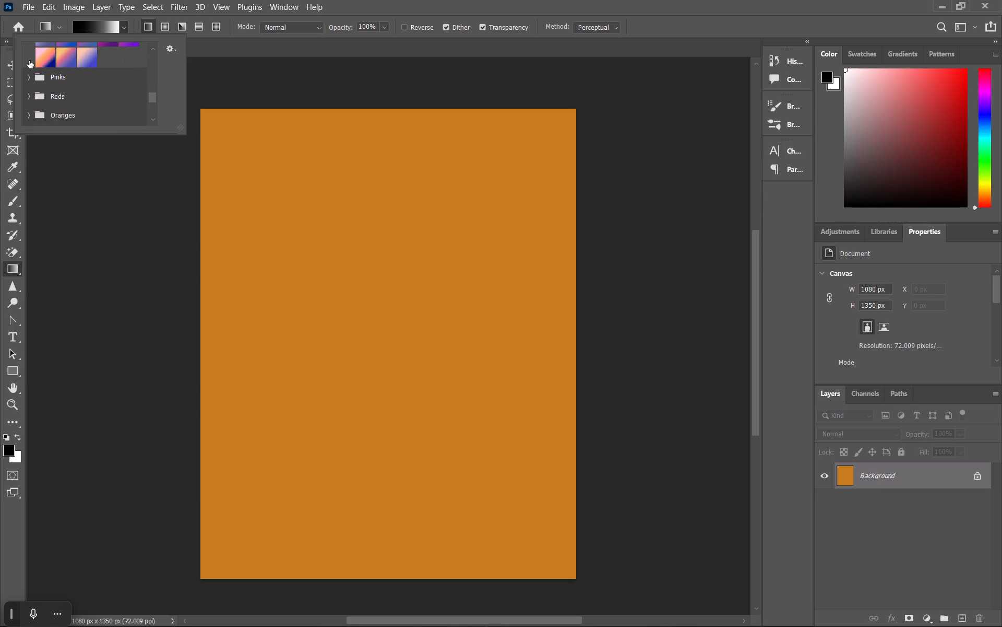
scroll(29, 61, down, 1)
click(29, 60)
scroll(29, 60, down, 7)
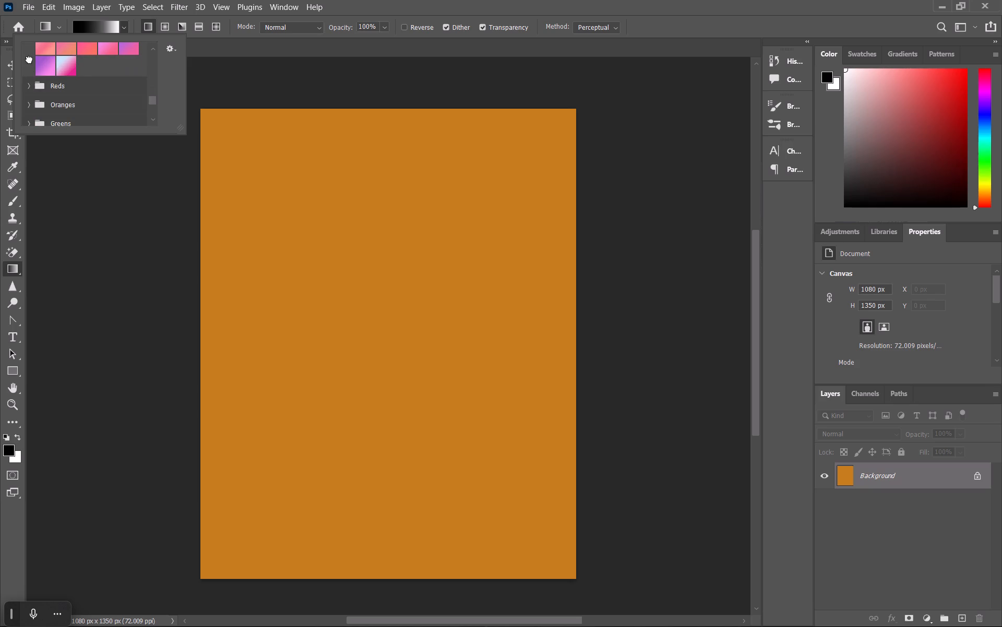
click(28, 87)
scroll(28, 87, down, 7)
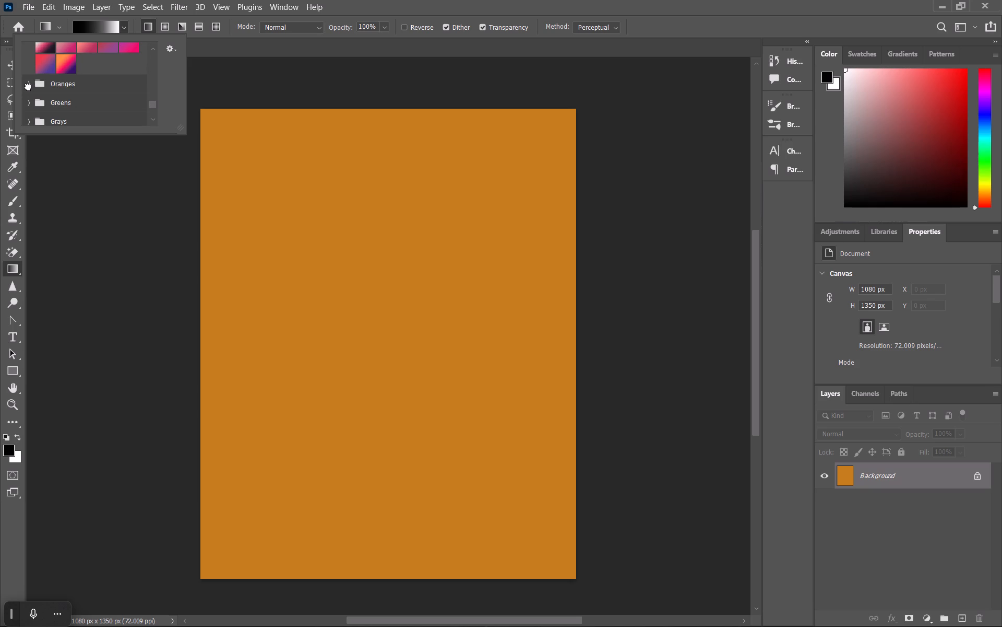
click(28, 81)
click(29, 75)
scroll(29, 75, down, 5)
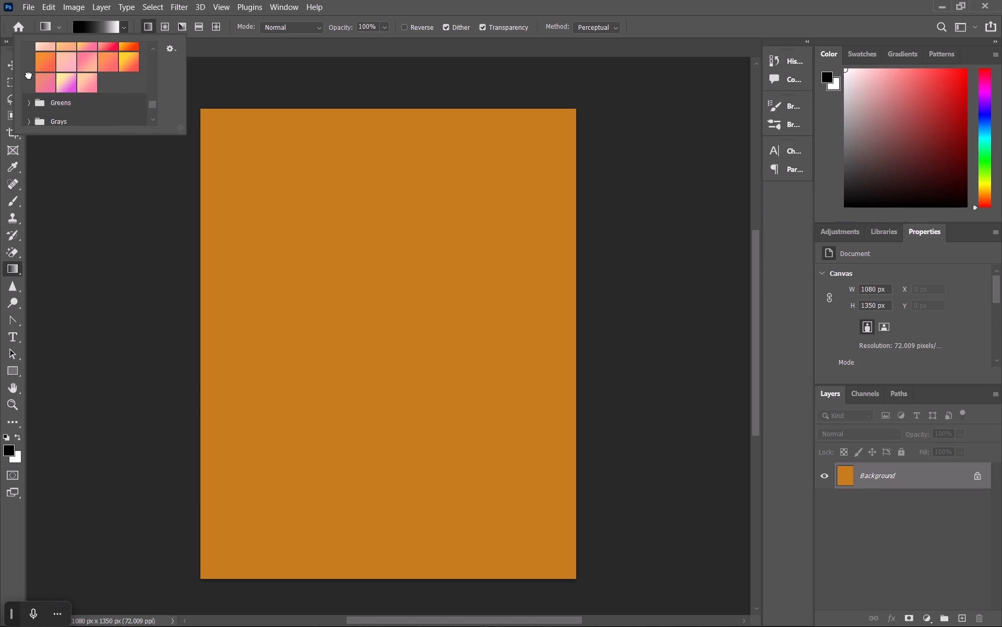
scroll(29, 75, up, 2)
click(129, 81)
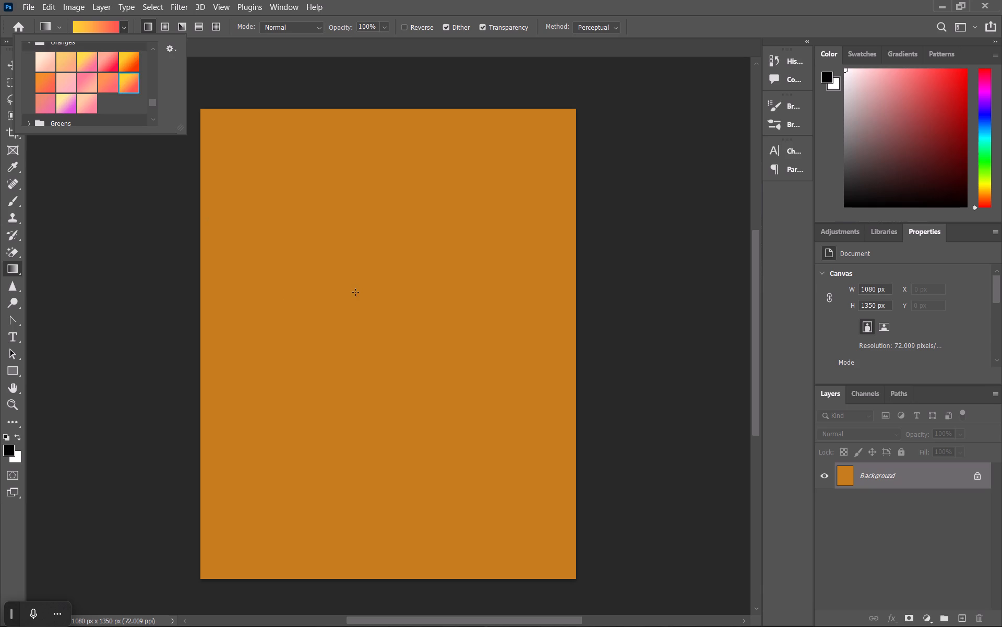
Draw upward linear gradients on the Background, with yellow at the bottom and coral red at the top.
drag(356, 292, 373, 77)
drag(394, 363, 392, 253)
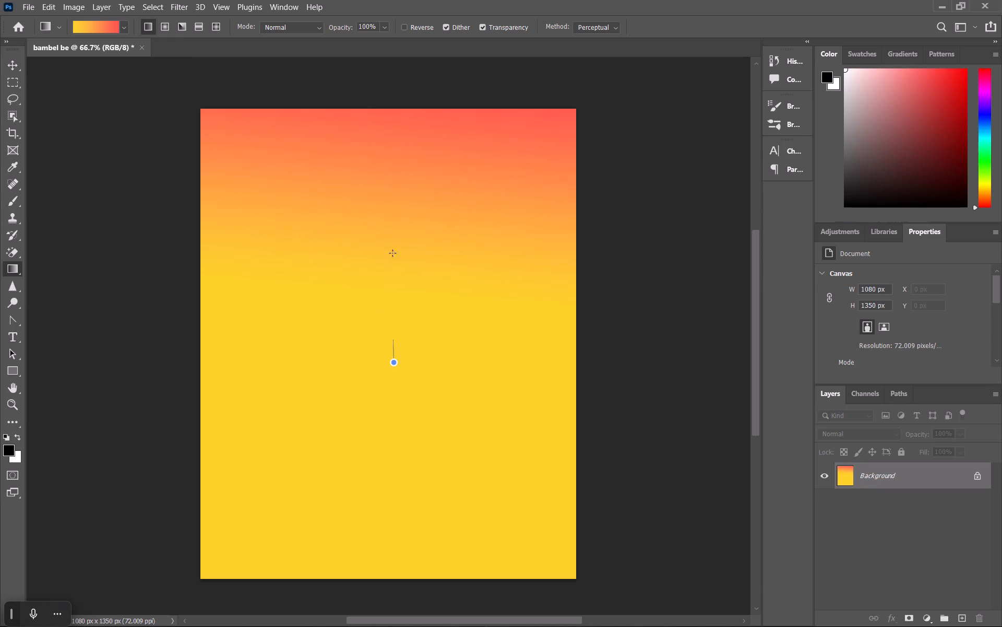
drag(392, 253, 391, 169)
Draw a near-vertical linear gradient over the full height of the Background, from yellow at the top to coral red at the bottom.
scroll(388, 171, down, 14)
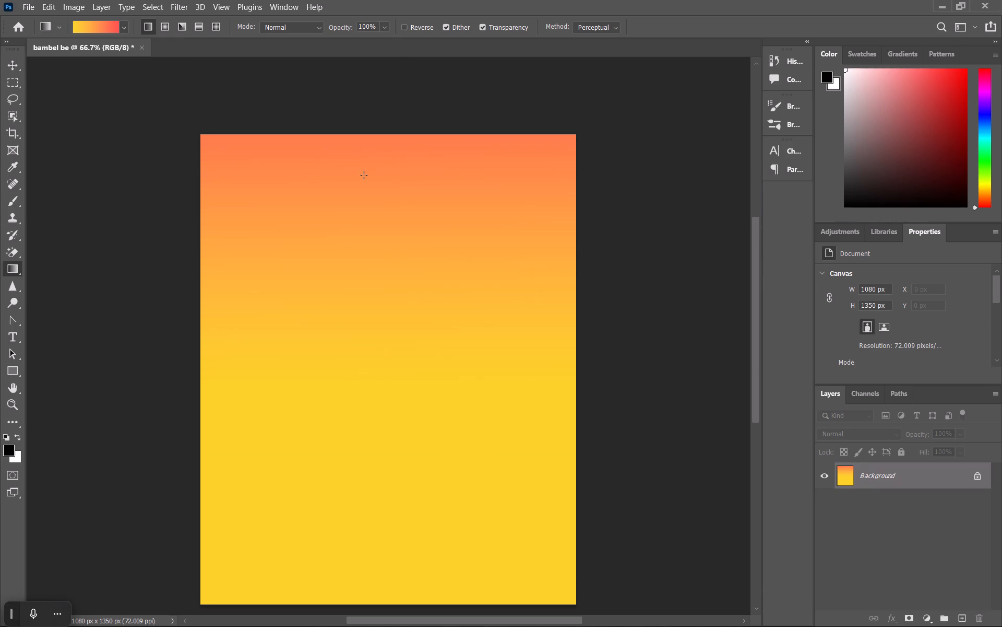
drag(369, 133, 393, 540)
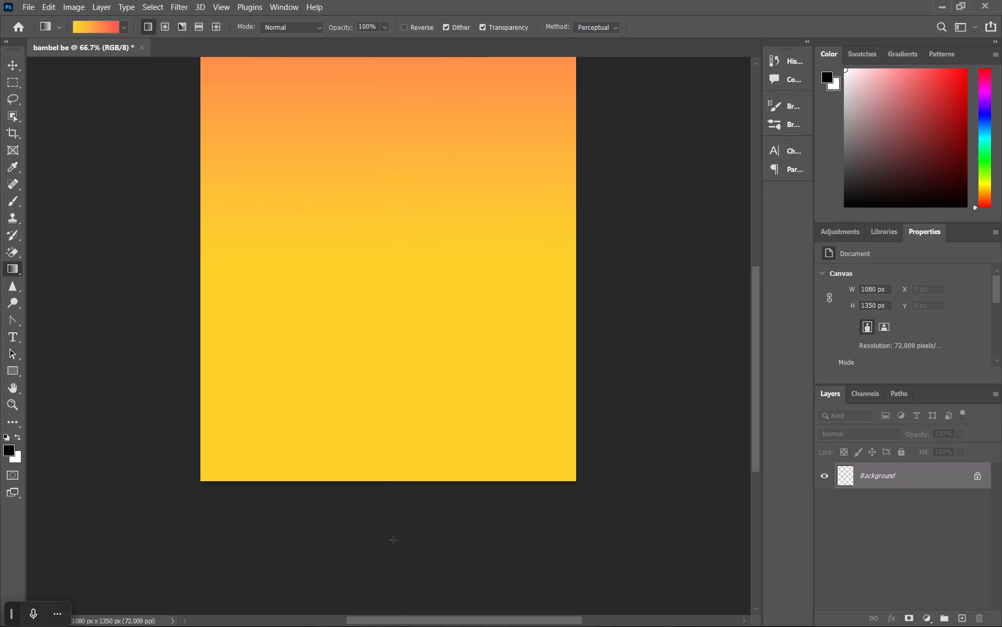
scroll(393, 539, up, 11)
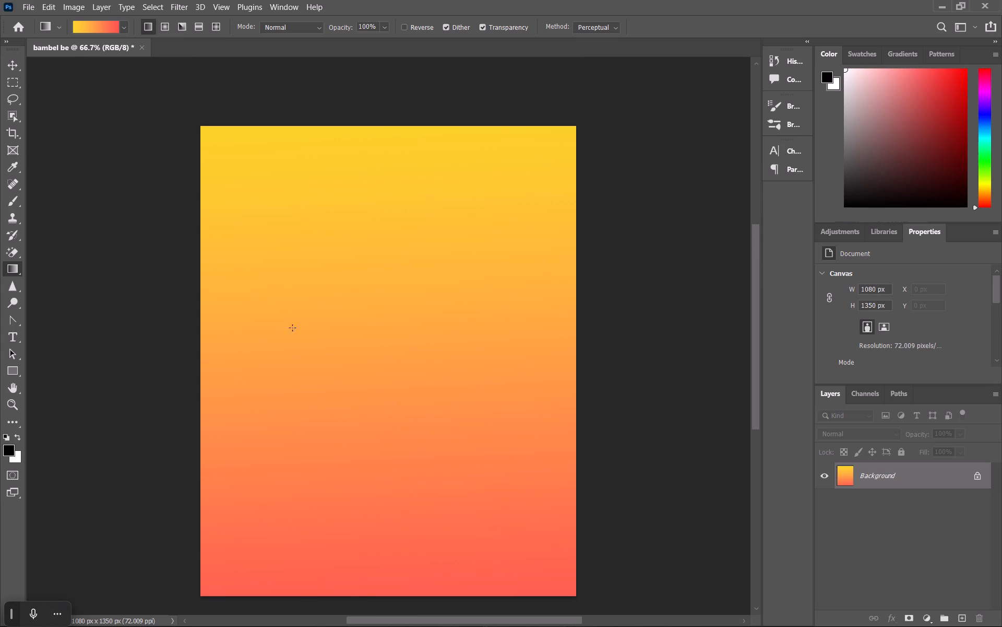
key(Return)
click(481, 189)
click(278, 218)
click(286, 16)
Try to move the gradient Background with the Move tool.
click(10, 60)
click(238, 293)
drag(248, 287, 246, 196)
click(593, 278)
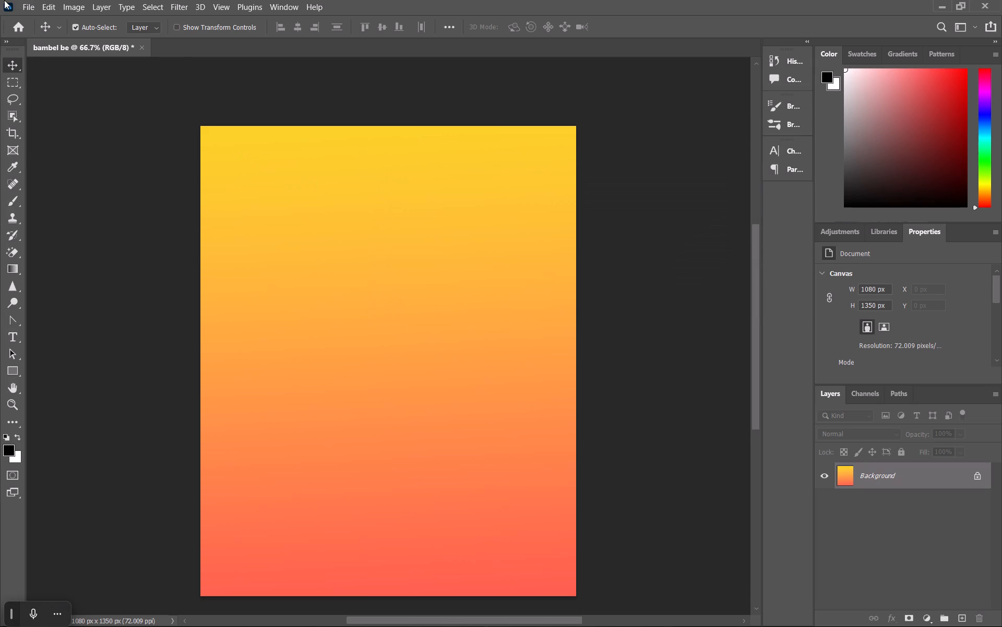
Open the Bumblebee Robot Leaning on Pillar image from the Downloads folder as its own document.
click(21, 6)
click(81, 36)
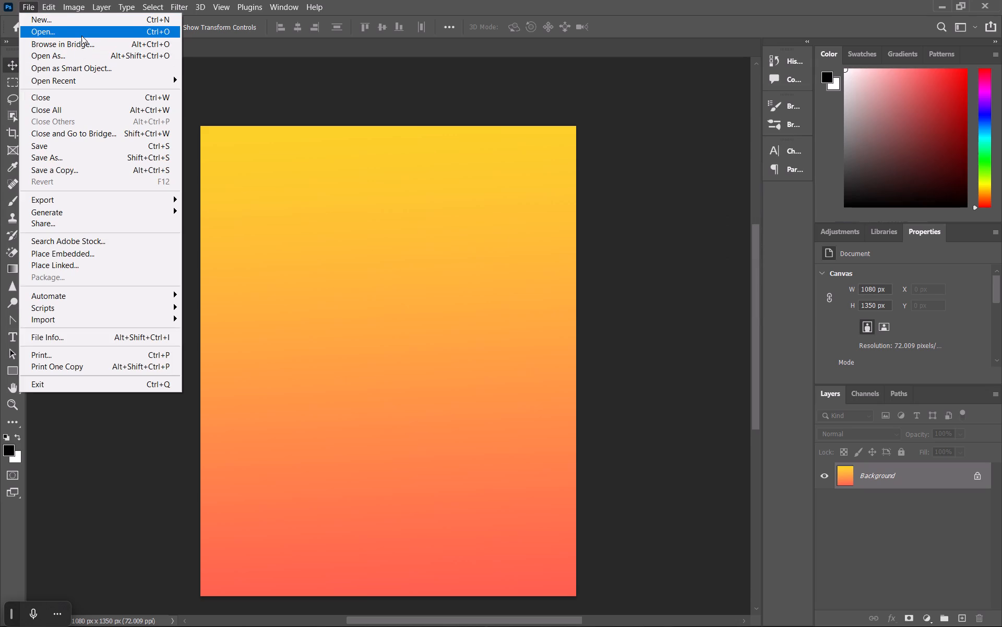
click(76, 256)
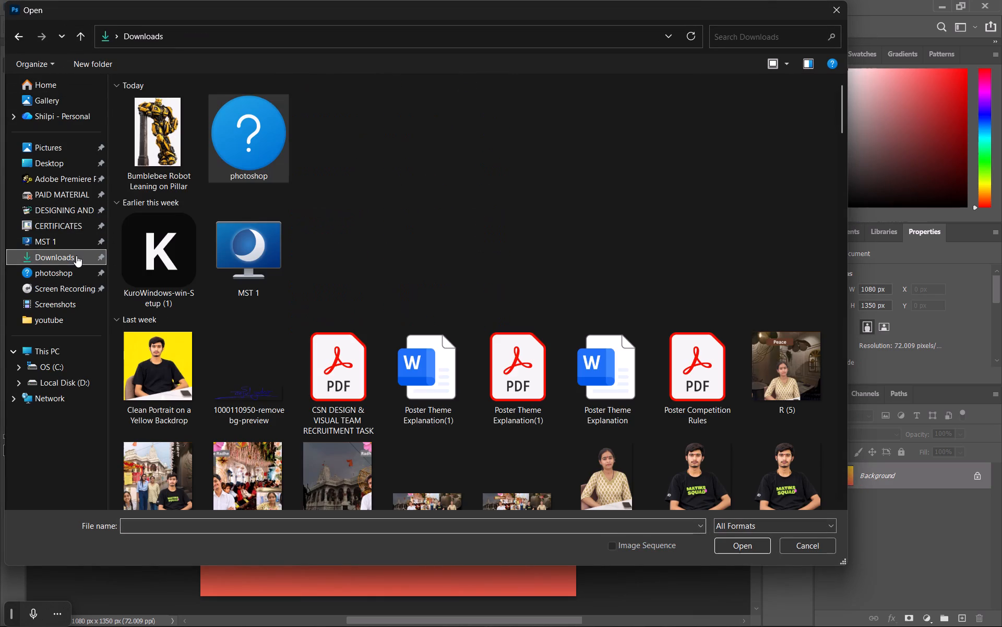
double_click(146, 149)
click(379, 245)
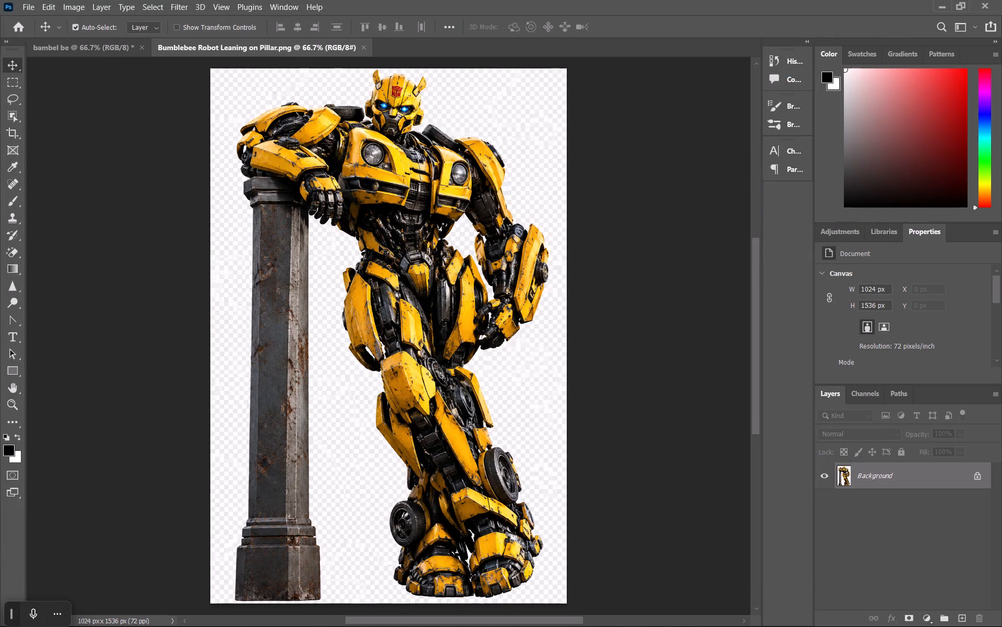
Convert the robot image's locked Background into a regular layer with Normal mode and 100% opacity.
scroll(908, 332, down, 19)
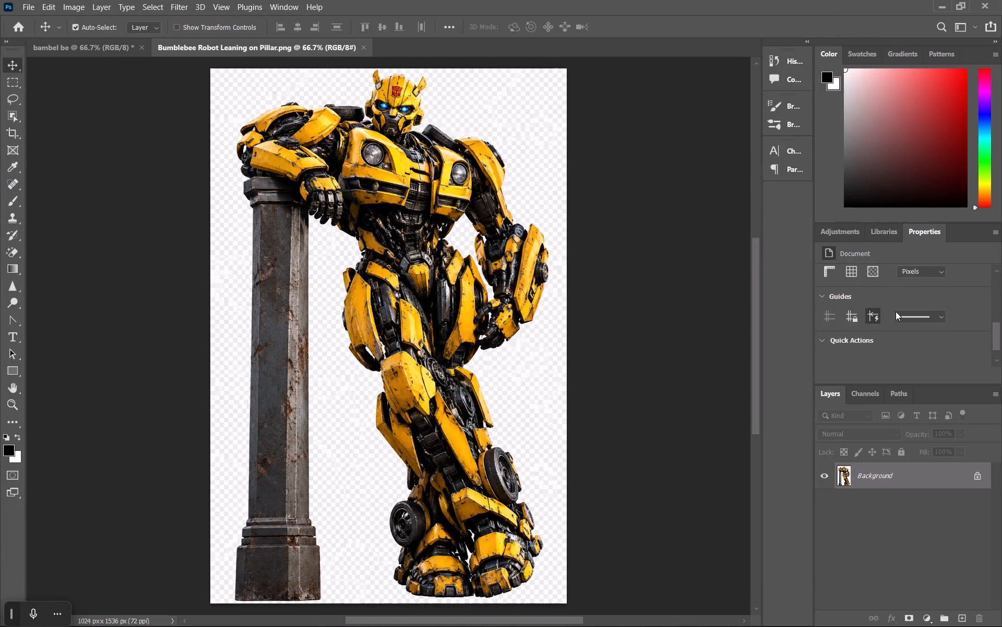
scroll(896, 311, down, 16)
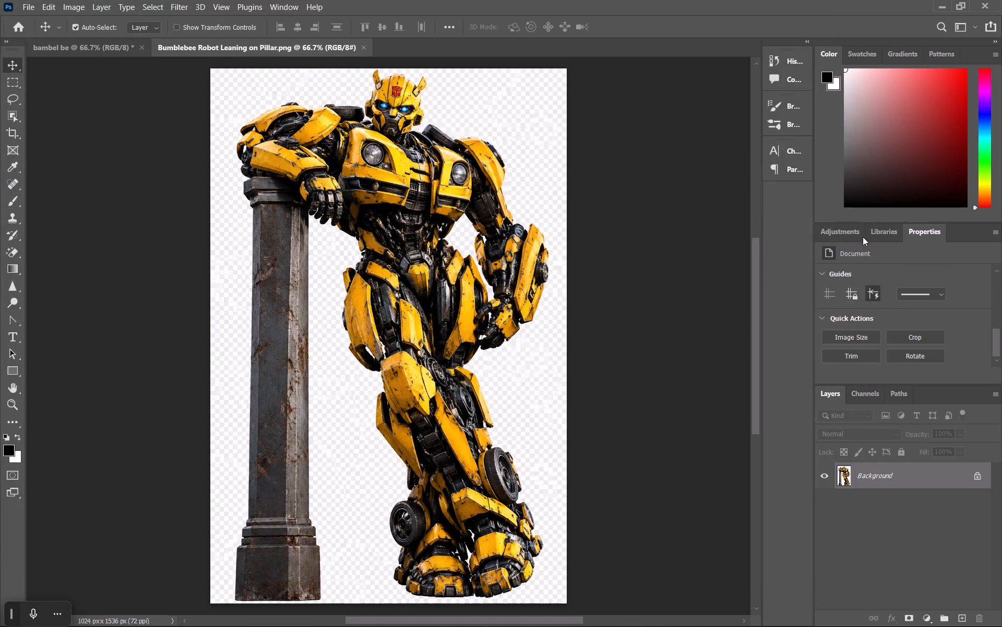
click(865, 237)
click(849, 231)
click(912, 227)
scroll(875, 304, down, 1)
double_click(478, 257)
triple_click(886, 477)
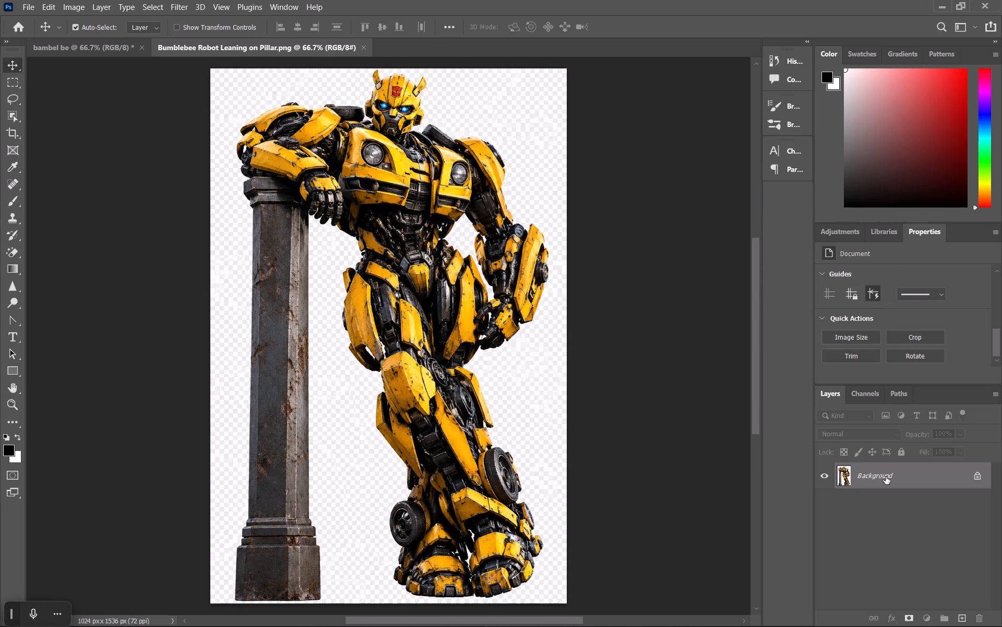
click(886, 477)
click(619, 191)
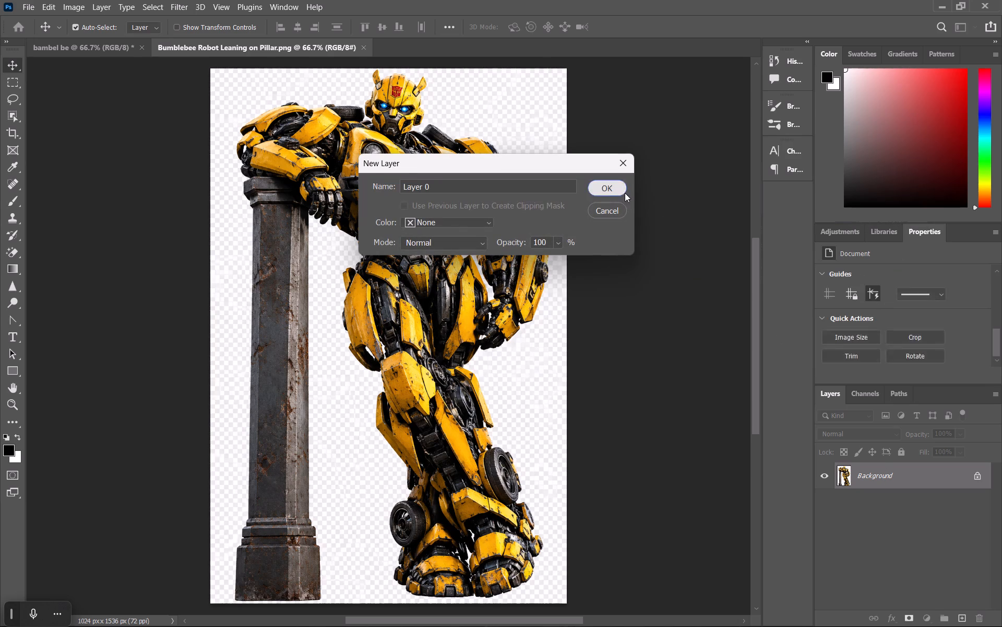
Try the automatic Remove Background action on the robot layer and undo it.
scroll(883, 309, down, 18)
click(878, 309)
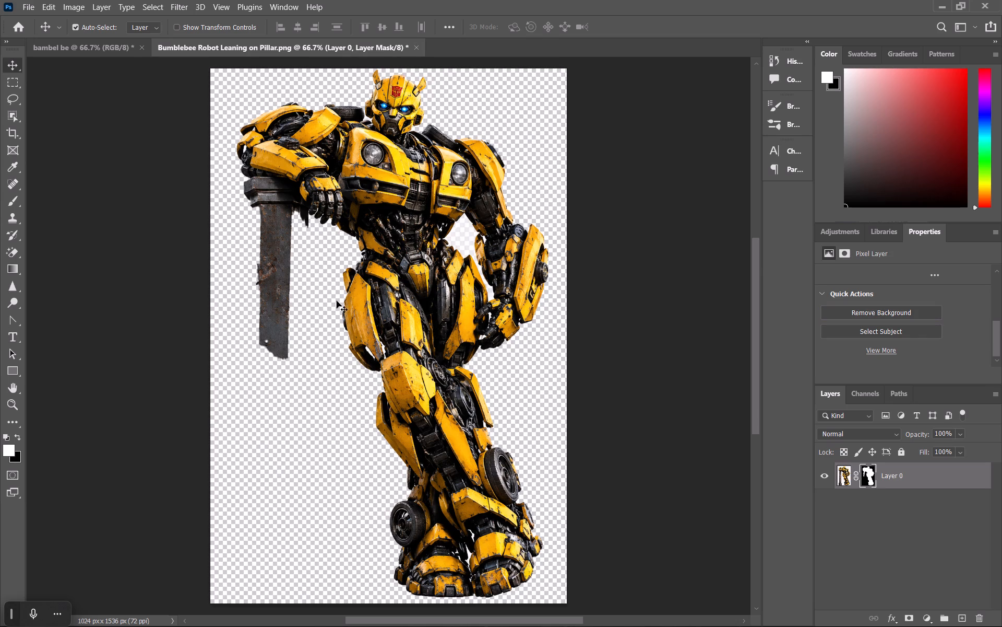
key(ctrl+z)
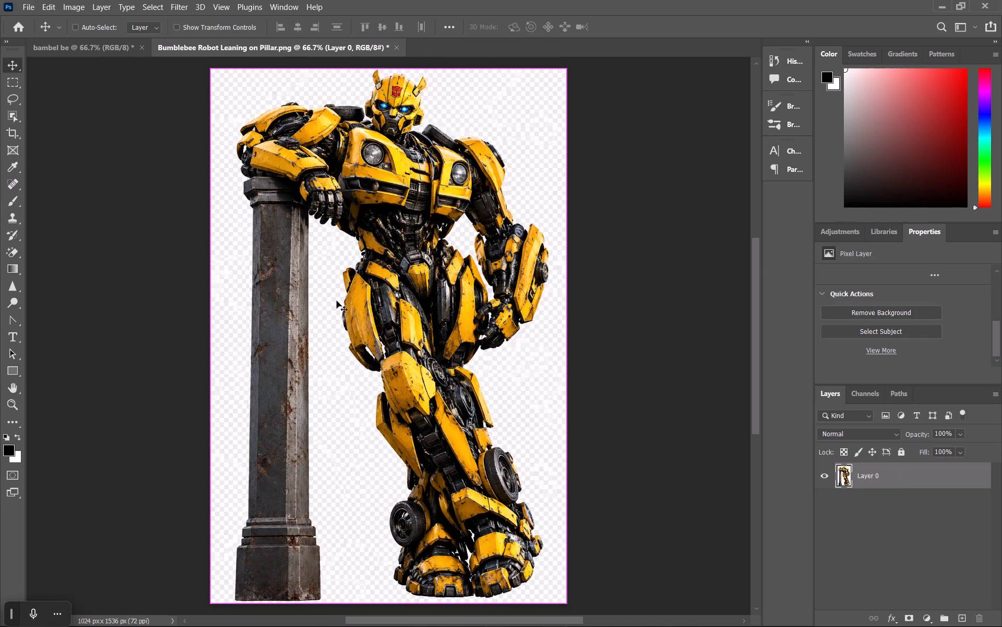
Delete the pillar's shaft below its cap using a rectangular selection of about 160 x 1108 px, and deselect.
scroll(544, 253, up, 2)
scroll(543, 255, down, 2)
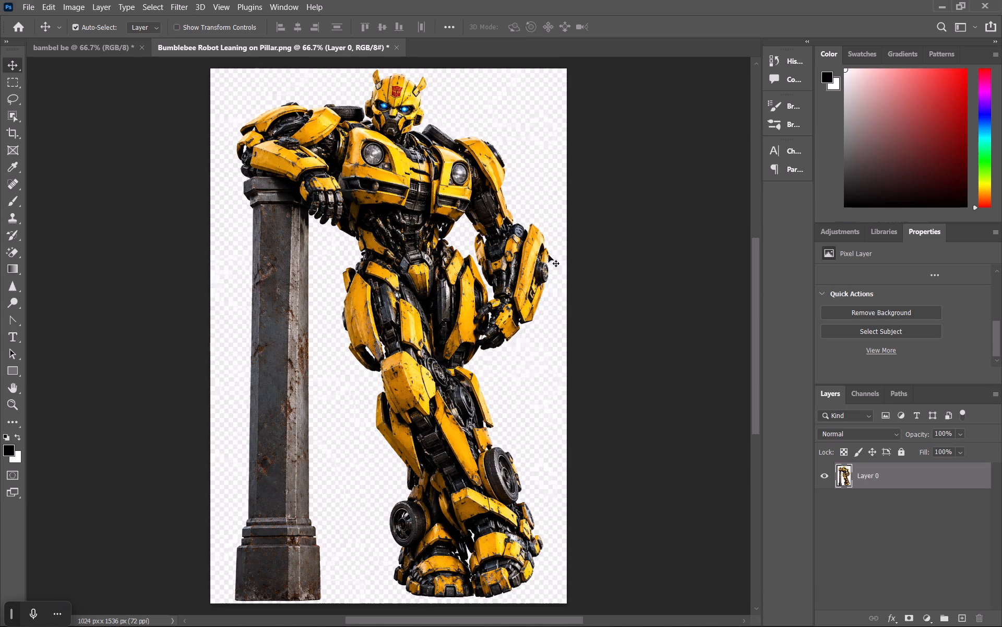
click(12, 79)
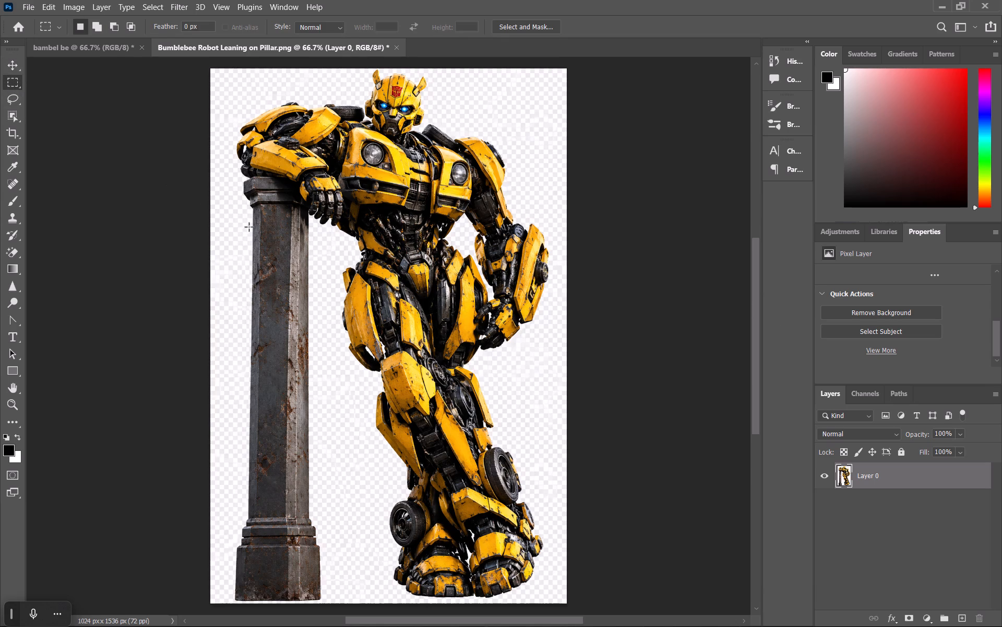
drag(252, 214, 311, 316)
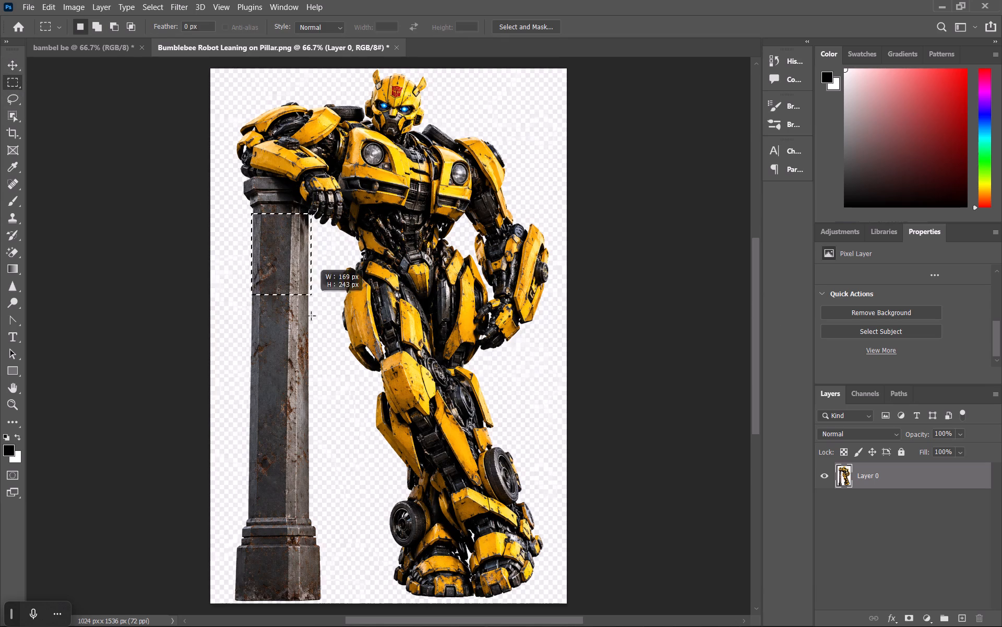
drag(311, 316, 314, 599)
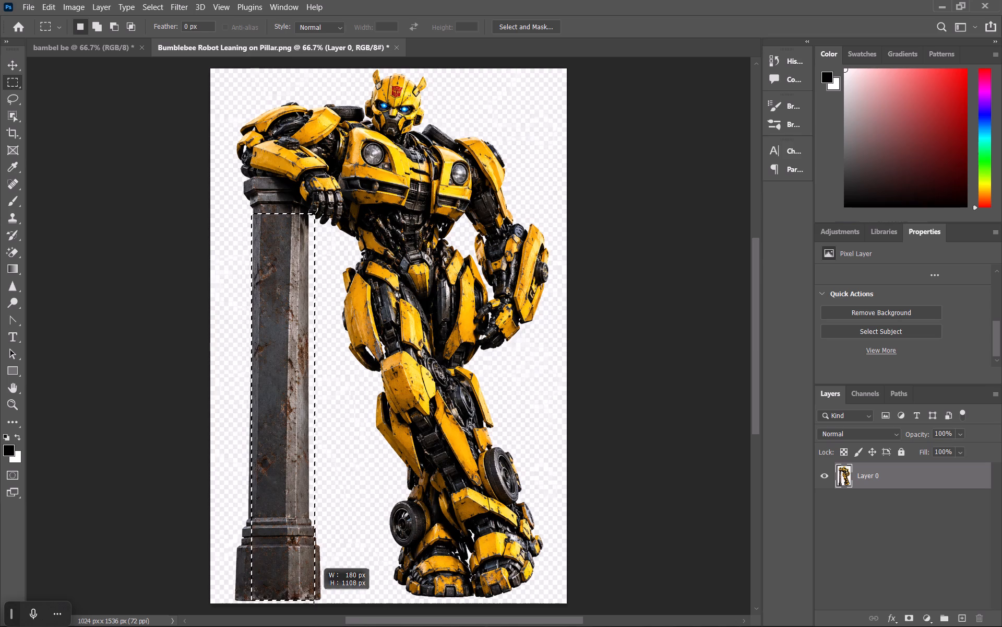
drag(314, 599, 307, 599)
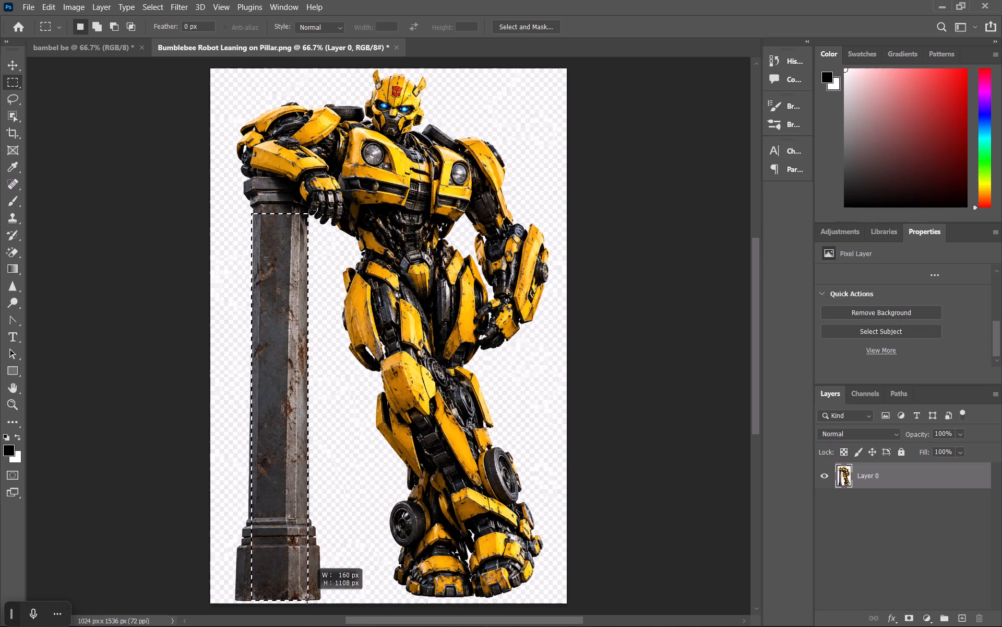
drag(307, 599, 308, 600)
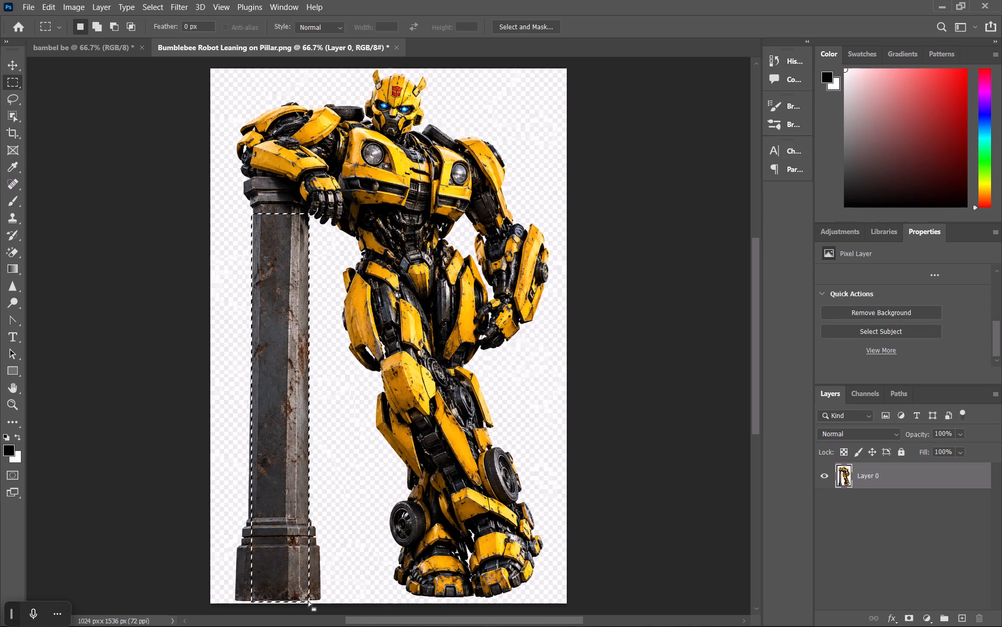
key(Delete)
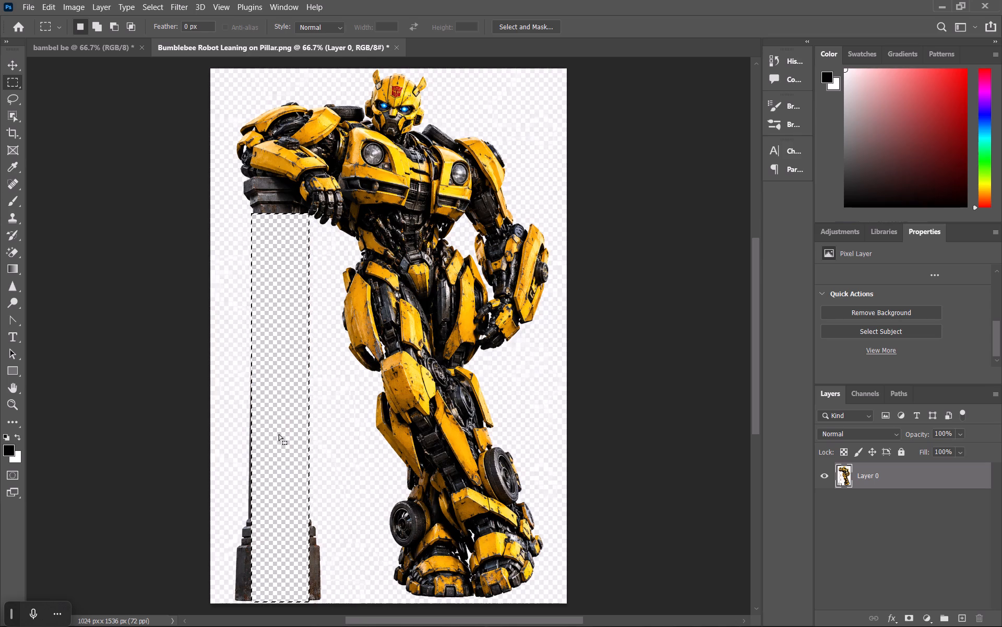
click(323, 311)
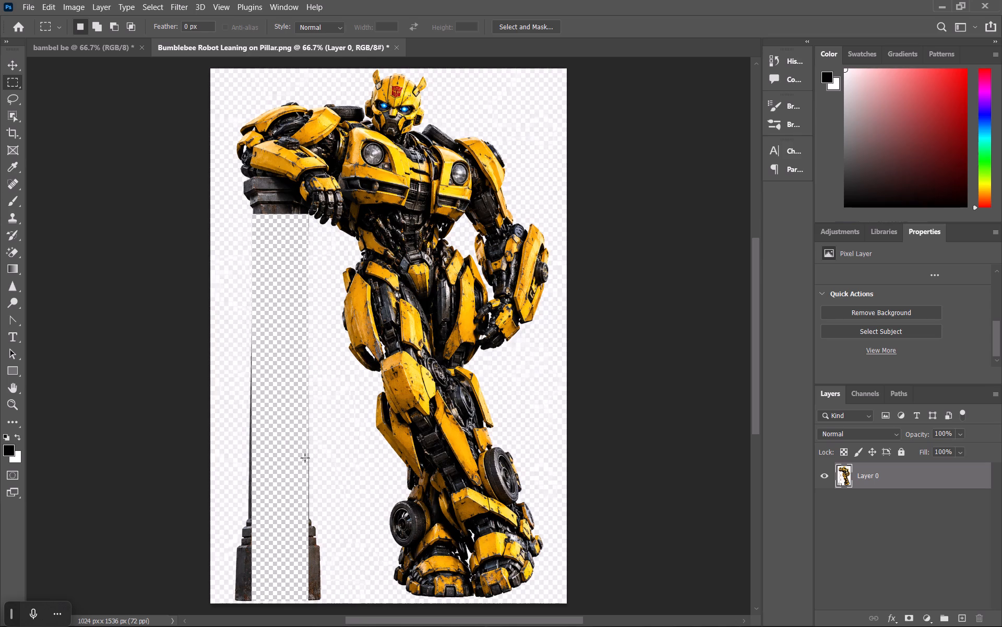
Delete the leftover shaft edges and base pieces on both sides of the removed pillar using rectangular selections.
drag(309, 435, 352, 618)
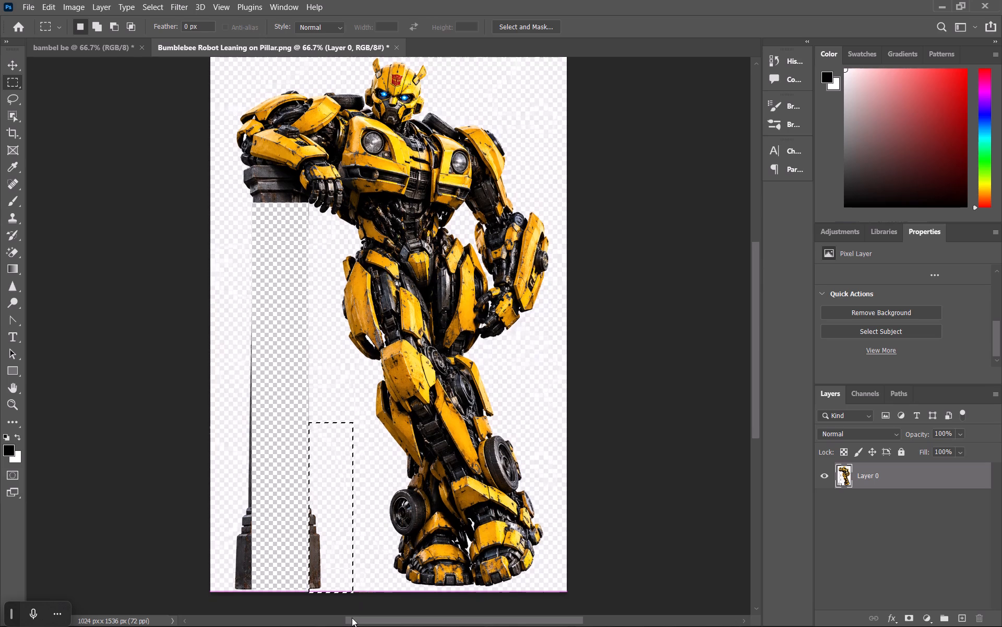
key(Delete)
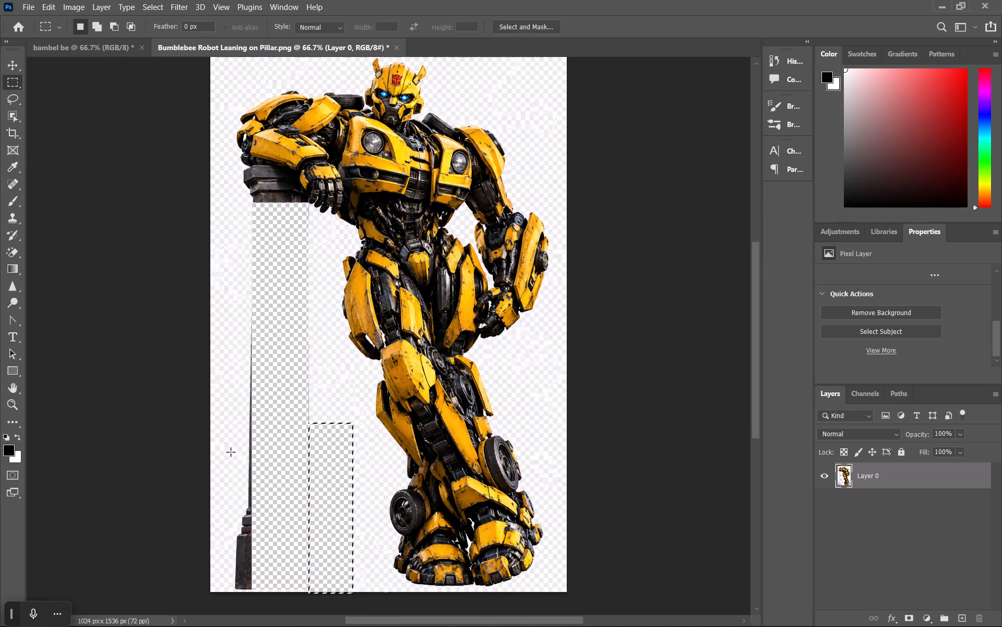
drag(225, 286, 327, 599)
key(Delete)
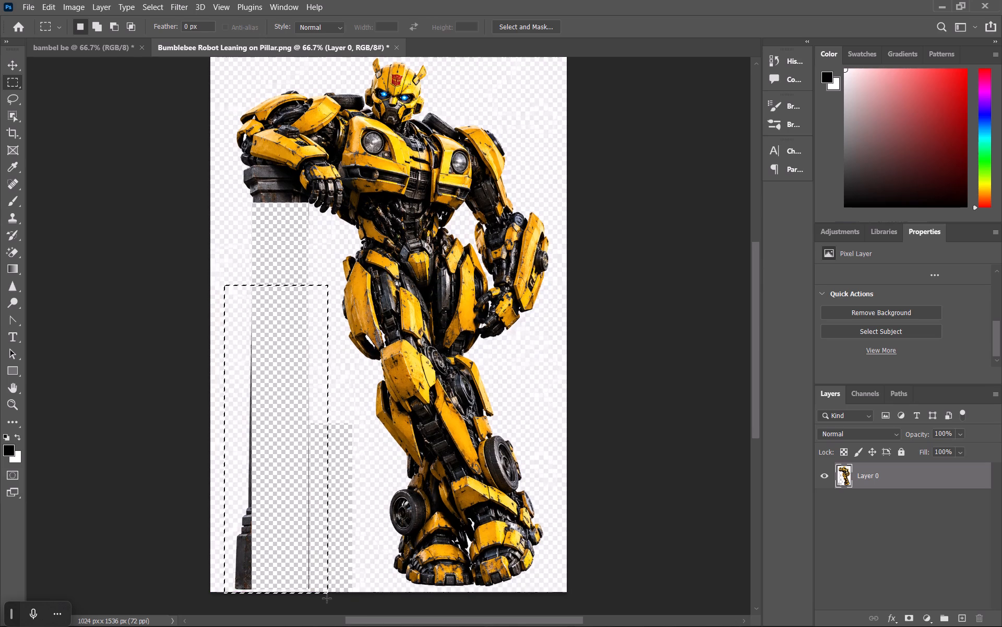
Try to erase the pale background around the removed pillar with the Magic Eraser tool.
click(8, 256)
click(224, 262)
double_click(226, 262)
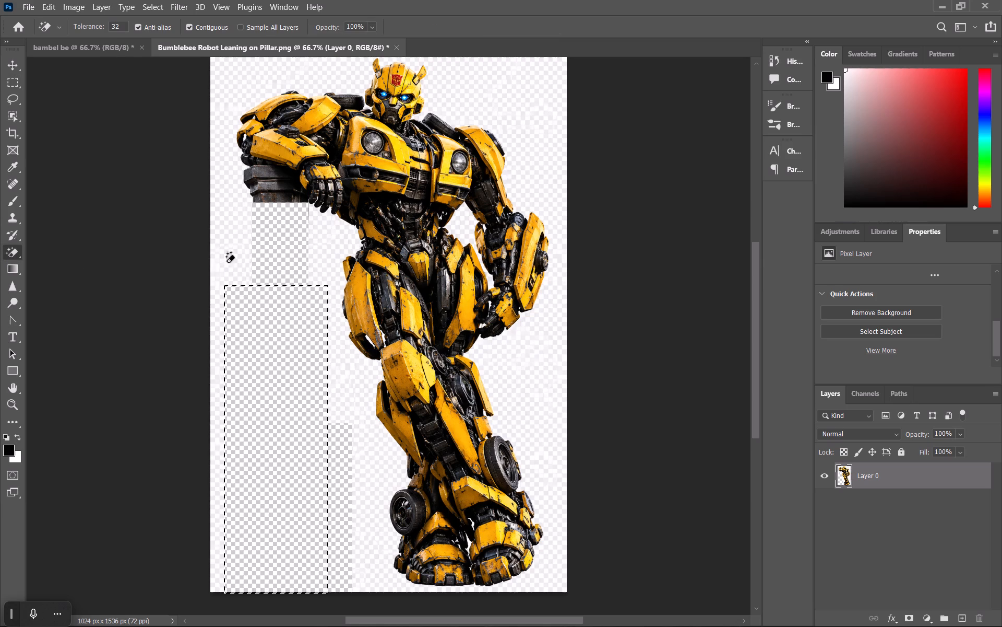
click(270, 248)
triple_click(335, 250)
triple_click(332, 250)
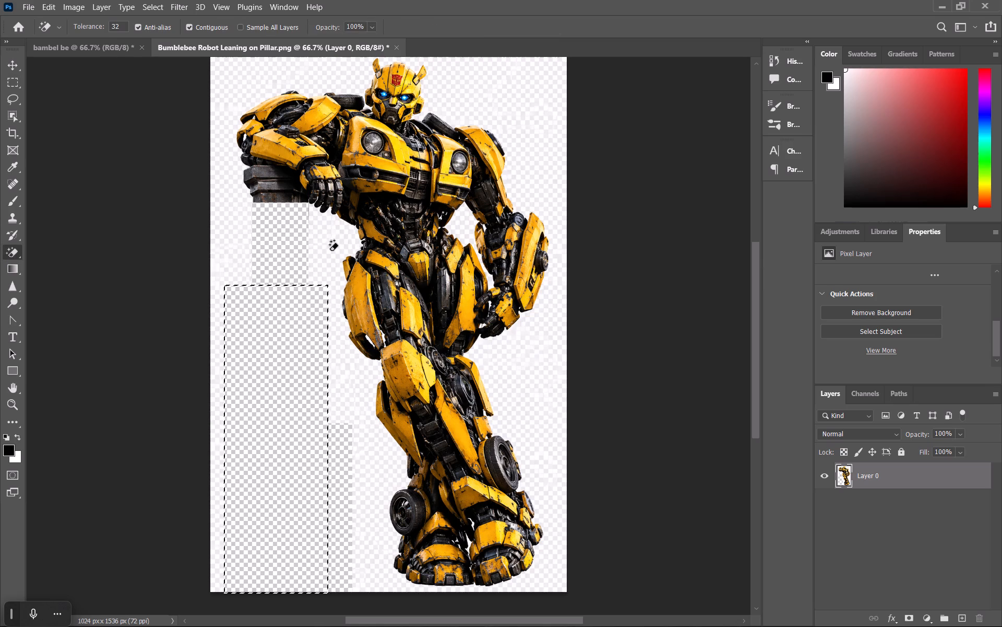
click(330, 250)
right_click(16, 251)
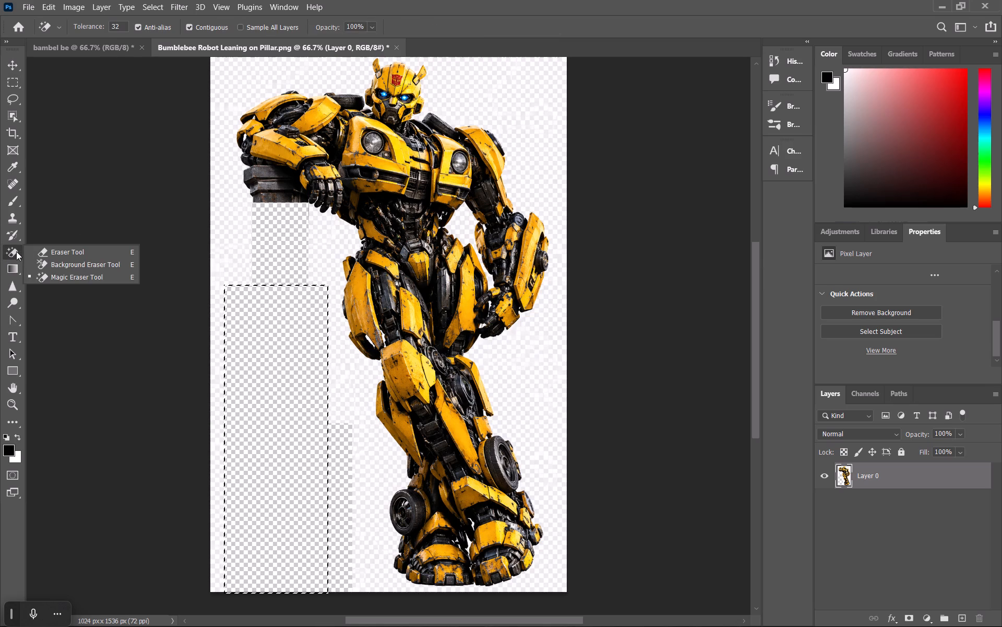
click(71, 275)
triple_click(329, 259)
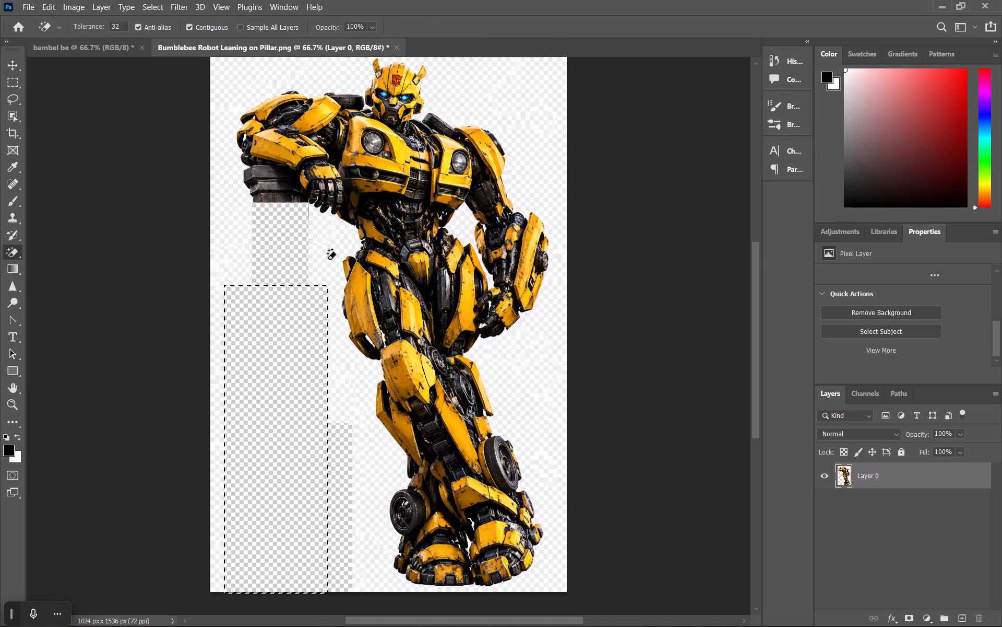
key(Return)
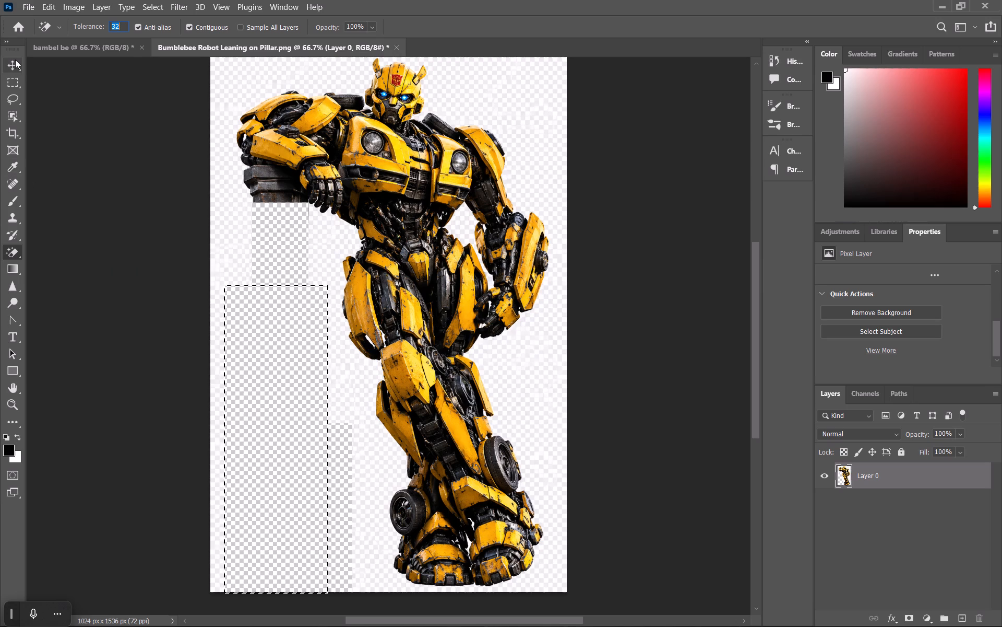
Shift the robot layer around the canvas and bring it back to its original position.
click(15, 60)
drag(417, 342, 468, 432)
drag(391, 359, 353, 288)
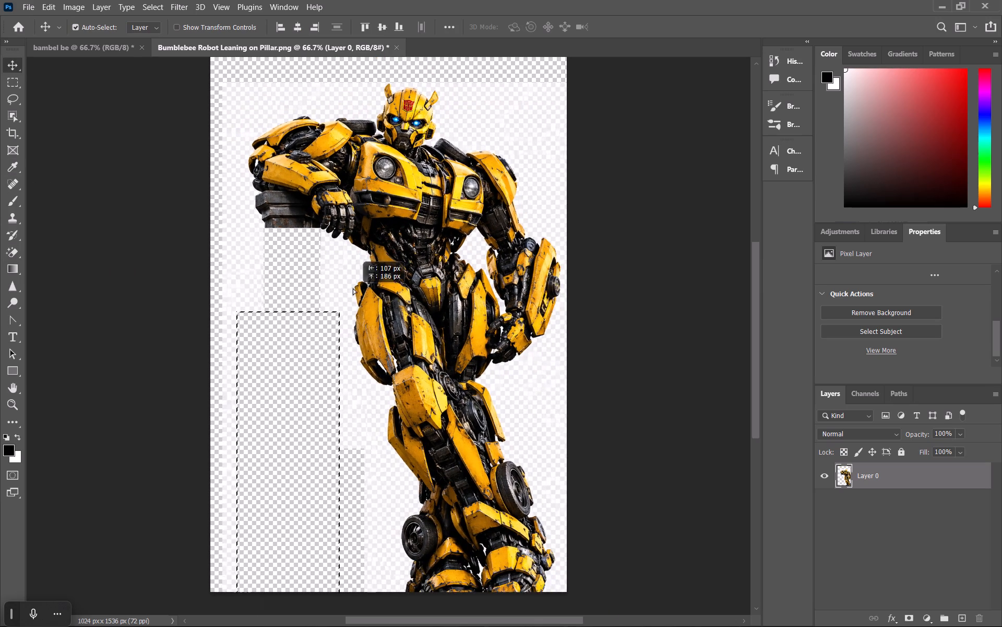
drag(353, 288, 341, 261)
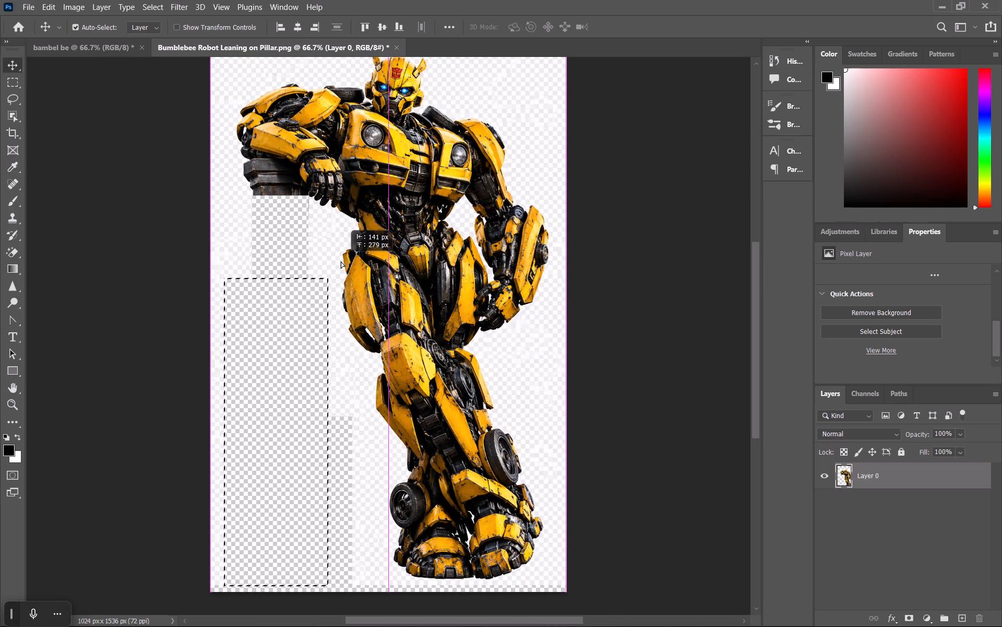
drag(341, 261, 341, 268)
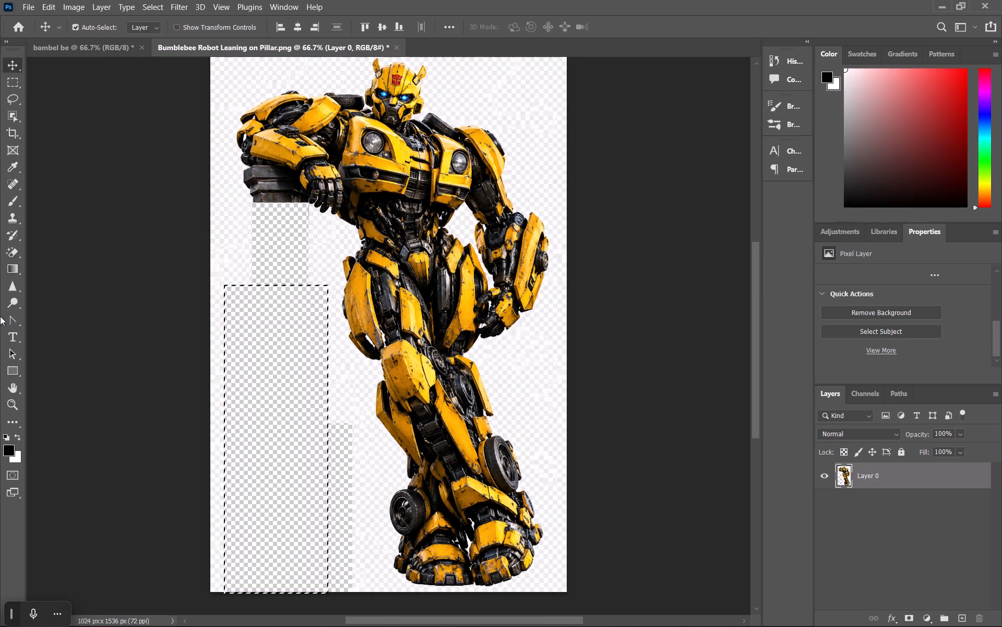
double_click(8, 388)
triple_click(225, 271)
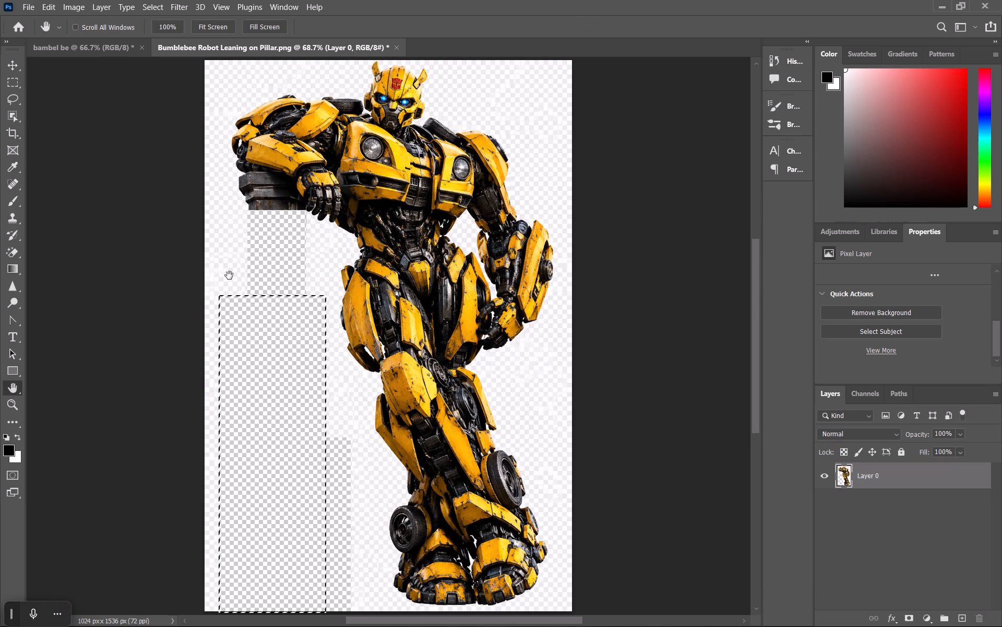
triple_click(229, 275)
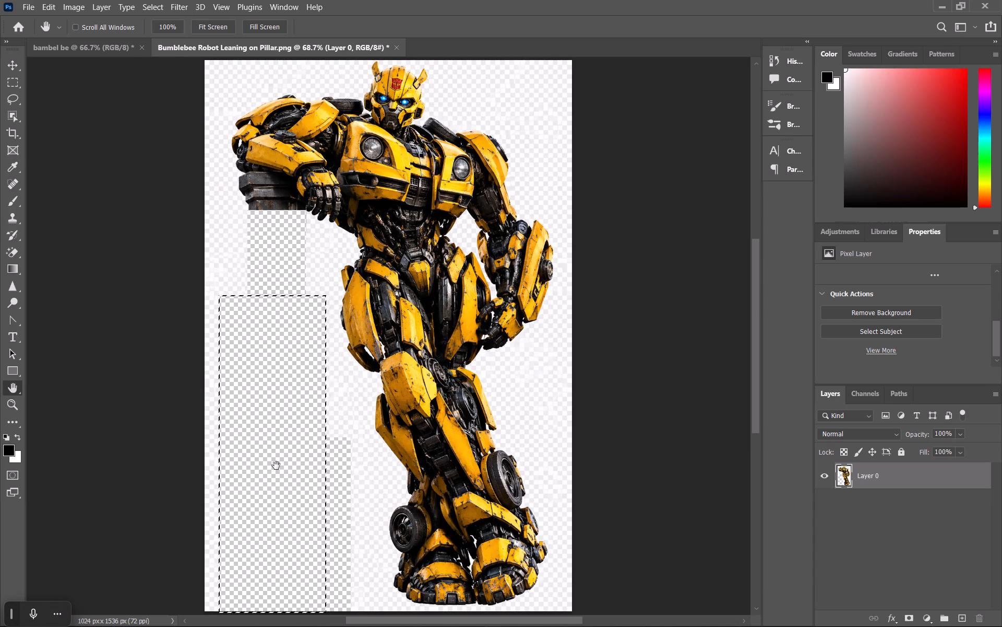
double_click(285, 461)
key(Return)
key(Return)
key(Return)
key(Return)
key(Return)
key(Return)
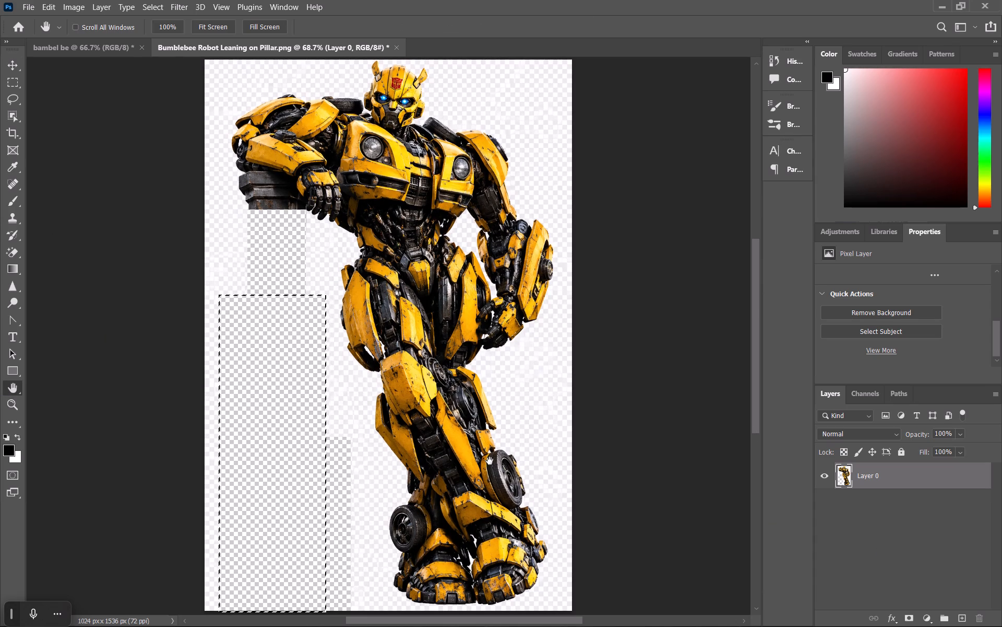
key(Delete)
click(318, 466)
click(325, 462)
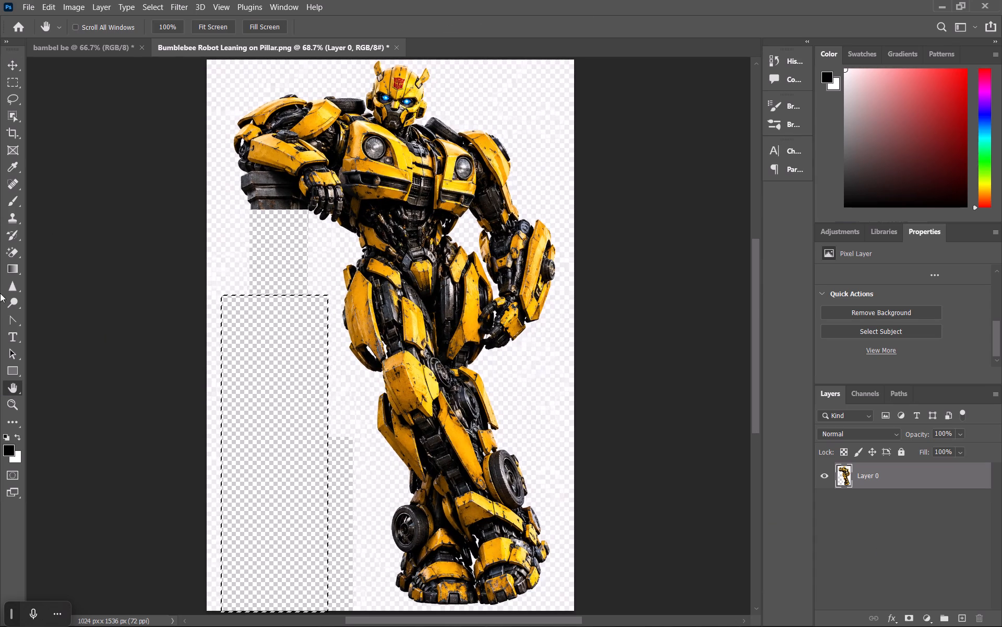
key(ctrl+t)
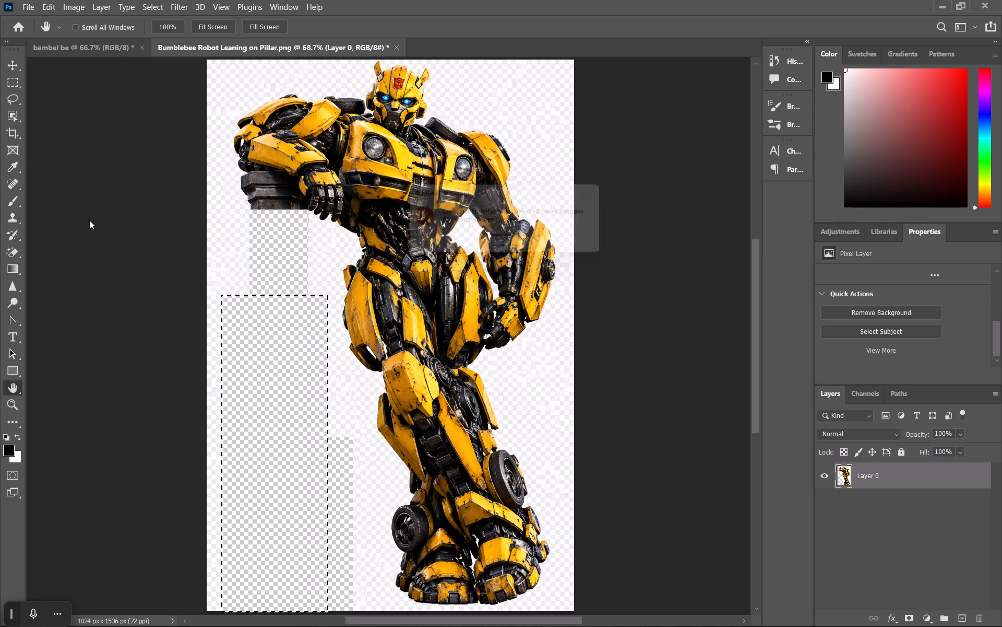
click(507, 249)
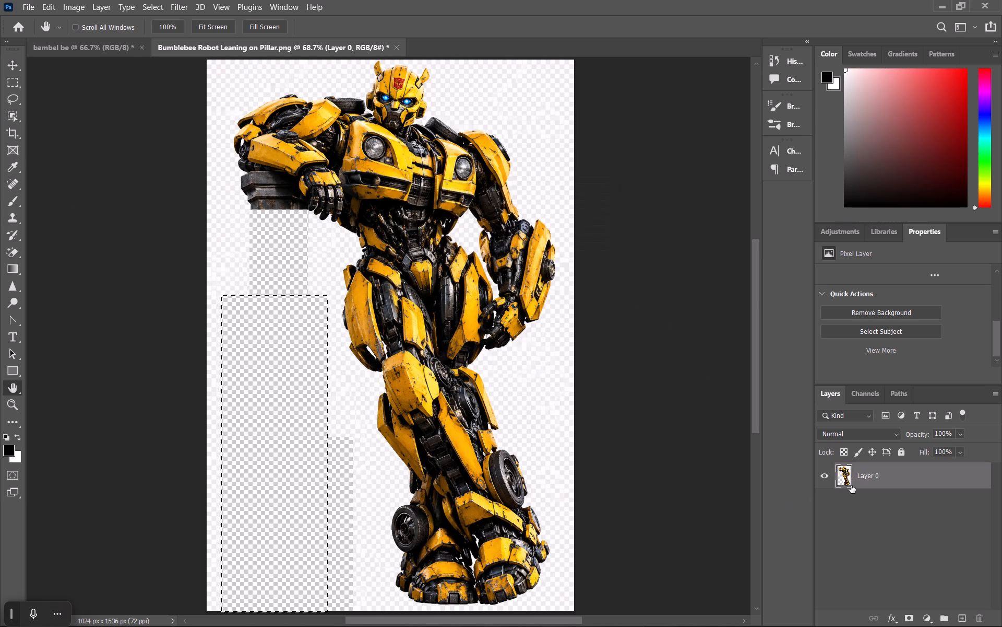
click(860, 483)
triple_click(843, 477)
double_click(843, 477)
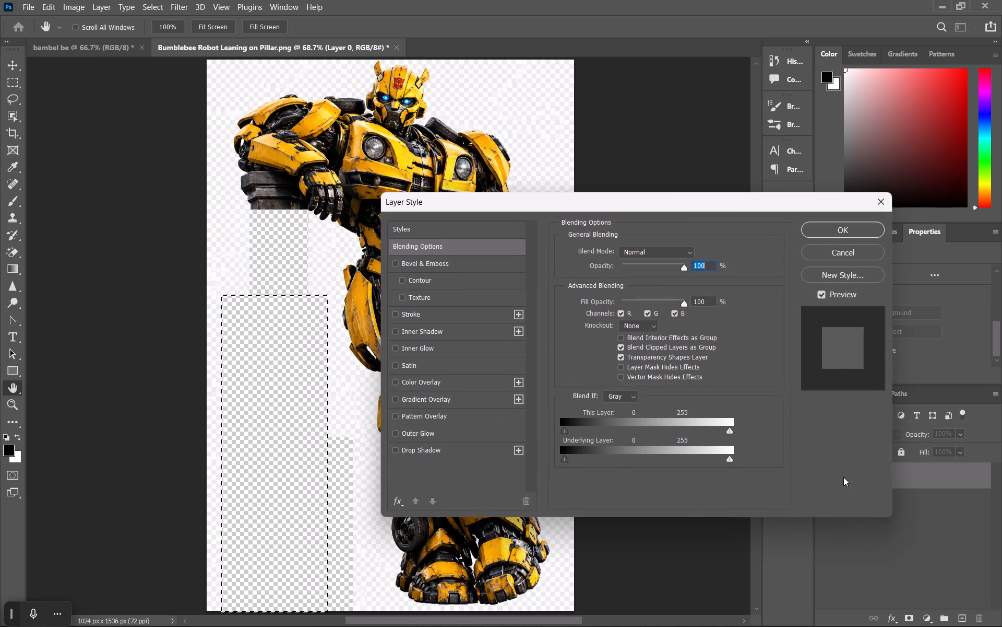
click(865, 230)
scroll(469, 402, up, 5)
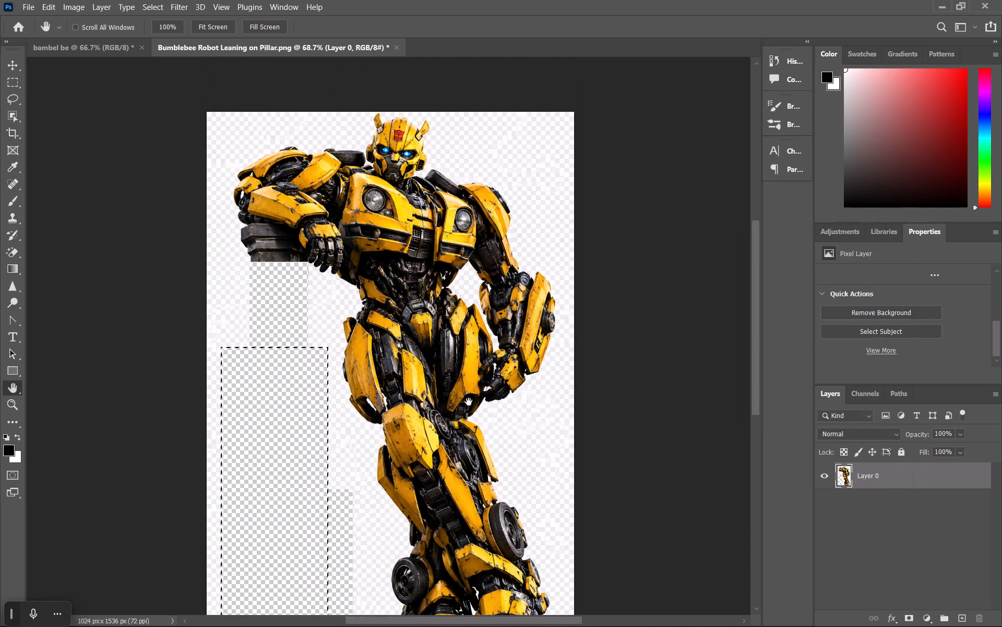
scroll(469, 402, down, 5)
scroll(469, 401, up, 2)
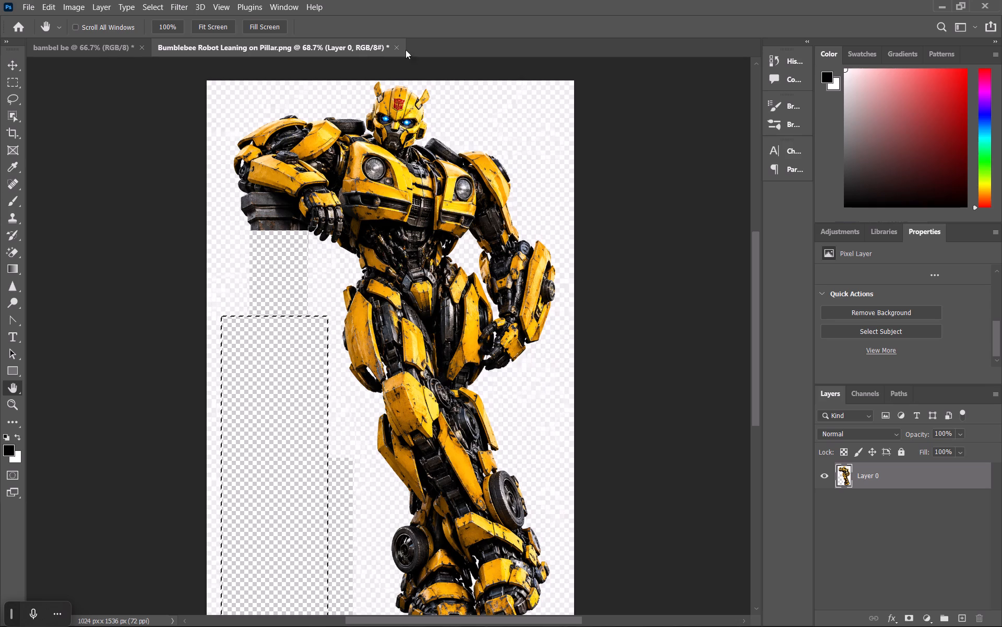
Close the edited robot image without saving and reopen the original Bumblebee Robot Leaning on Pillar.png.
click(399, 44)
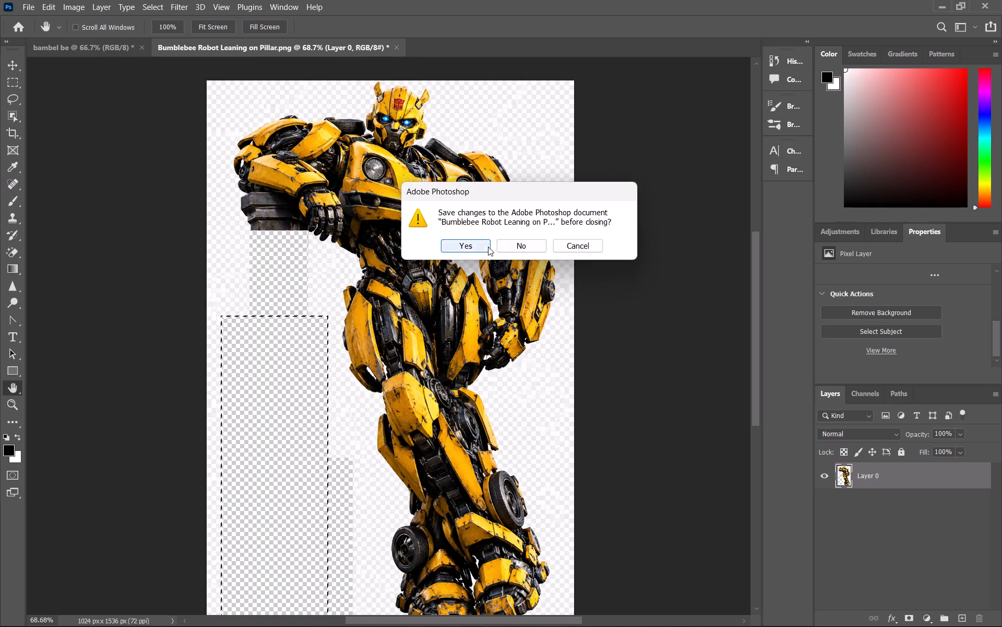
click(521, 248)
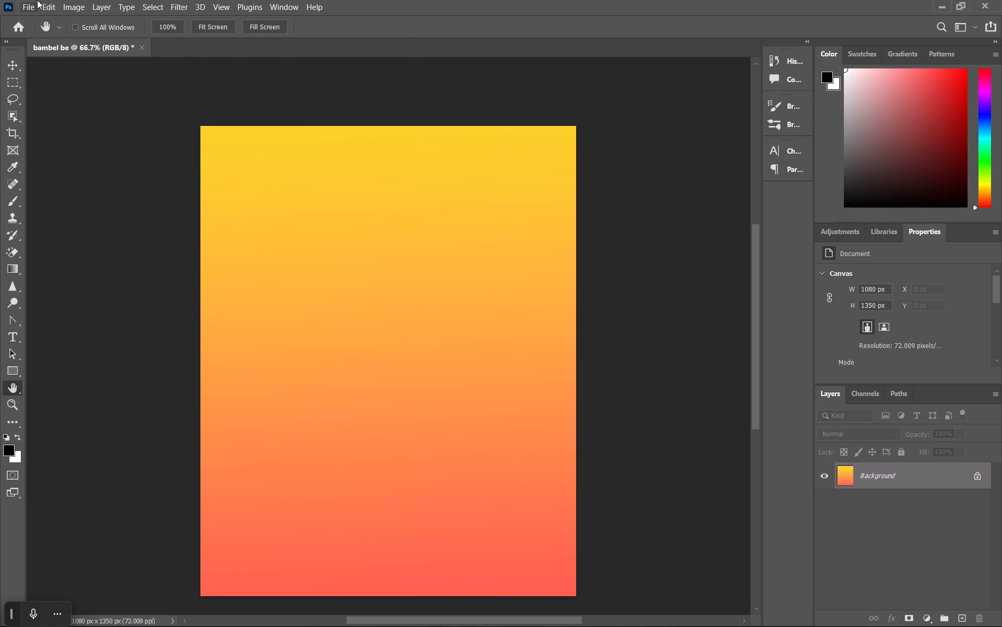
click(28, 3)
click(54, 28)
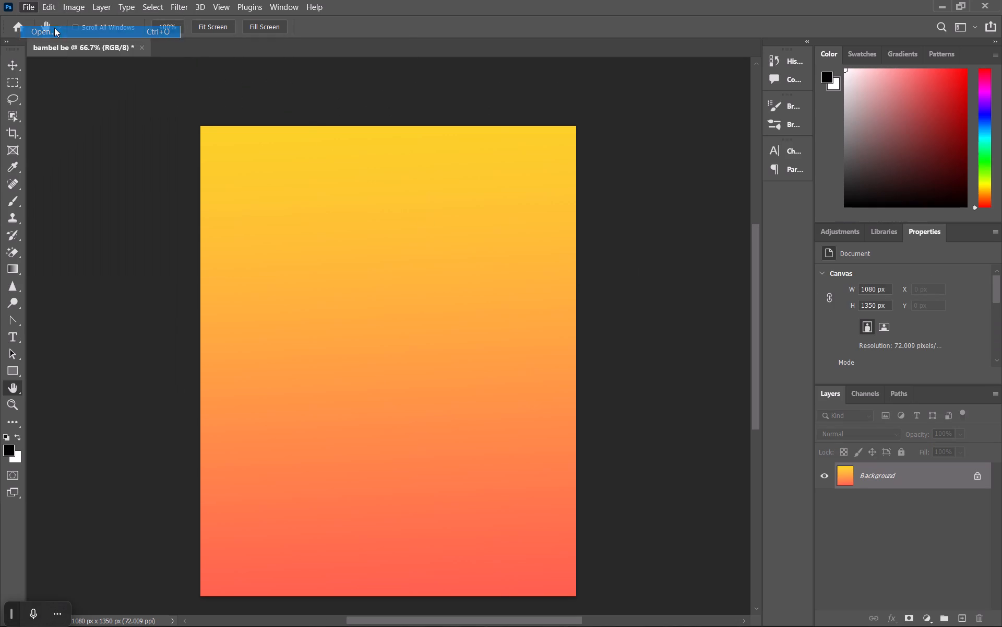
double_click(166, 120)
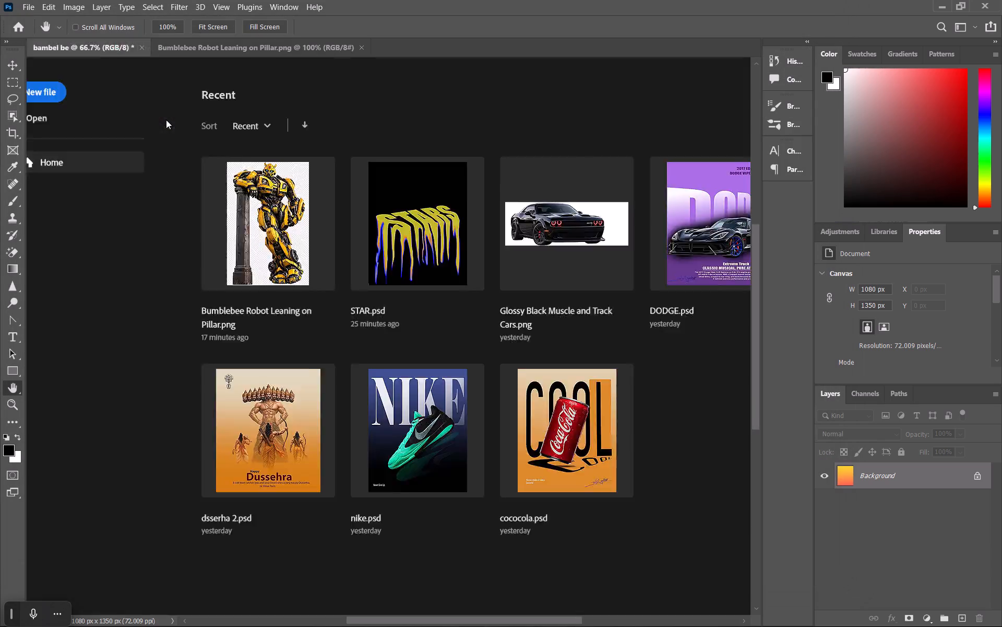
Convert the reopened robot image's locked Background into a regular layer.
click(875, 475)
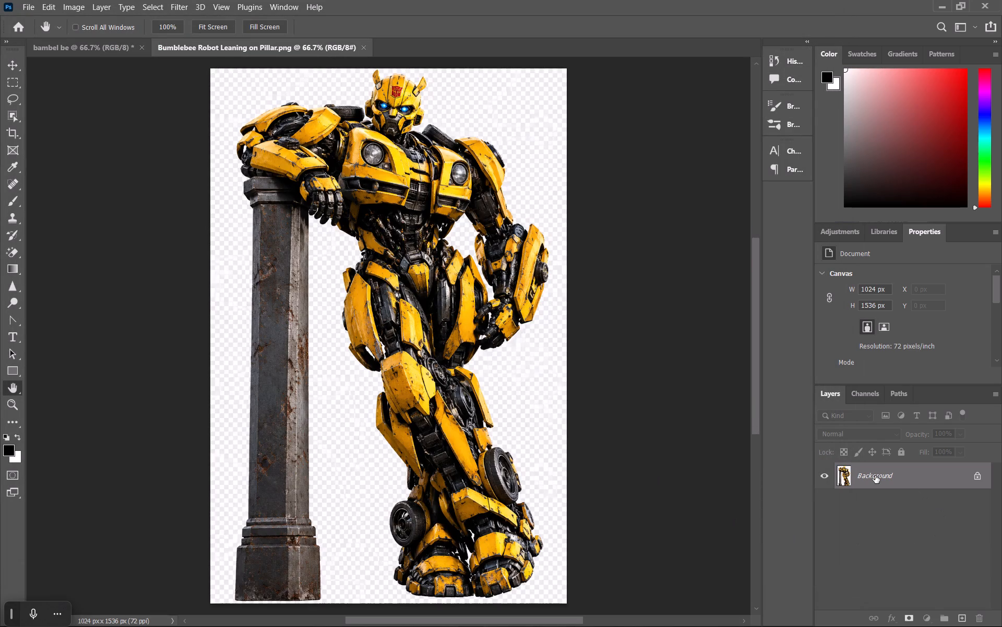
double_click(875, 475)
click(612, 187)
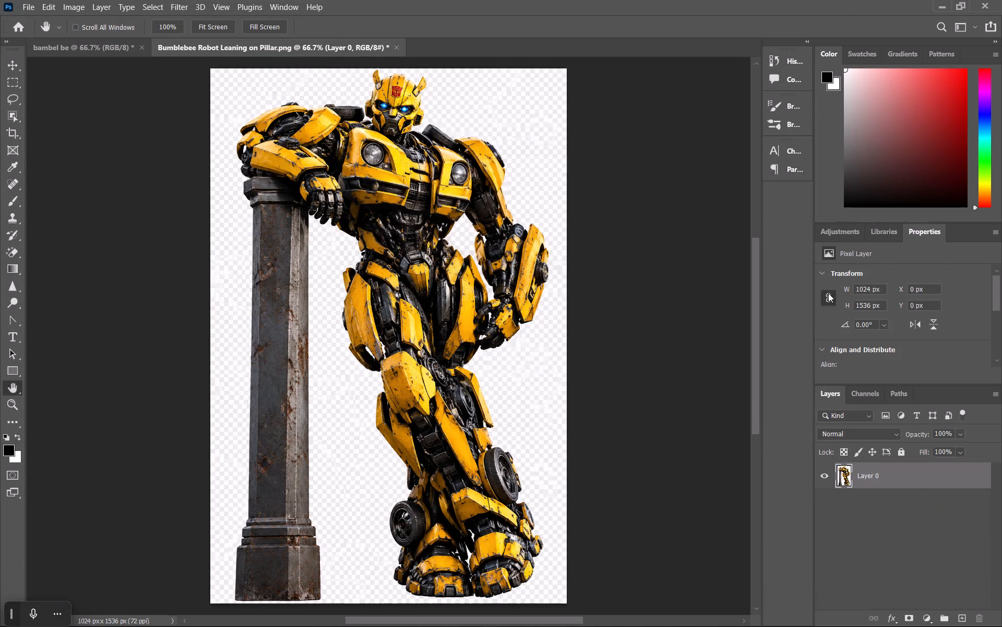
Erase the pale background around the robot and pillar, between arm and torso, and between the feet with the Magic Eraser at tolerance 32.
scroll(952, 324, down, 12)
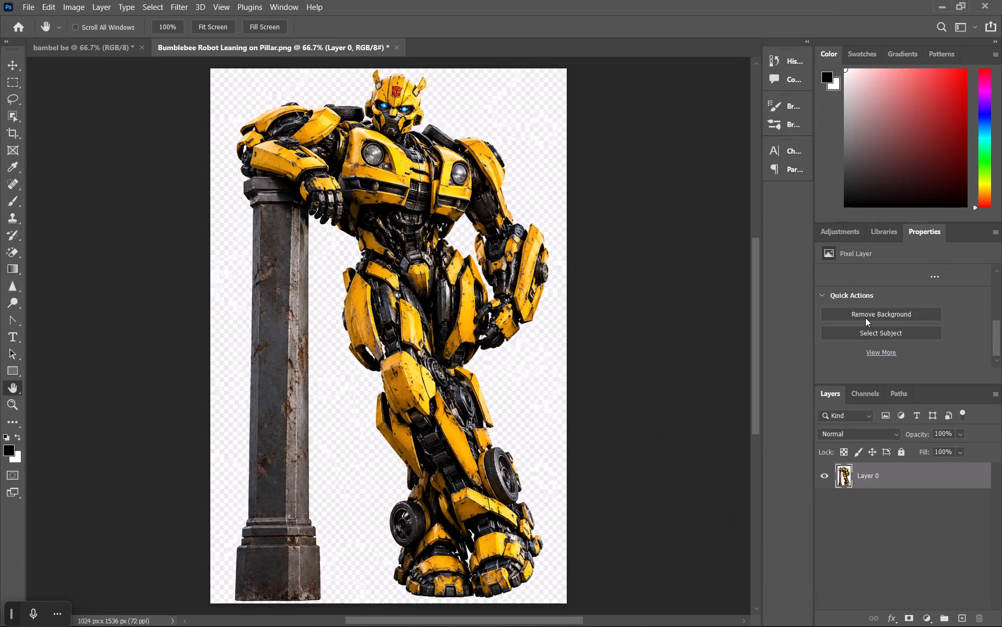
click(8, 249)
click(220, 289)
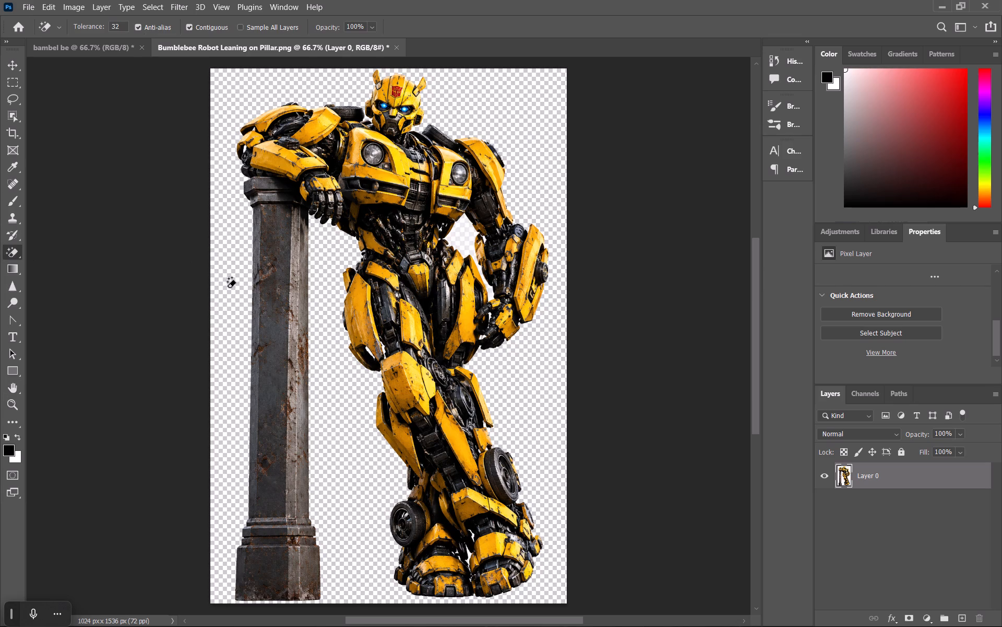
click(462, 243)
click(468, 555)
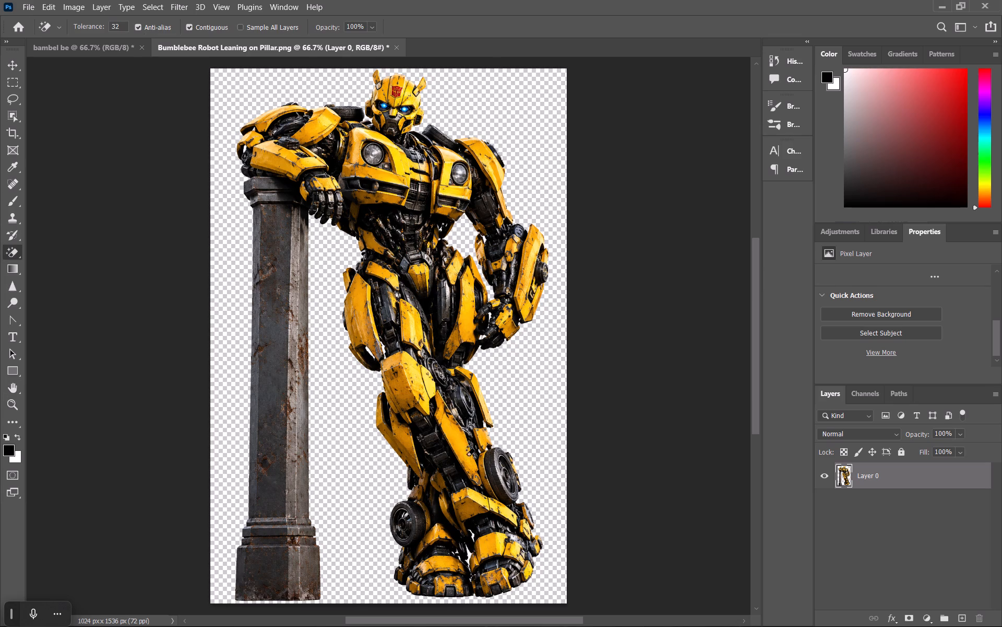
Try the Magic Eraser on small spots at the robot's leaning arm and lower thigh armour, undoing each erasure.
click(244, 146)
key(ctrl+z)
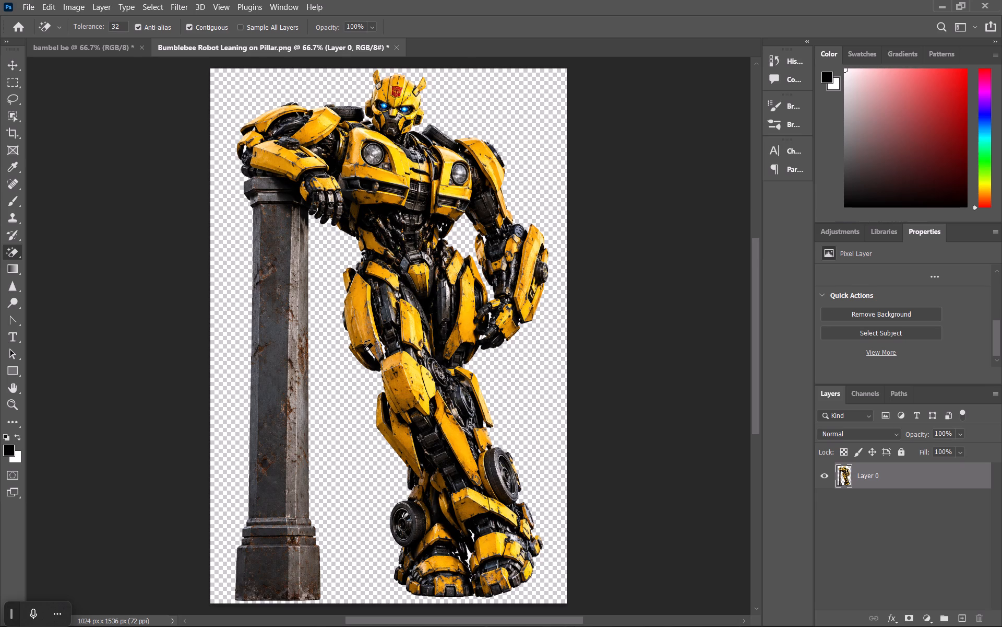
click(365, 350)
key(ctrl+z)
Erase the remaining pale patches in the thigh armour gap, above the knee and around the lowered hand with the Magic Eraser.
key(ctrl+equal)
key(ctrl+equal)
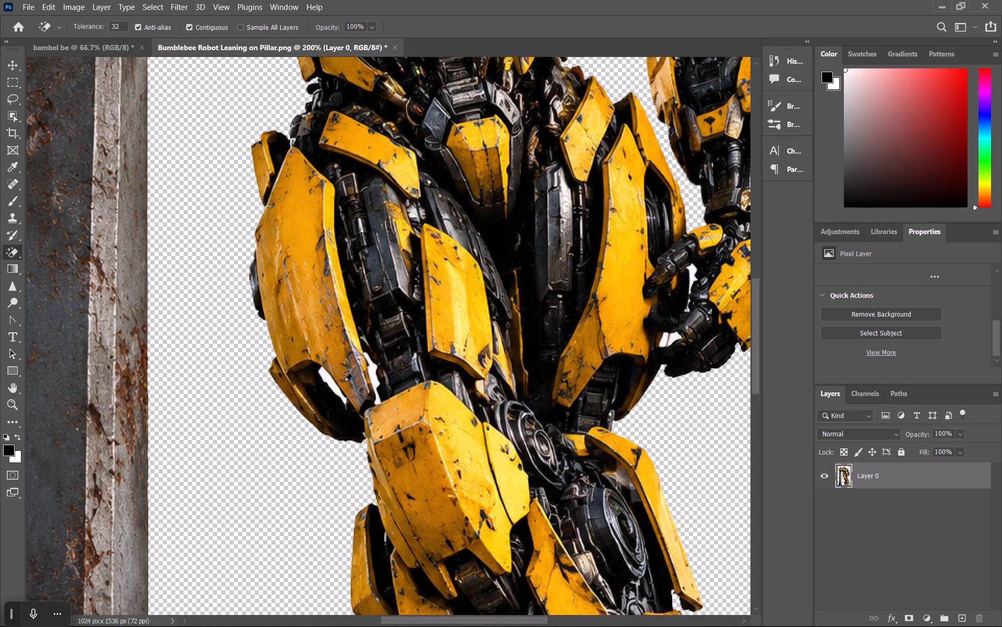
click(326, 377)
click(371, 369)
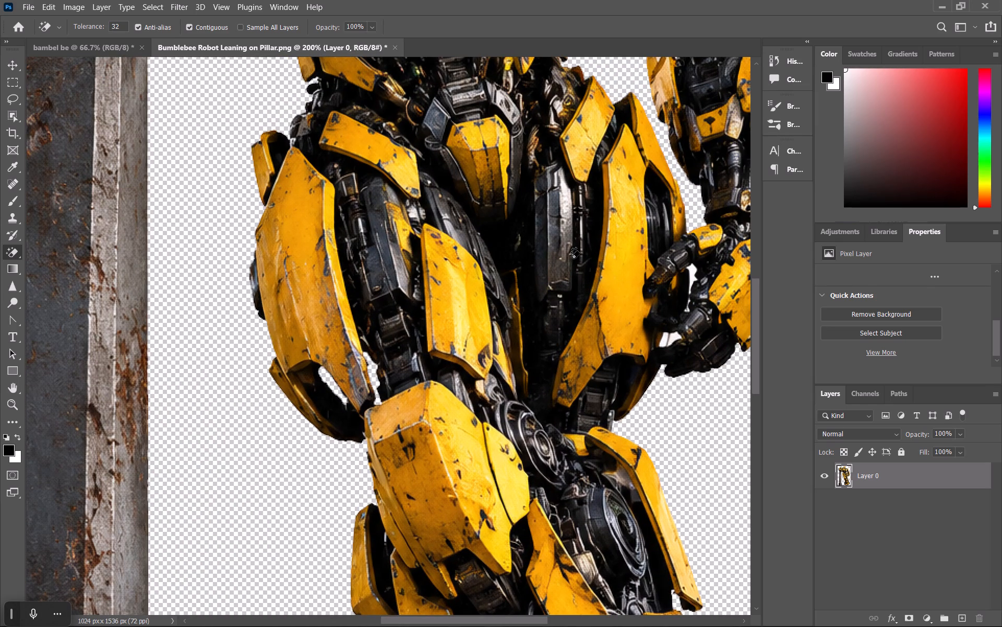
click(690, 270)
click(672, 338)
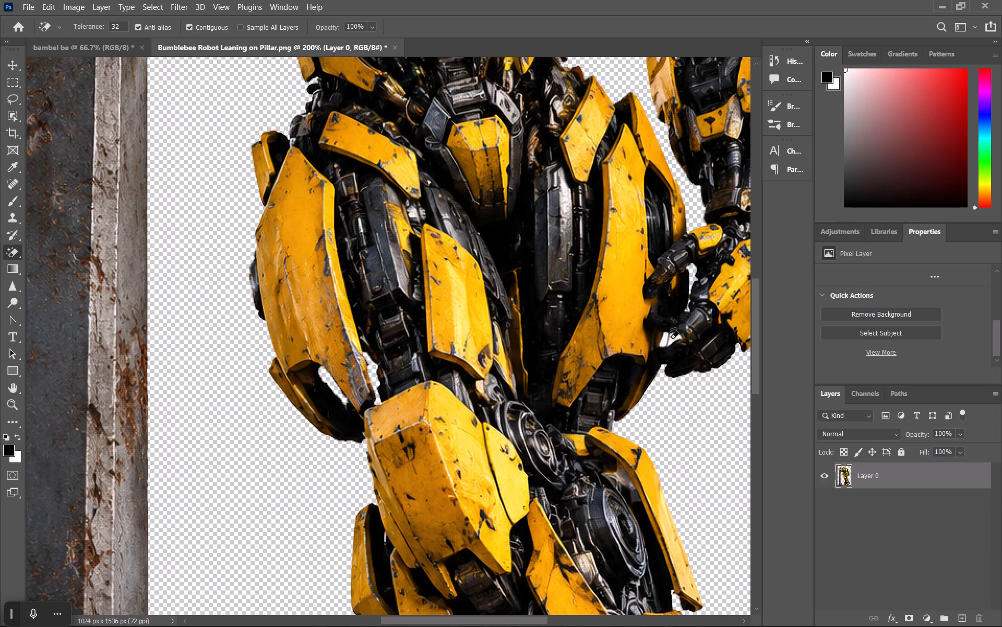
Erase the leftover pale specks between the robot's lower legs and around the ankles with the Magic Eraser.
scroll(663, 340, down, 18)
scroll(650, 352, down, 13)
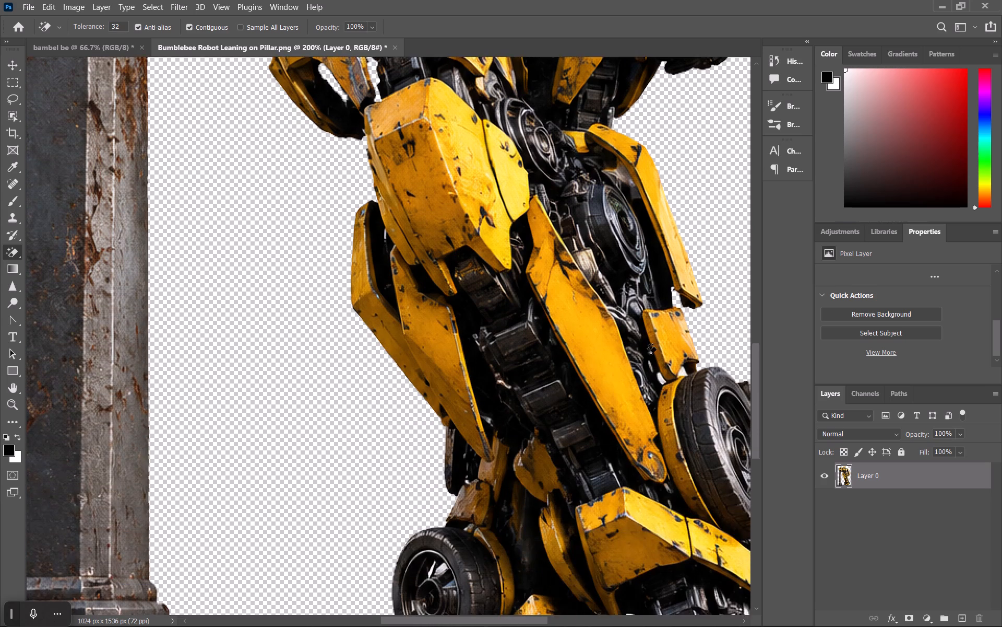
scroll(648, 354, down, 17)
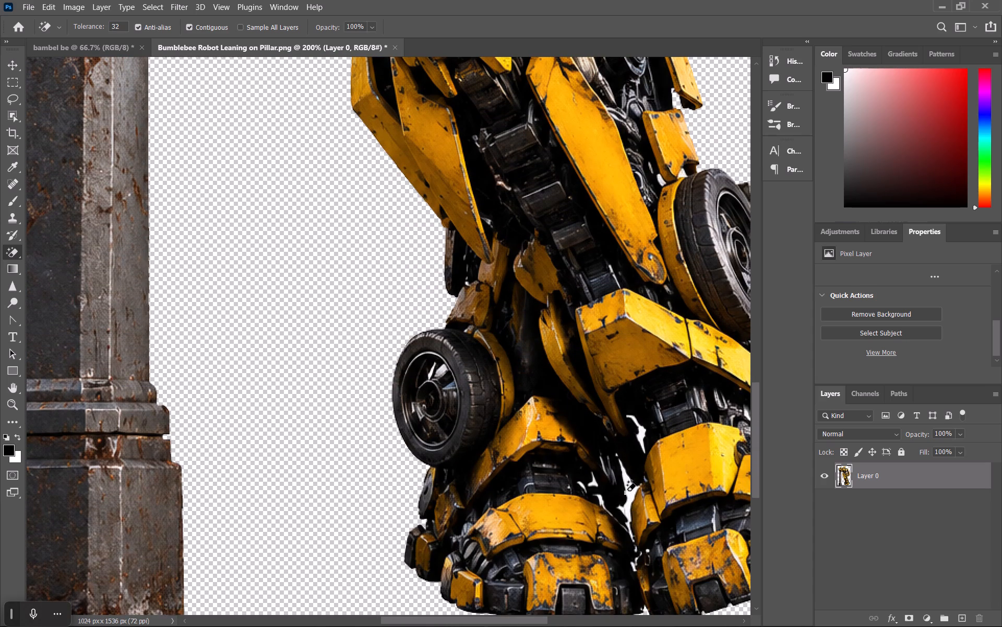
click(627, 491)
click(641, 432)
scroll(641, 433, down, 7)
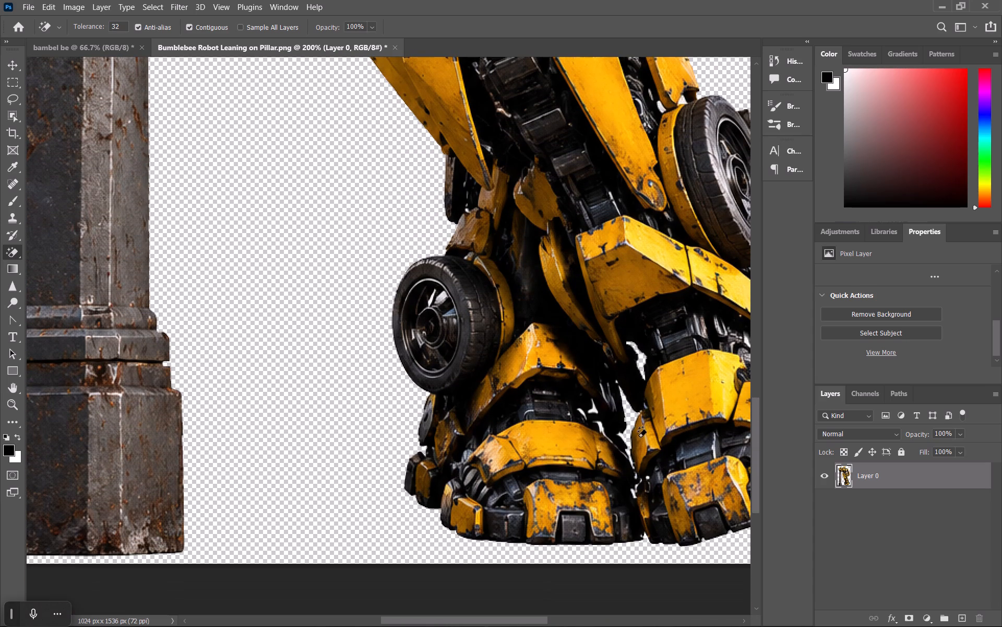
click(592, 410)
click(600, 429)
Erase the small pale gaps between the shin armour and the outer leg wheel with the Magic Eraser.
scroll(638, 484, down, 5)
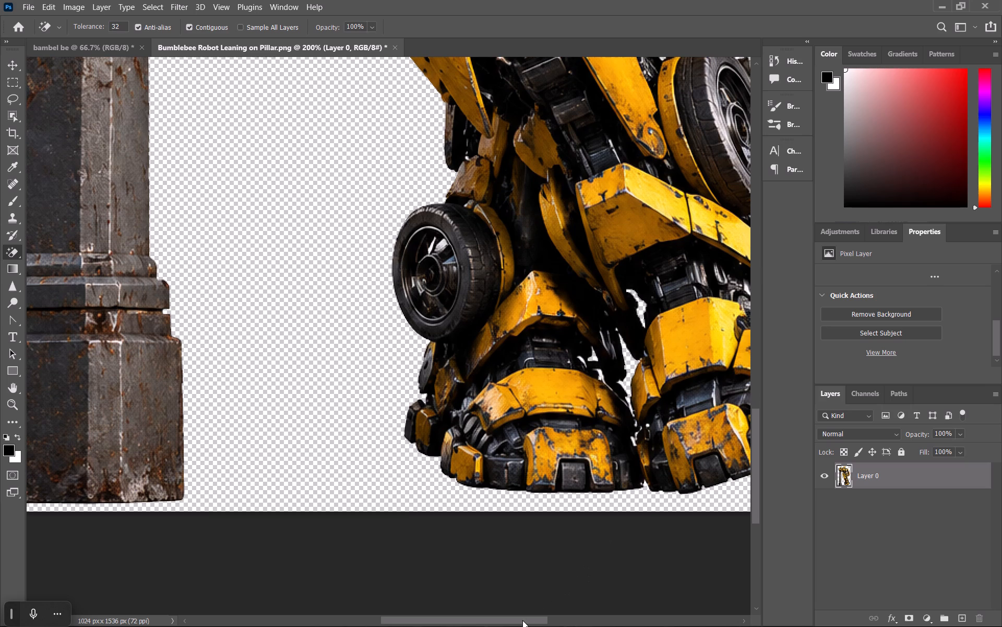
drag(522, 620, 556, 613)
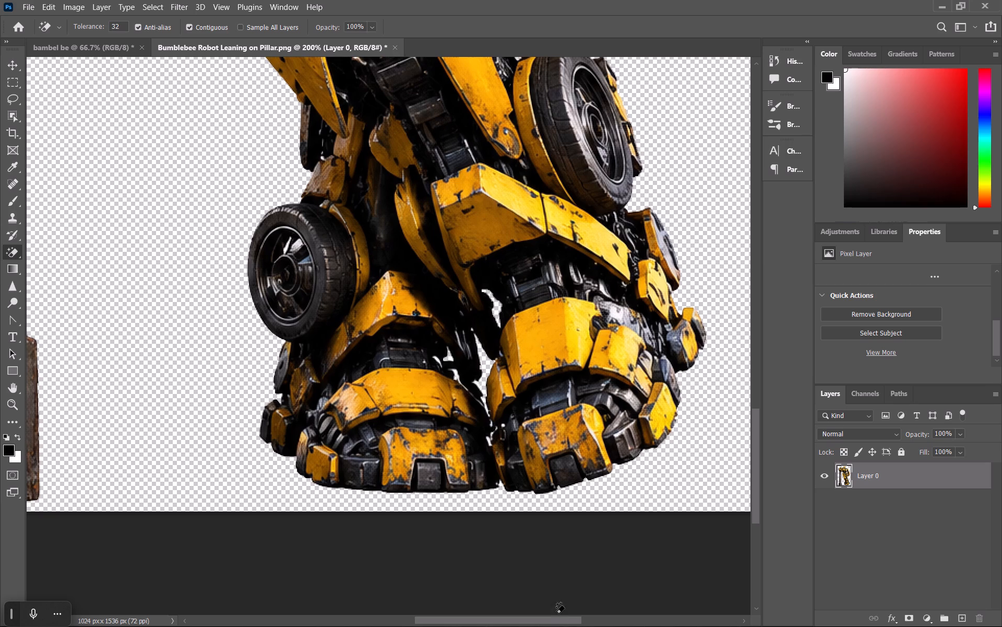
drag(755, 466, 754, 442)
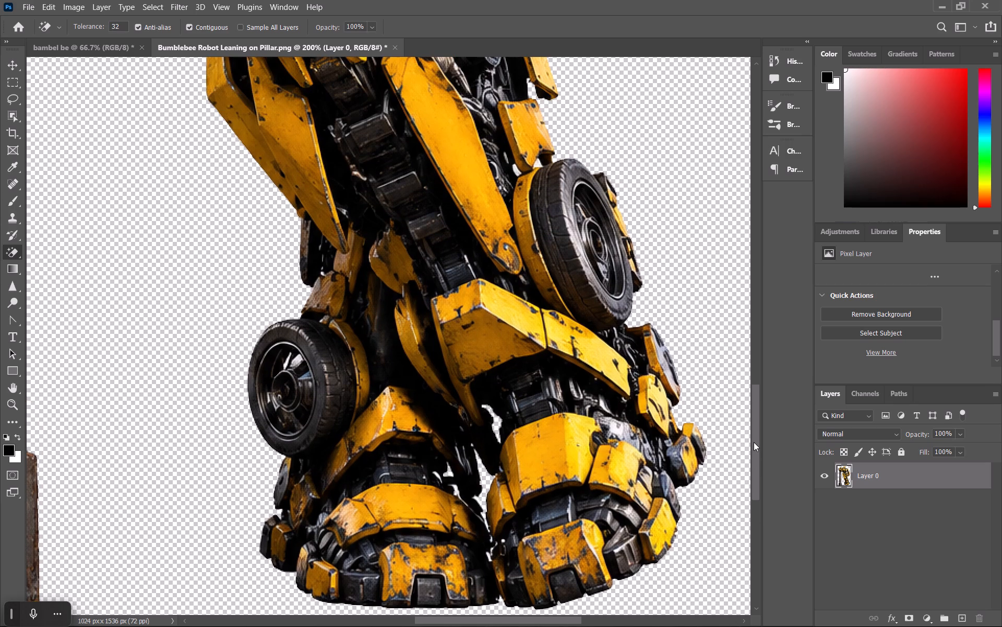
drag(754, 442, 744, 391)
click(536, 413)
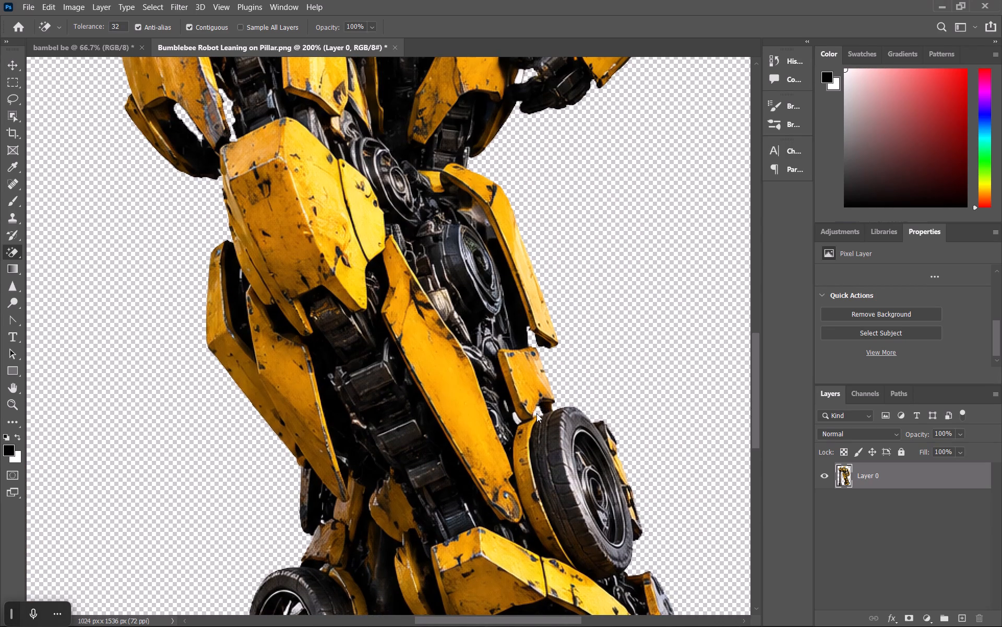
click(513, 417)
Erase the remaining pale spots at the elbow of the lowered arm and around the leaning arm's elbow with the Magic Eraser.
drag(757, 385, 746, 336)
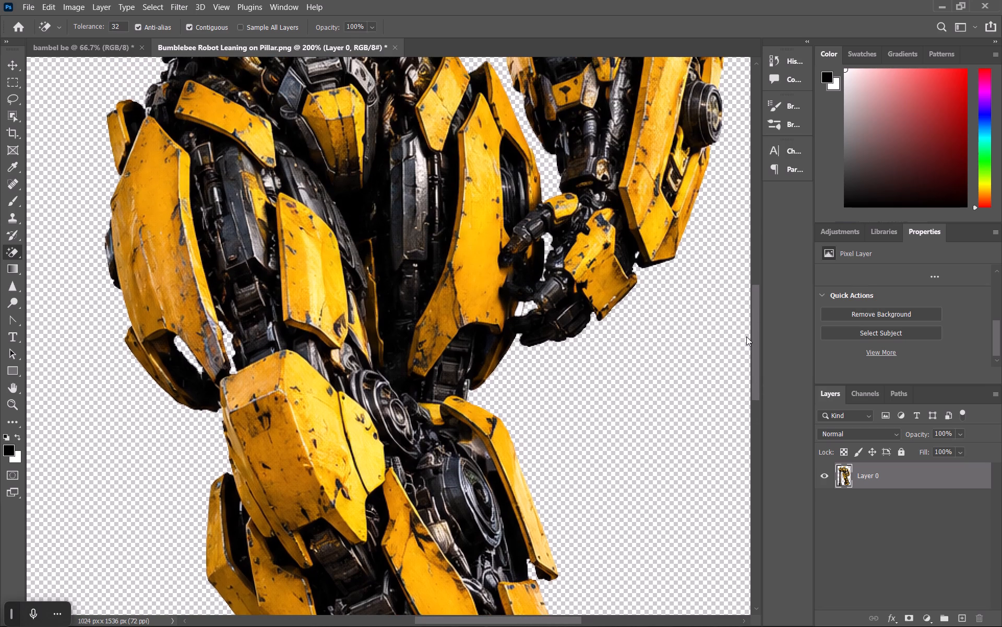
drag(746, 336, 744, 269)
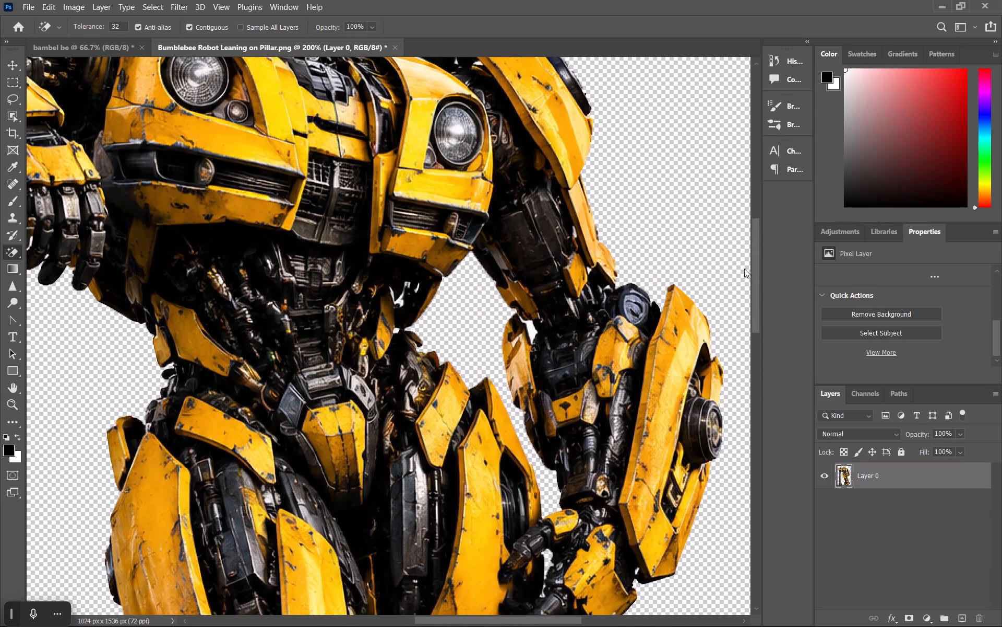
drag(744, 269, 746, 224)
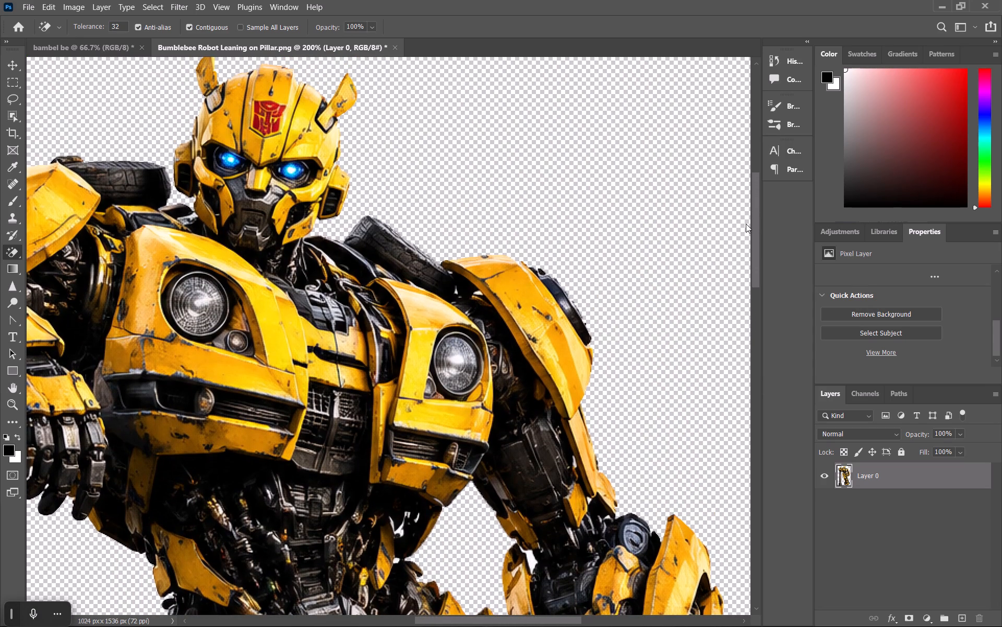
drag(746, 224, 748, 254)
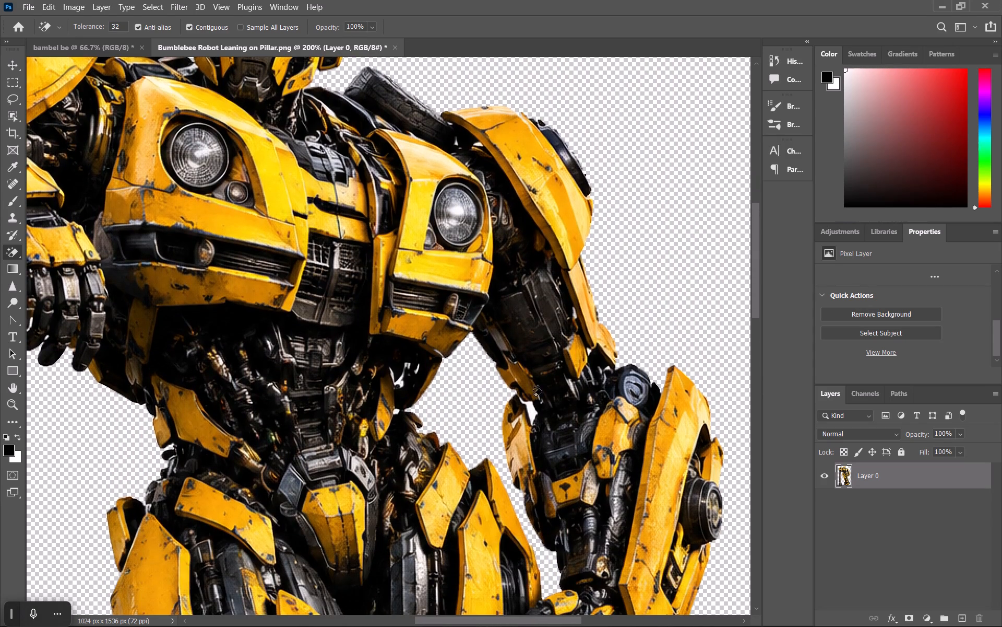
click(530, 413)
drag(492, 623, 419, 610)
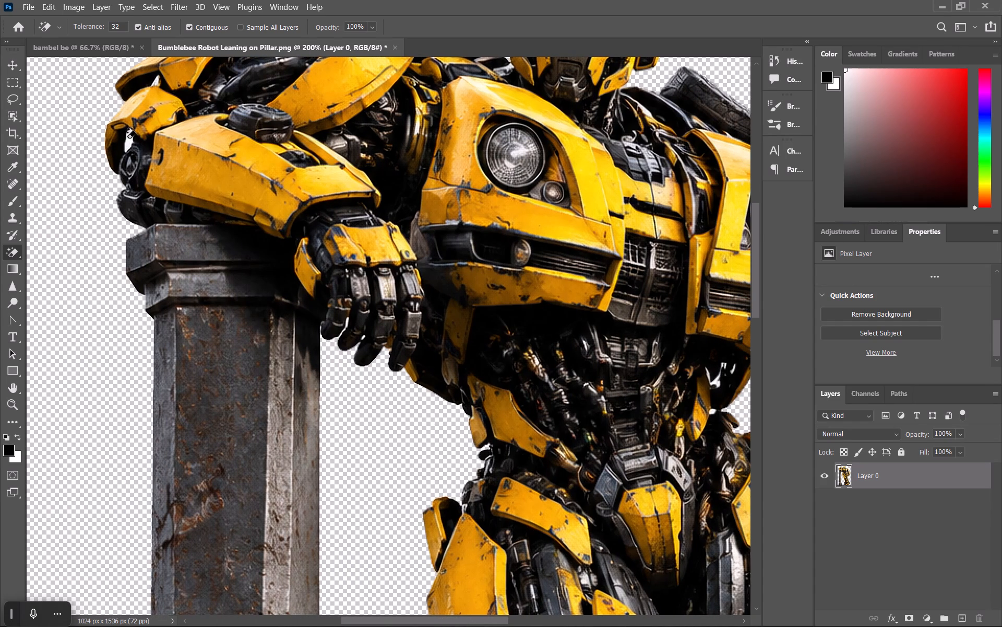
click(127, 138)
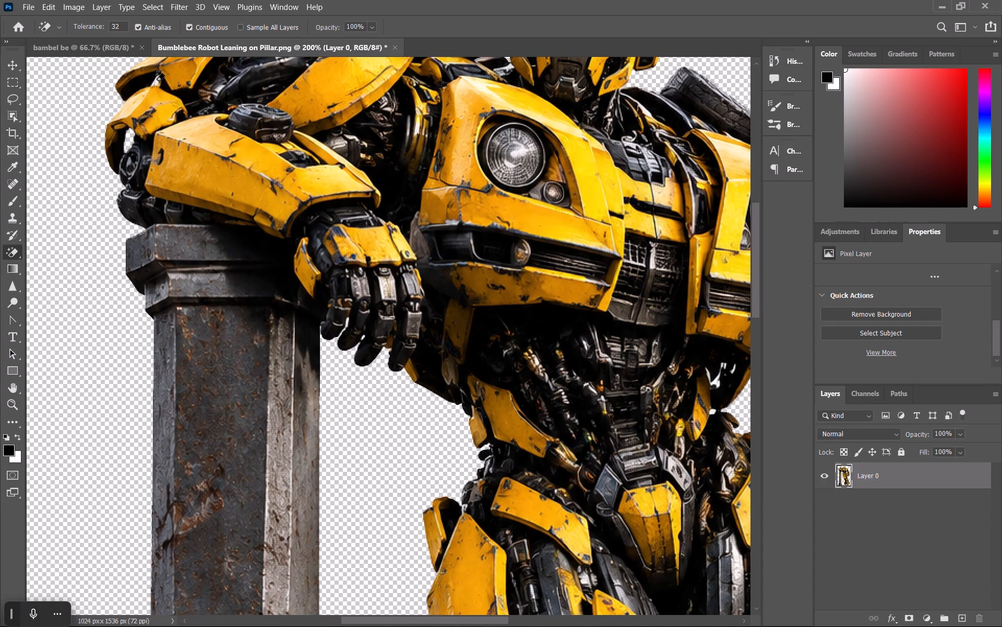
click(157, 80)
Check the cutout edges from the pillar base up to the robot's head, and the figure as a whole.
drag(754, 240, 756, 460)
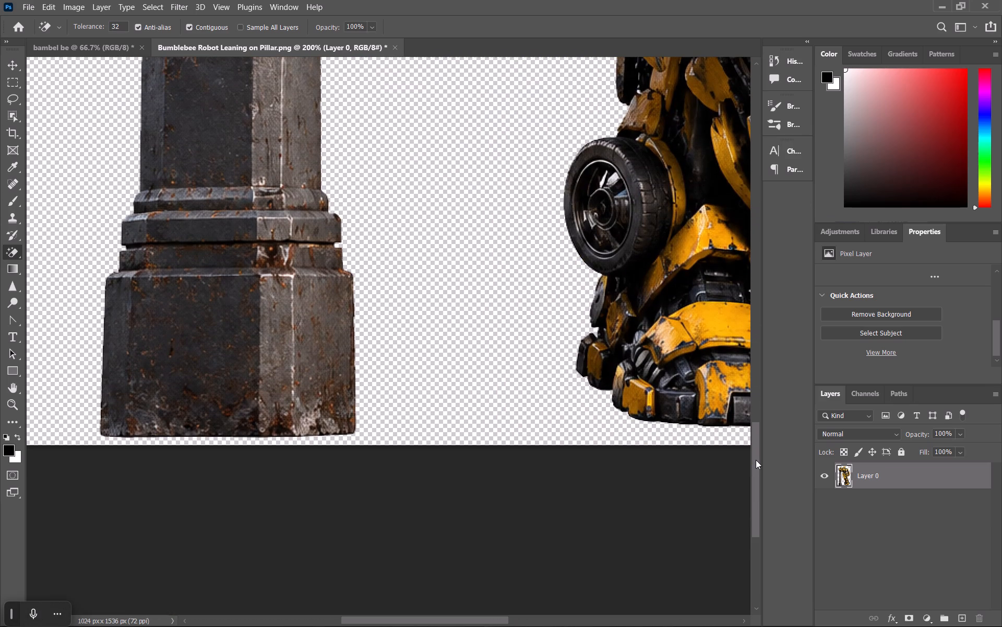
drag(756, 460, 784, 375)
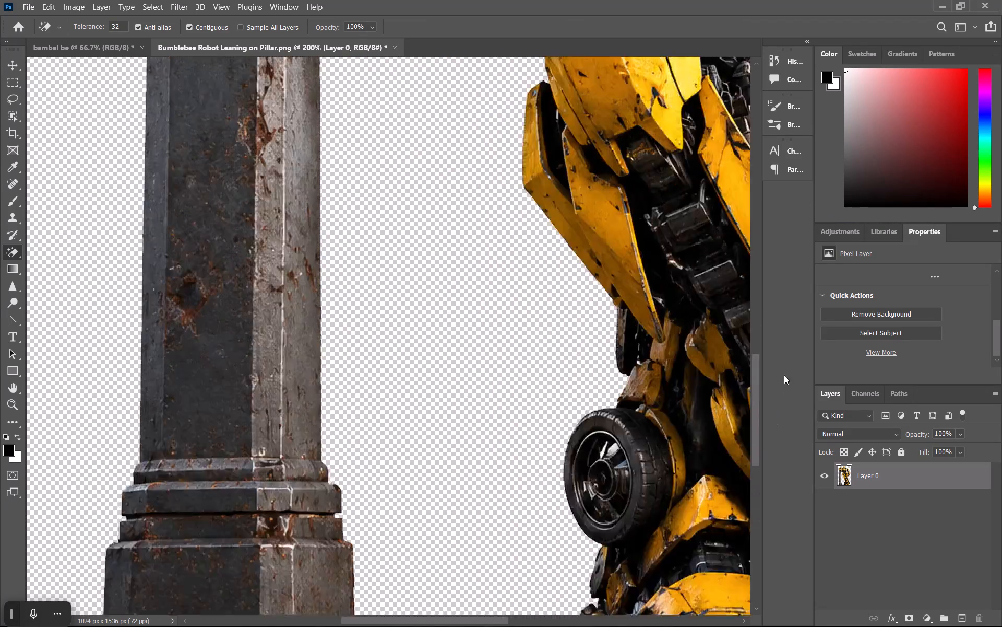
drag(784, 375, 802, 224)
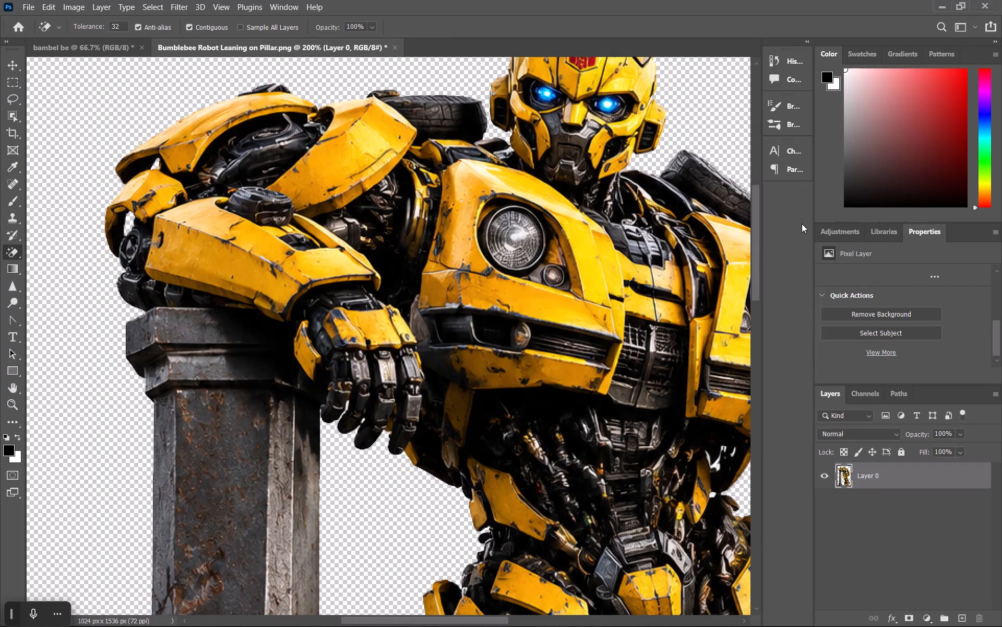
key(ctrl+minus)
key(ctrl+minus)
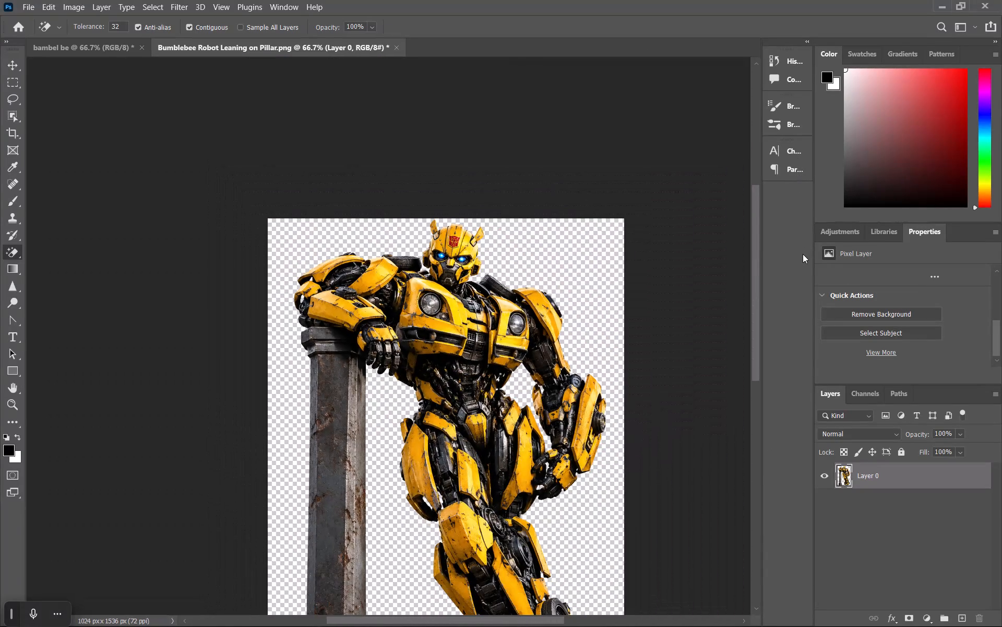
scroll(789, 271, down, 4)
scroll(633, 320, down, 5)
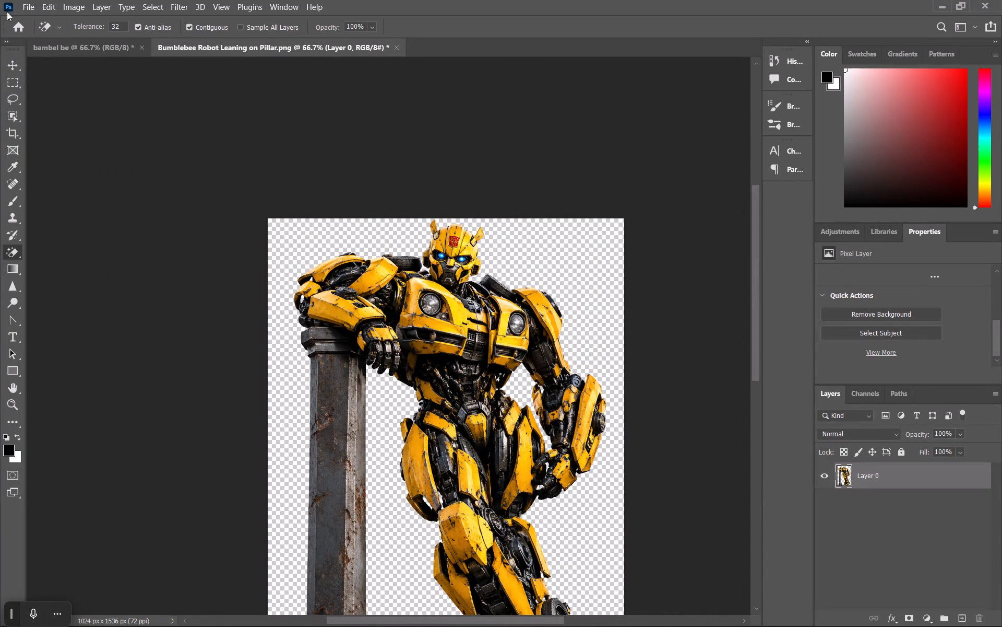
Reposition the robot and pillar cutout slightly lower on its canvas with the Move tool.
click(5, 63)
scroll(600, 349, down, 5)
drag(520, 414, 514, 351)
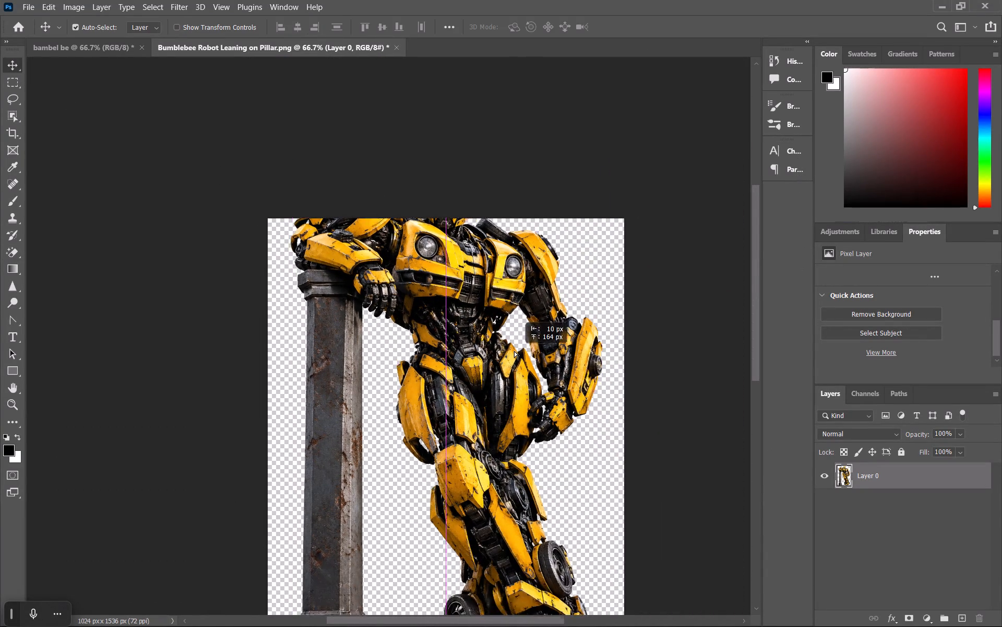
drag(514, 351, 517, 429)
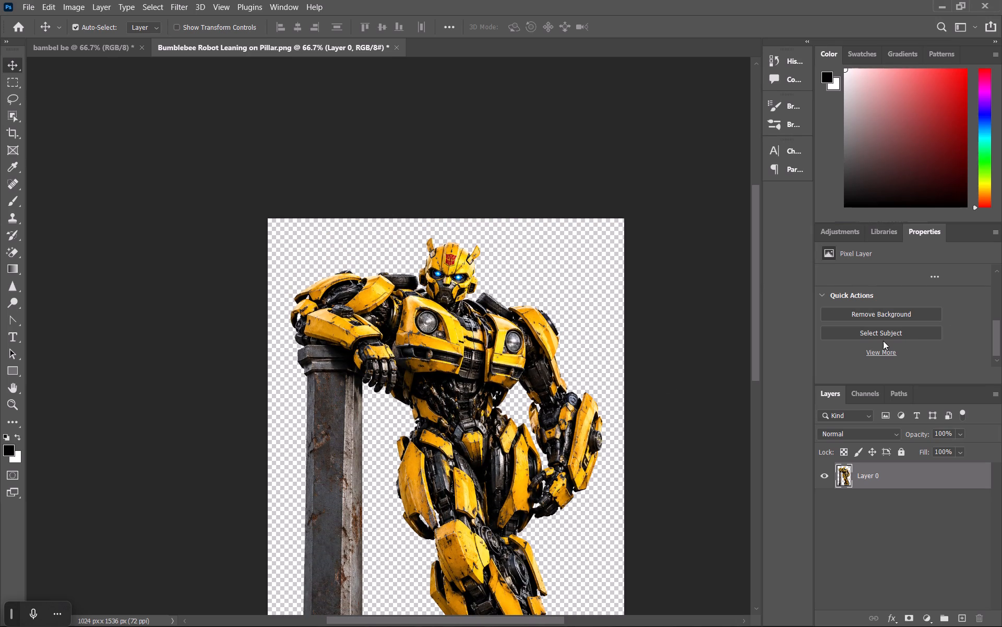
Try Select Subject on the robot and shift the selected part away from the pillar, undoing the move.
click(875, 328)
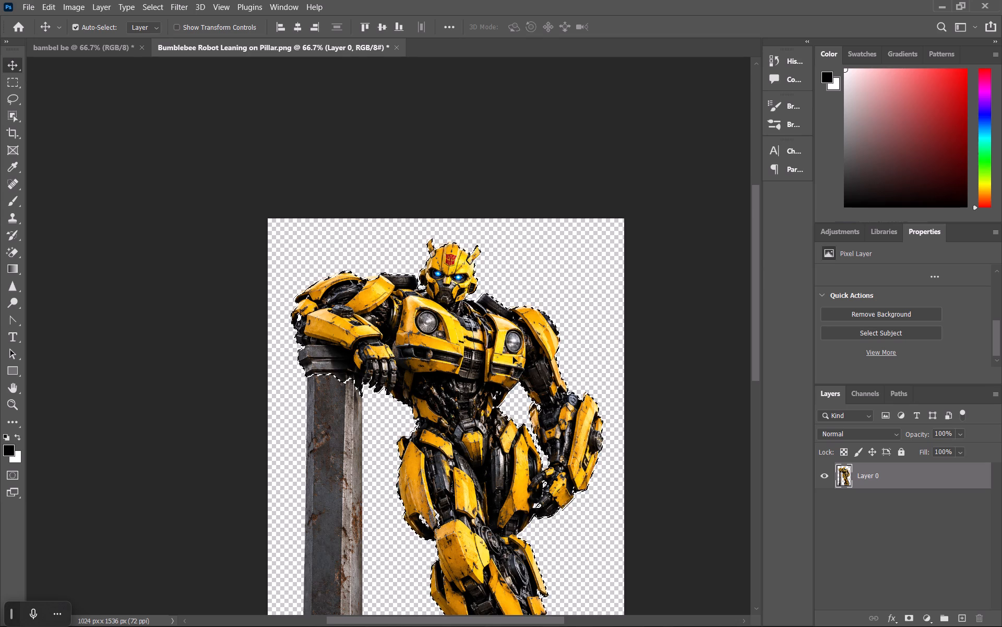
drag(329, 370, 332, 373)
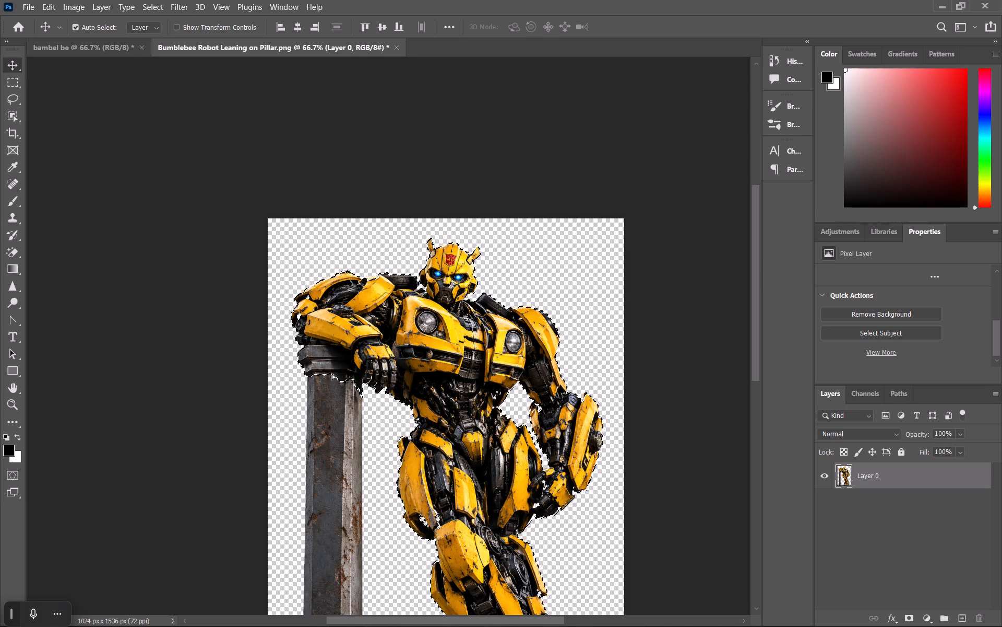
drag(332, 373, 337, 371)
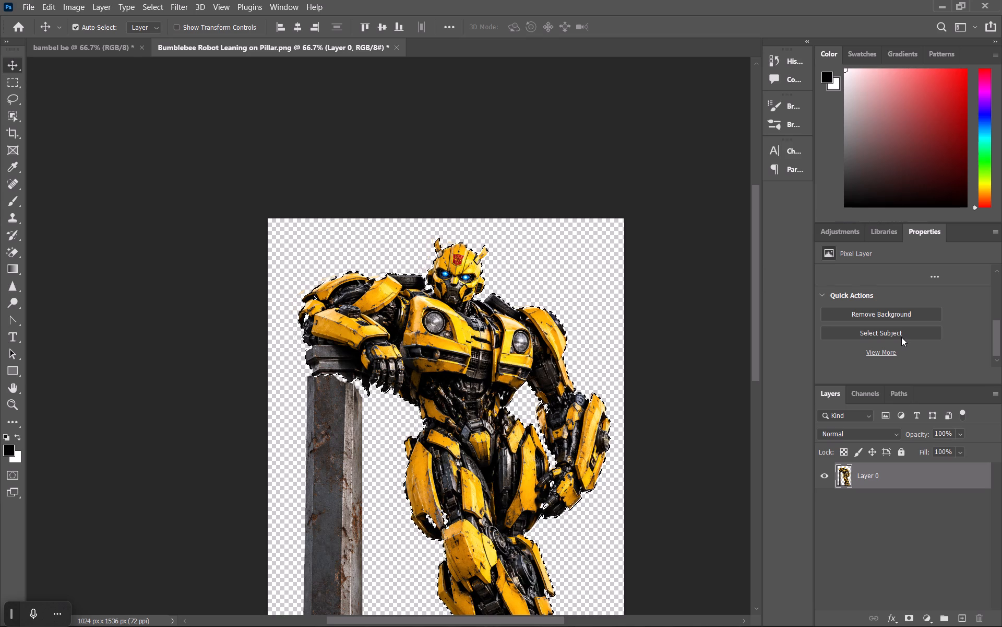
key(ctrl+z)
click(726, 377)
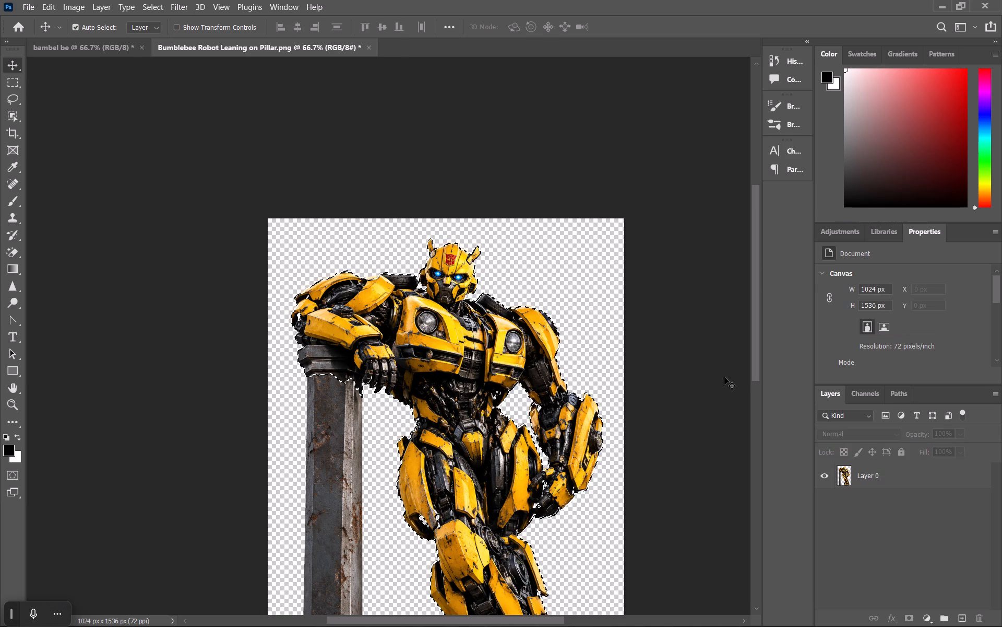
Copy the entire robot image and paste it into the bambel be gradient document.
key(ctrl+a)
key(ctrl+c)
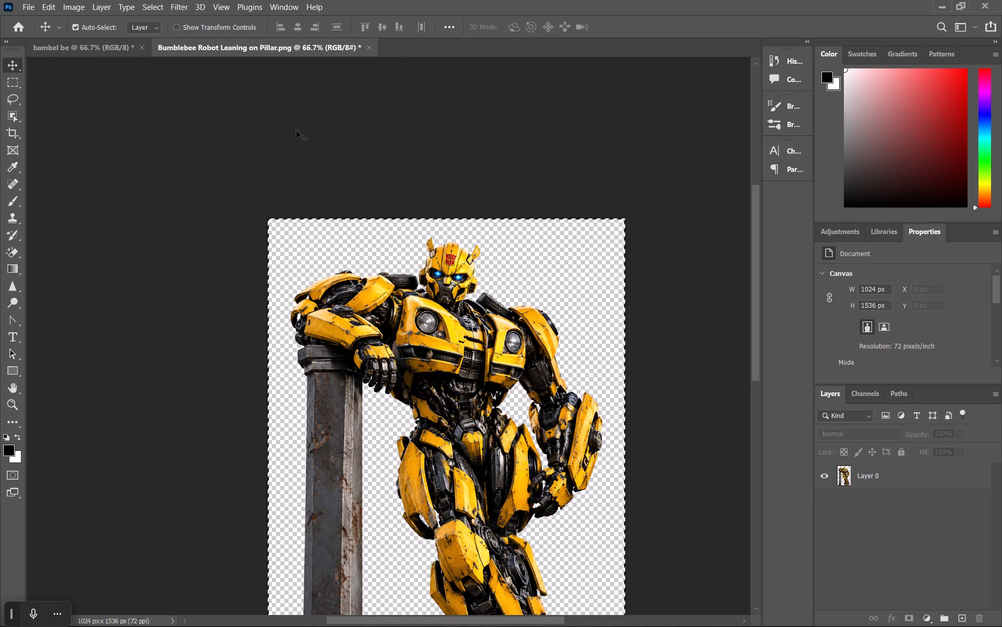
click(54, 52)
click(351, 324)
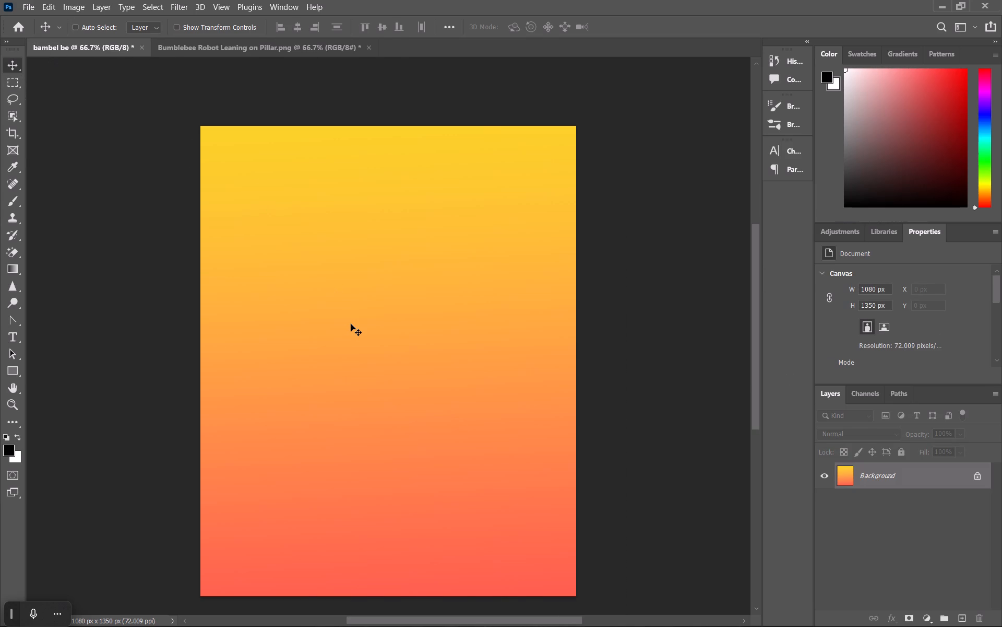
key(ctrl+v)
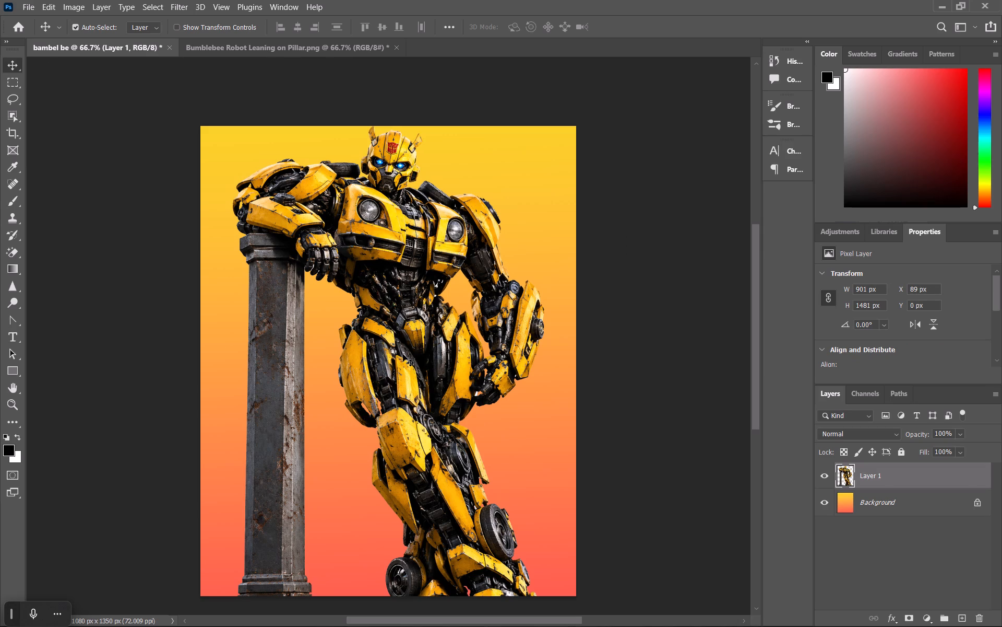
Scale the robot and pillar layer proportionally to 76.70% and centre it horizontally at X 540 px, Y 697 px.
key(ctrl+t)
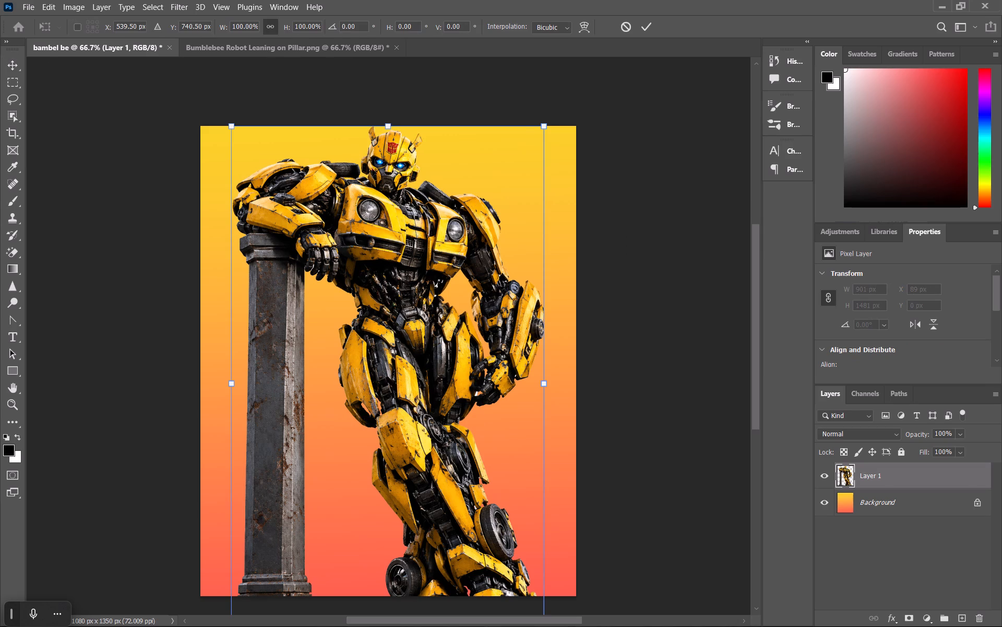
drag(390, 123, 398, 227)
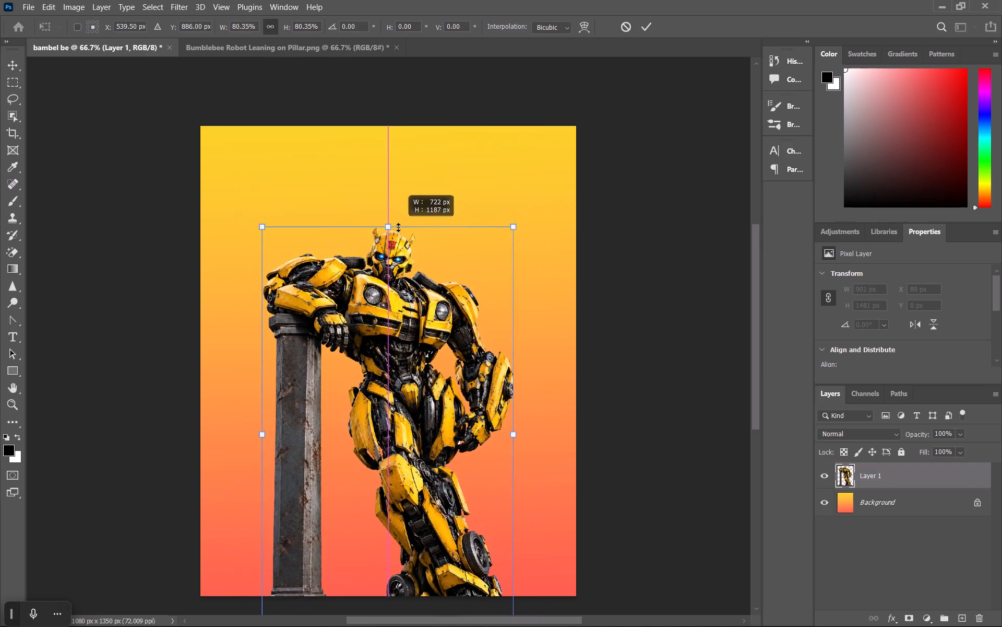
drag(398, 227, 398, 243)
drag(427, 501, 422, 419)
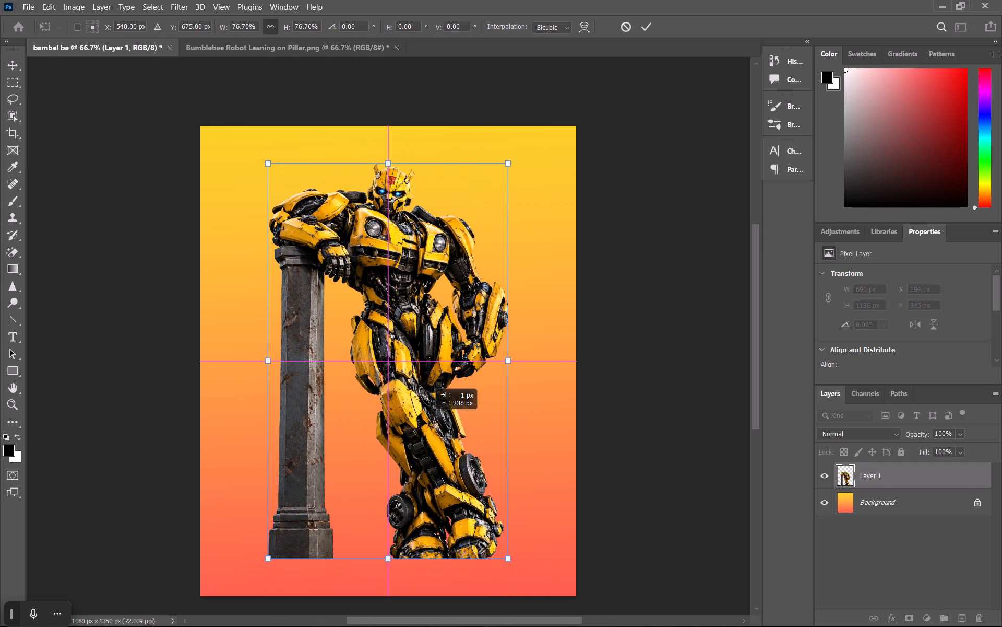
drag(422, 419, 427, 425)
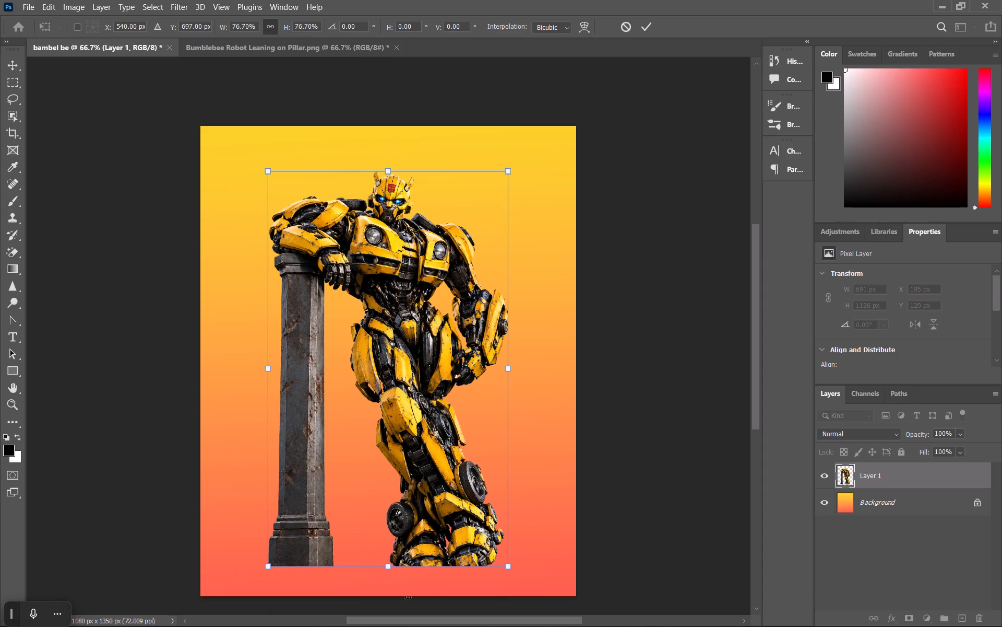
click(911, 618)
key(Return)
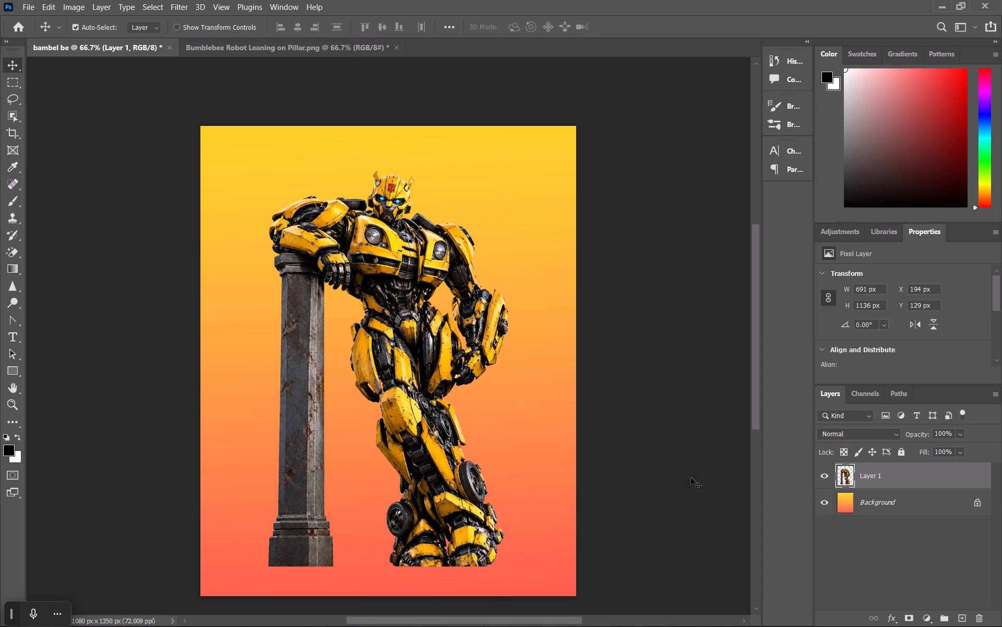
Add a layer mask to the robot and pillar layer.
click(913, 611)
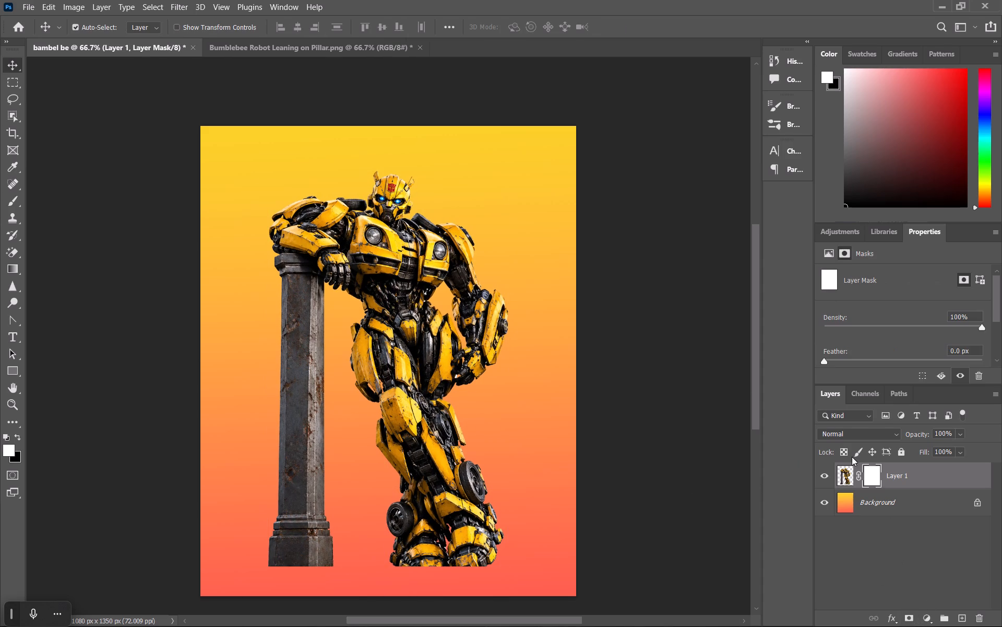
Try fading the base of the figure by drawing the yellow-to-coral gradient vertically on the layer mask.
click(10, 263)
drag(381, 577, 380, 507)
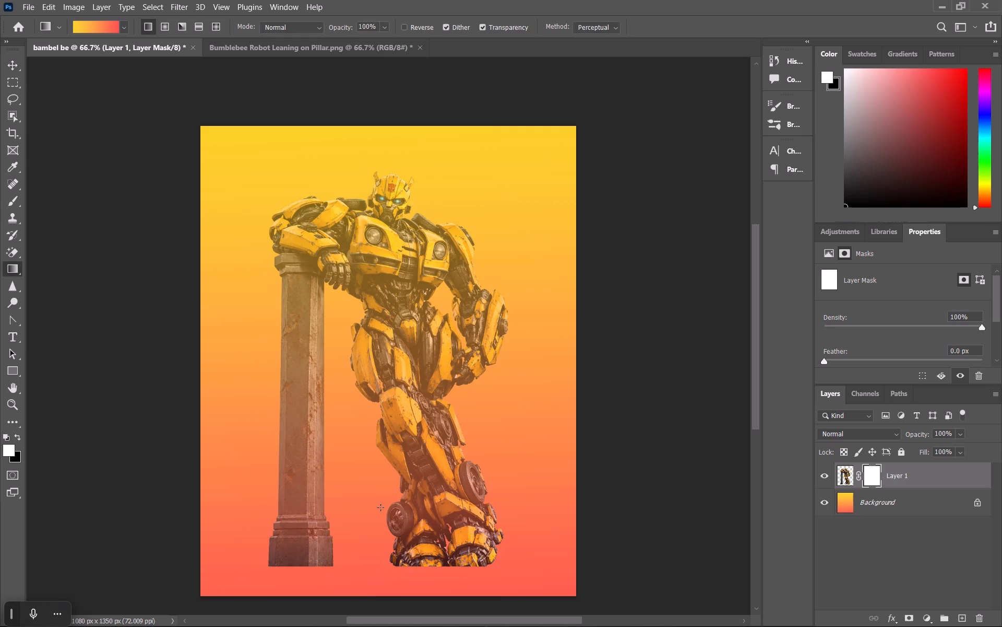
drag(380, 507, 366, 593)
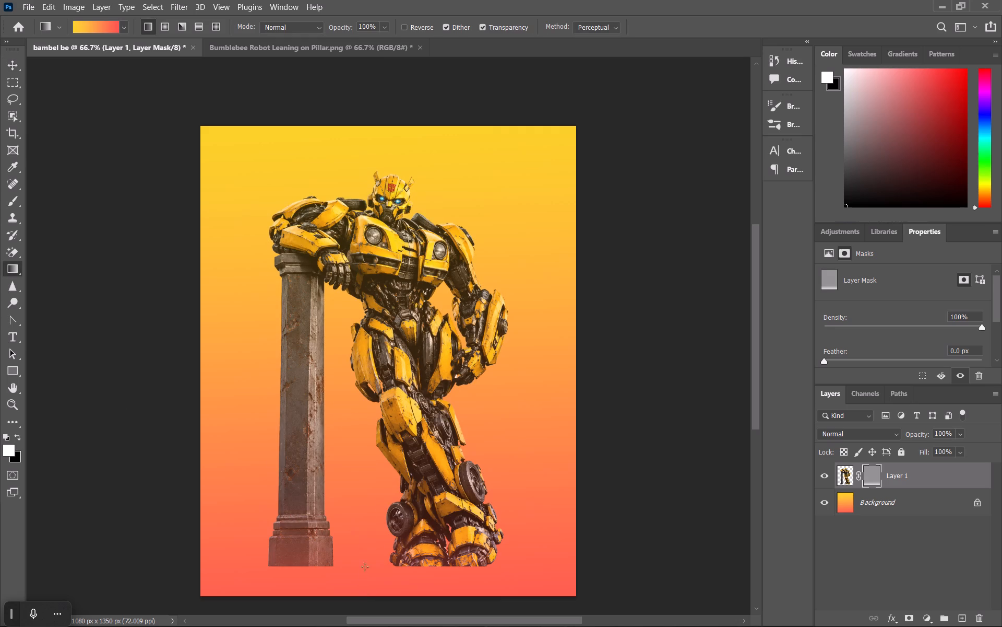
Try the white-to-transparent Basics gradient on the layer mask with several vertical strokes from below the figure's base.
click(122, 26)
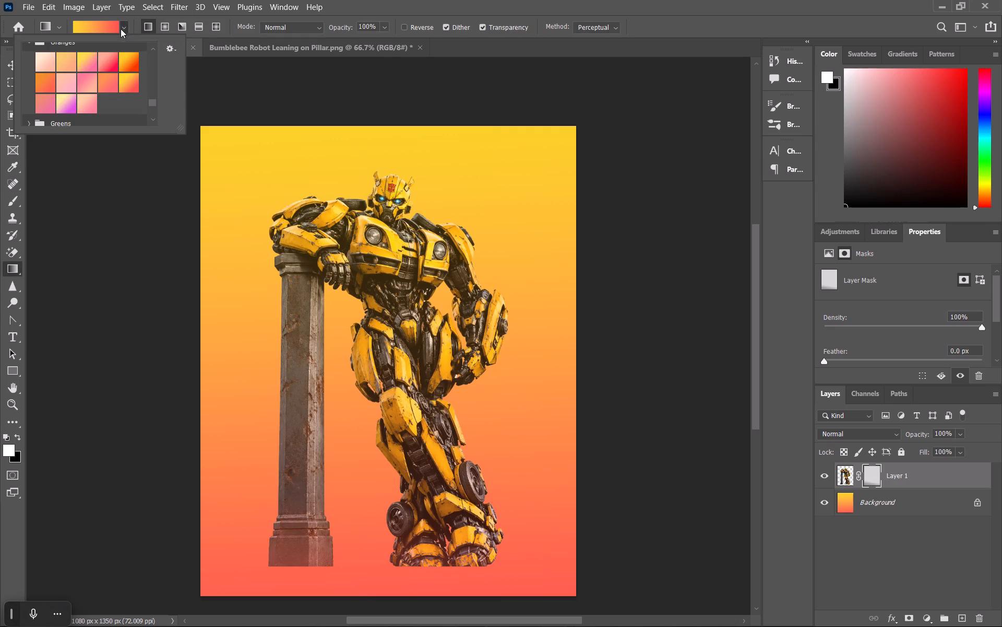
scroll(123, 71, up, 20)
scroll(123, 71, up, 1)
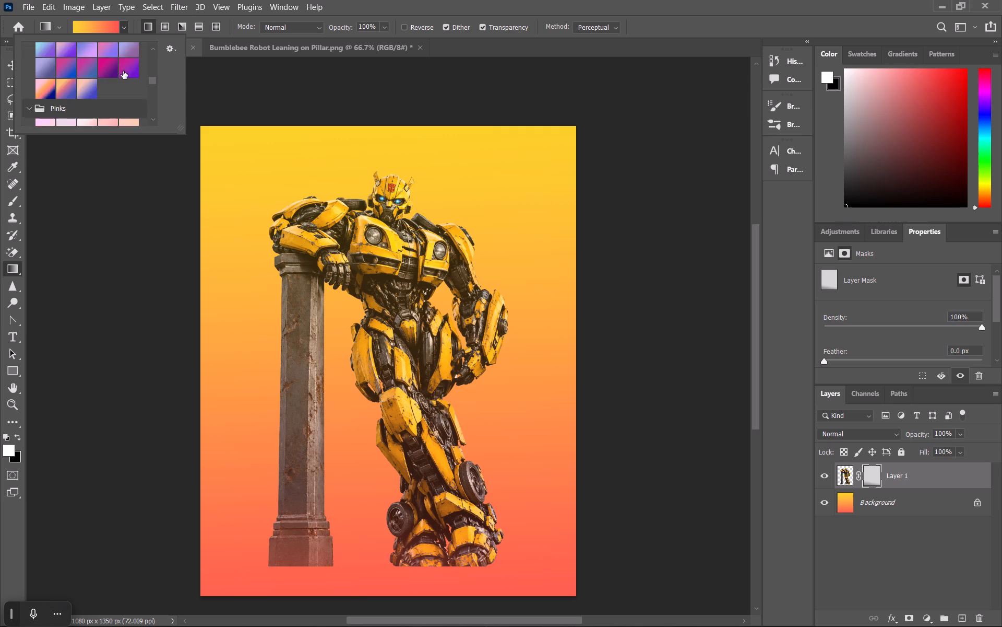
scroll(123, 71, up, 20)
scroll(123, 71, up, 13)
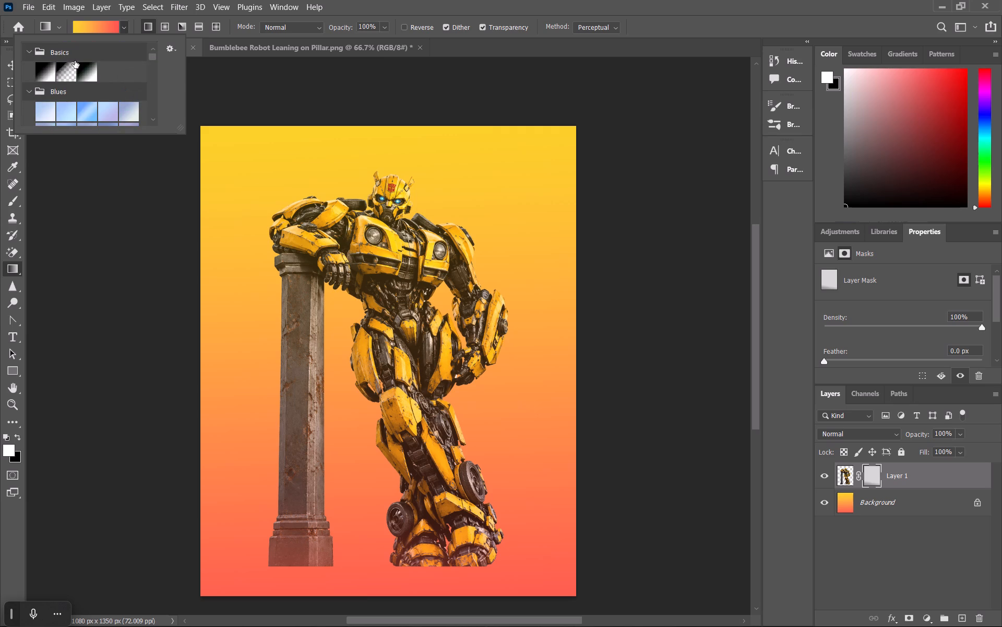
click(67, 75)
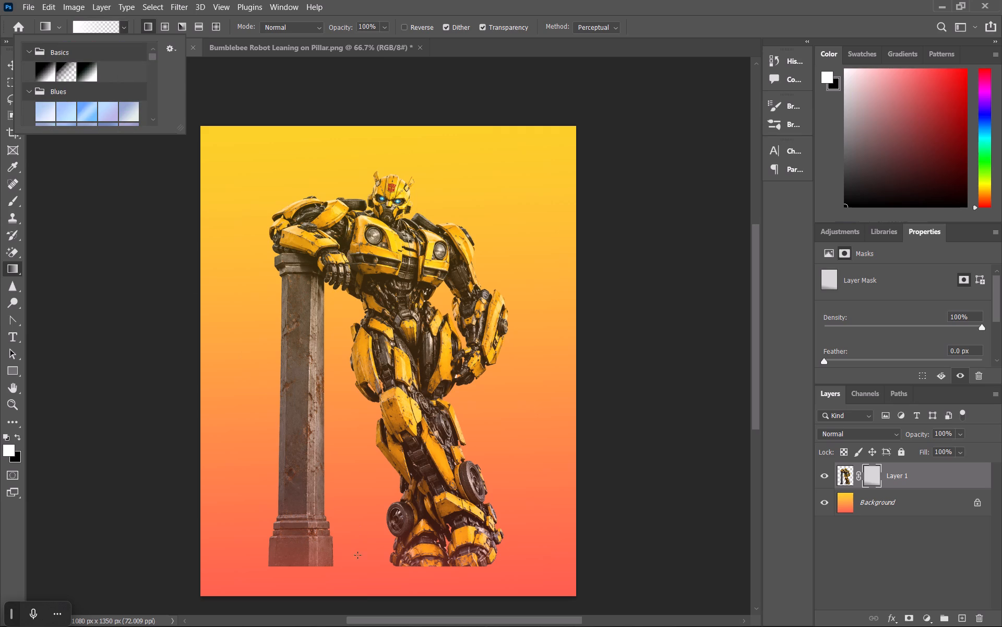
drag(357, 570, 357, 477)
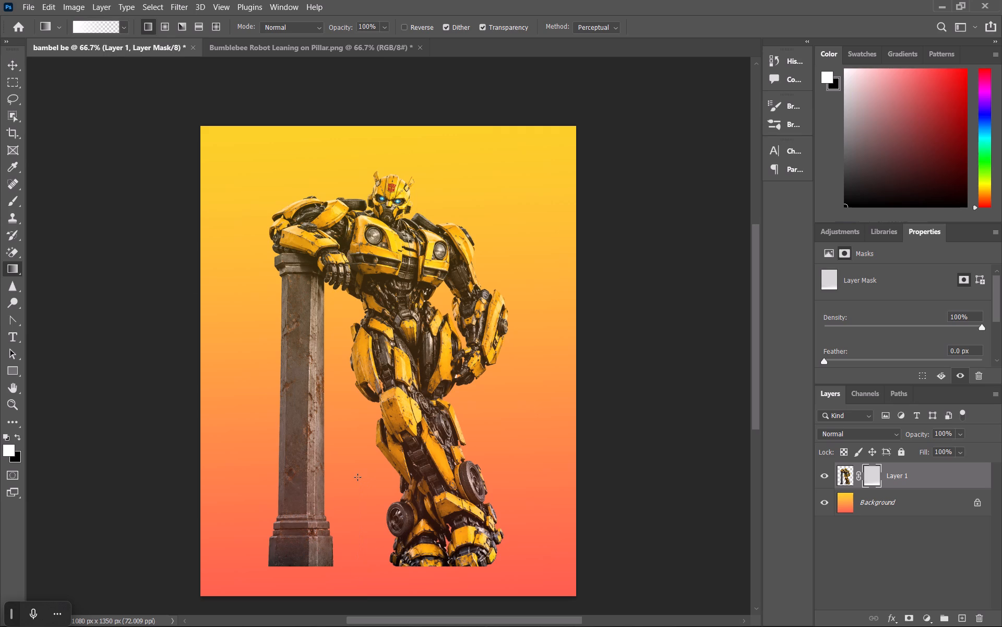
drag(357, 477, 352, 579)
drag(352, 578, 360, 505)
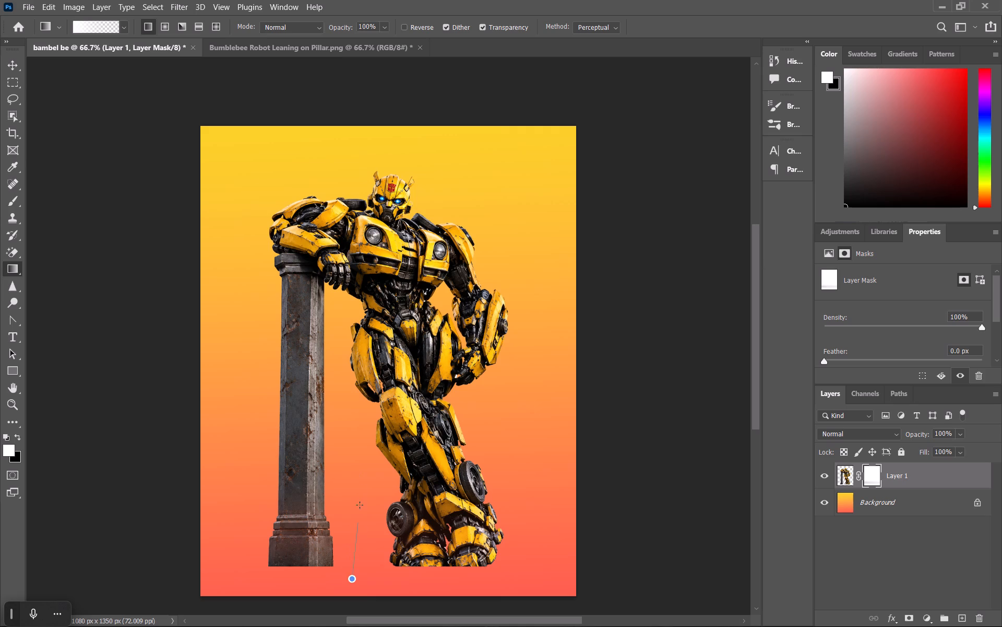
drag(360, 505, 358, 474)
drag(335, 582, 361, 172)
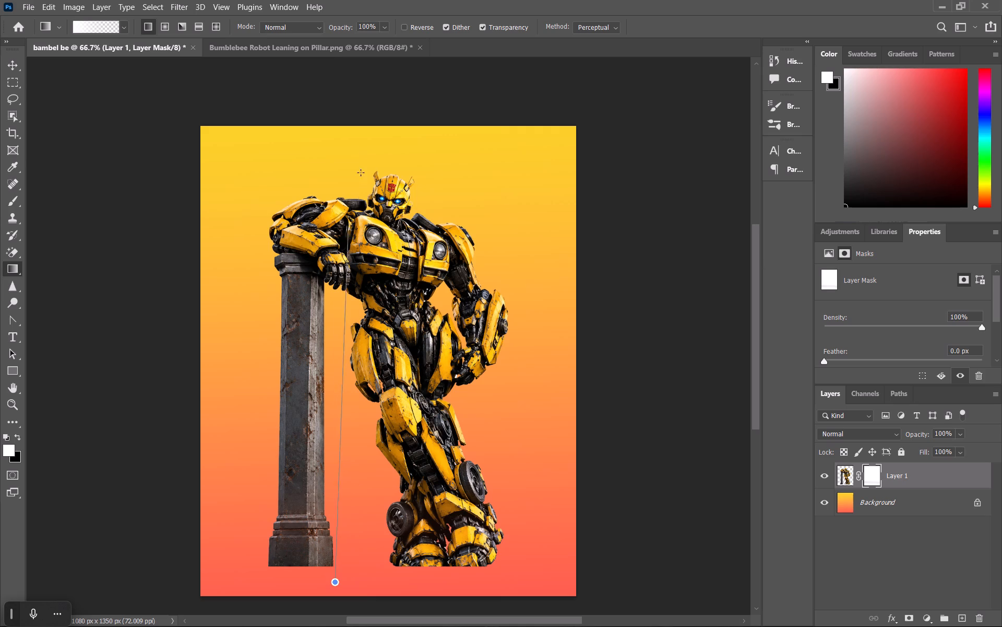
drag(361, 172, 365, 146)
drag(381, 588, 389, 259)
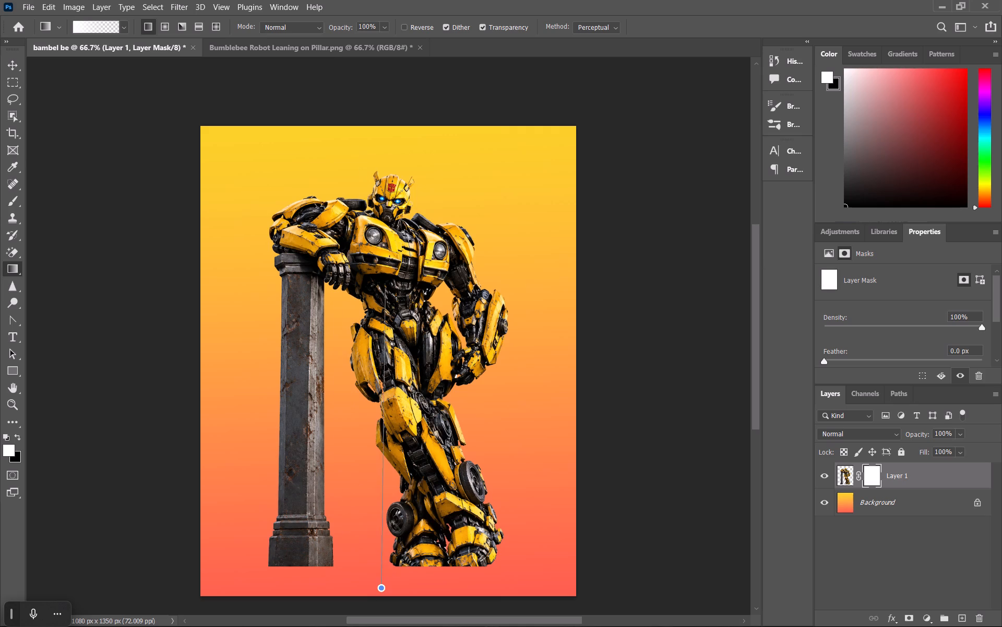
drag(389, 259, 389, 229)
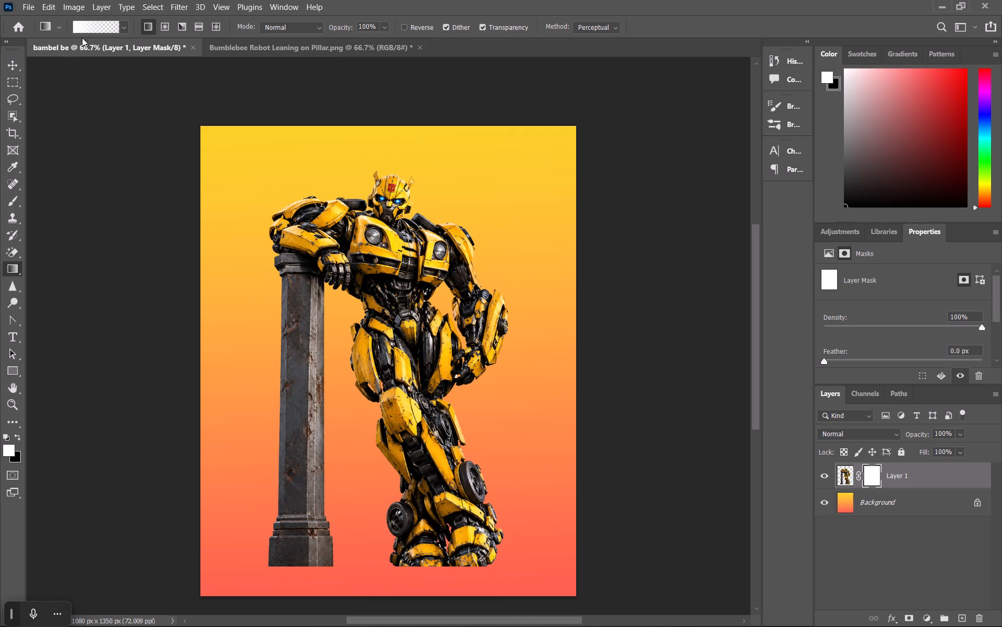
Fade the pillar base and robot's feet into the background by drawing the black-to-white Basics gradient upward on the layer mask.
click(123, 29)
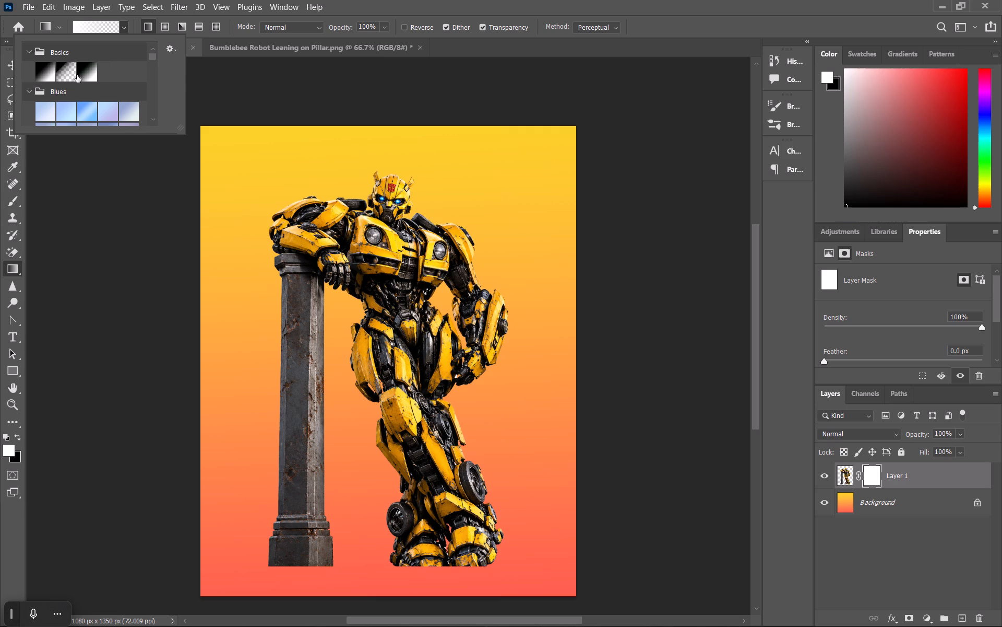
click(86, 77)
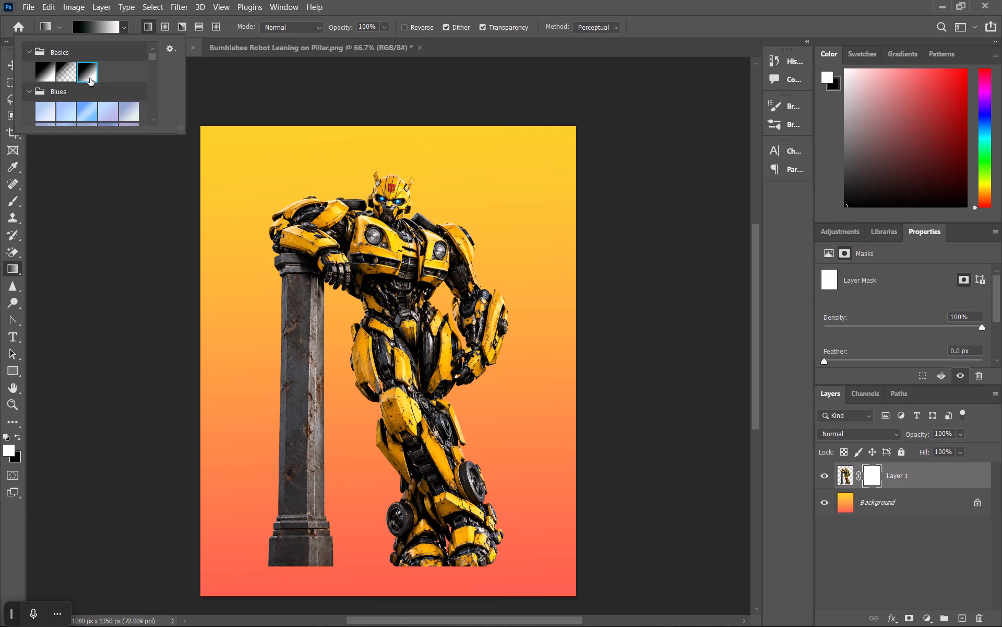
drag(344, 572, 364, 510)
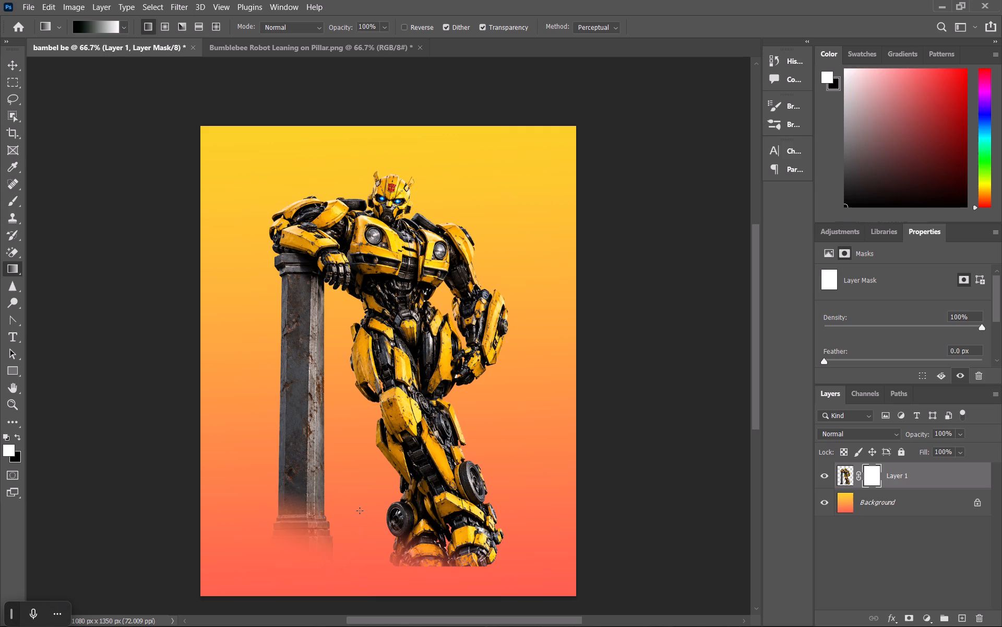
drag(404, 580, 406, 512)
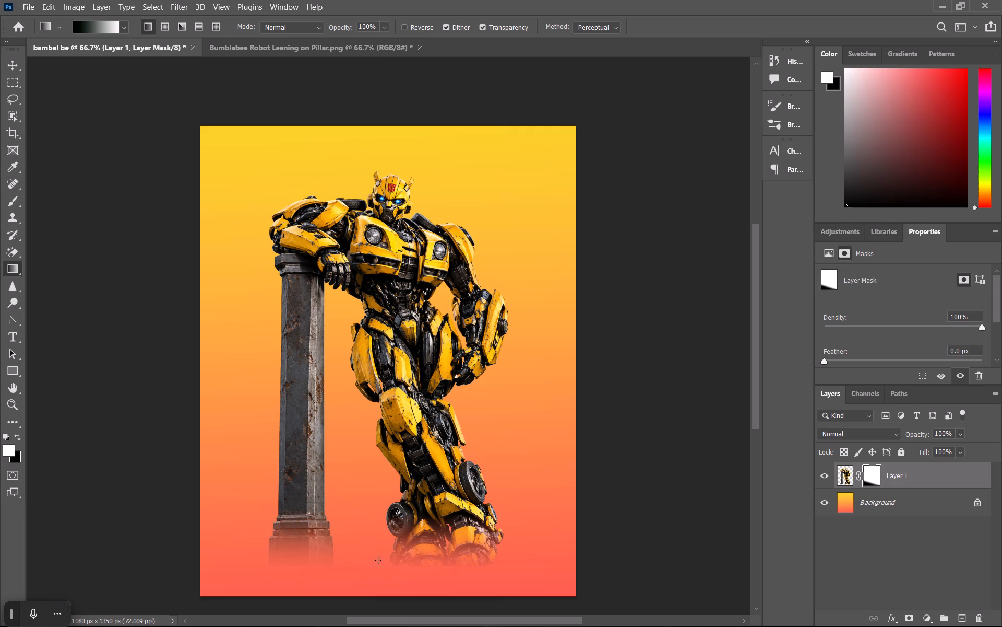
drag(363, 572, 364, 484)
drag(366, 570, 380, 498)
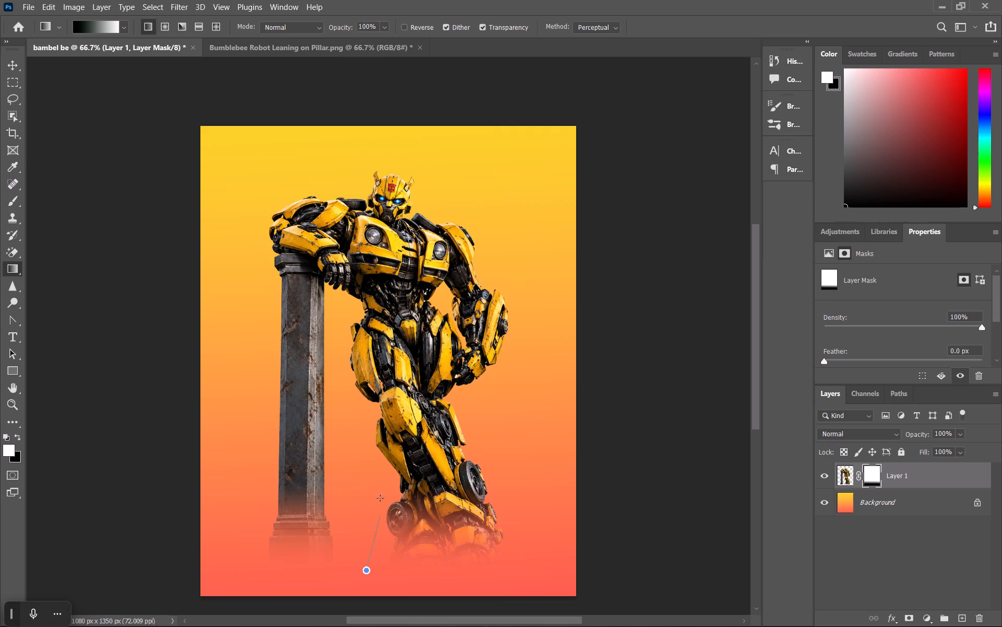
drag(380, 498, 374, 482)
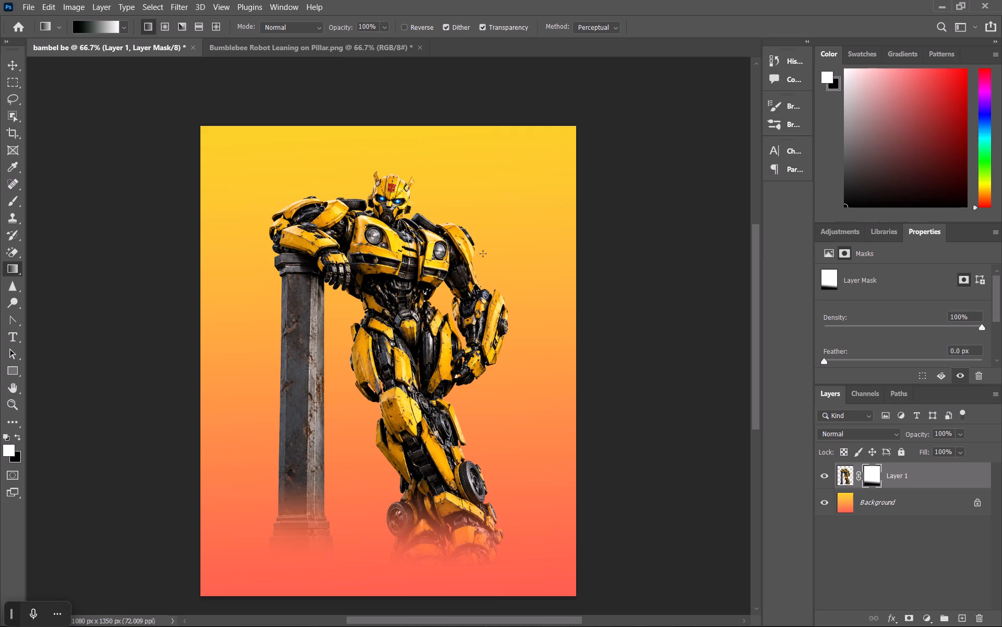
drag(428, 577, 421, 538)
drag(330, 582, 338, 504)
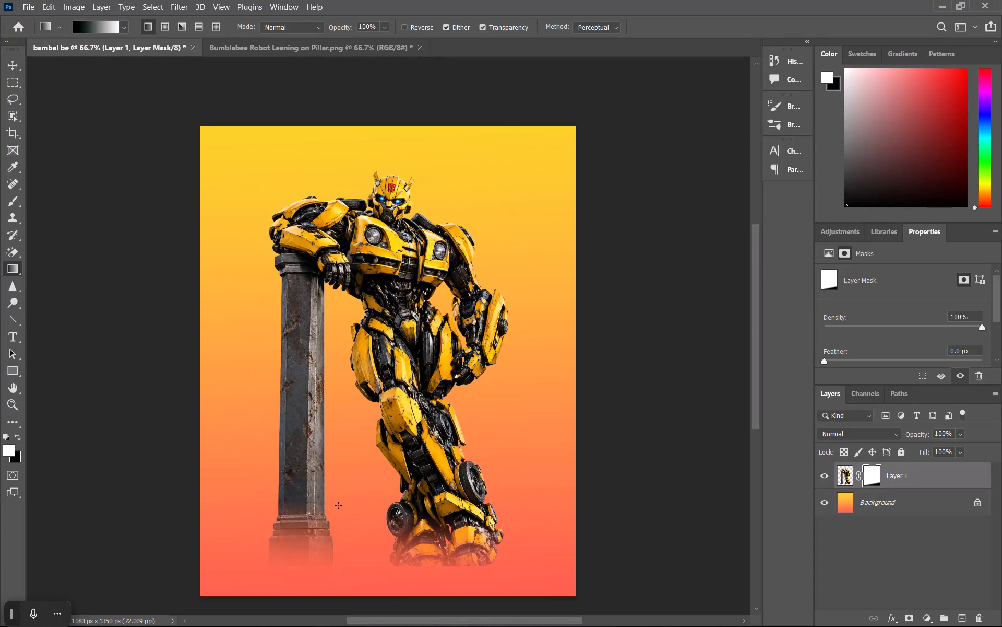
drag(383, 571, 388, 503)
drag(388, 503, 385, 500)
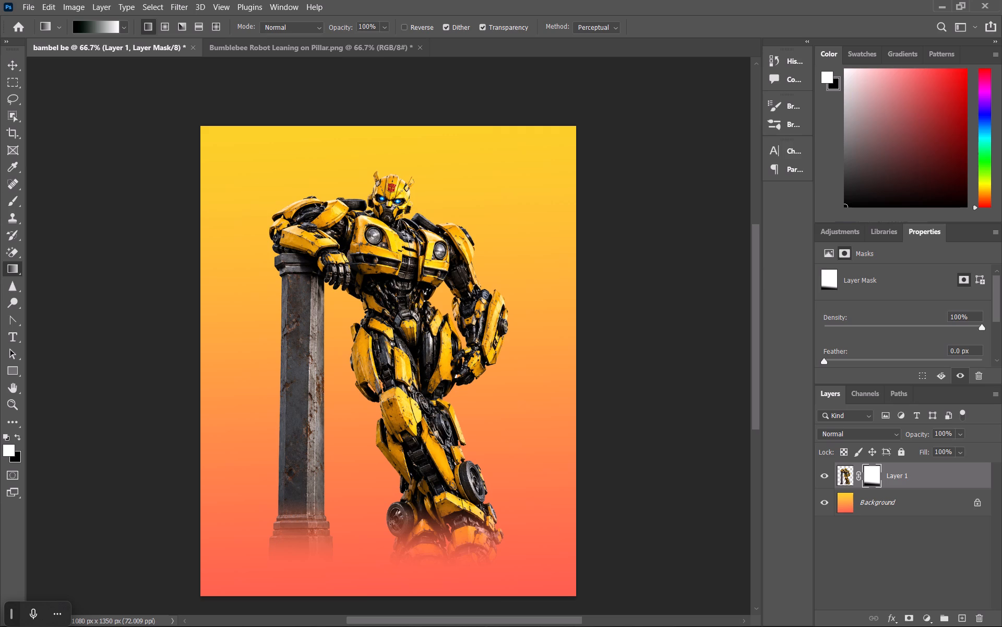
click(665, 264)
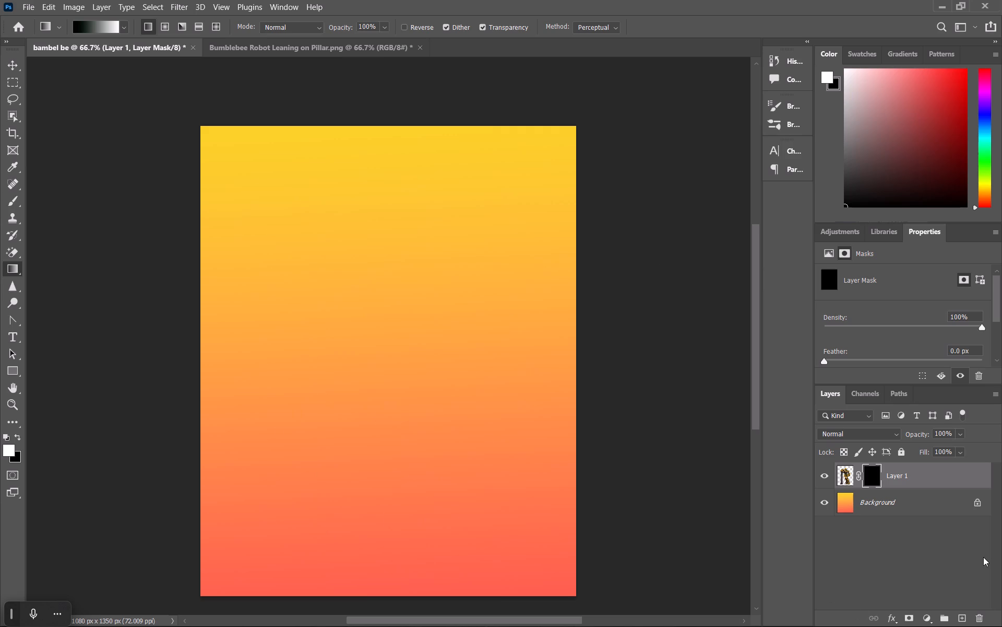
key(ctrl+z)
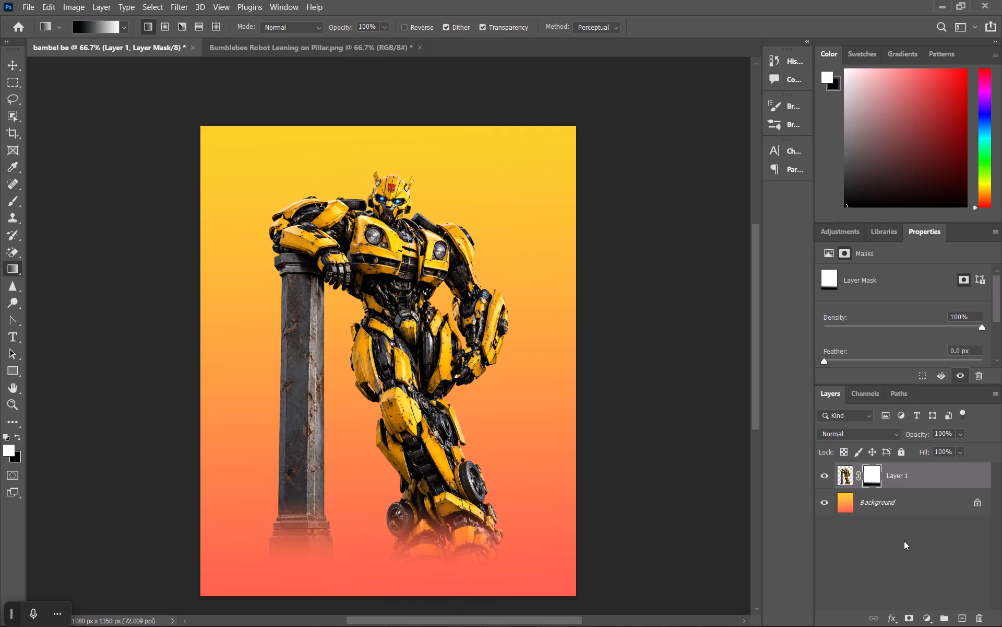
Deselect the robot layer and start a new text layer in Impact Regular, 24 pt, beside the pillar's middle.
click(916, 580)
click(881, 532)
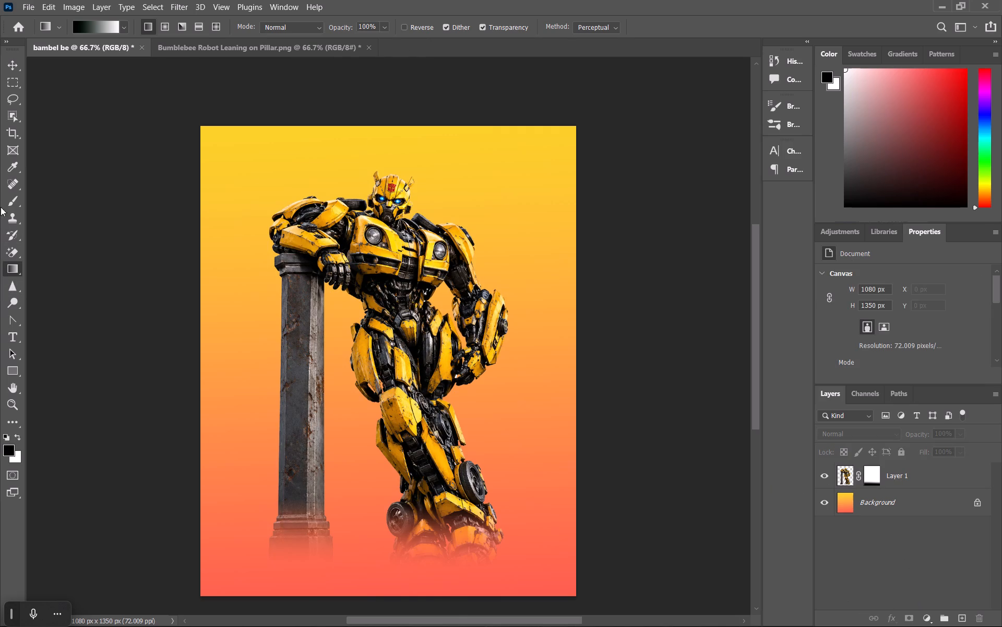
click(11, 338)
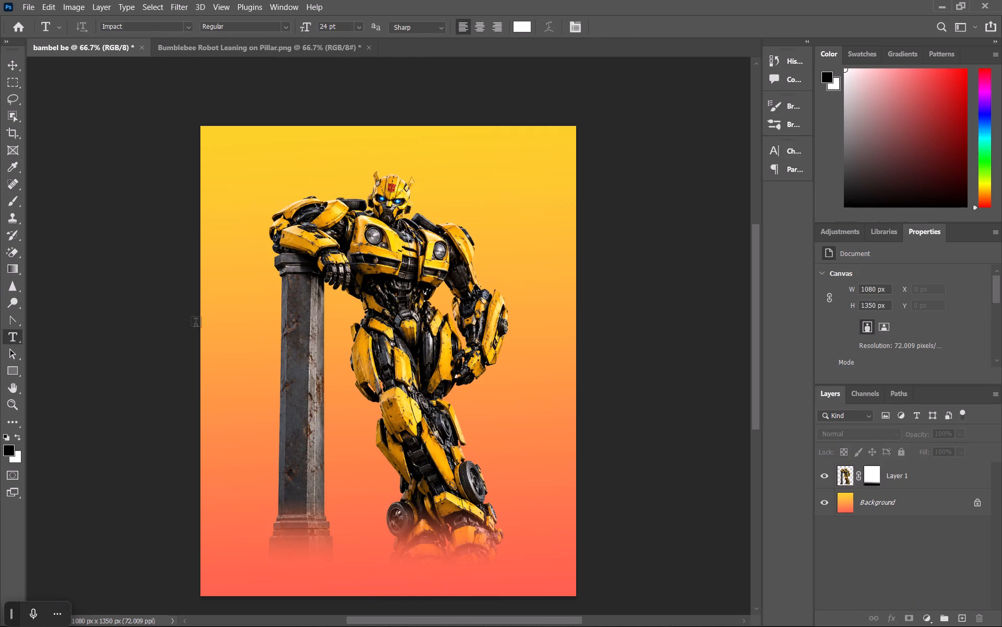
click(214, 366)
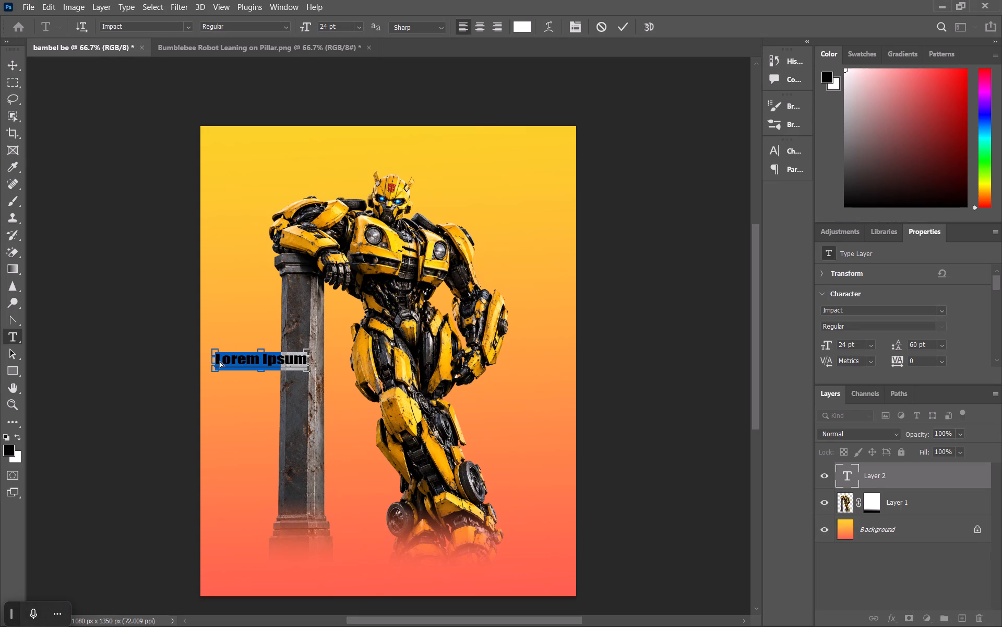
key(ctrl+a)
click(228, 363)
key(ctrl+a)
key(ctrl+v)
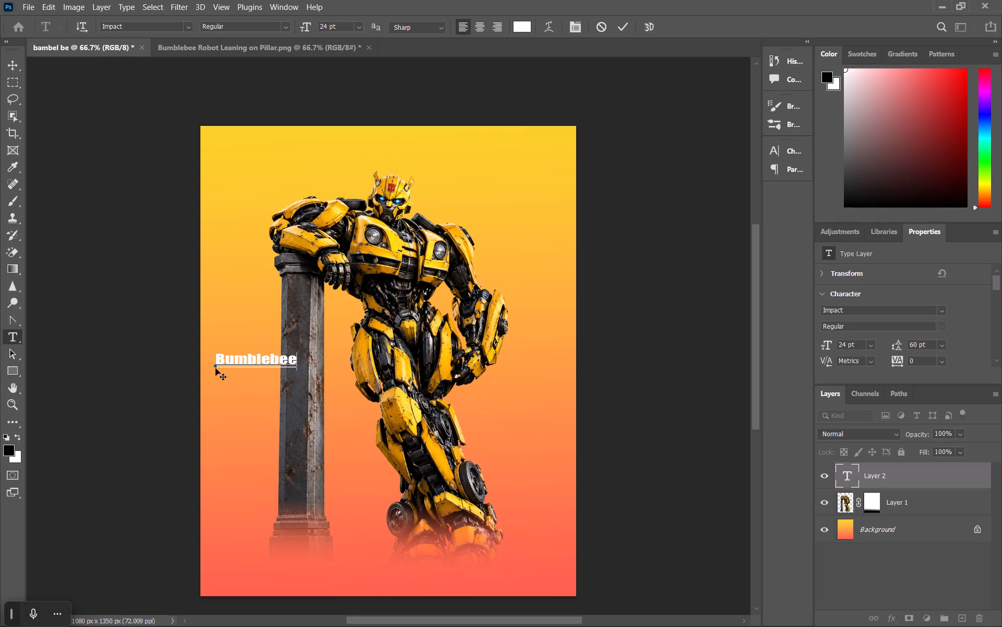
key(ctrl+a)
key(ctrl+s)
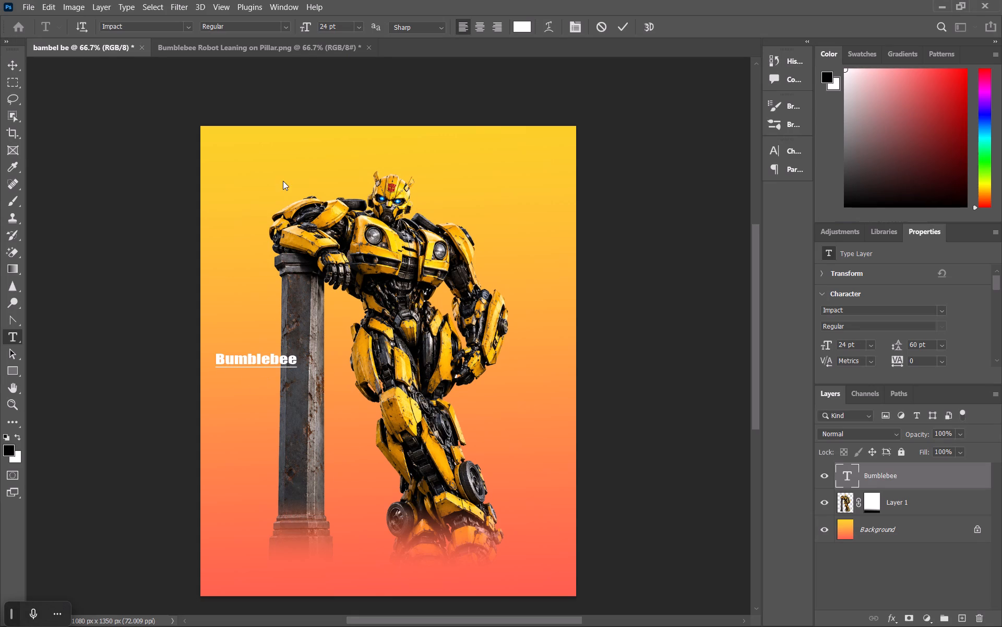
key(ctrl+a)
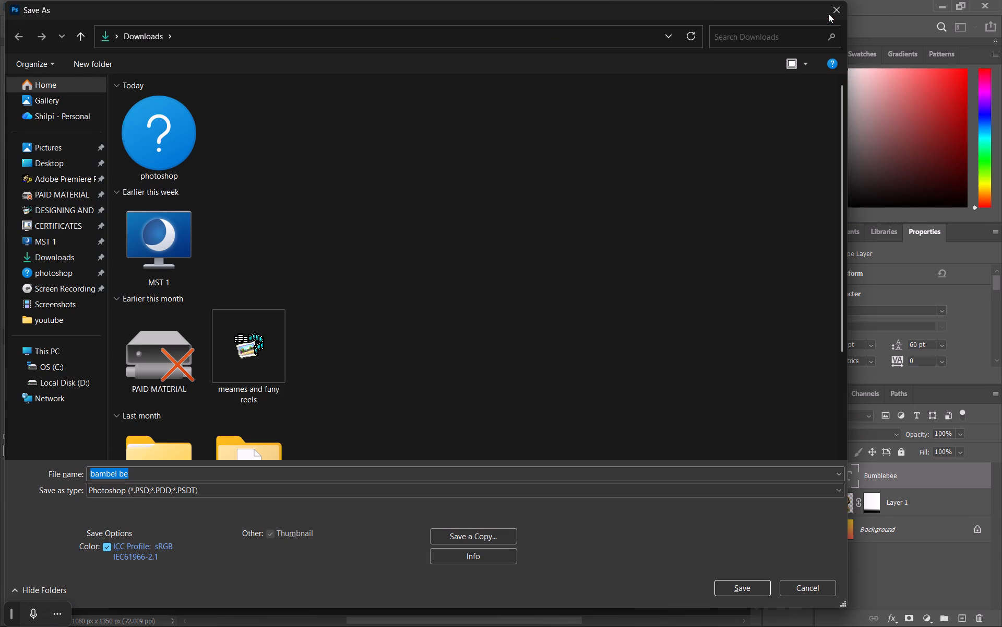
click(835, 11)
Select the whole word "Bumblebee" in its text layer and enlarge its font size to 111 pt.
key(ctrl+a)
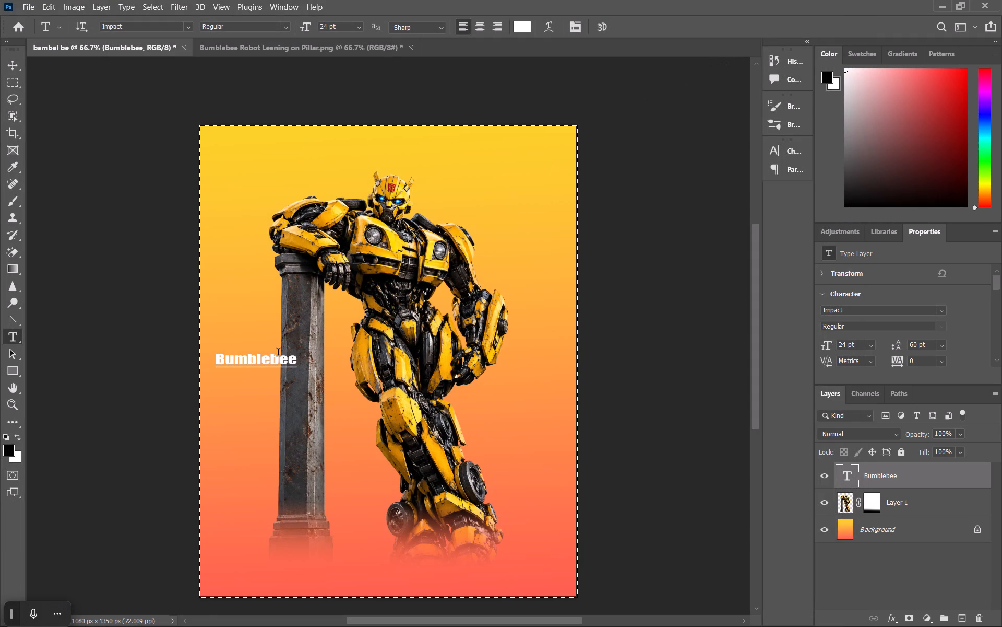
click(276, 356)
key(ctrl+a)
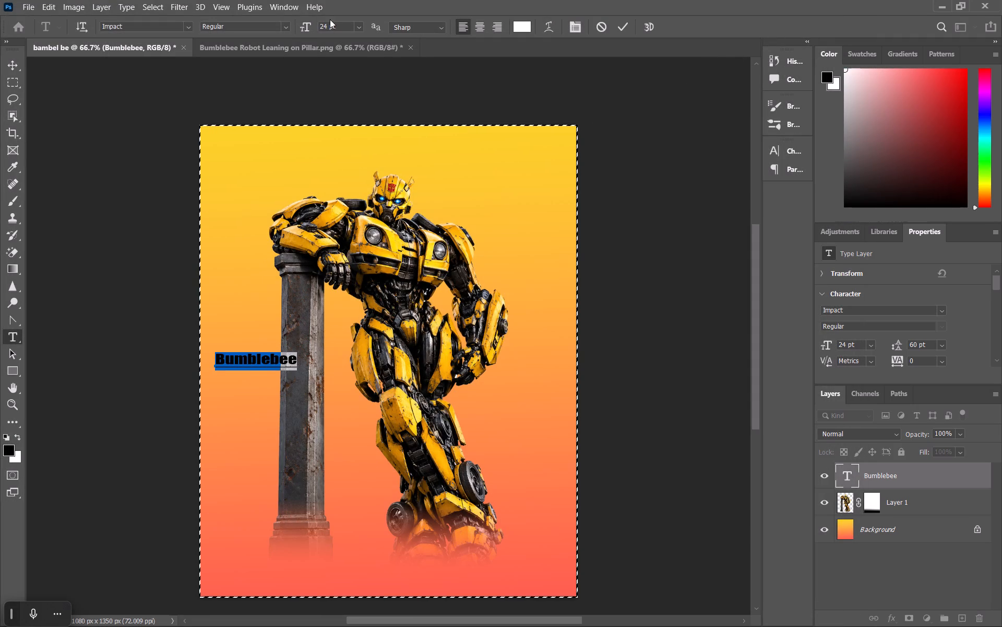
drag(306, 25, 363, 31)
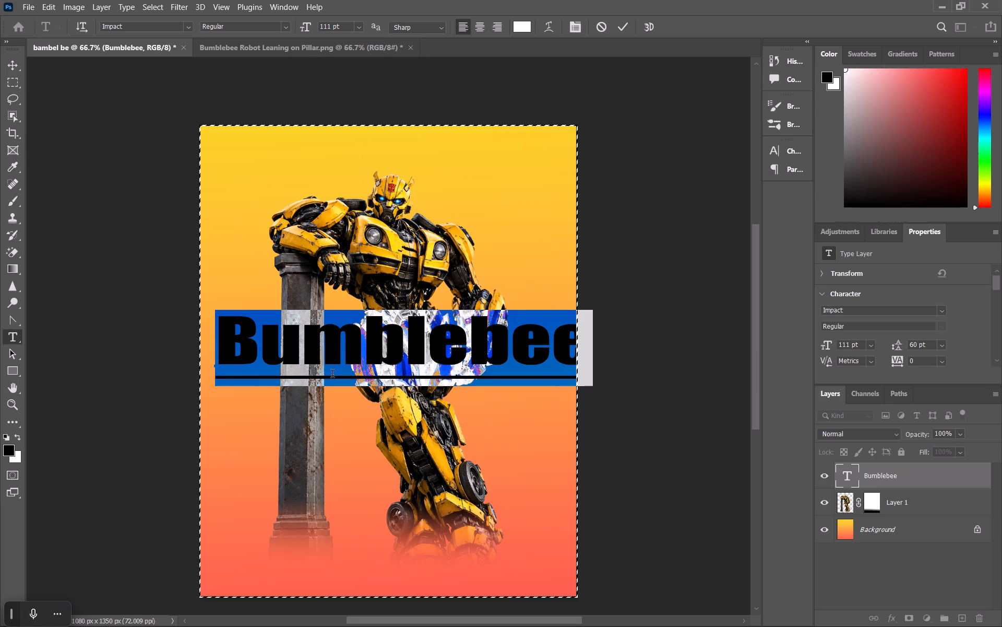
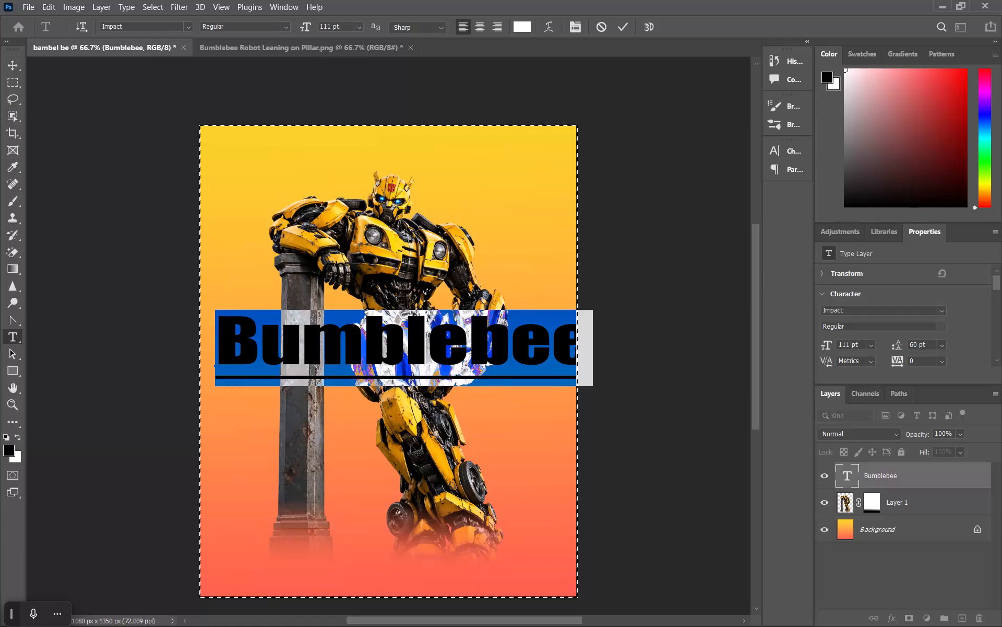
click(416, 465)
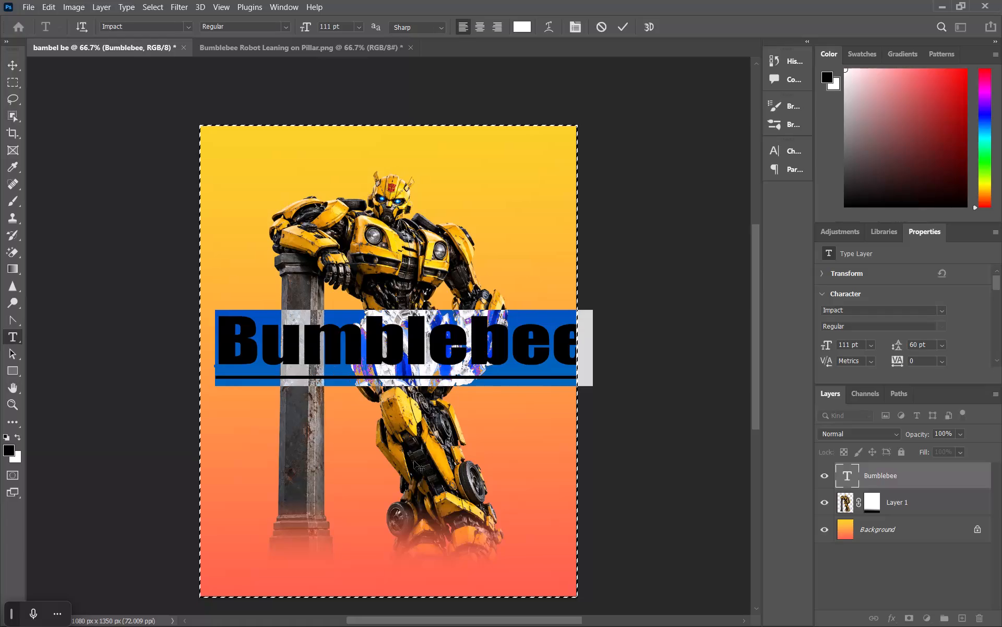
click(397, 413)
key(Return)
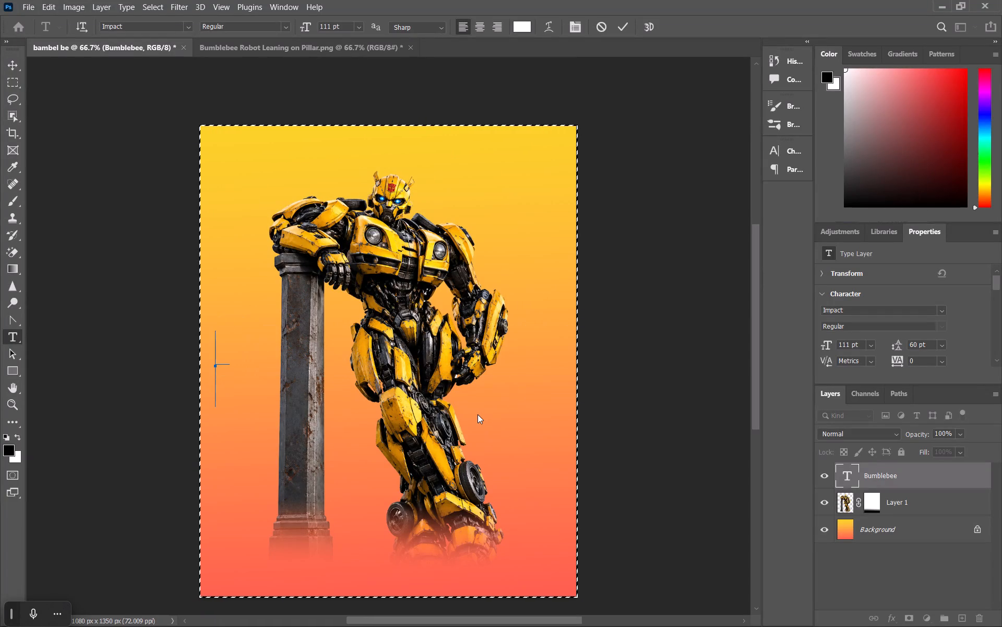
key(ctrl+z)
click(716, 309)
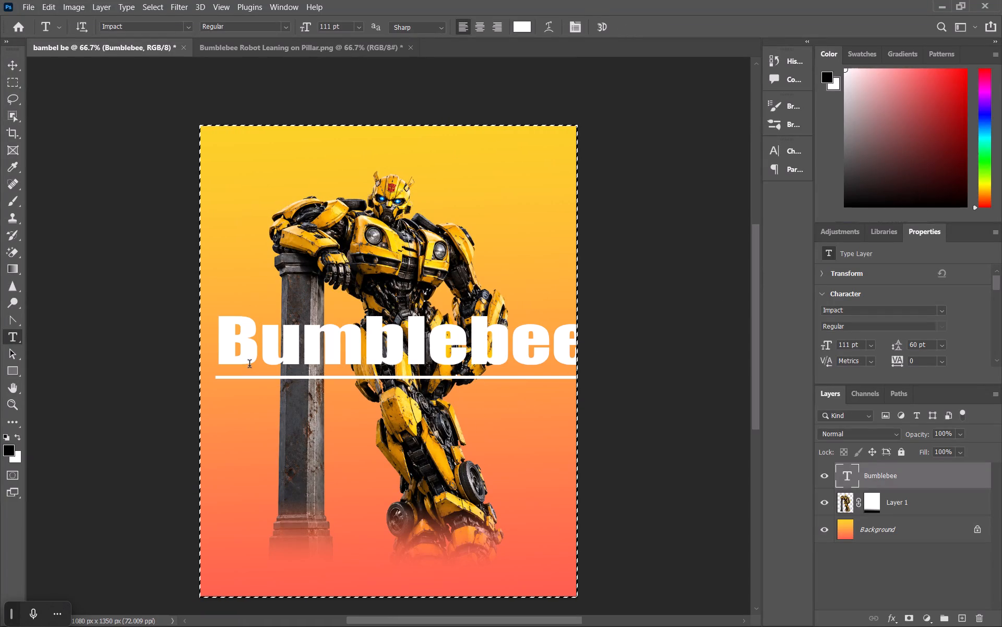
Select the whole "Bumblebee" title text and remove its underline.
click(311, 352)
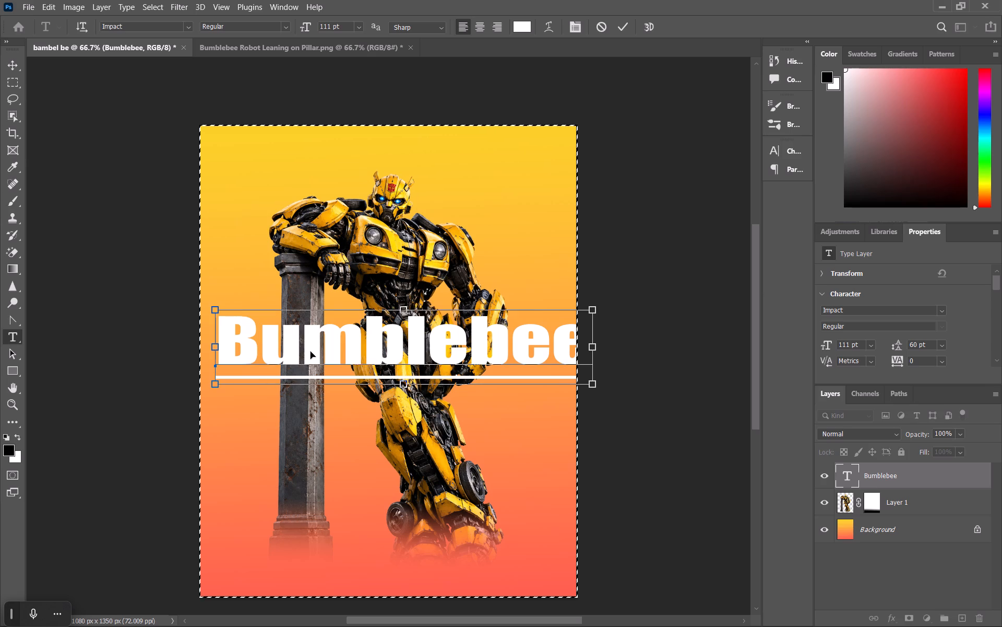
key(ctrl+a)
scroll(909, 318, down, 19)
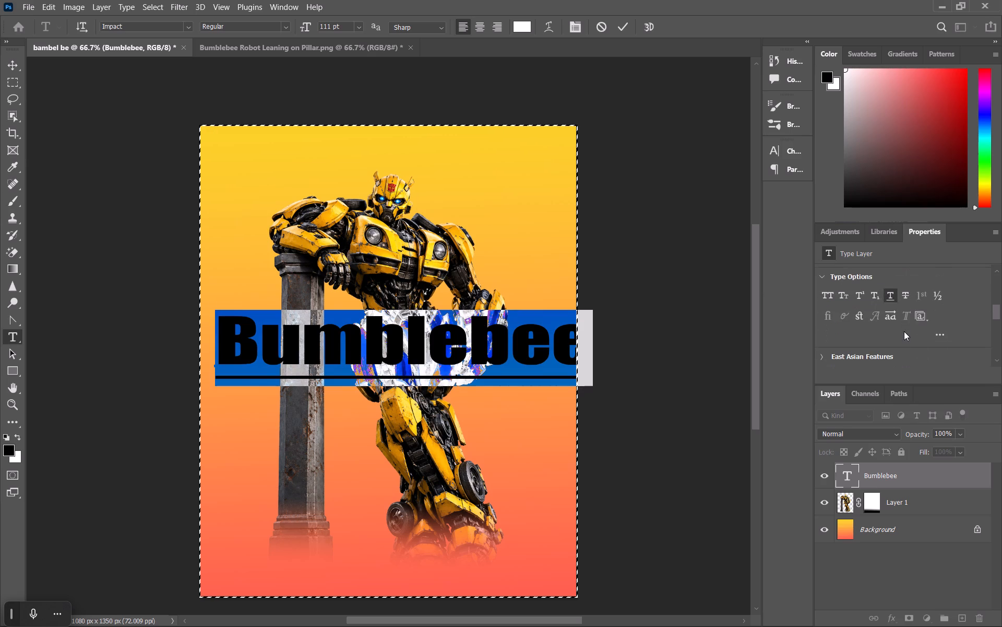
click(885, 295)
Increase the title's font size to 118 pt and set its leading to 63 pt.
scroll(887, 313, up, 8)
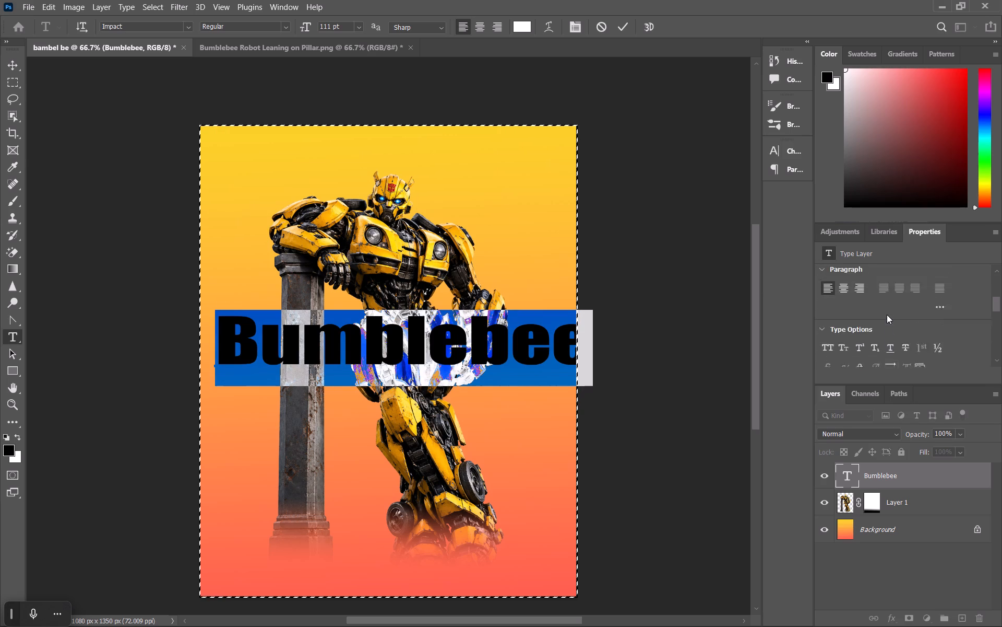
scroll(887, 315, up, 13)
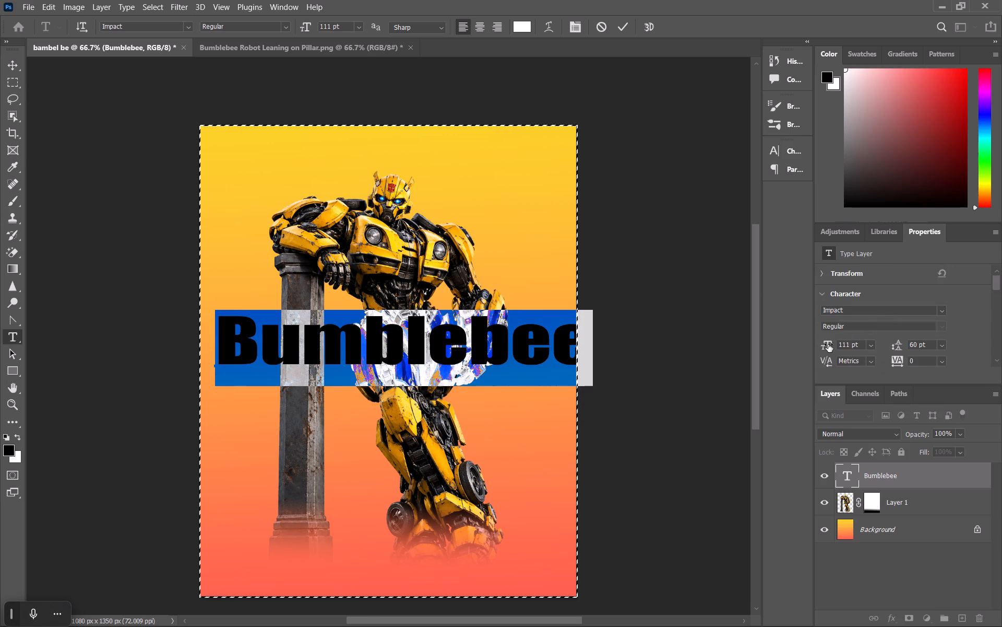
scroll(832, 358, down, 1)
click(828, 339)
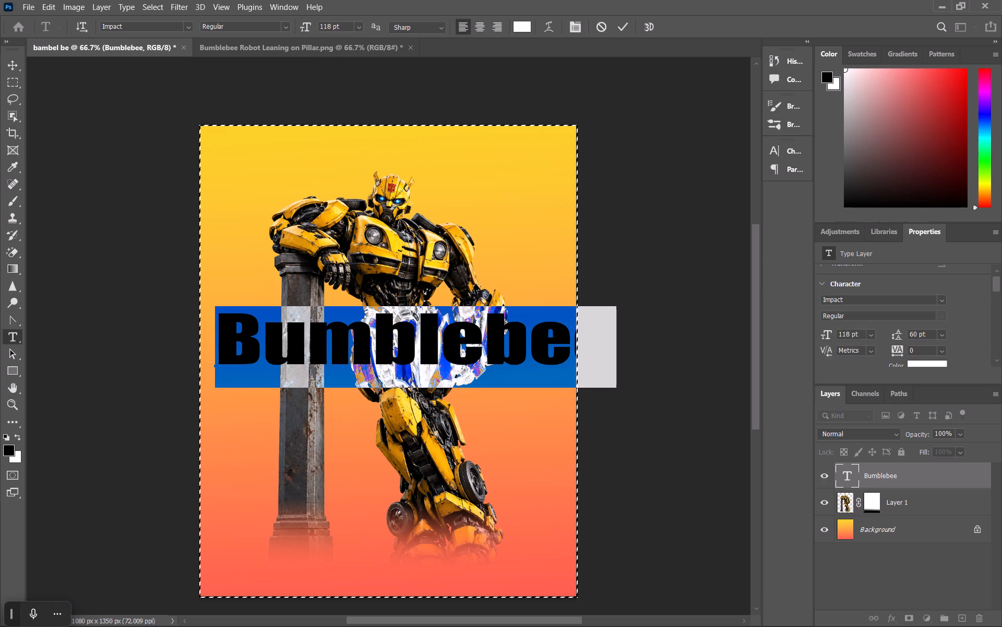
scroll(863, 347, down, 2)
click(897, 319)
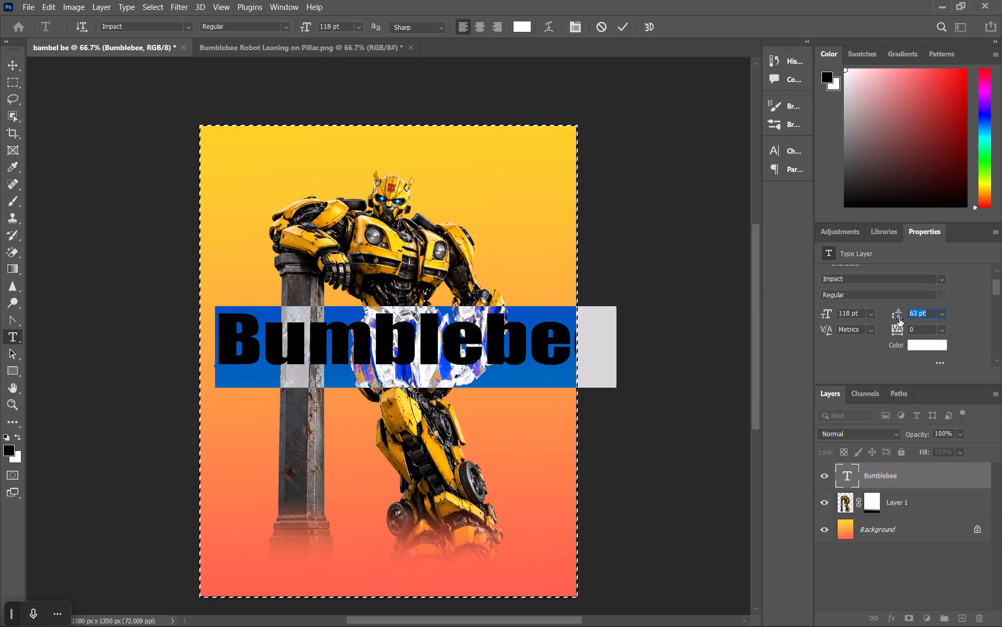
Reveal the additional character settings and stretch the title to 307% vertical scale and 217% horizontal scale.
scroll(891, 335, down, 5)
click(940, 310)
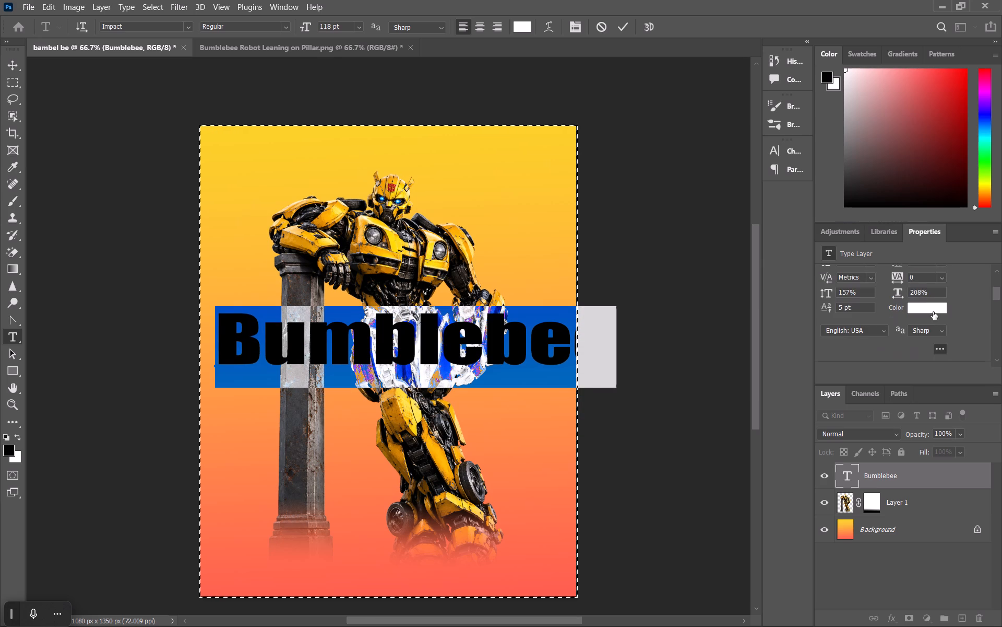
scroll(844, 314, down, 2)
scroll(843, 306, up, 2)
drag(822, 291, 842, 297)
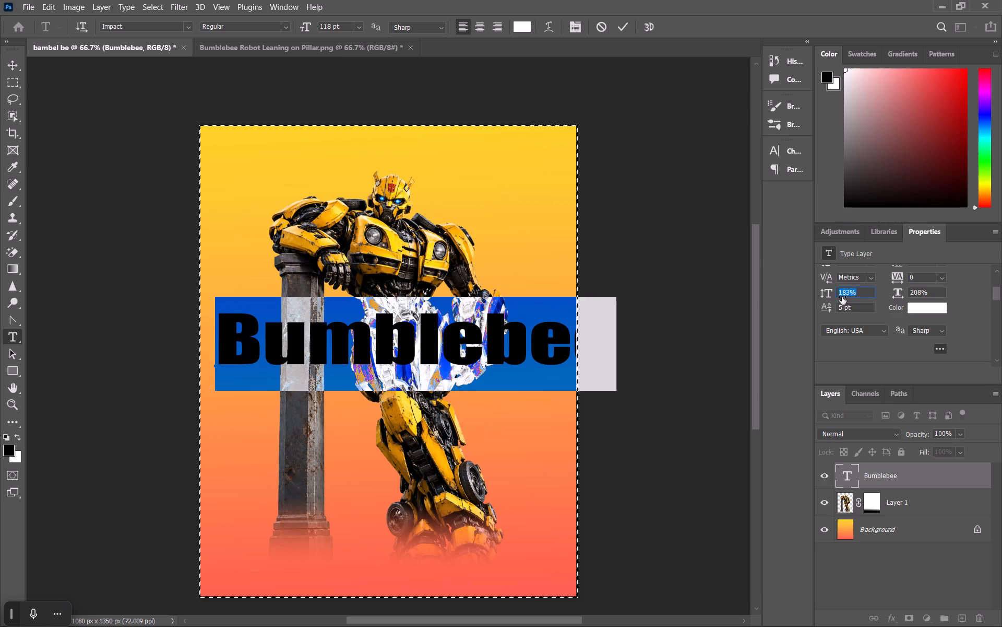
drag(842, 297, 921, 326)
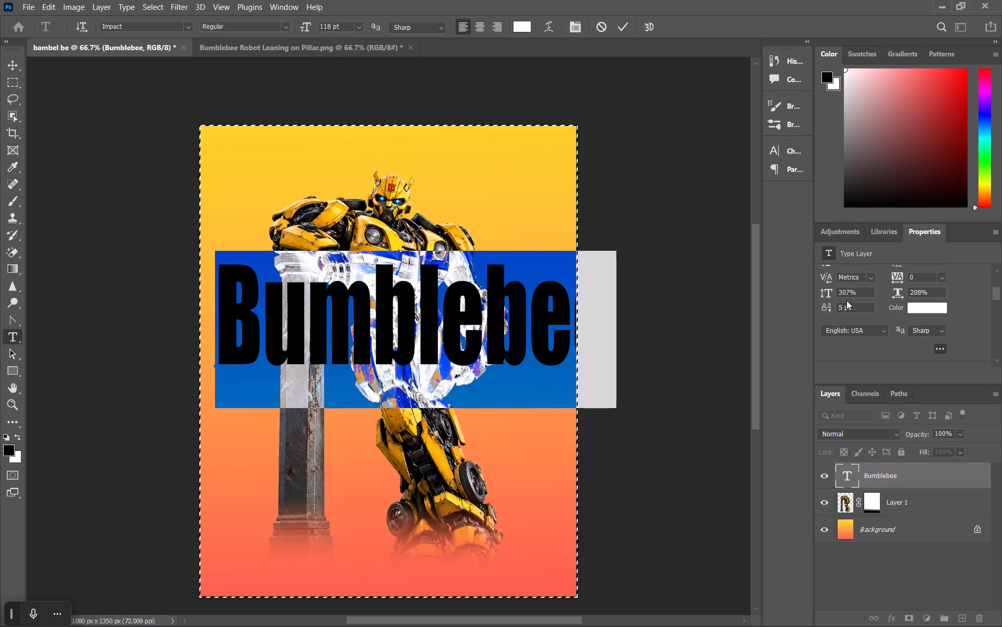
drag(898, 294, 903, 294)
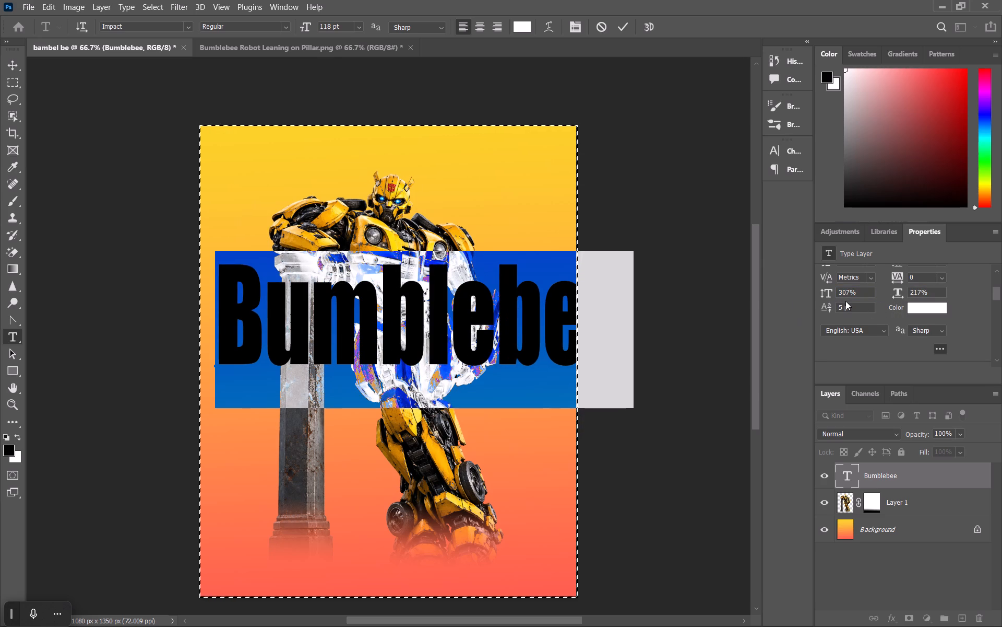
Reduce the title's font size to 97 pt, raise its vertical scale to 444%, and commit the text.
scroll(838, 297, up, 2)
drag(824, 282, 809, 282)
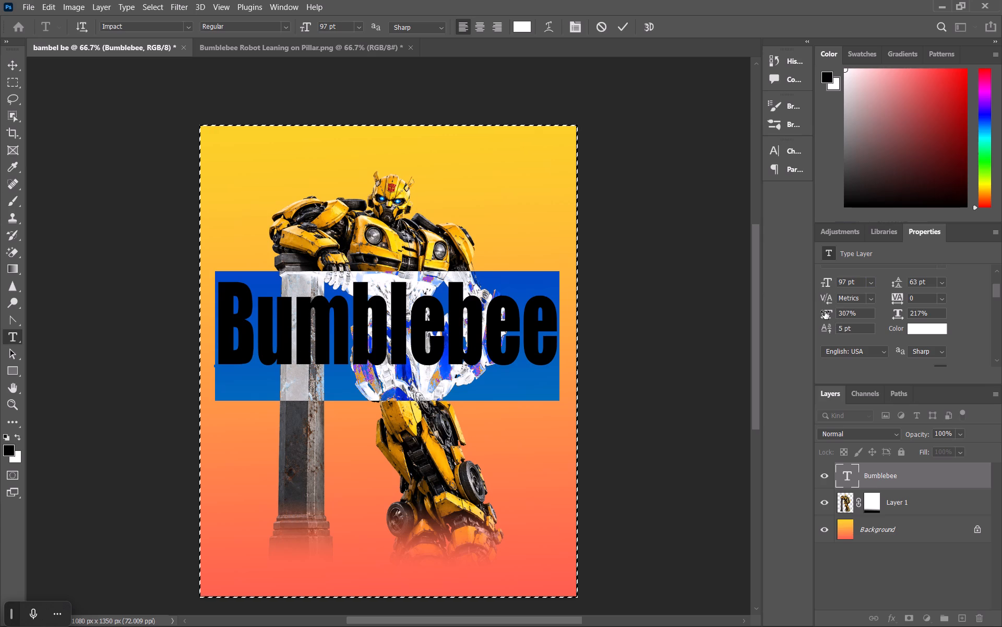
drag(825, 311, 914, 333)
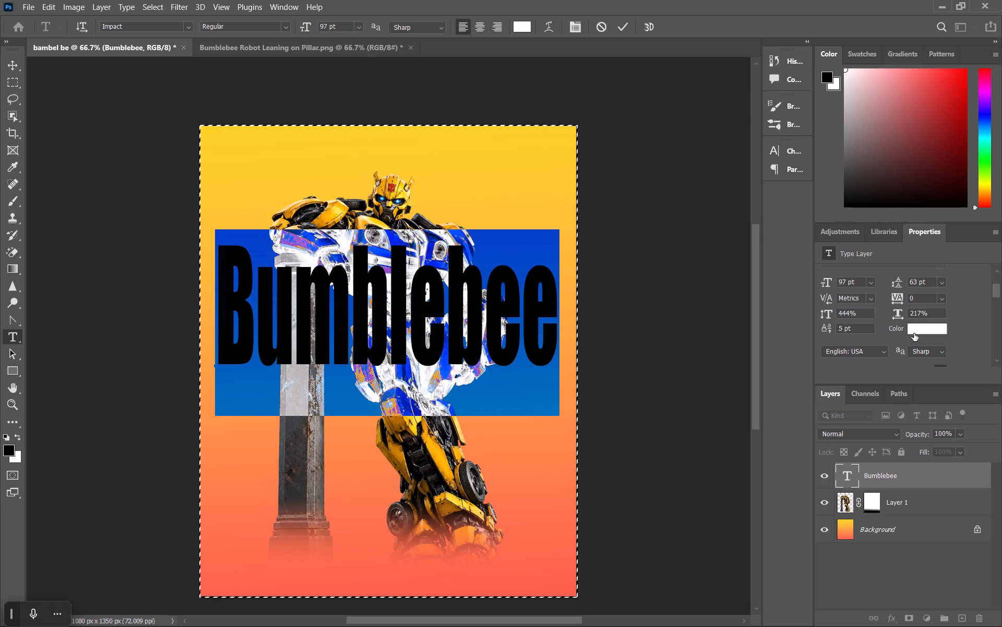
click(711, 359)
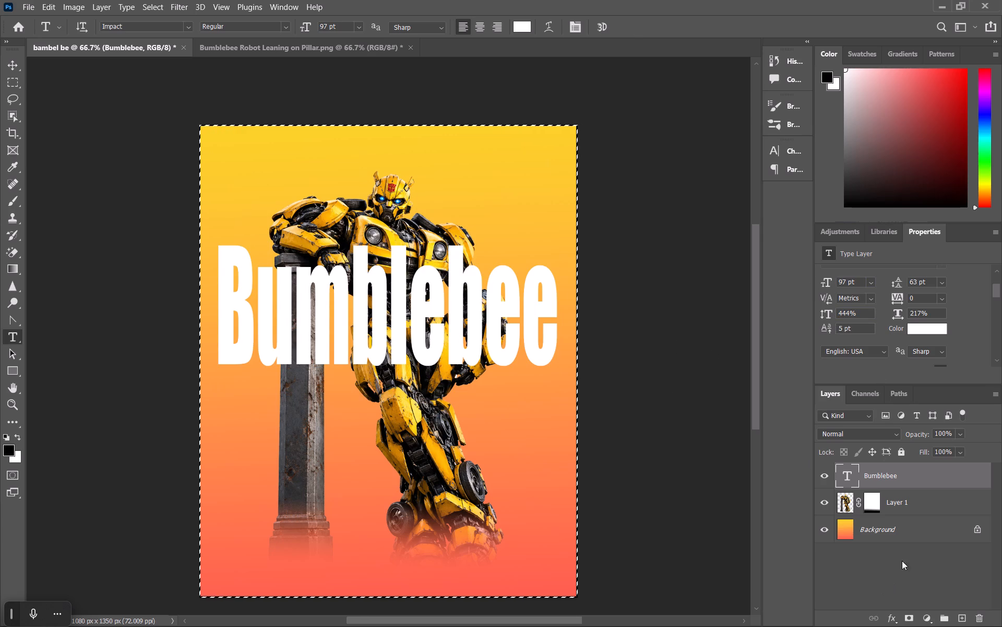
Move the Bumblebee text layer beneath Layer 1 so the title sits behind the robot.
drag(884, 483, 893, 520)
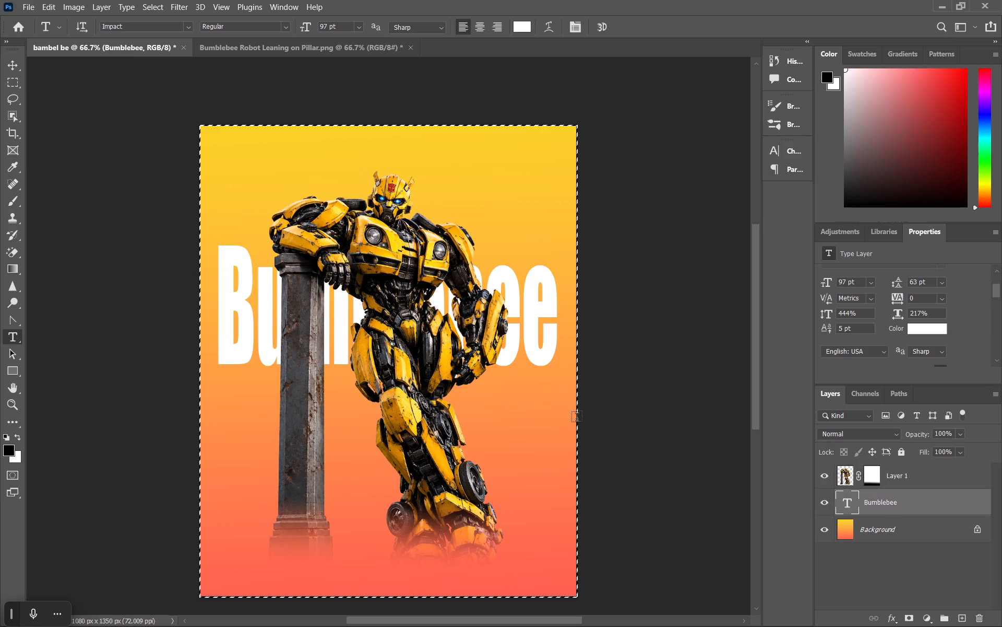
Move the "Bumblebee" title up on the canvas to just below the poster's top edge.
click(701, 415)
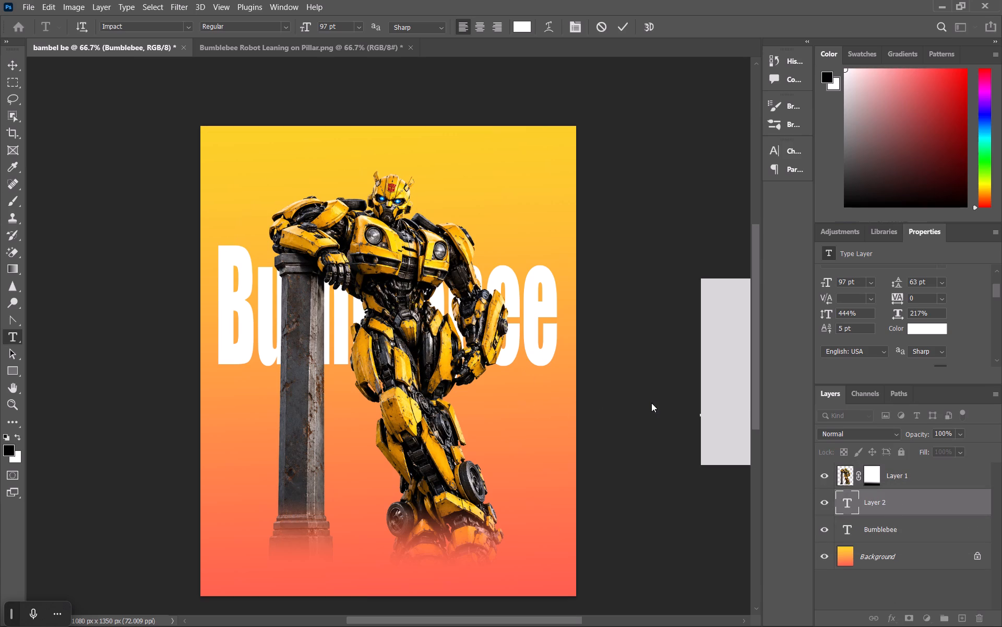
click(15, 61)
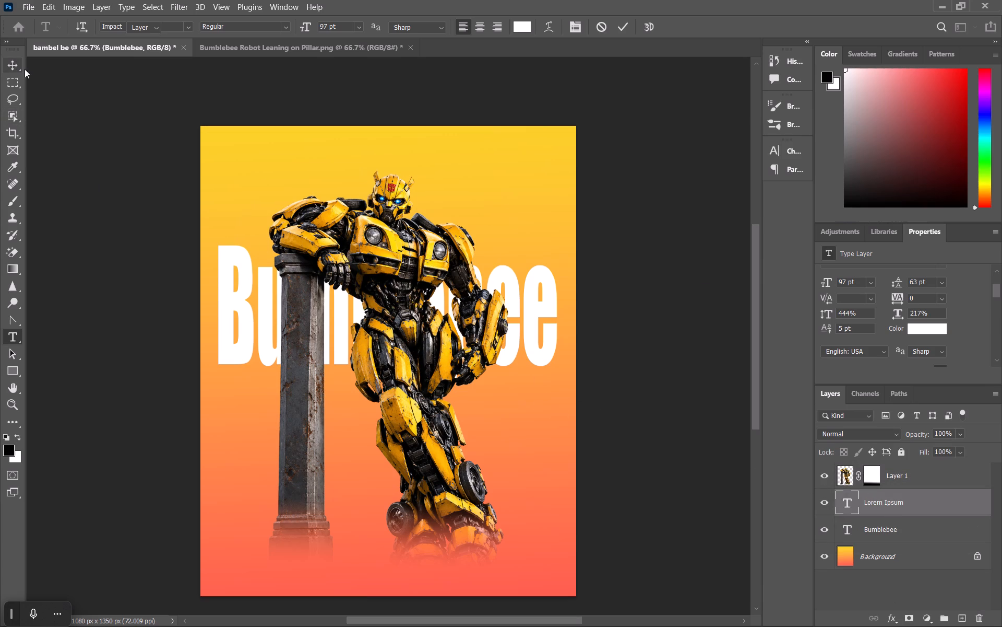
drag(526, 317, 530, 208)
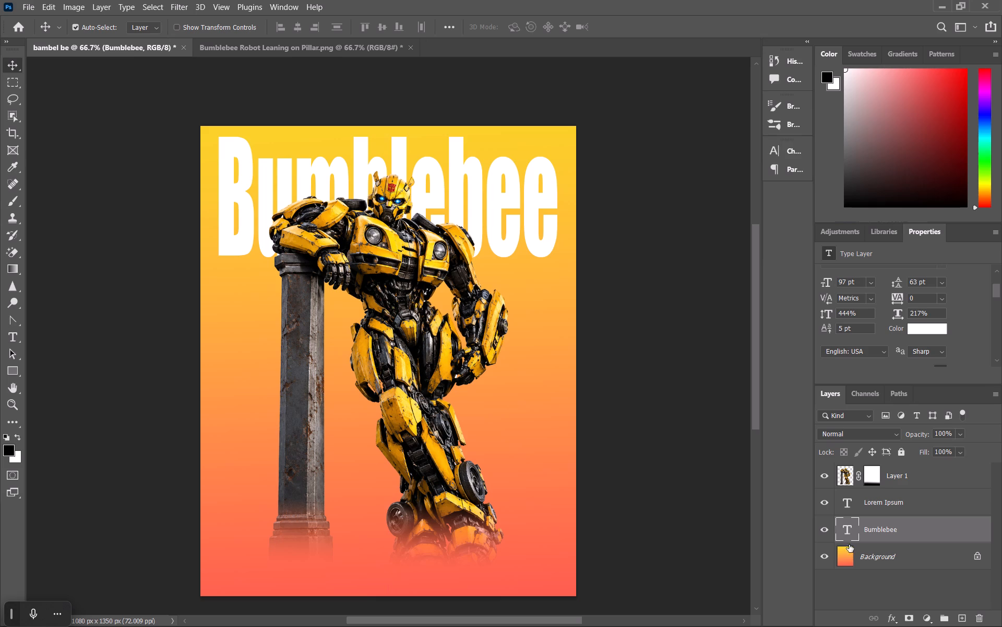
Place the Bumblebee text layer above Layer 1 and lower the title slightly over the robot's head and chest.
drag(872, 529, 886, 470)
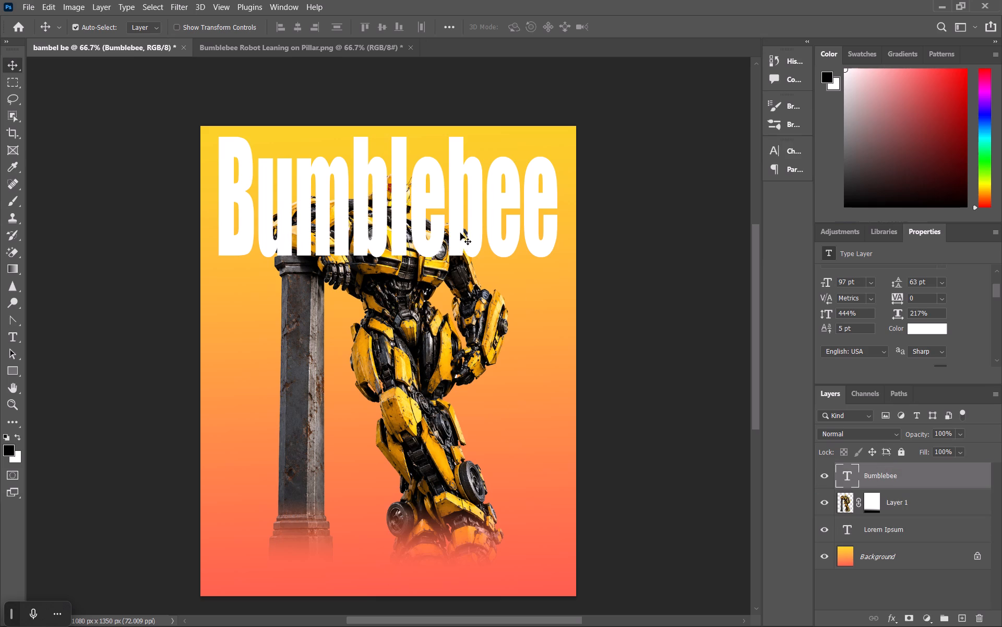
drag(460, 224, 466, 246)
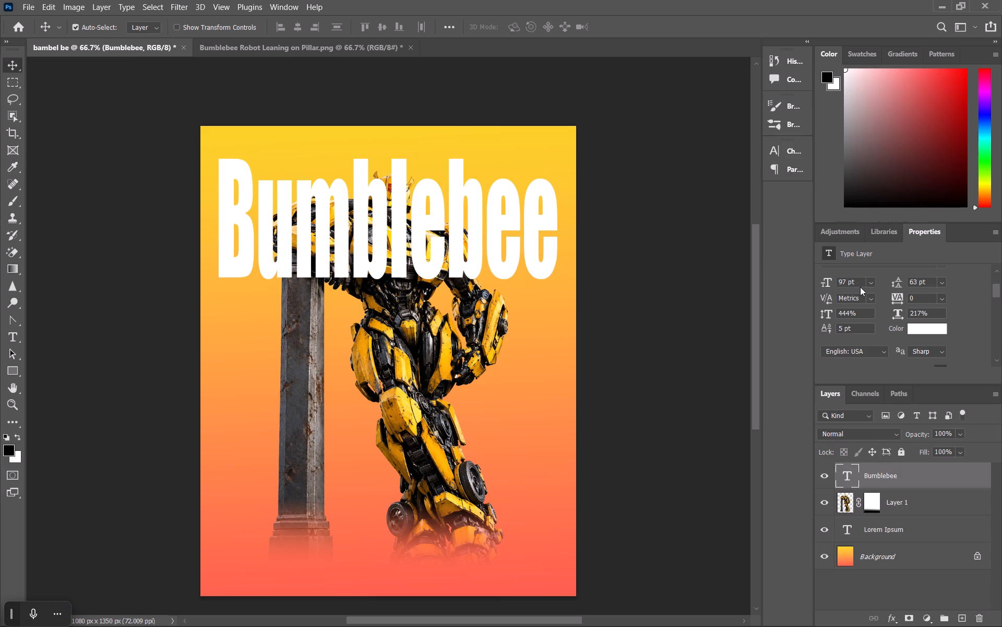
triple_click(258, 237)
click(258, 234)
drag(258, 234, 385, 241)
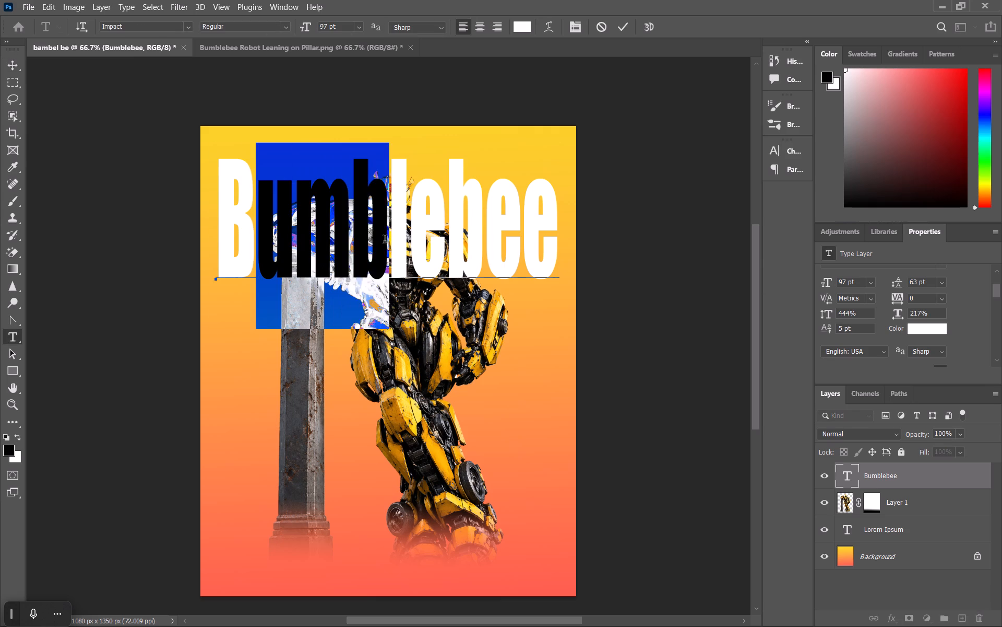
drag(385, 241, 562, 266)
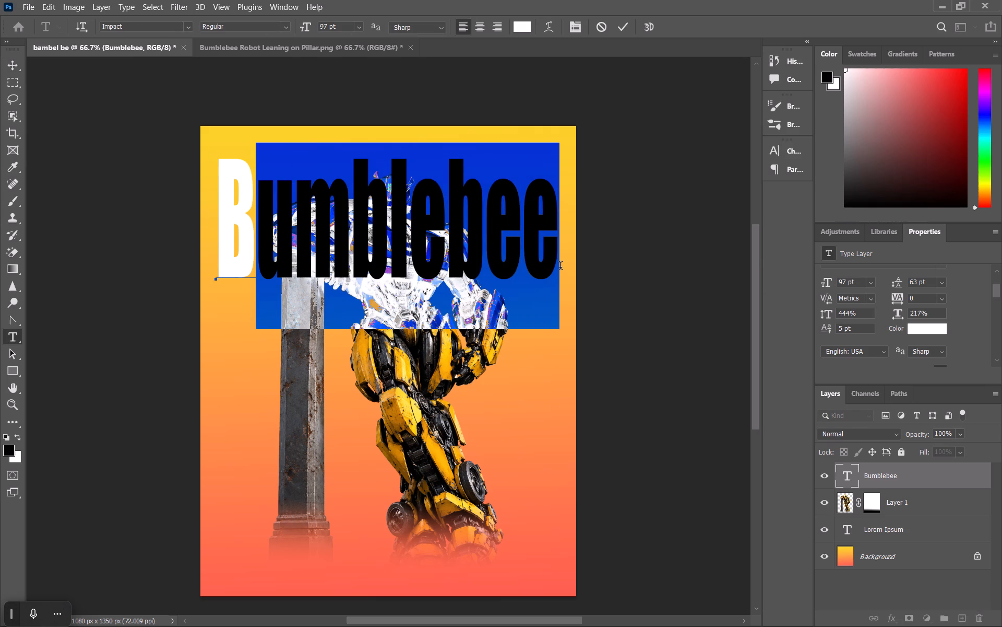
key(shift+u)
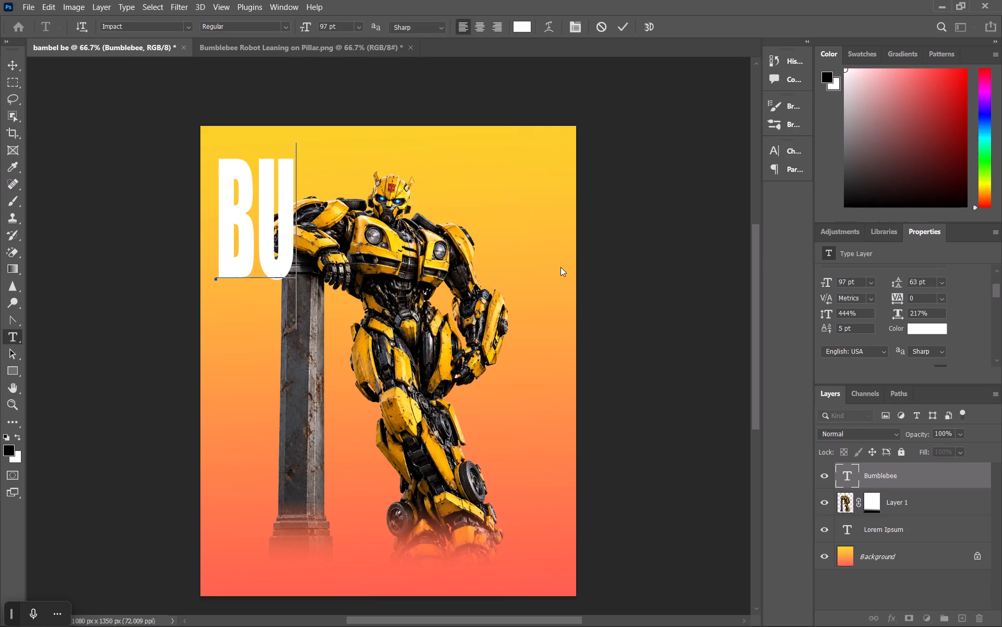
text(MB)
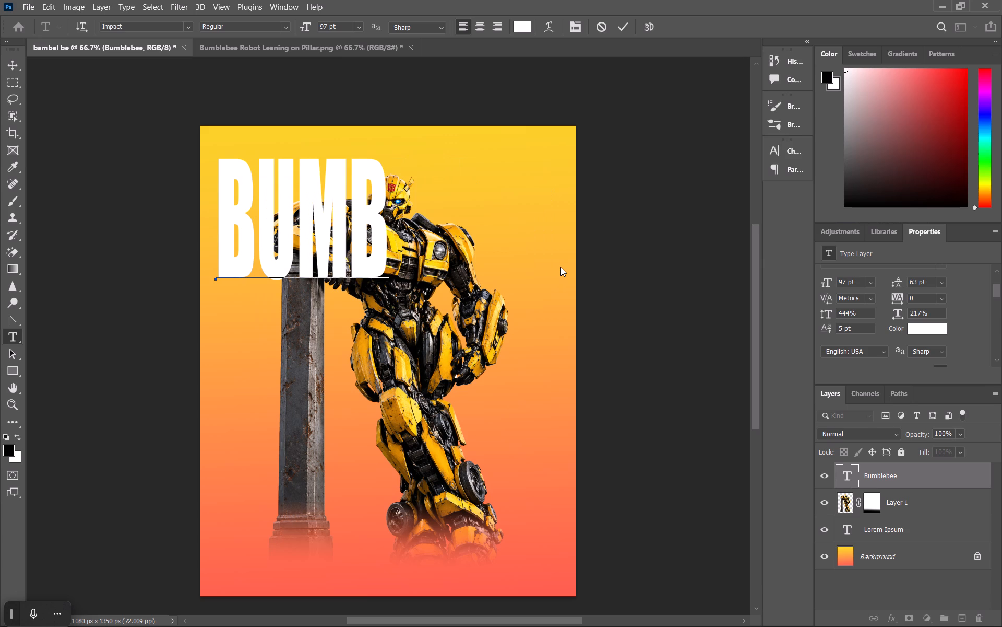
key(ctrl+z)
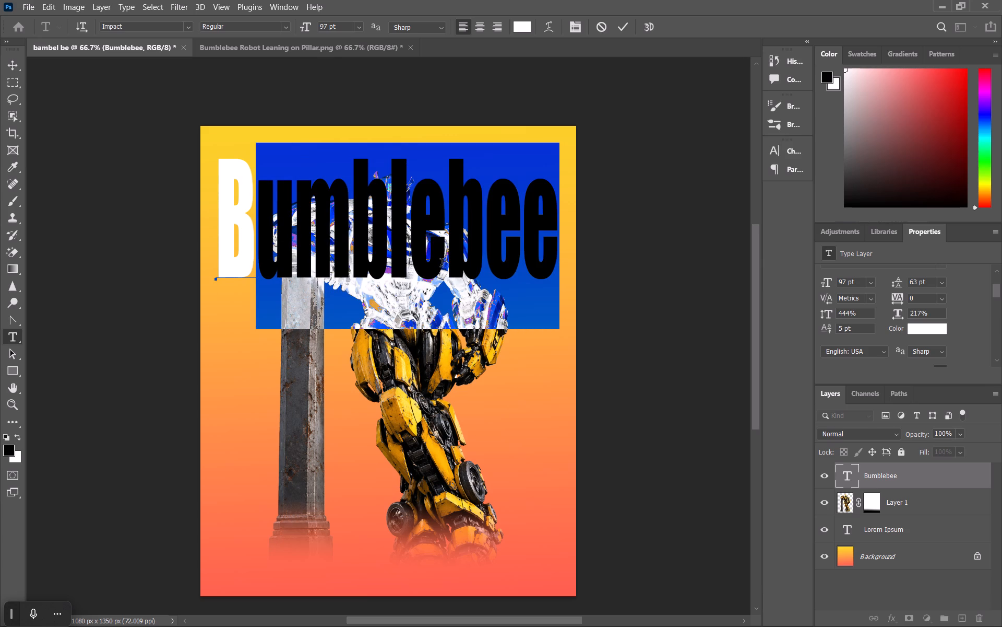
text(UMB)
key(shift+l)
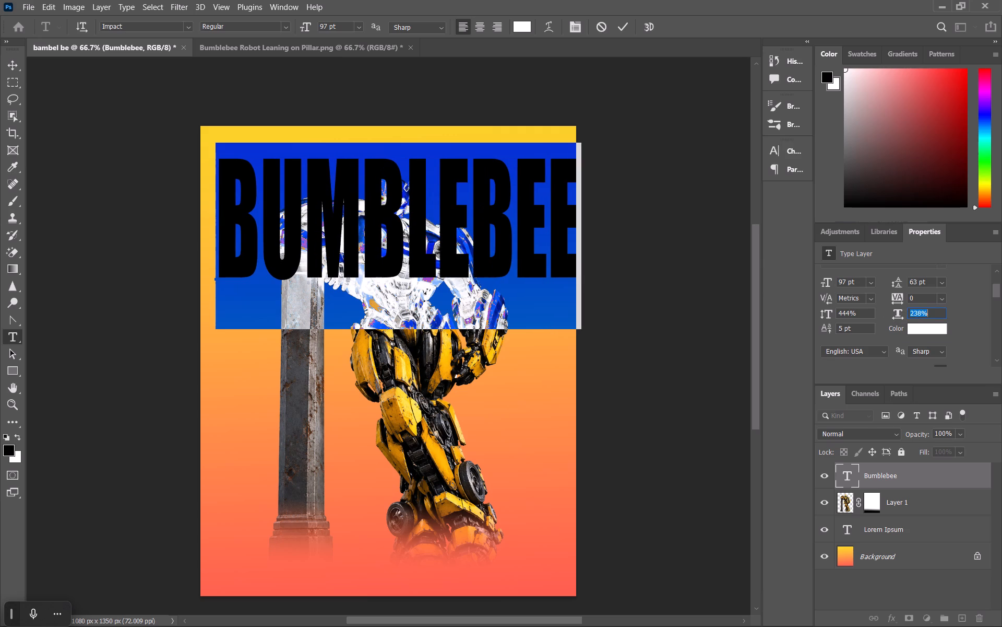
drag(526, 385, 516, 380)
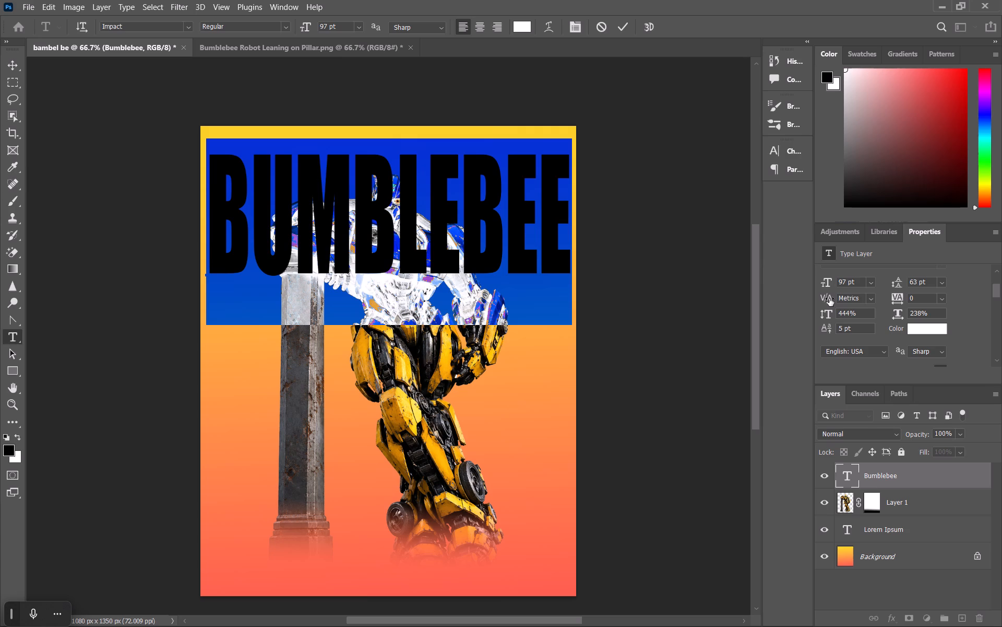
Set the kerning of the selected BUMBLEBEE title text to 0.
drag(829, 298, 820, 305)
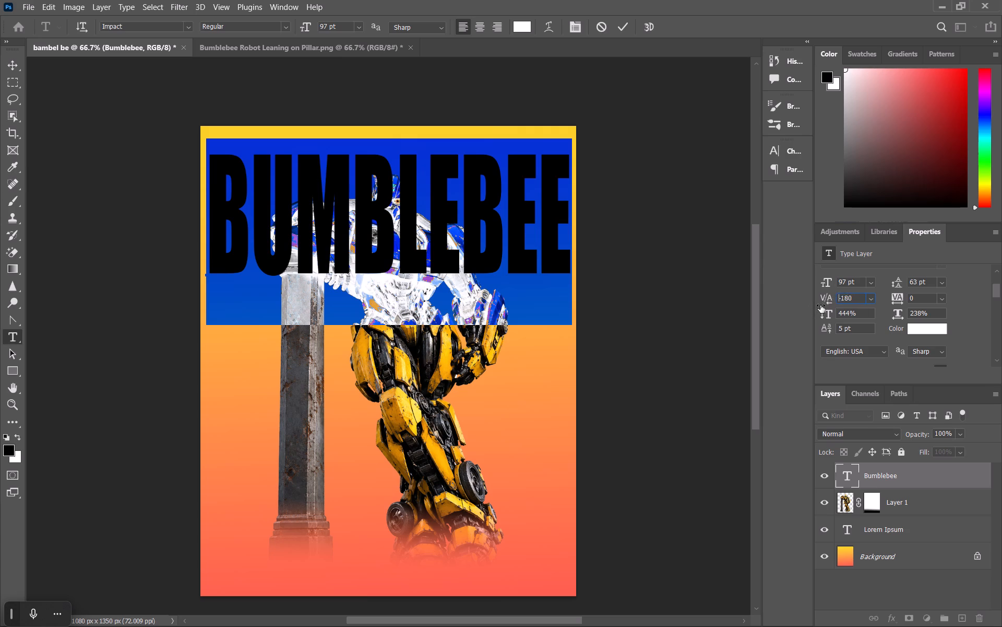
drag(820, 305, 837, 307)
click(822, 298)
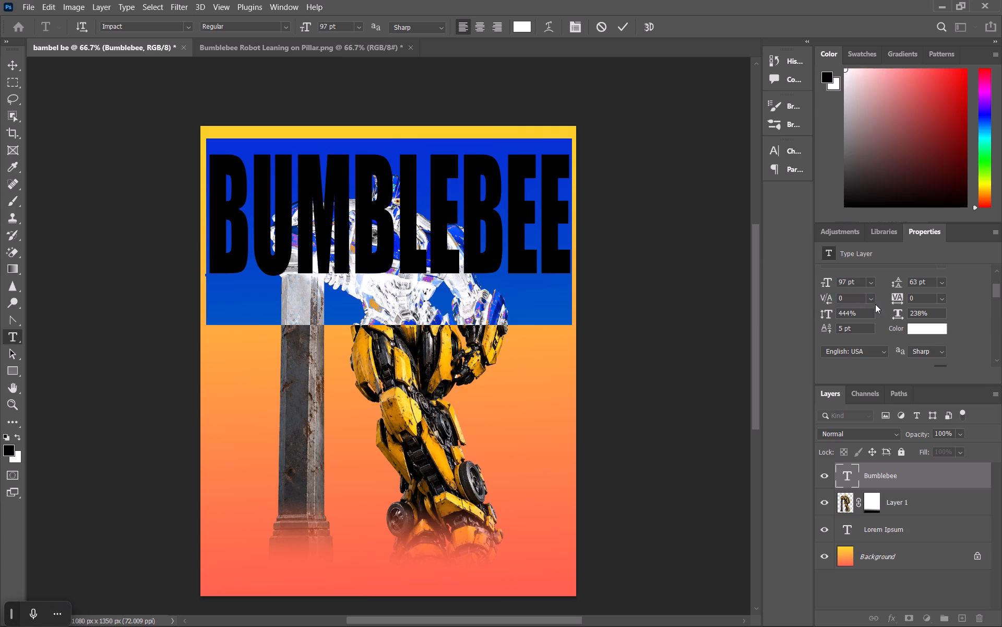
click(870, 299)
click(870, 299)
Tighten the BUMBLEBEE title's tracking to -40 and widen its horizontal scale to 253%.
click(898, 300)
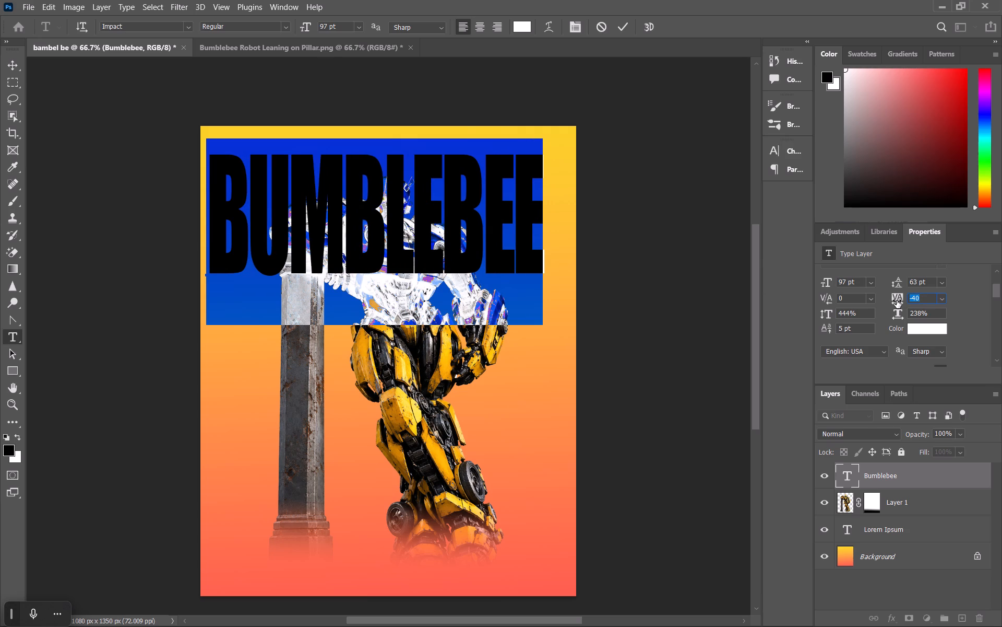
drag(895, 314, 904, 315)
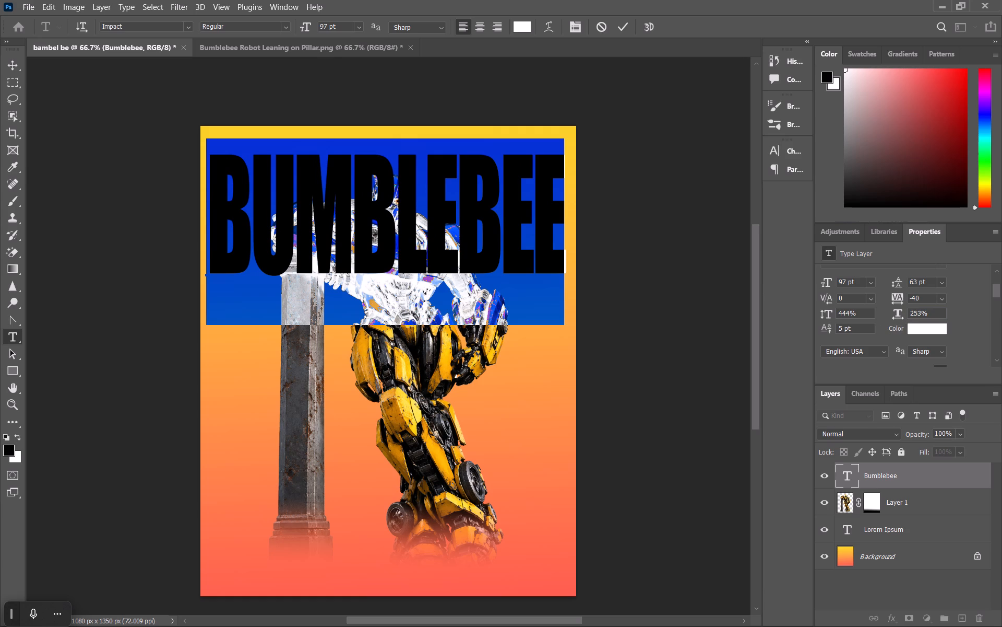
Set the BUMBLEBEE title's baseline shift to 0 pt.
click(820, 328)
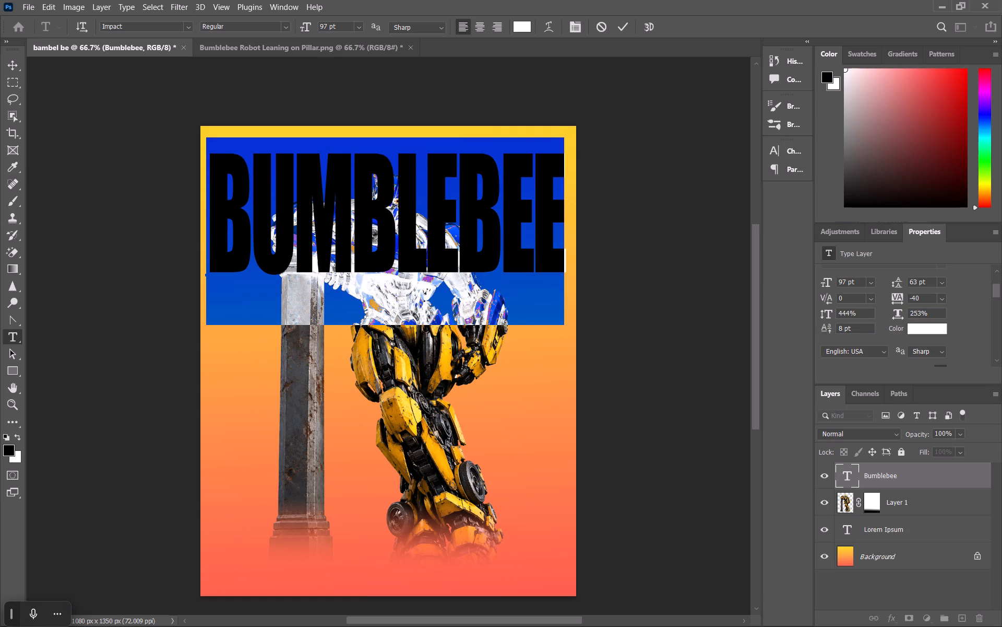
drag(845, 332, 836, 331)
key(0)
key(Return)
Set the BUMBLEBEE title's vertical scale to 460% and deselect its text.
scroll(899, 330, down, 3)
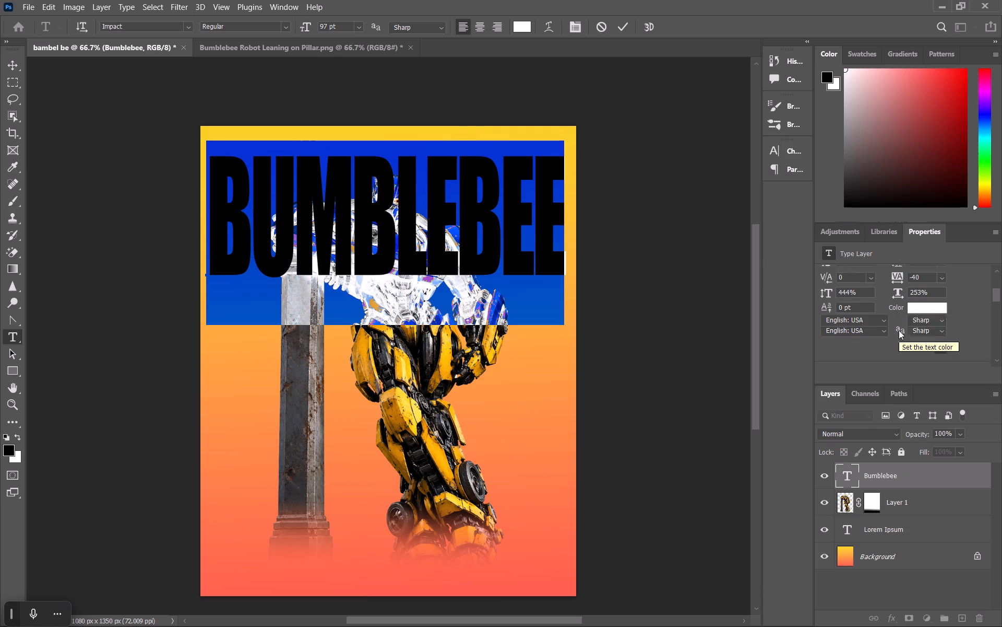
scroll(899, 330, down, 14)
scroll(905, 304, down, 7)
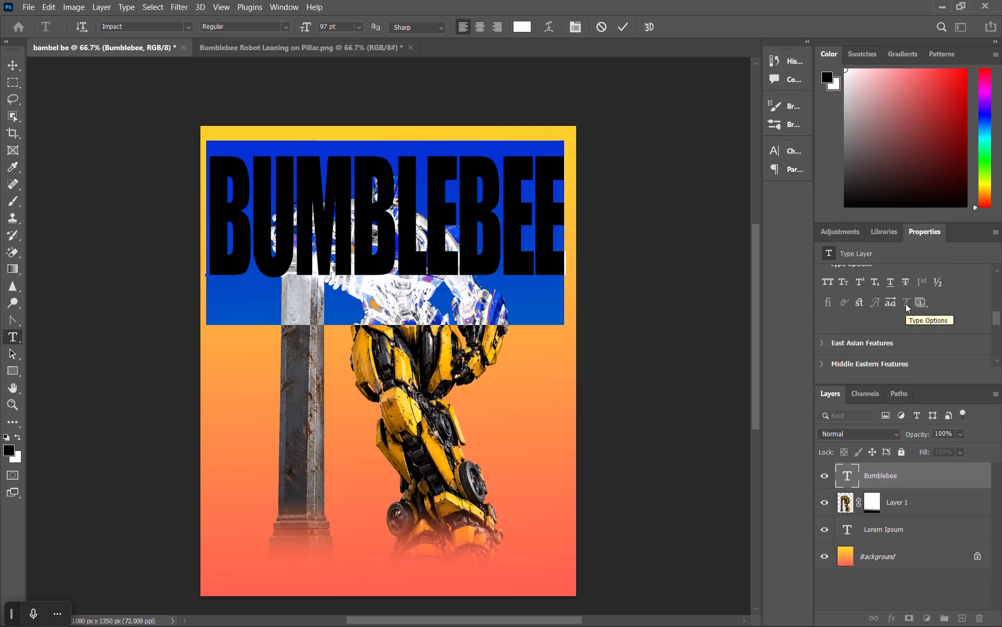
scroll(905, 304, up, 20)
scroll(905, 304, up, 6)
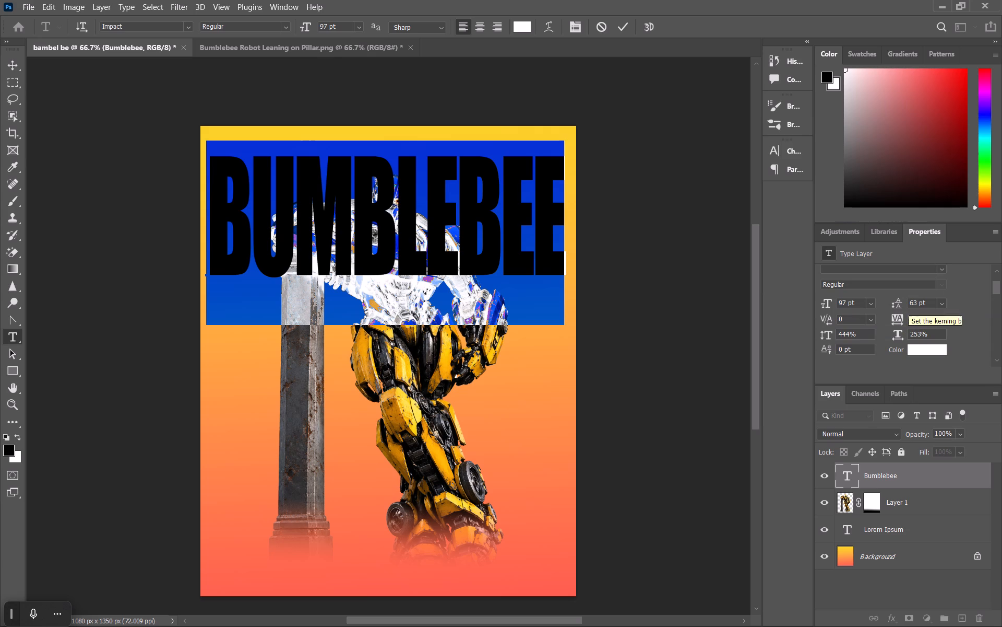
drag(822, 335, 833, 336)
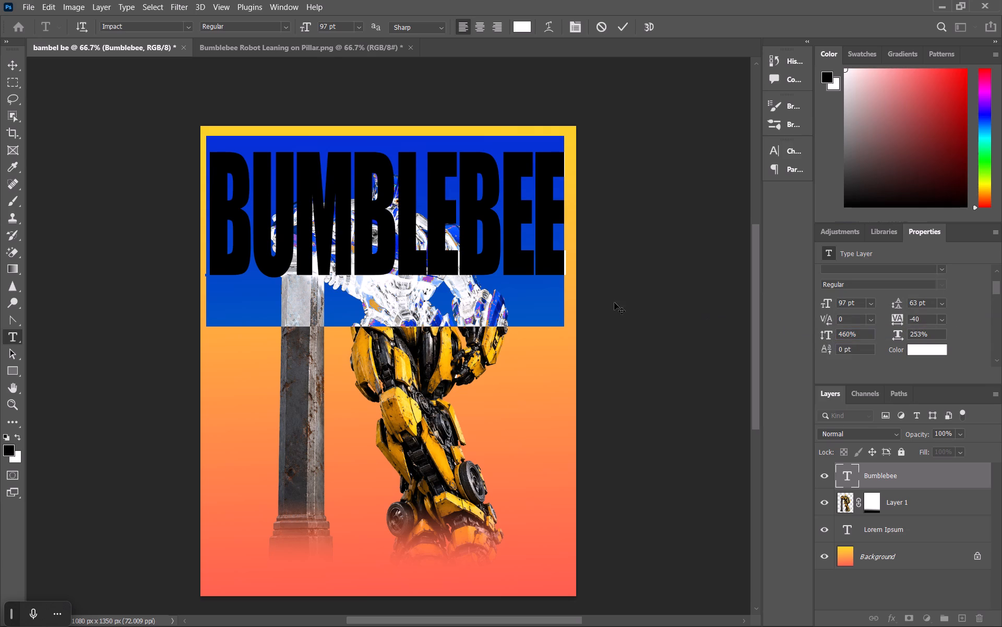
click(607, 300)
click(543, 203)
click(574, 255)
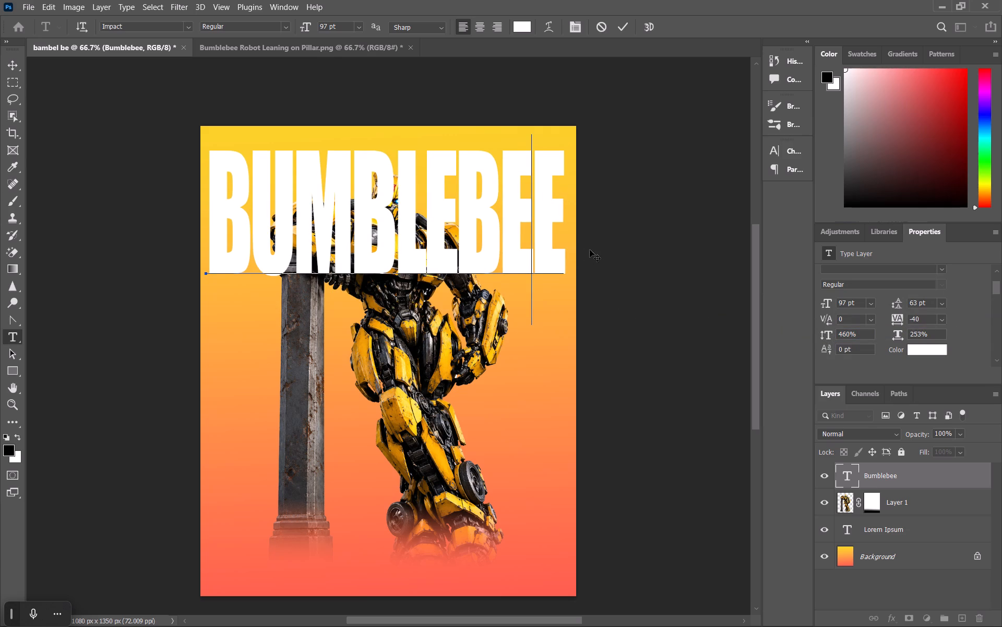
click(623, 239)
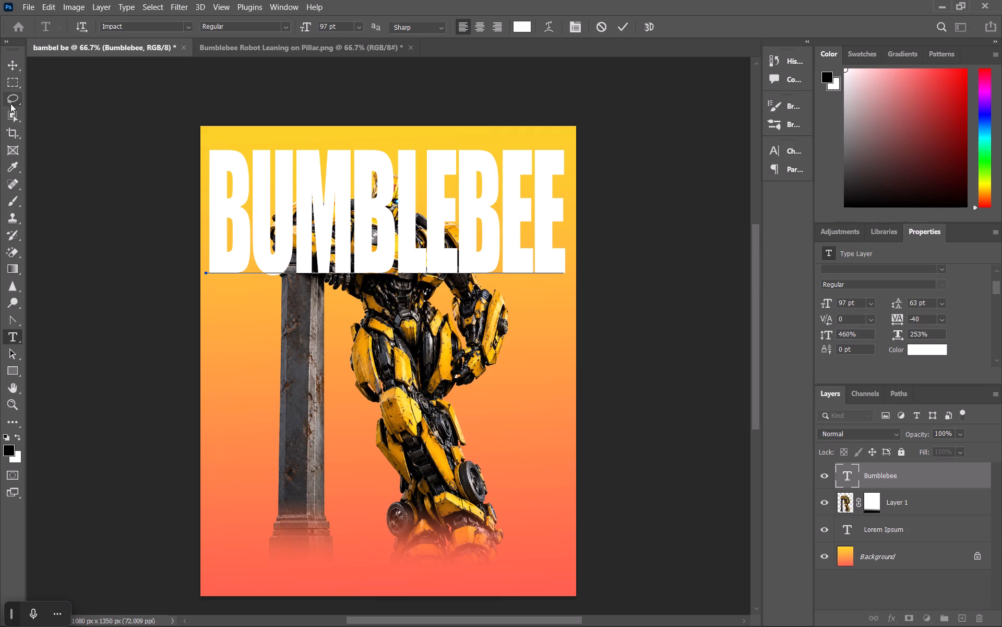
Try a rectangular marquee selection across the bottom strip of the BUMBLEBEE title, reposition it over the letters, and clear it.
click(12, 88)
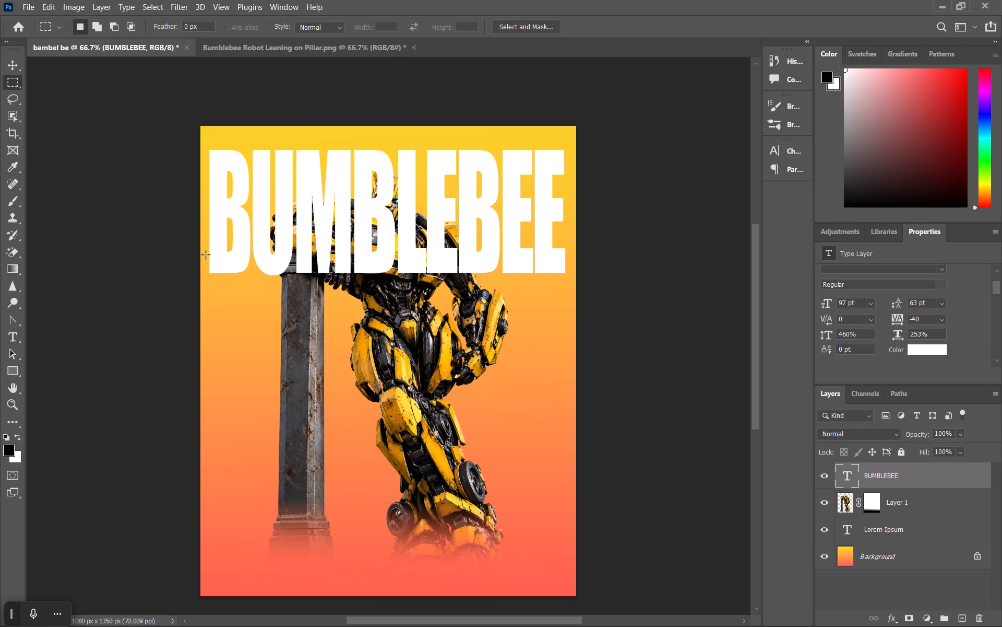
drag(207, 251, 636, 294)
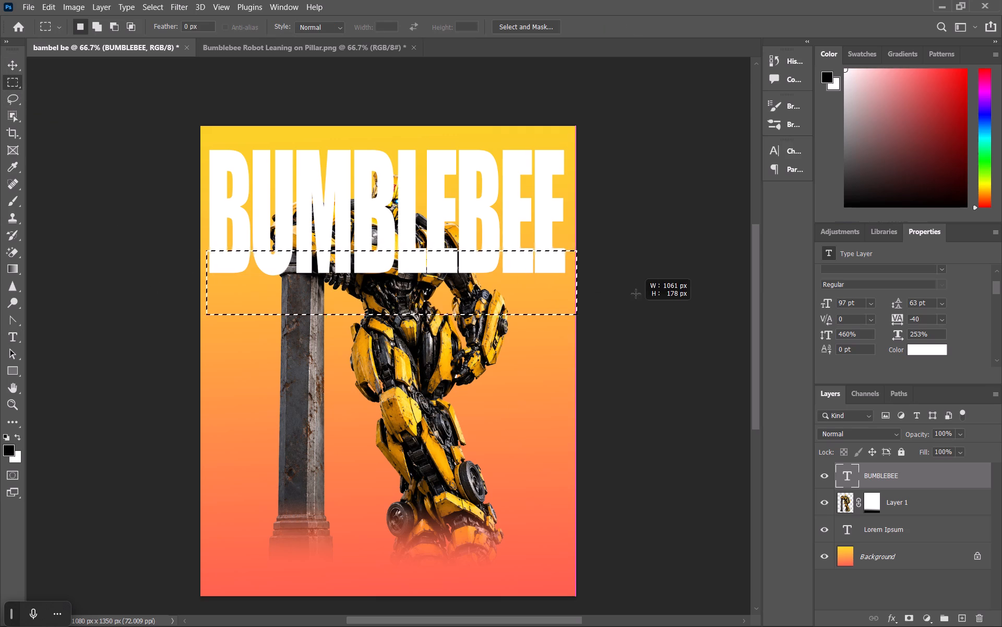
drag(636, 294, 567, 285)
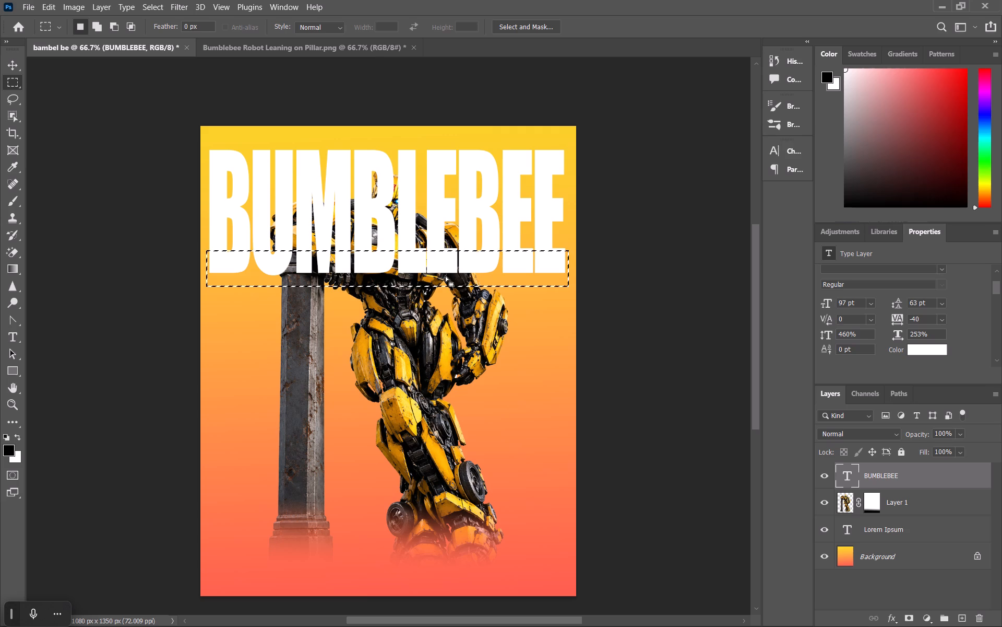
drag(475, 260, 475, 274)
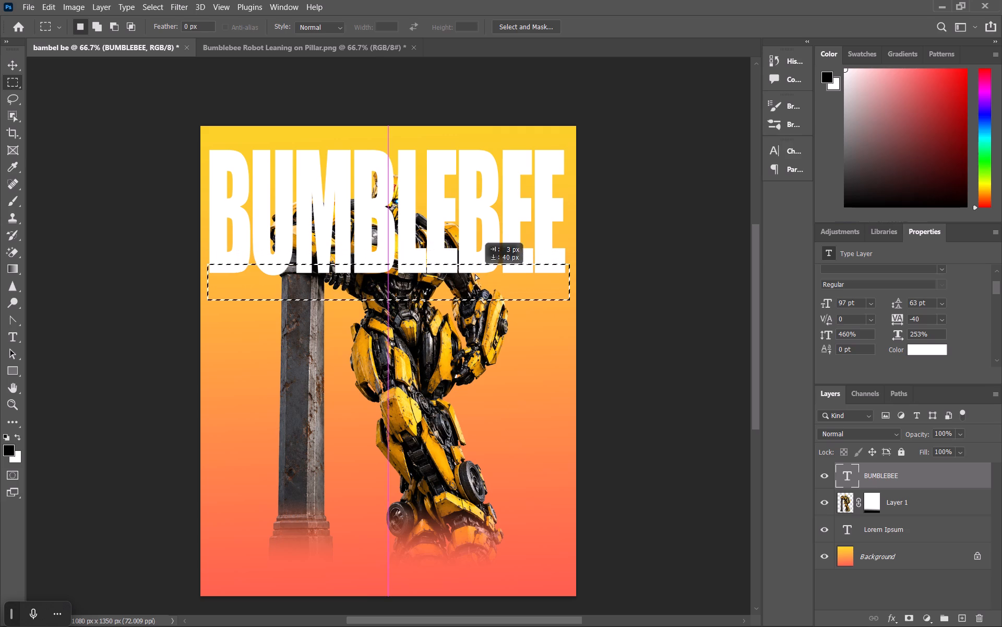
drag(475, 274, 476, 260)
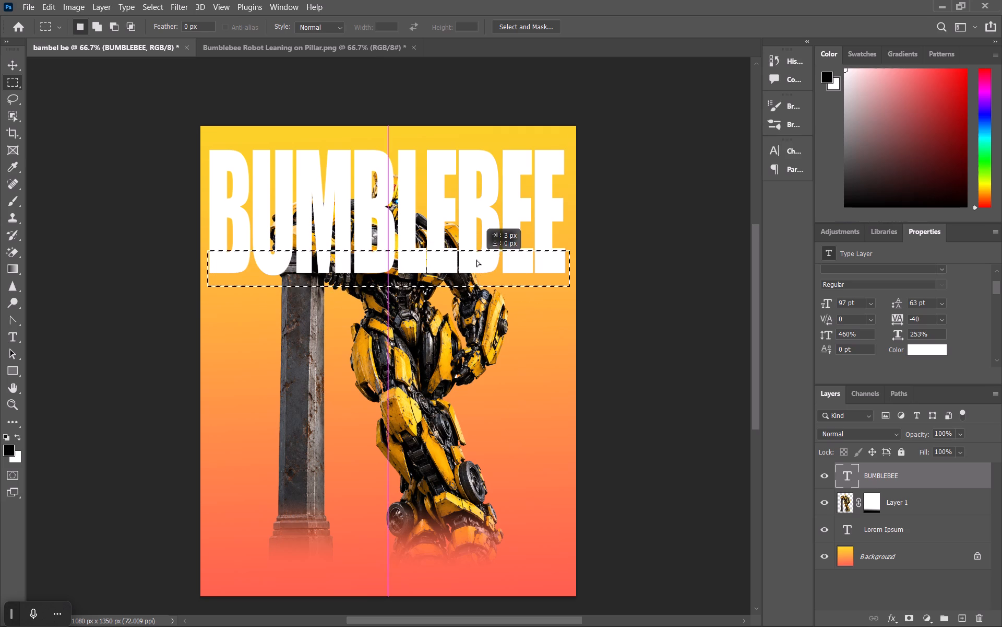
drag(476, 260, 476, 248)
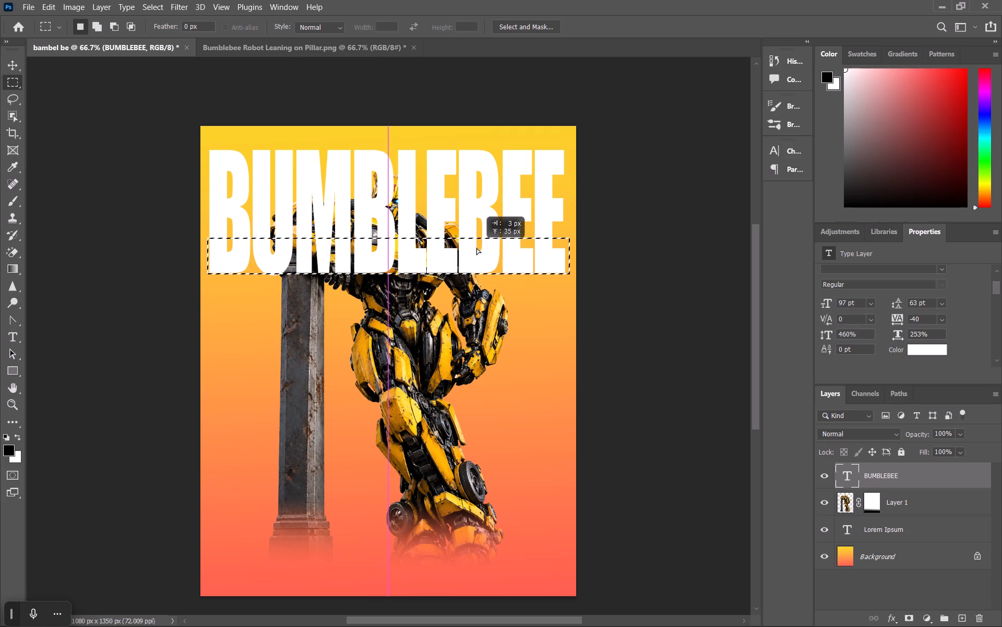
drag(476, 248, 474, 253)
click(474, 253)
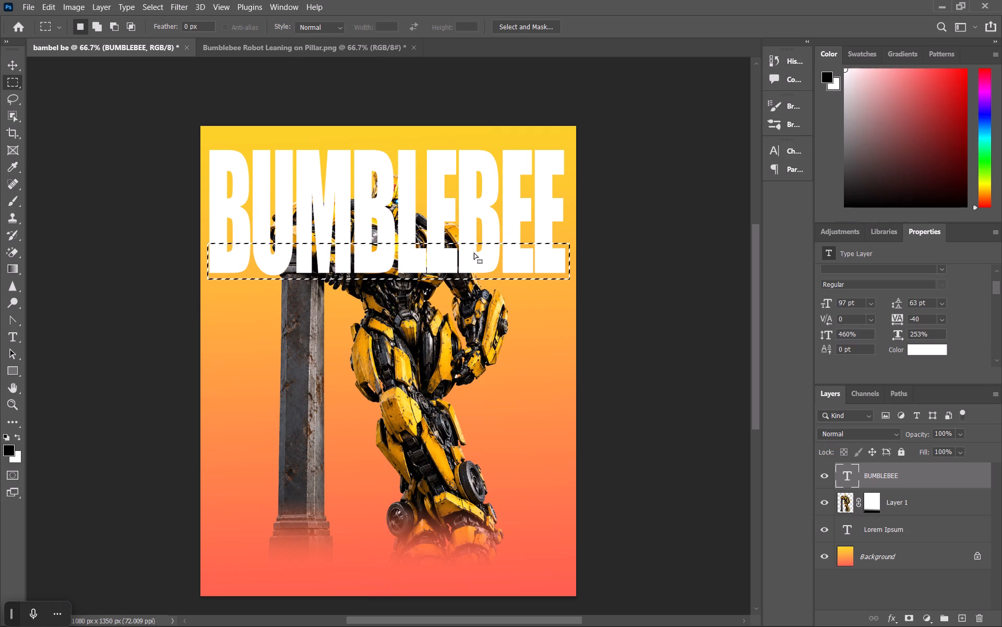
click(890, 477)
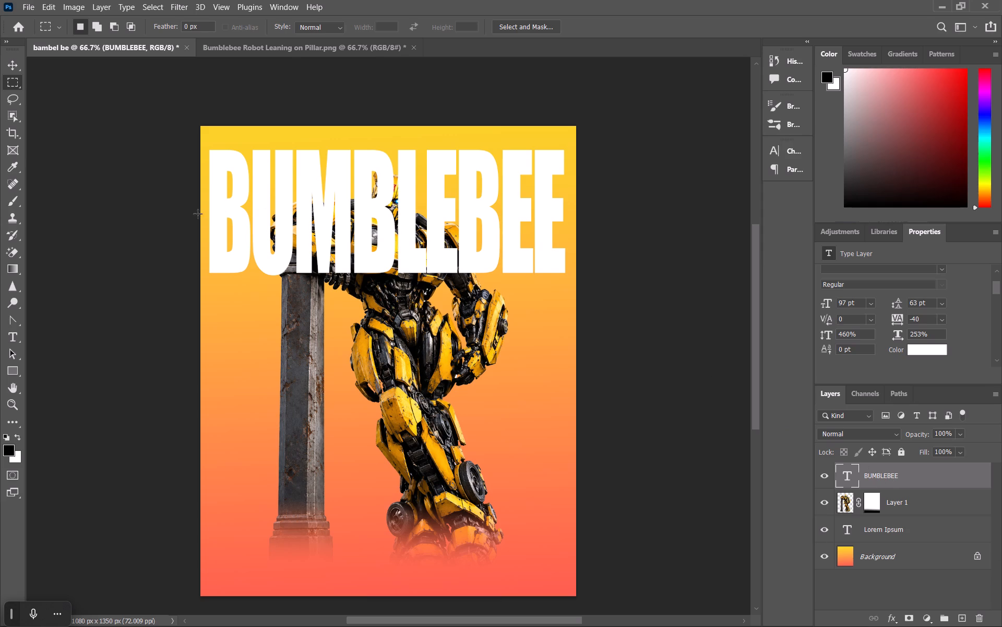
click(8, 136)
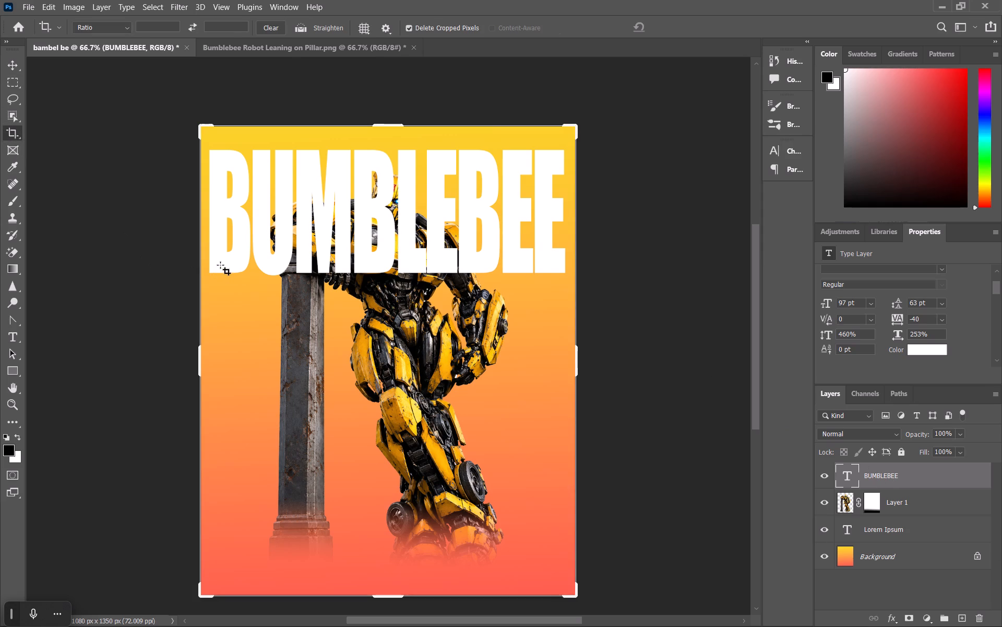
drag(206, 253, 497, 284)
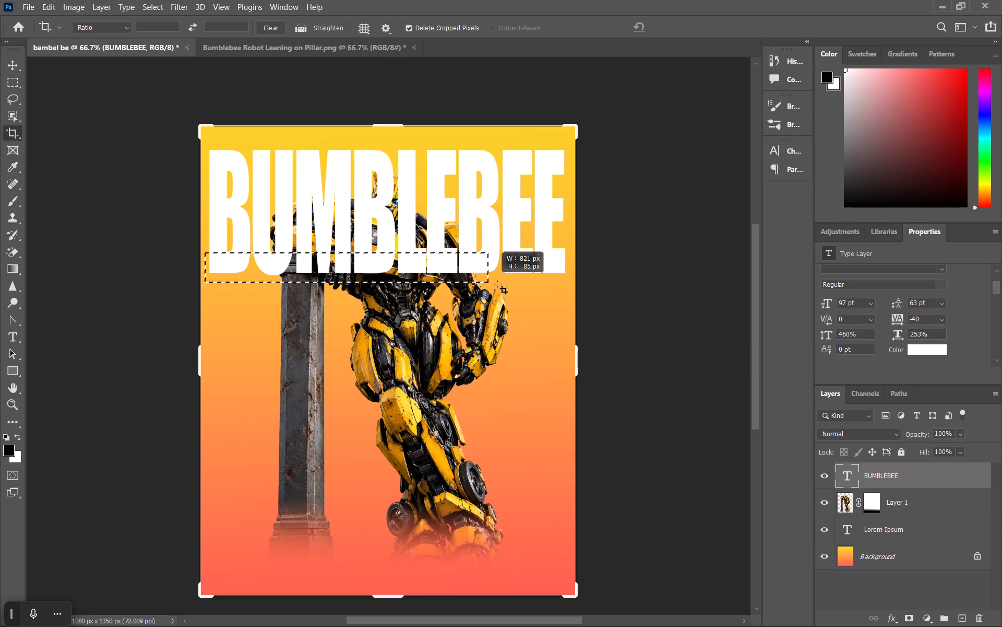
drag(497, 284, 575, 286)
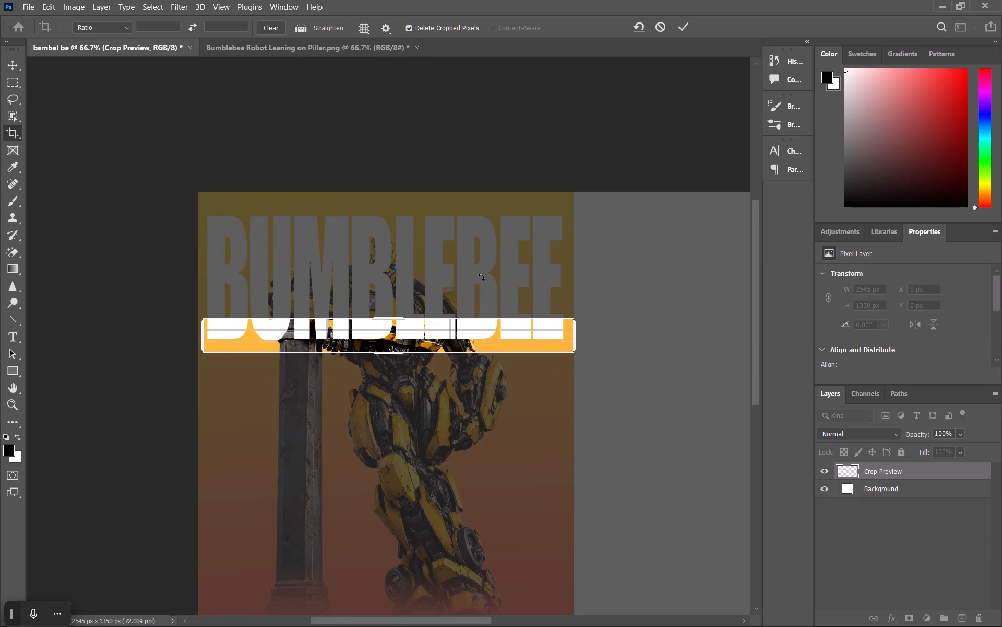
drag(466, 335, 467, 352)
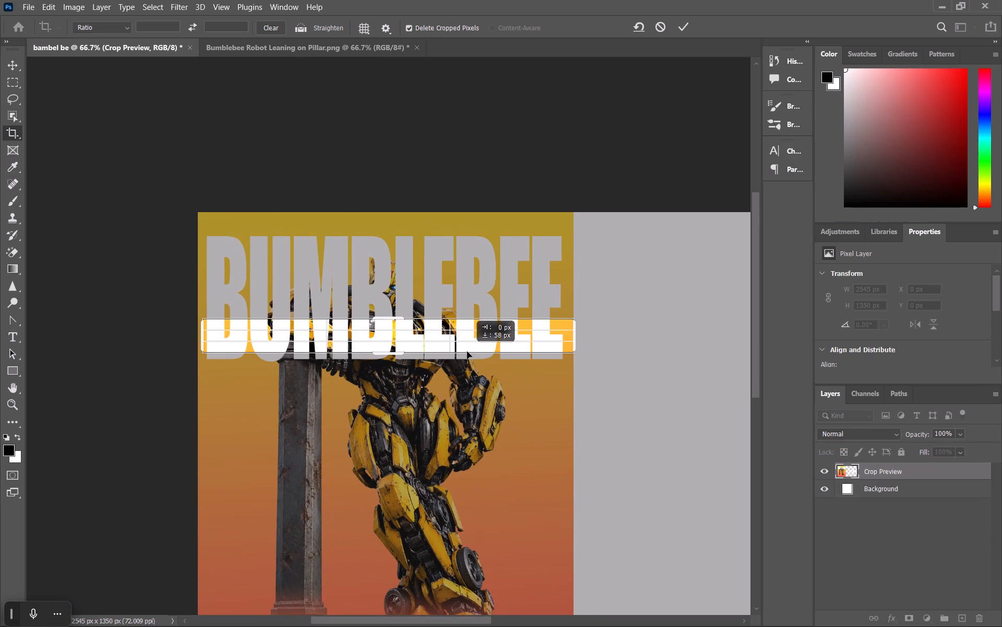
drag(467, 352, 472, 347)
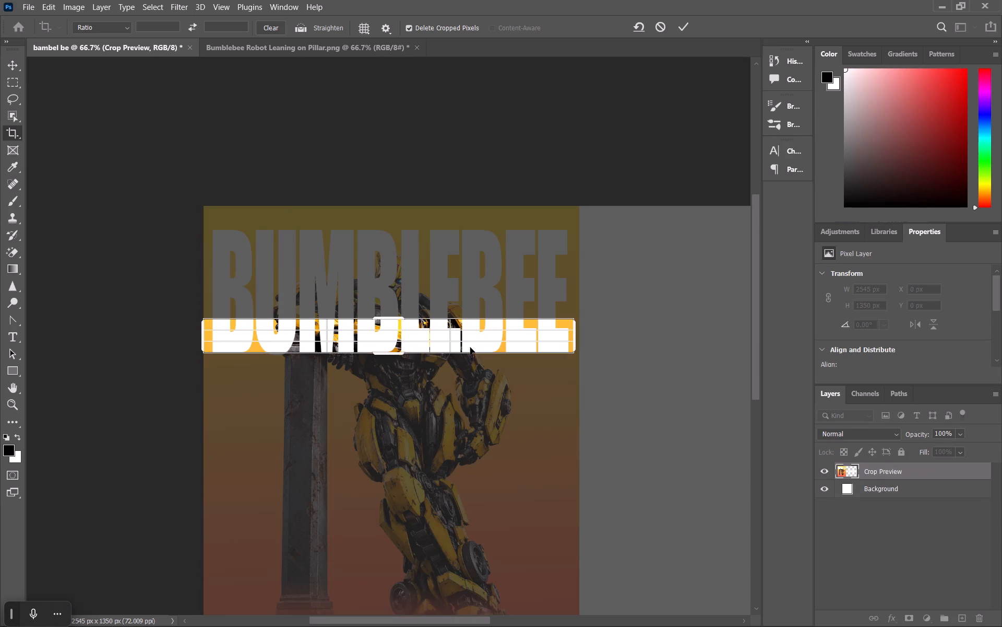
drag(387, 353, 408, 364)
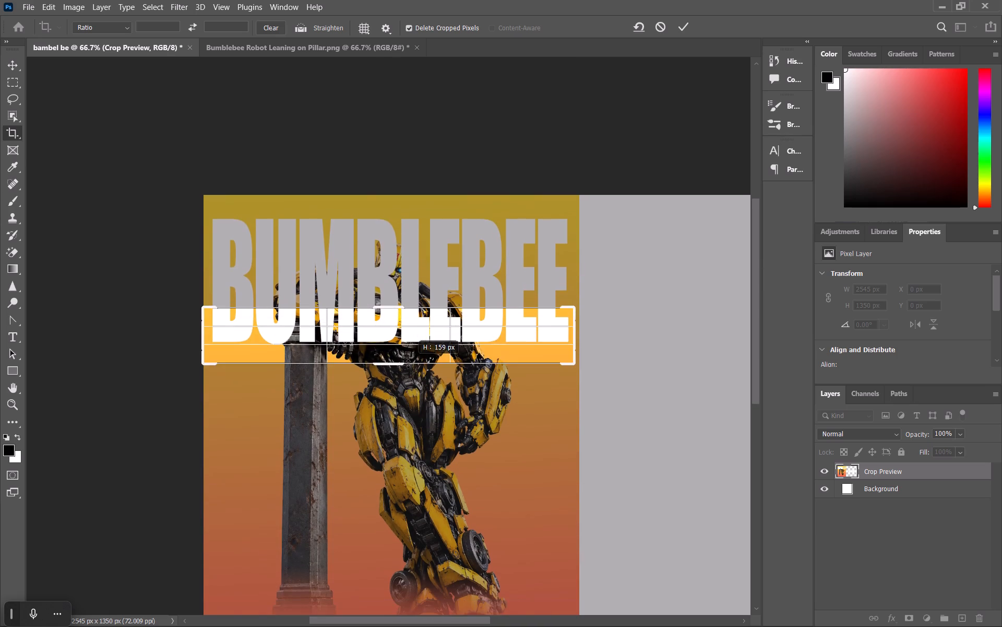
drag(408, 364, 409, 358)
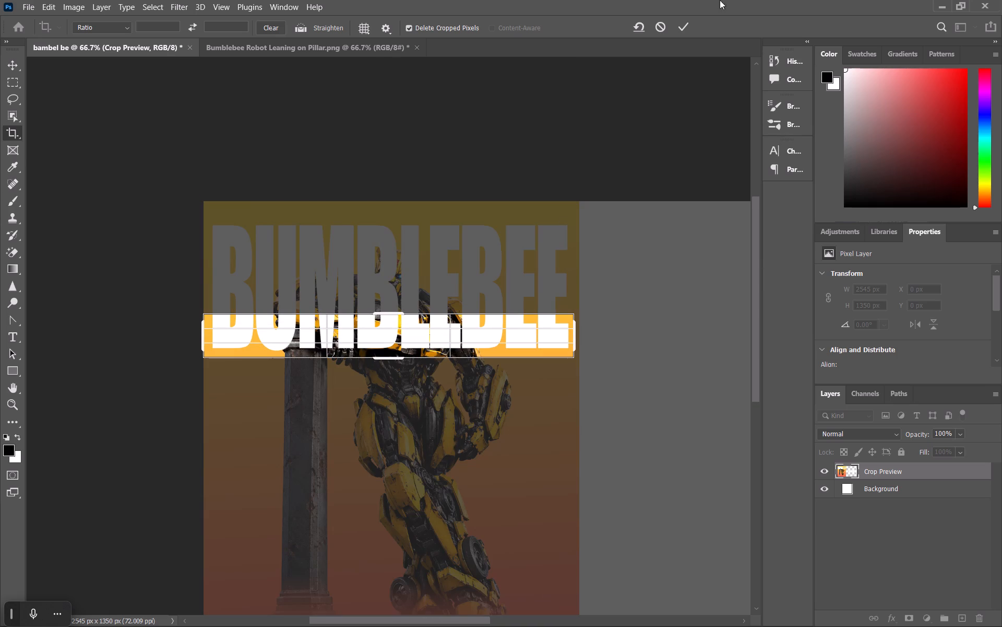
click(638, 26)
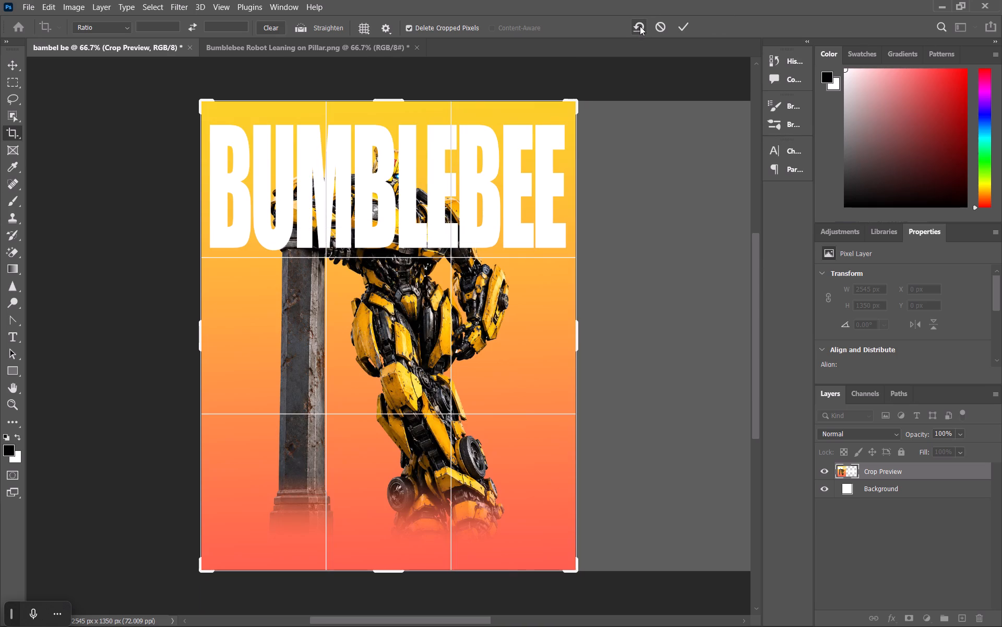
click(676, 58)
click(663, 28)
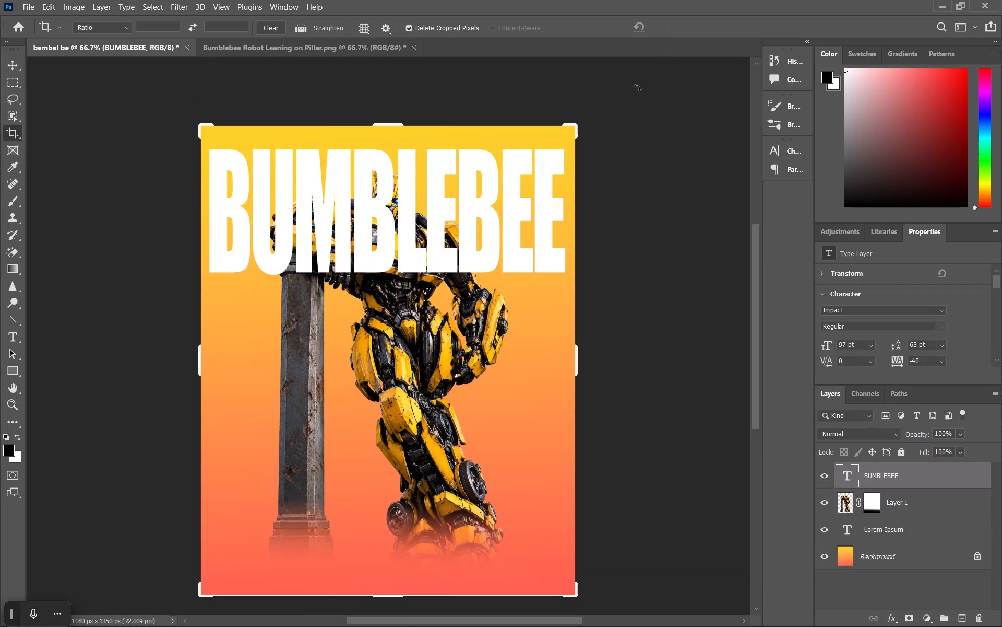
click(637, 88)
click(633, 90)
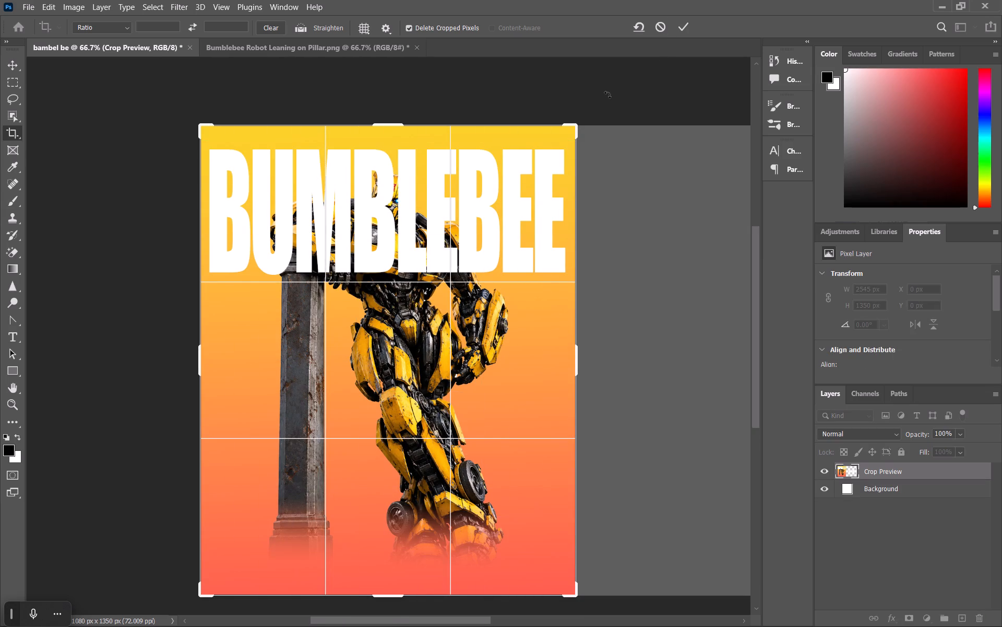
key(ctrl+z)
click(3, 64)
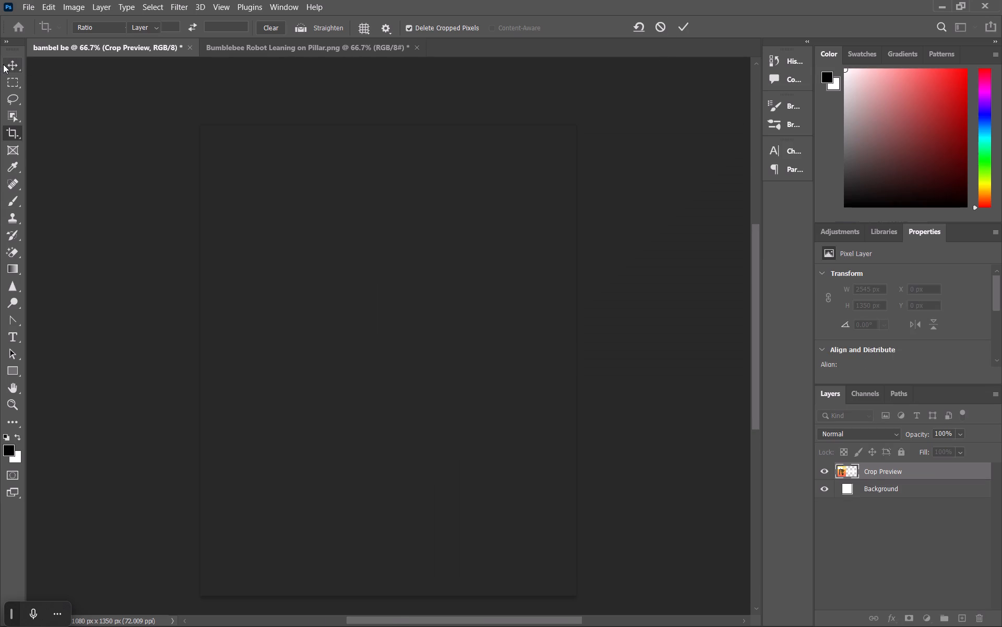
Select the BUMBLEBEE title layer and convert the type to a shape.
click(324, 257)
click(449, 208)
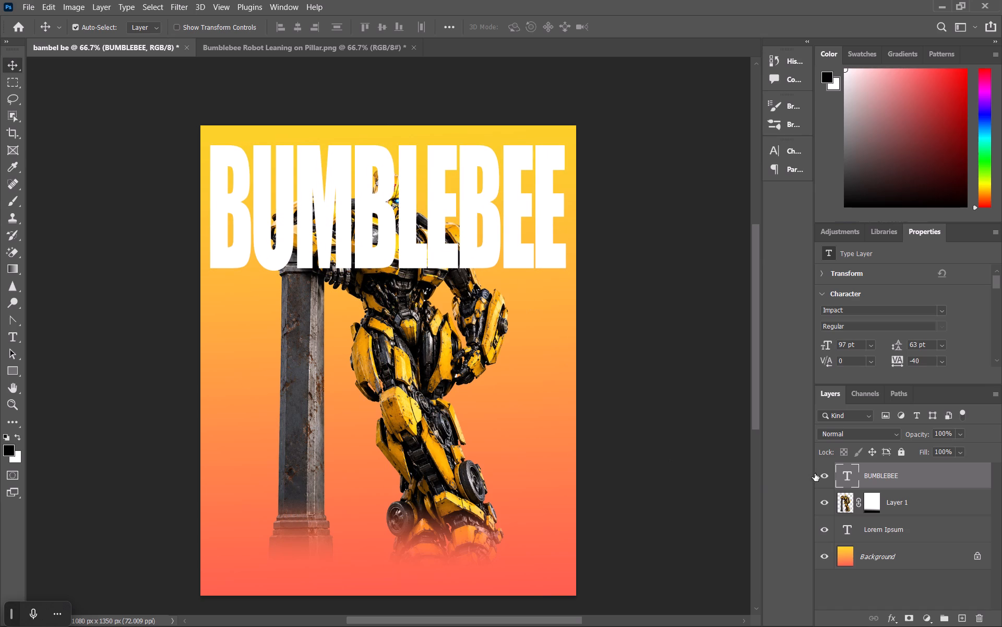
right_click(884, 471)
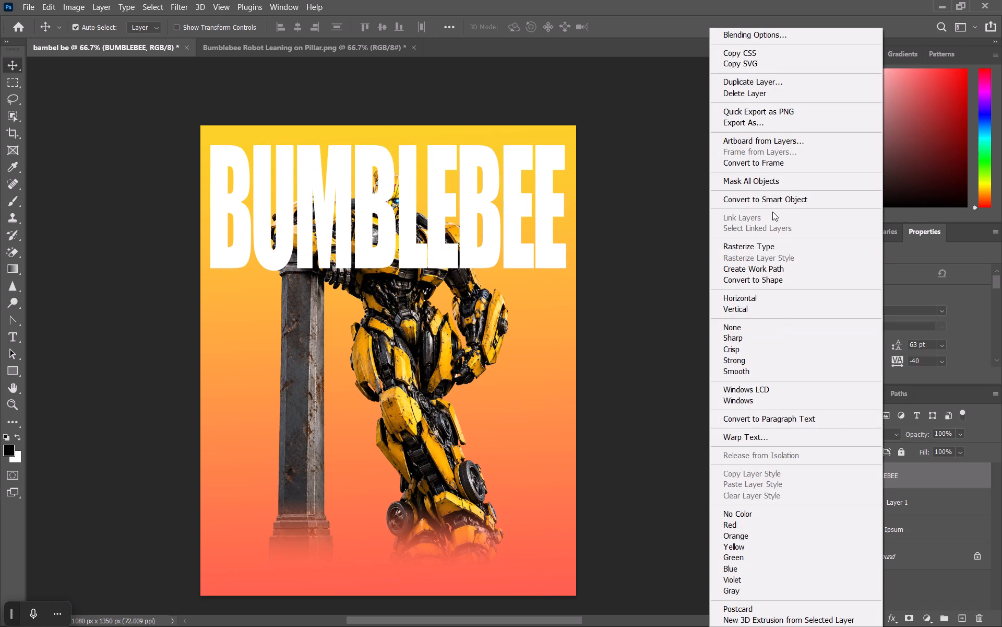
click(752, 280)
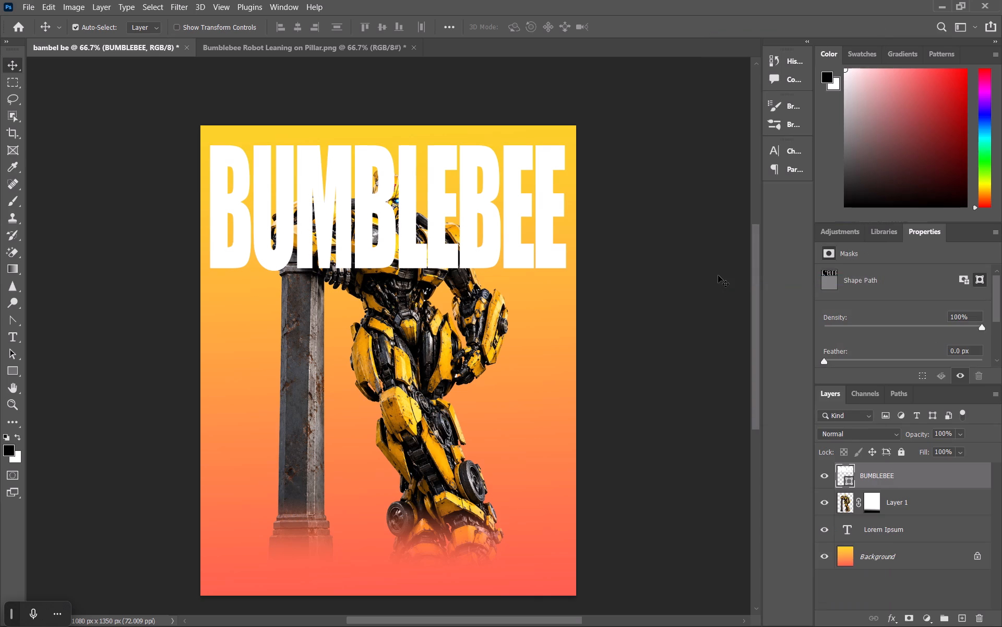
Stretch the BUMBLEBEE shape downward to about 158% of its height, keeping its width at about 100%.
key(ctrl+t)
key(ctrl+t)
key(ctrl+t)
key(ctrl+t)
key(ctrl+t)
key(ctrl+t)
key(ctrl+t)
key(ctrl+t)
key(ctrl+t)
key(ctrl+t)
key(ctrl+t)
key(ctrl+t)
key(ctrl+t)
key(ctrl+t)
key(ctrl+t)
key(ctrl+t)
key(ctrl+t)
key(ctrl+t)
key(ctrl+t)
key(ctrl+t)
key(ctrl+t)
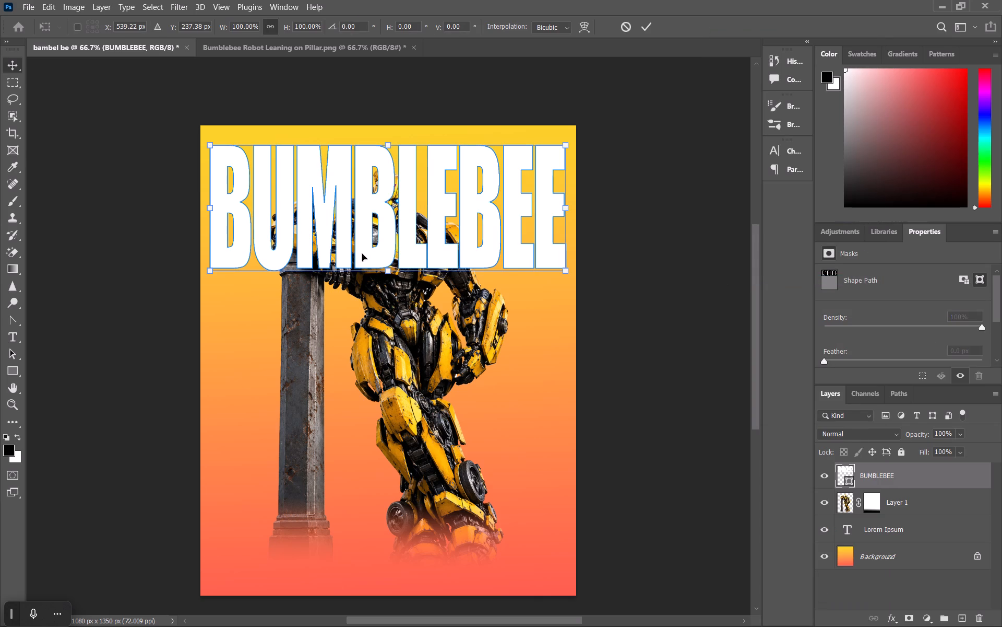
ctrl+drag(387, 269, 386, 373)
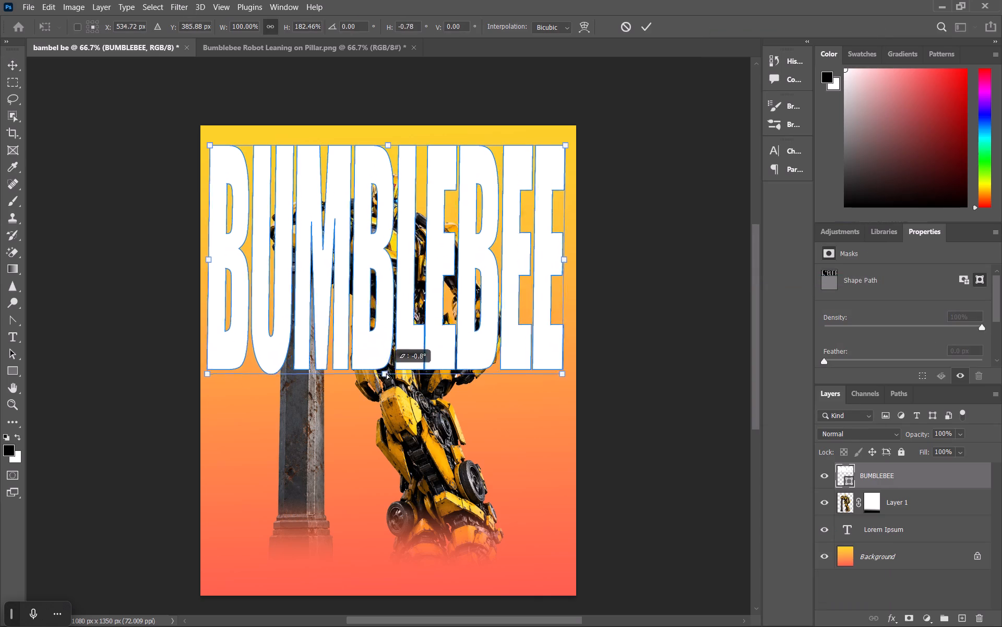
ctrl+drag(386, 373, 388, 341)
drag(388, 341, 390, 330)
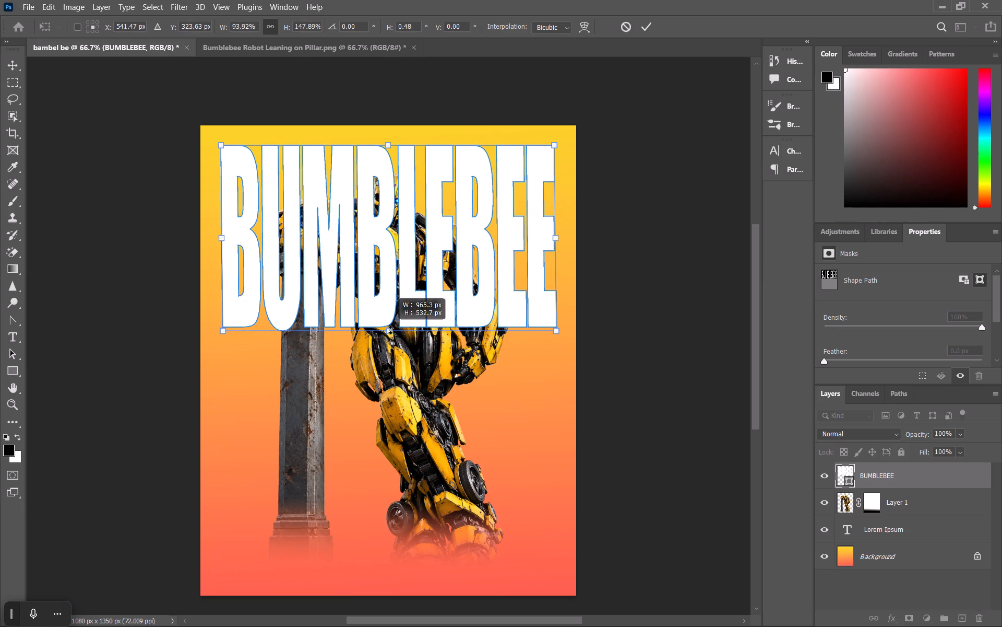
drag(390, 330, 400, 342)
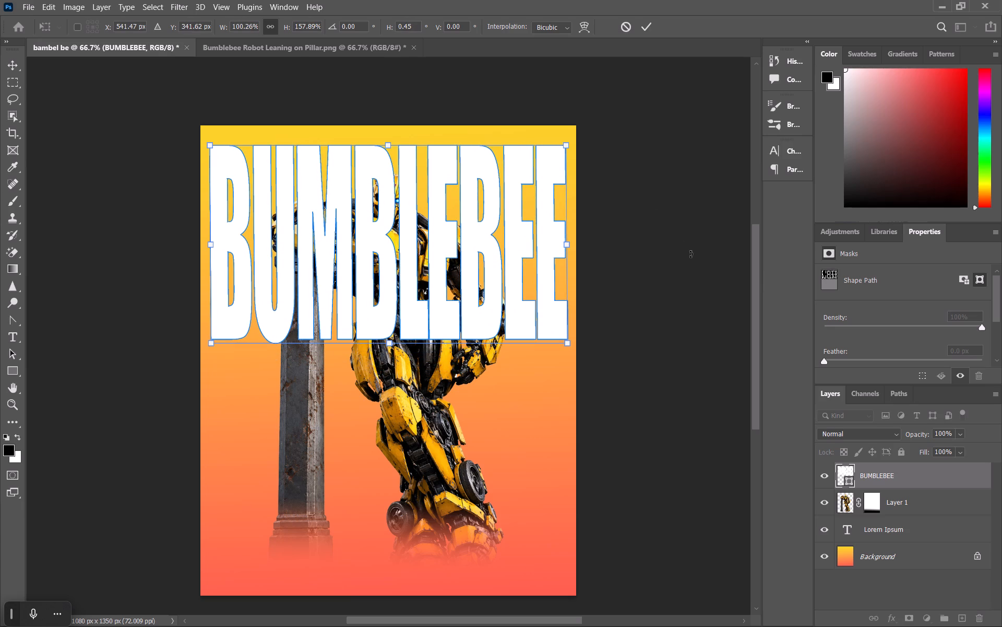
click(691, 254)
click(541, 449)
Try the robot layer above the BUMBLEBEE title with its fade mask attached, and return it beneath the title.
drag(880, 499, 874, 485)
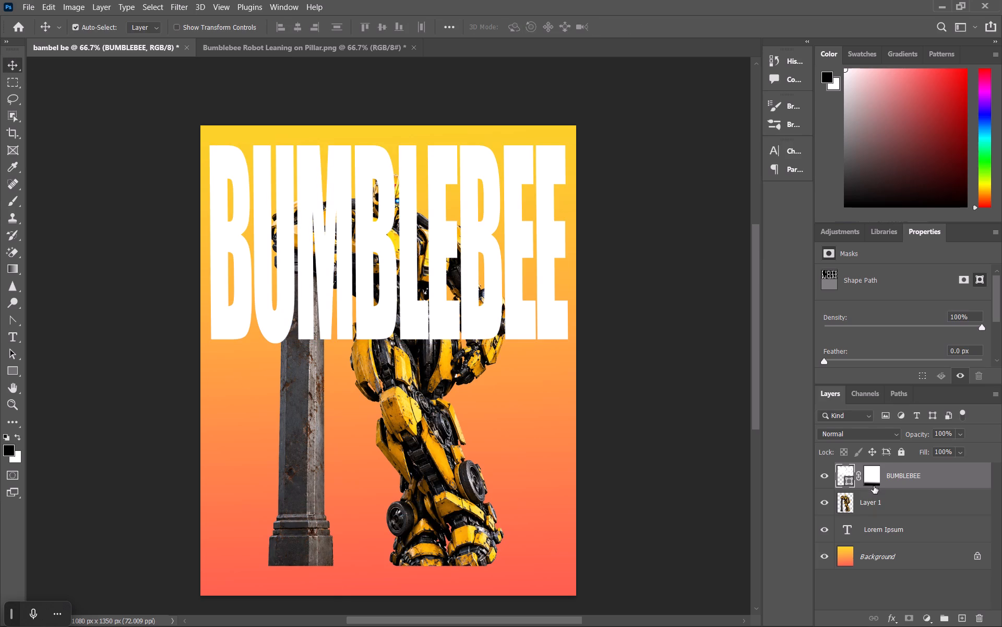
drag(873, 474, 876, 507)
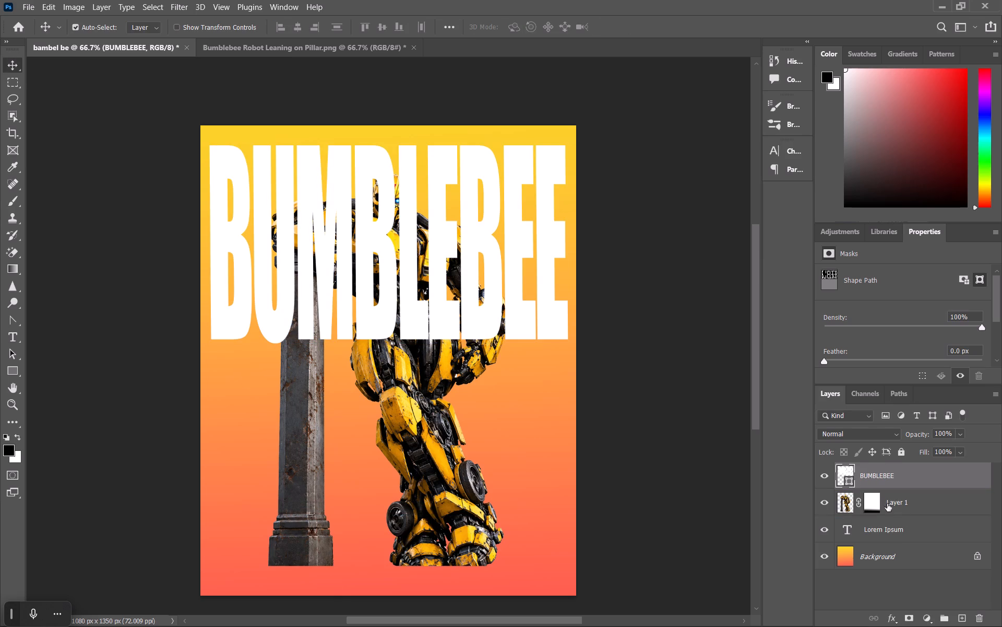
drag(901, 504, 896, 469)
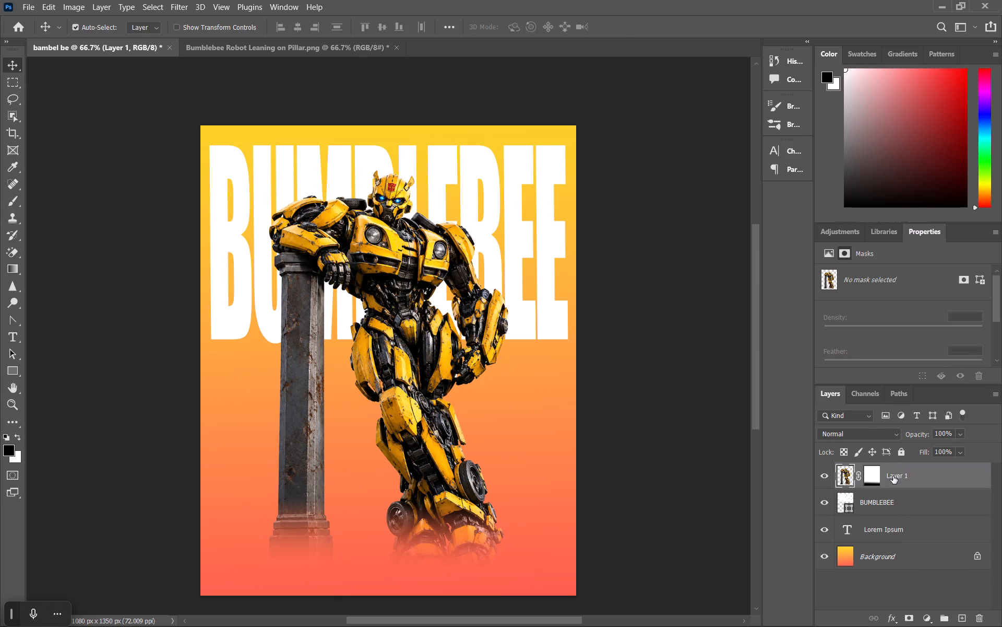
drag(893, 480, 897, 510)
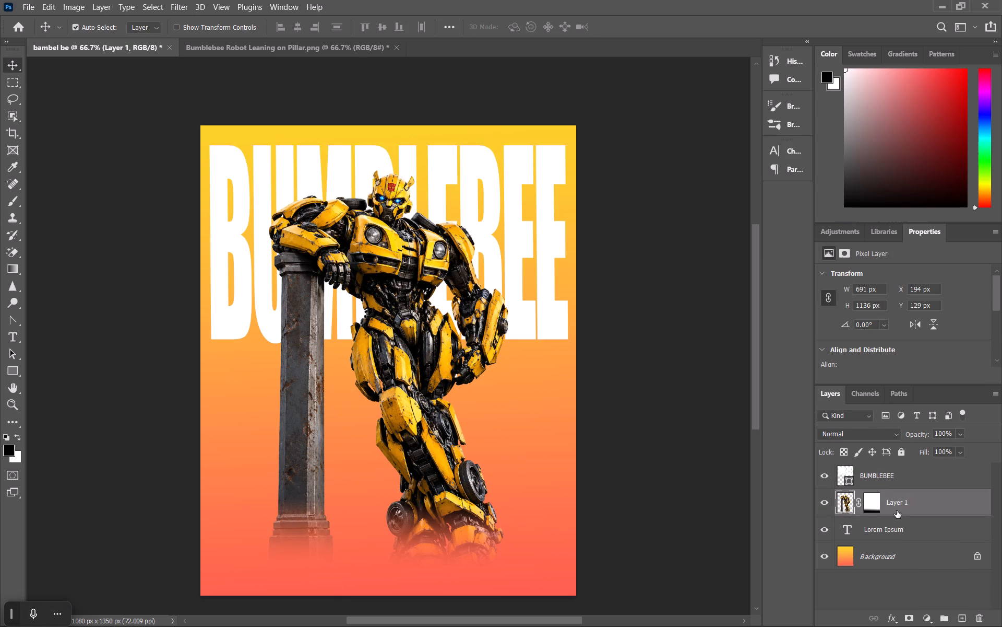
Move the BUMBLEBEE shape up to about 44 px from the poster's top edge, horizontally centred.
drag(478, 270, 486, 266)
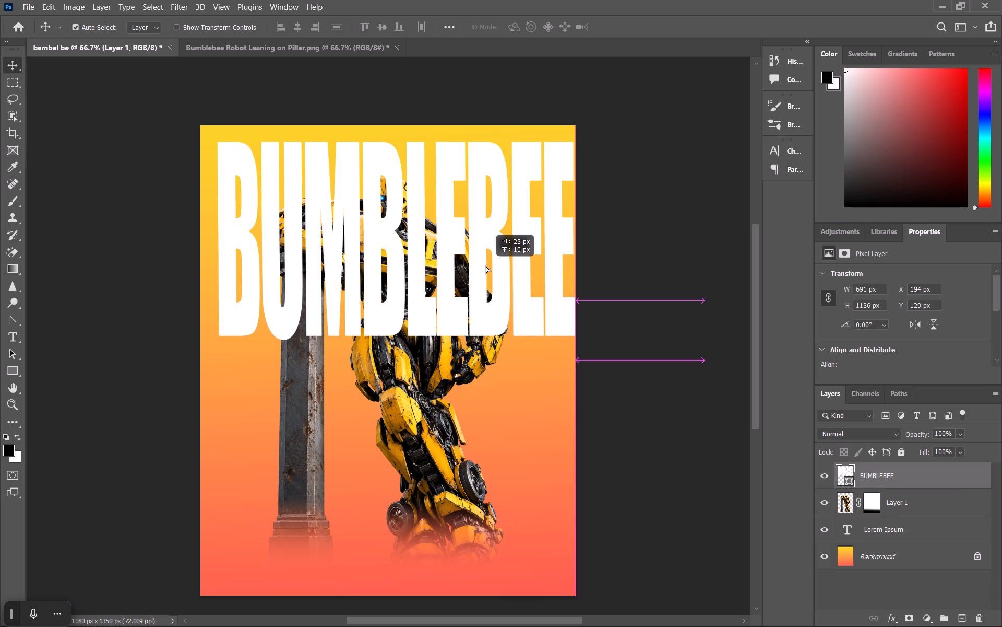
drag(486, 266, 479, 265)
Shorten the BUMBLEBEE shape from its bottom edge to about 87% of its height, keeping its full width.
key(ctrl+t)
key(ctrl+t)
key(ctrl+t)
key(ctrl+t)
key(ctrl+t)
key(ctrl+t)
key(ctrl+t)
key(ctrl+t)
key(ctrl+t)
key(ctrl+t)
key(ctrl+t)
key(ctrl+t)
key(ctrl+t)
key(ctrl+t)
key(ctrl+t)
key(ctrl+t)
key(ctrl+t)
key(ctrl+t)
key(ctrl+t)
key(ctrl+t)
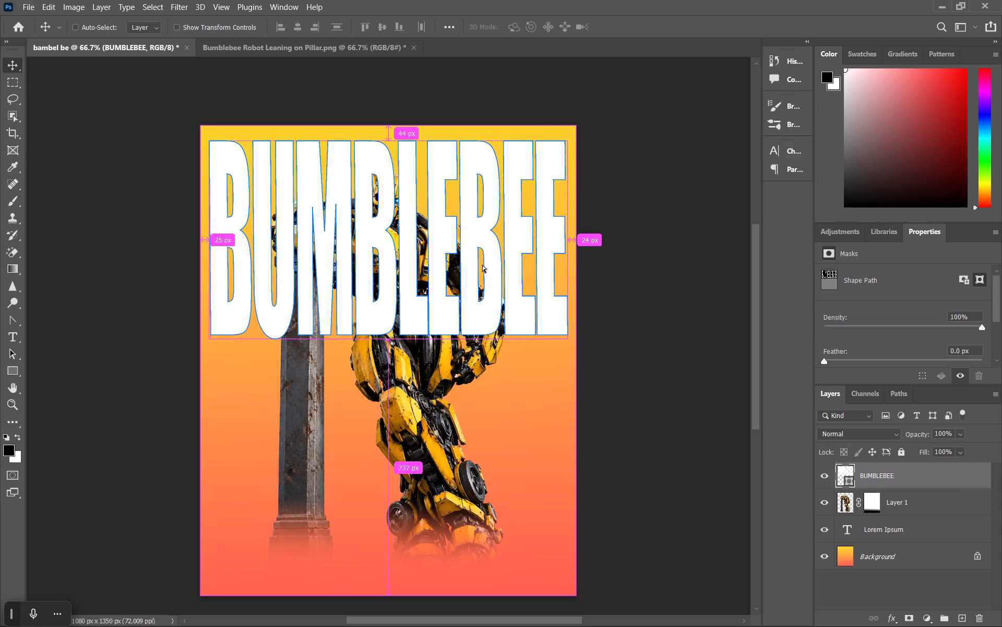
ctrl+drag(388, 341, 388, 335)
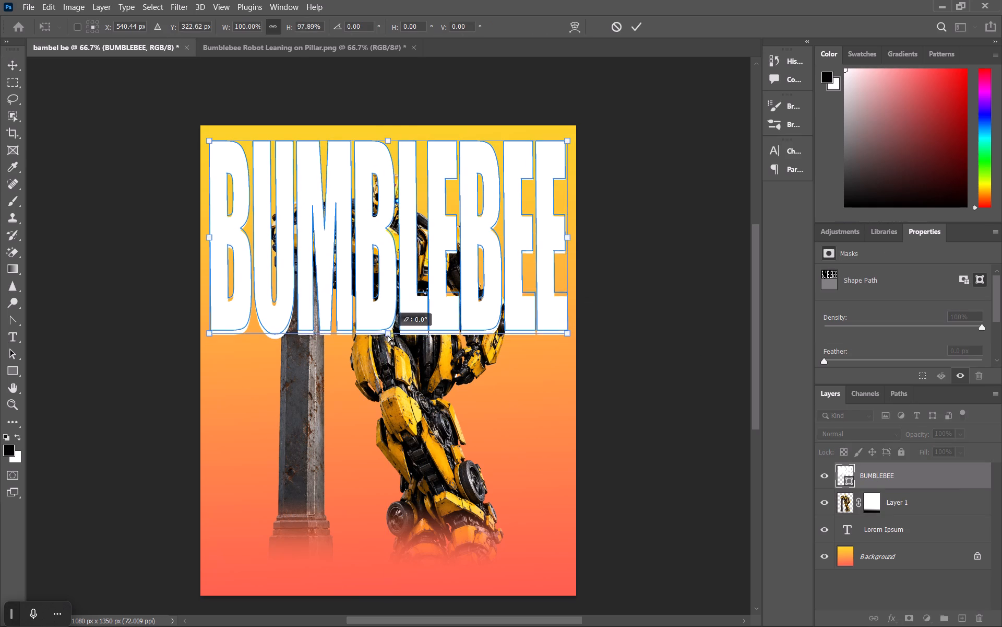
ctrl+drag(388, 335, 387, 314)
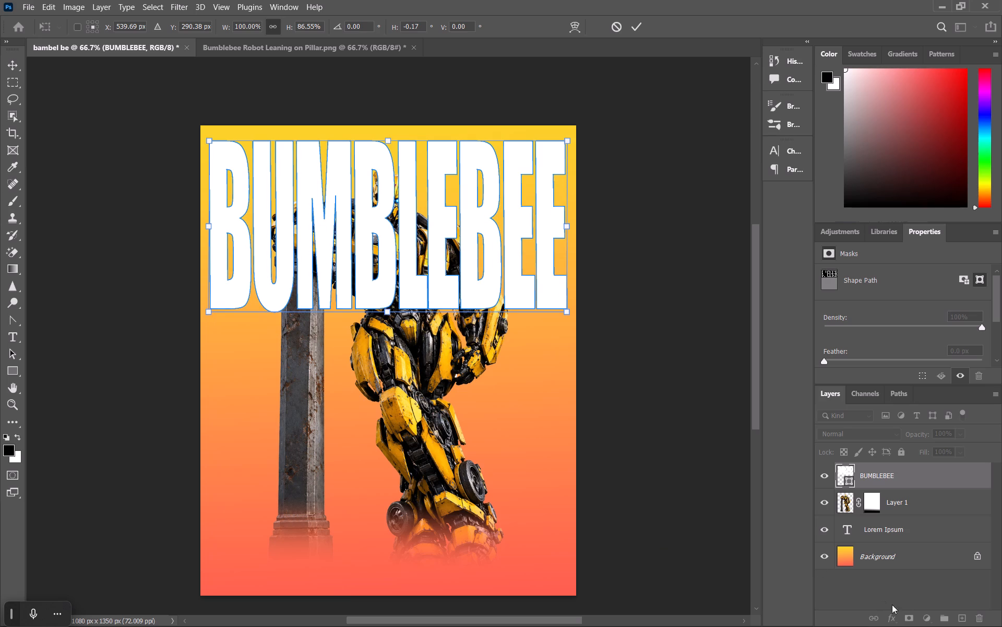
click(873, 476)
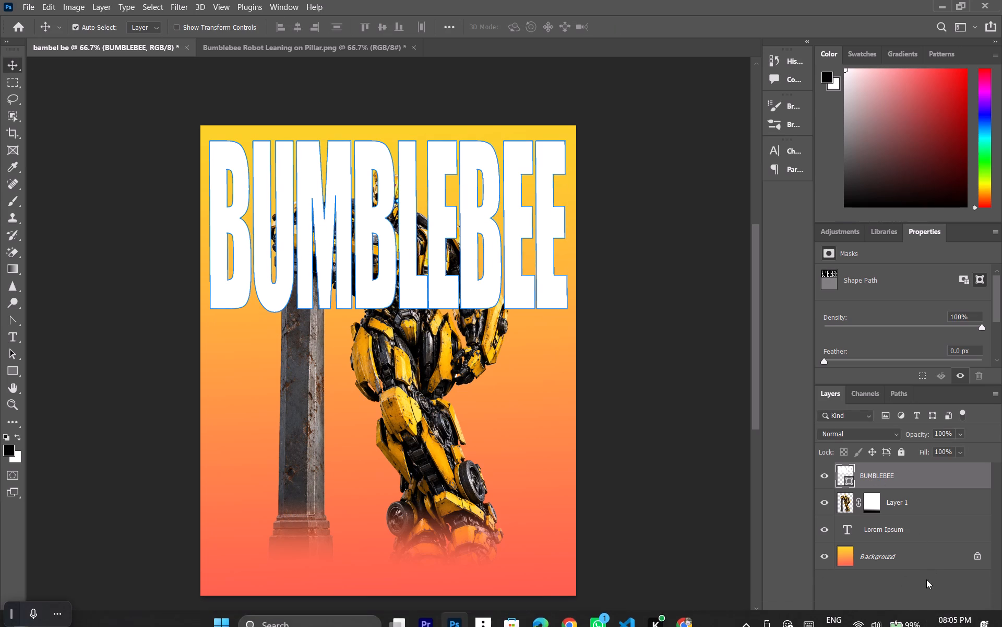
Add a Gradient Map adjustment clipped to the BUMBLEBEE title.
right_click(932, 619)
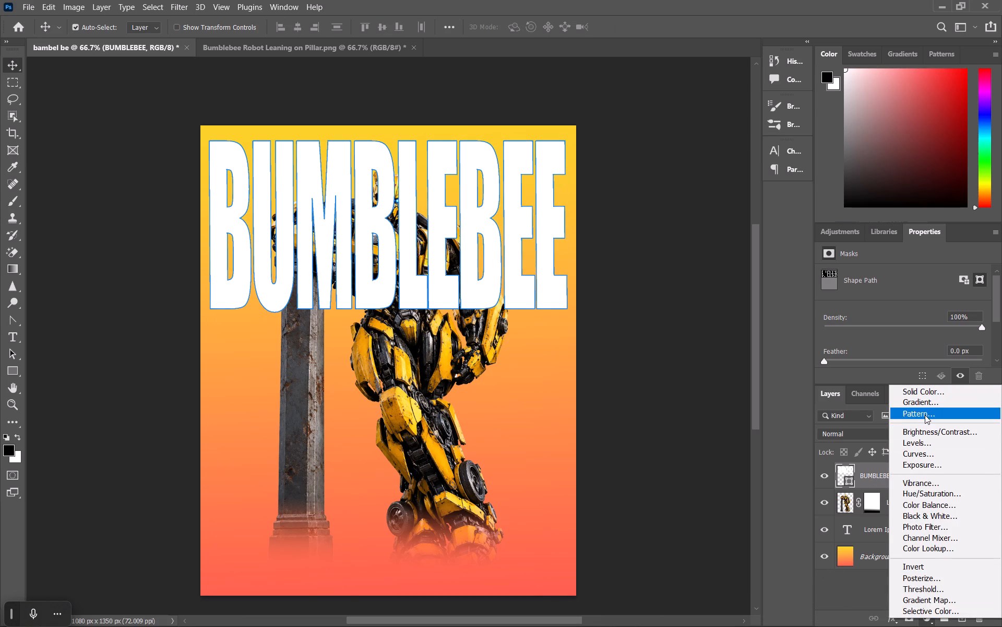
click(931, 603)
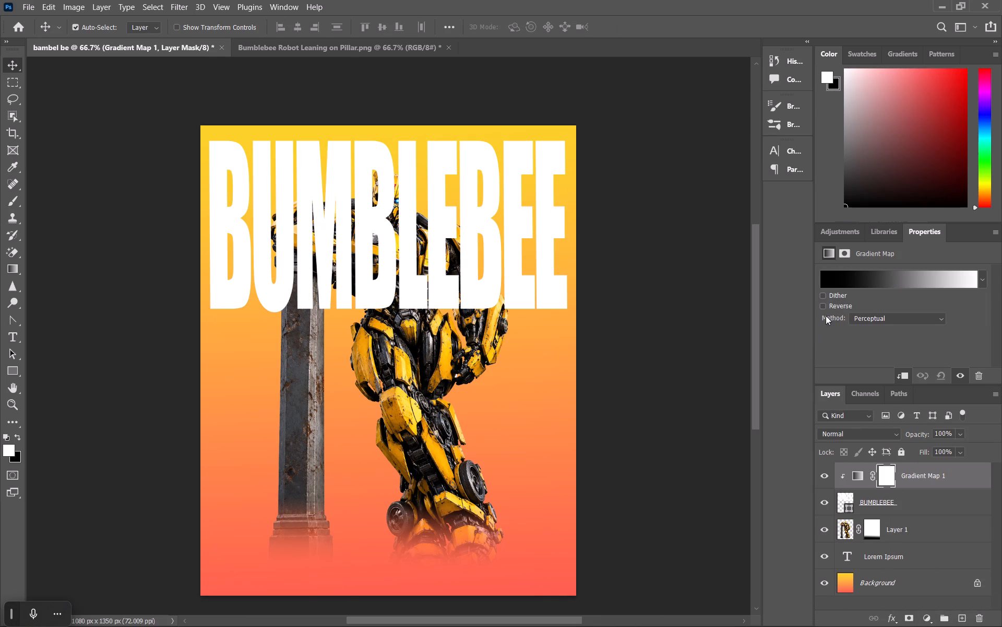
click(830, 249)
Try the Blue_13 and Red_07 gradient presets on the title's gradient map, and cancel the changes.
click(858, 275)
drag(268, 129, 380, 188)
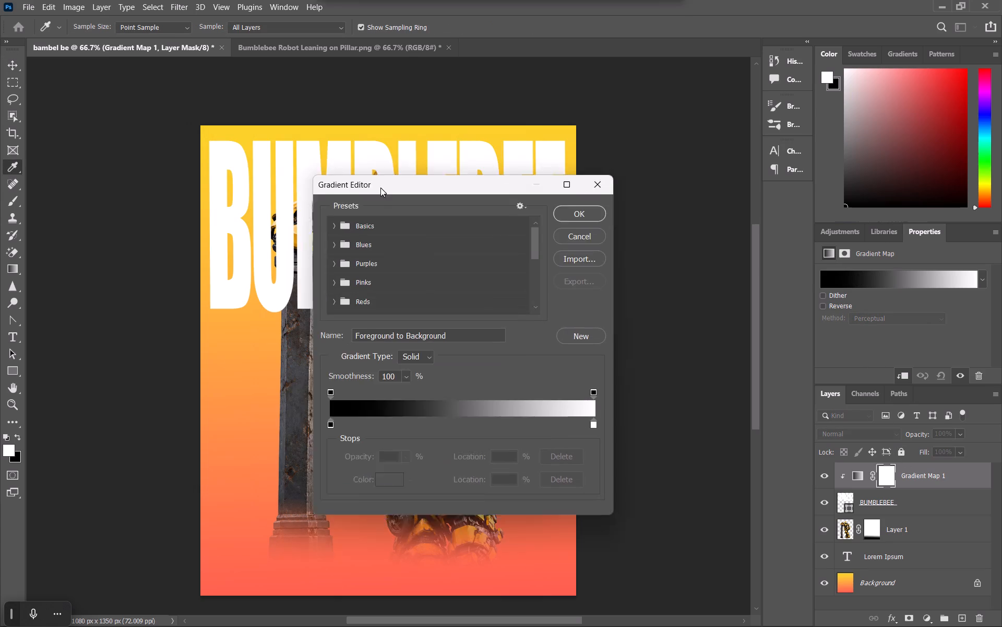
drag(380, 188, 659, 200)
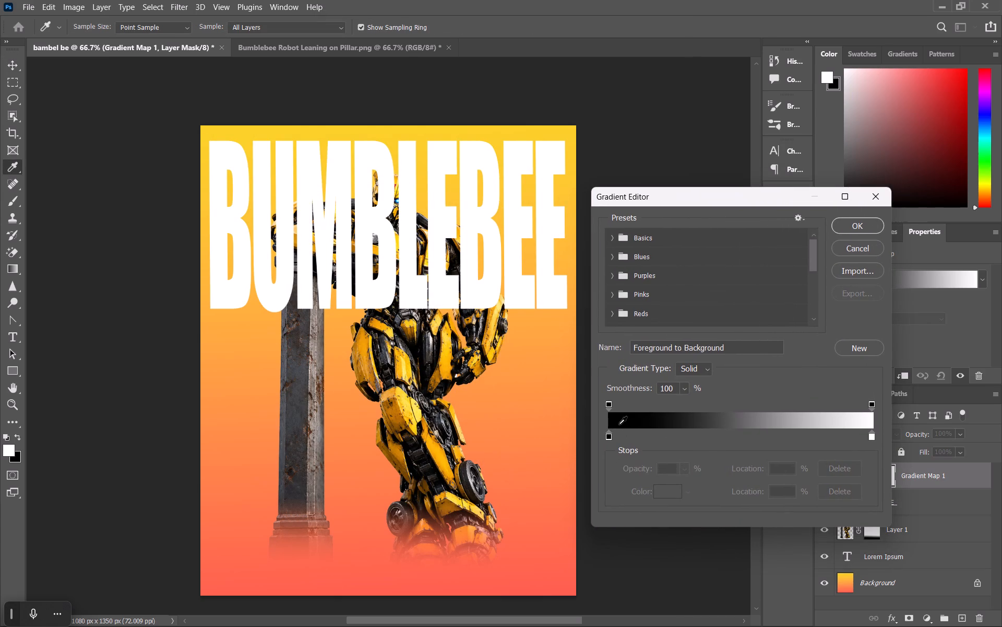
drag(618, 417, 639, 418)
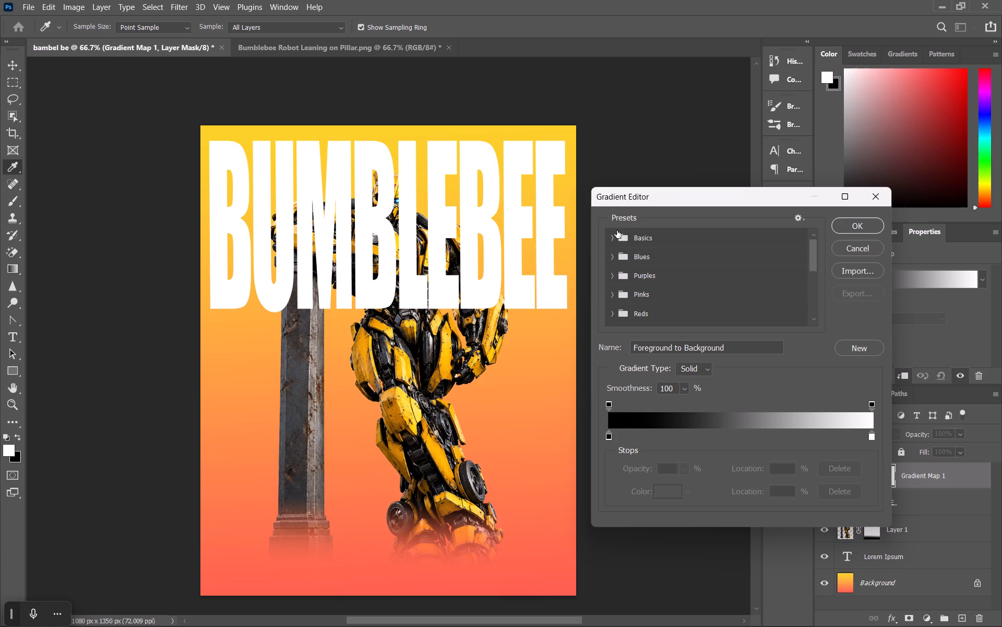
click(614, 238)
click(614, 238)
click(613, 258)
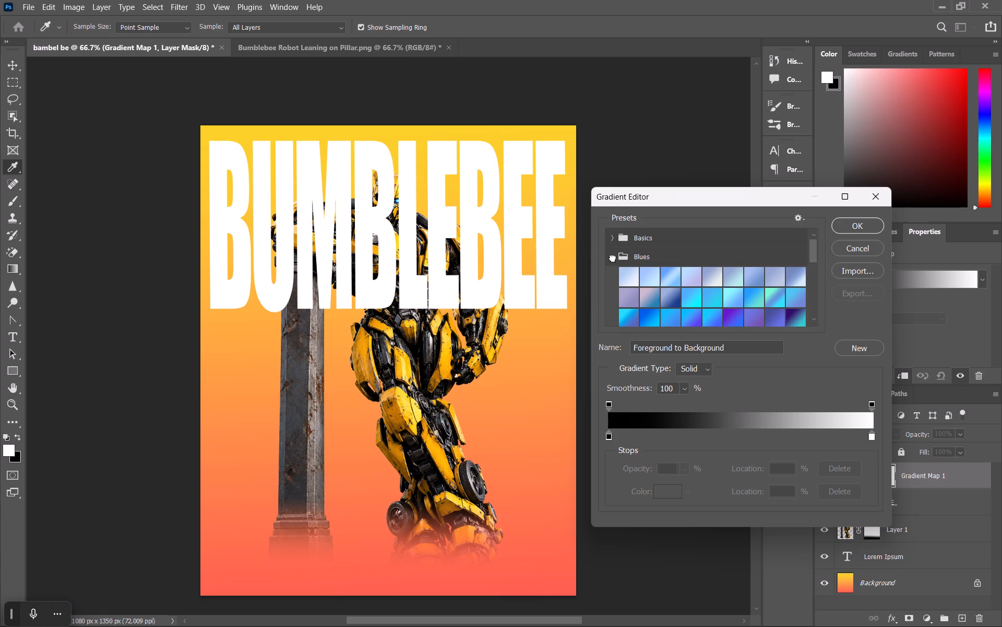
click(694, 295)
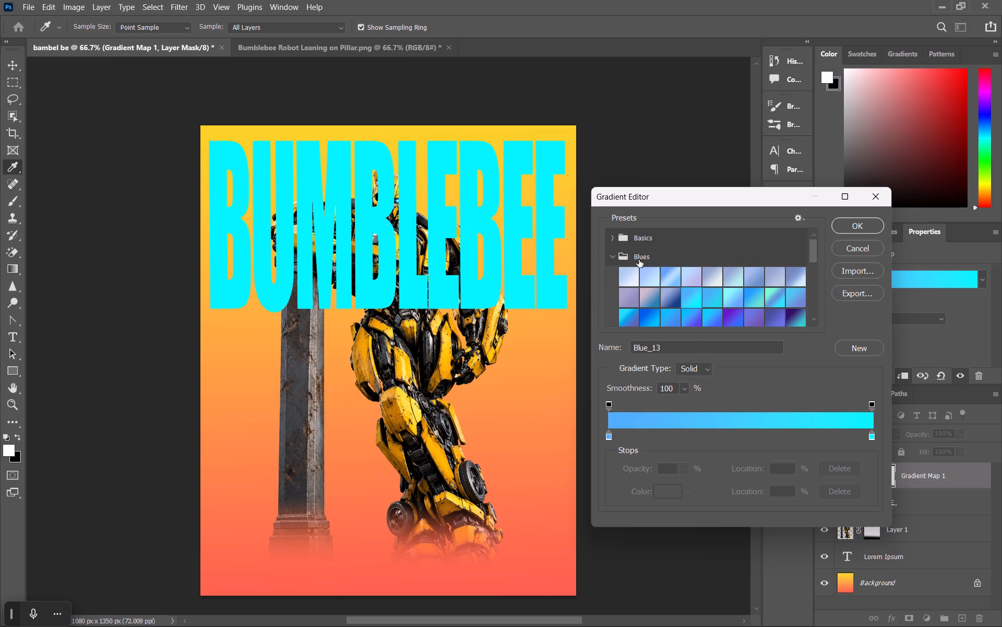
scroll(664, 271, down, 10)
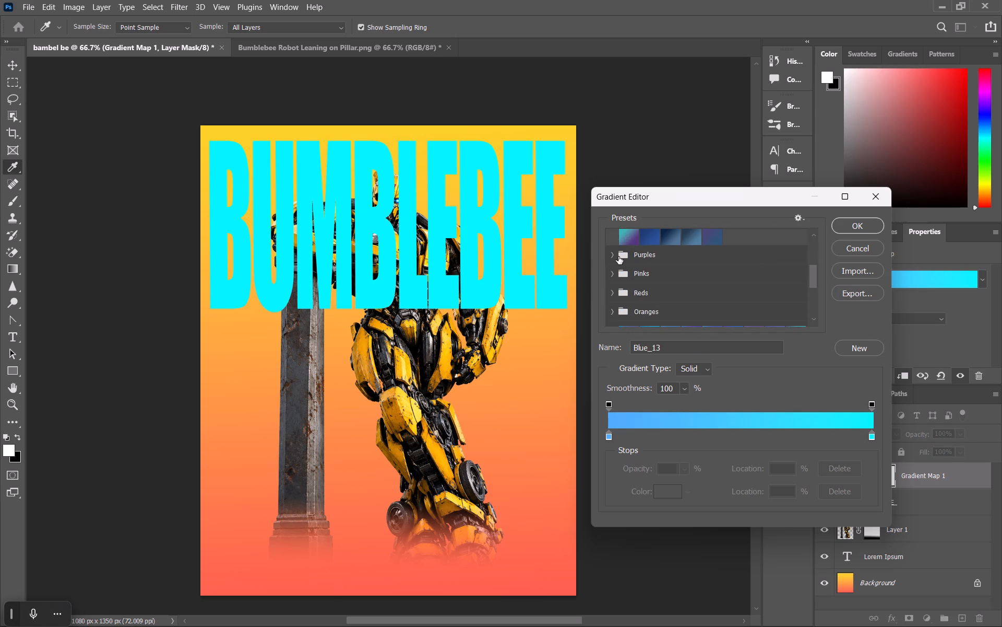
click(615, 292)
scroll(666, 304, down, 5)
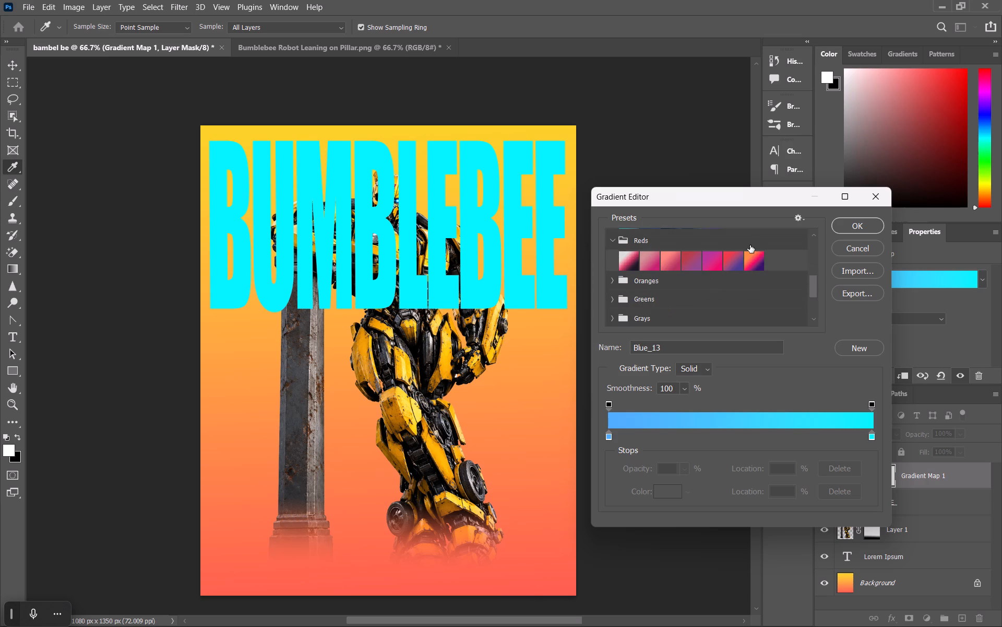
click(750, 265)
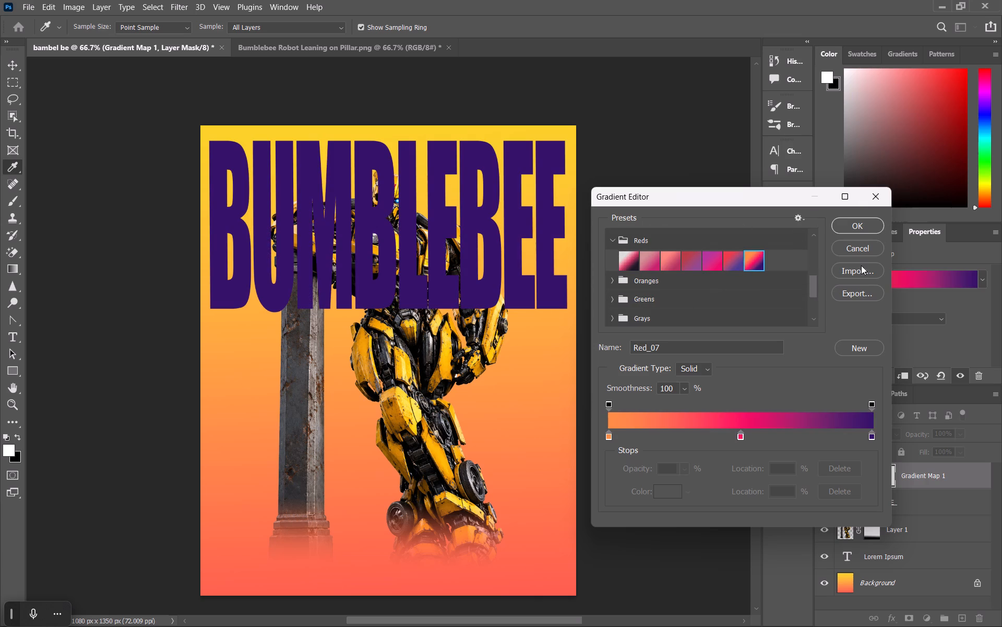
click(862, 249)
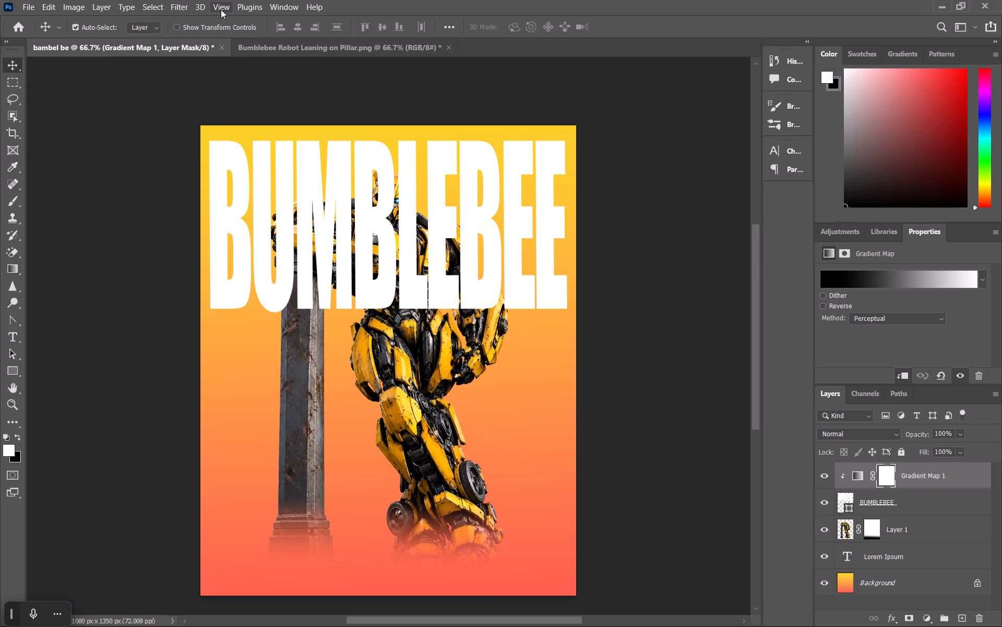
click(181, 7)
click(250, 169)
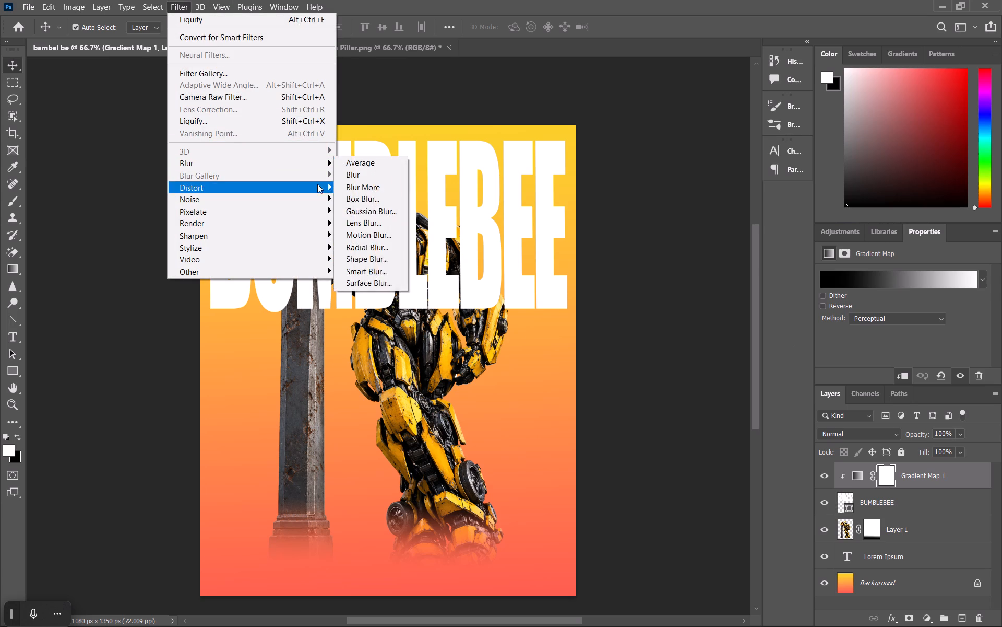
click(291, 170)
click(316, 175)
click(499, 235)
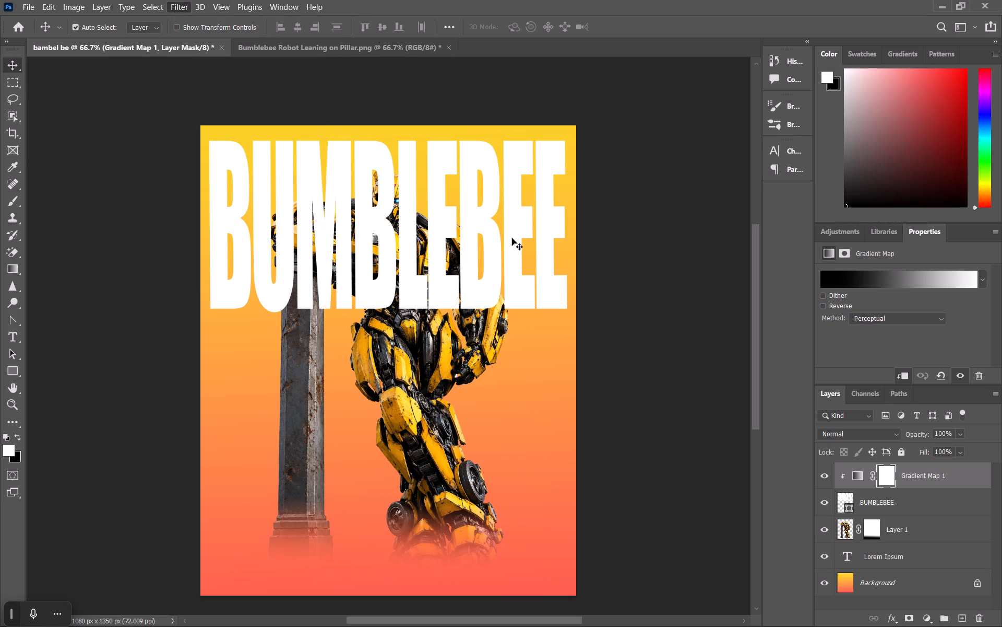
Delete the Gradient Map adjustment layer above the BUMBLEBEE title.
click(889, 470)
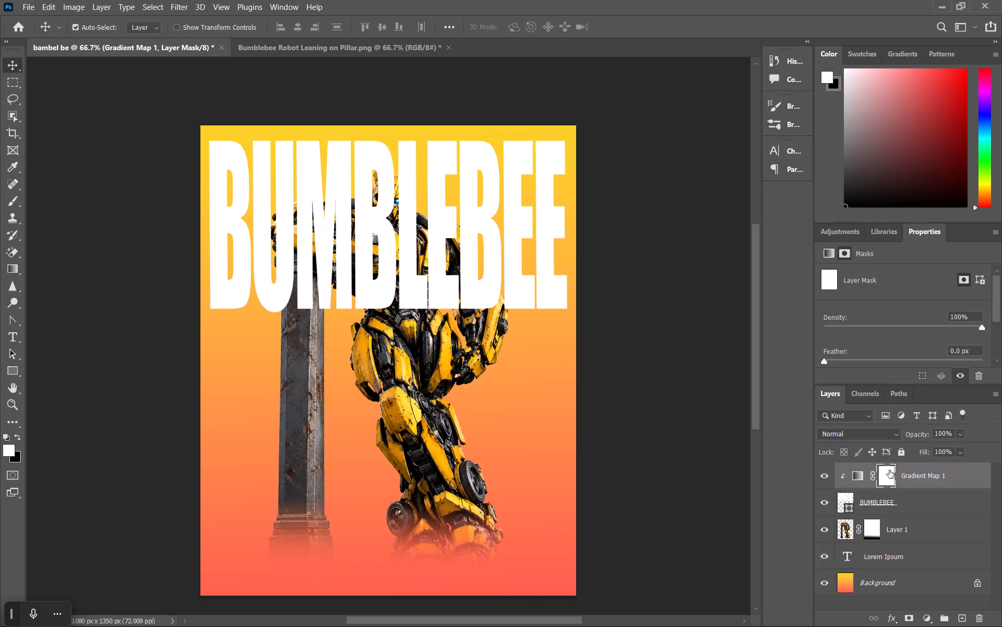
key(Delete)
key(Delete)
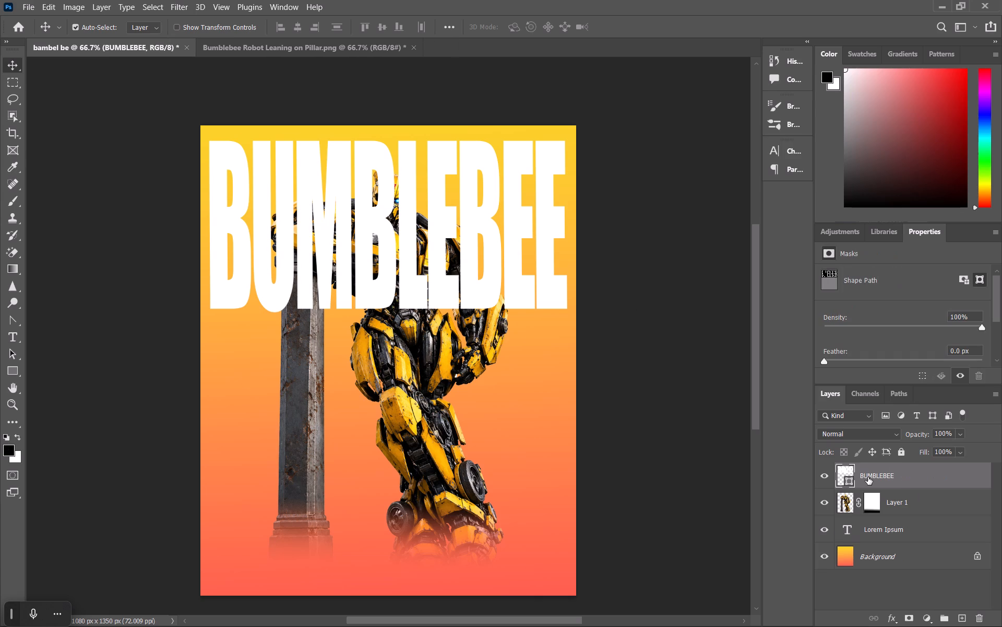
Convert the BUMBLEBEE shape to a smart object for a Tilt-Shift blur and centre the blur's focus on the title.
click(868, 477)
click(176, 5)
click(259, 177)
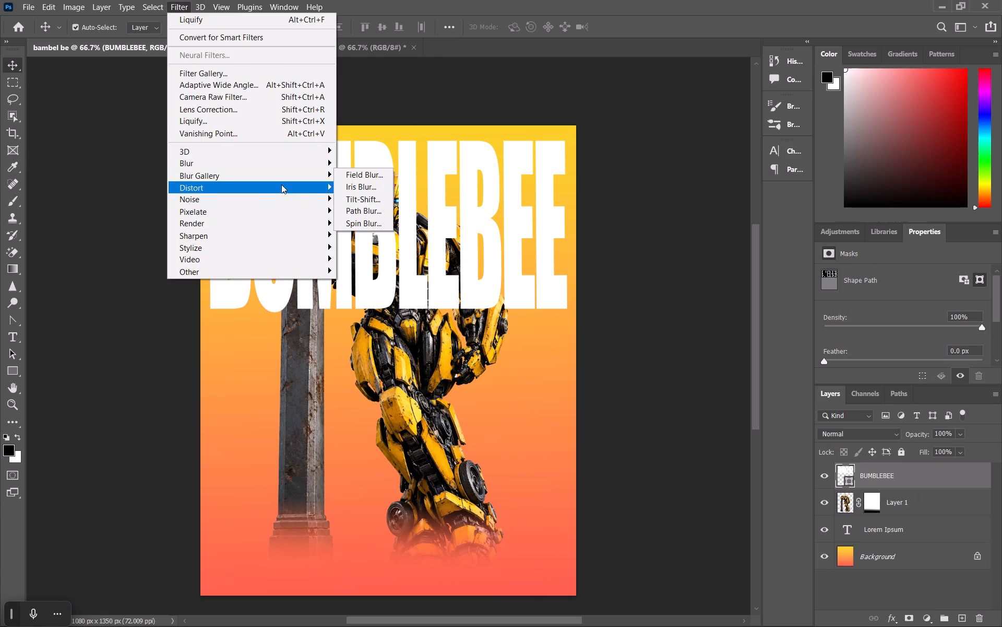
click(366, 197)
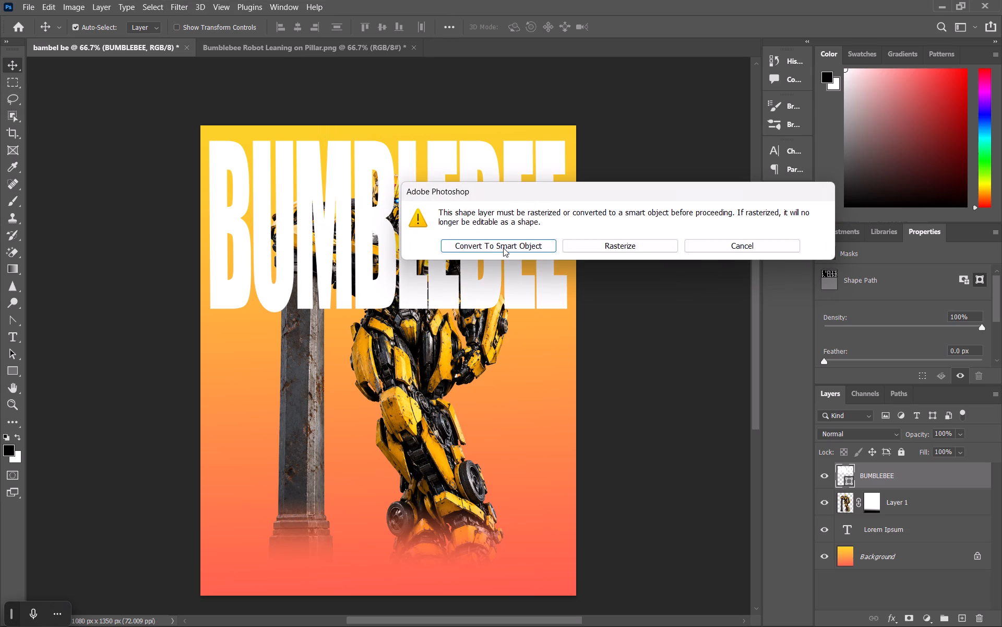
click(503, 248)
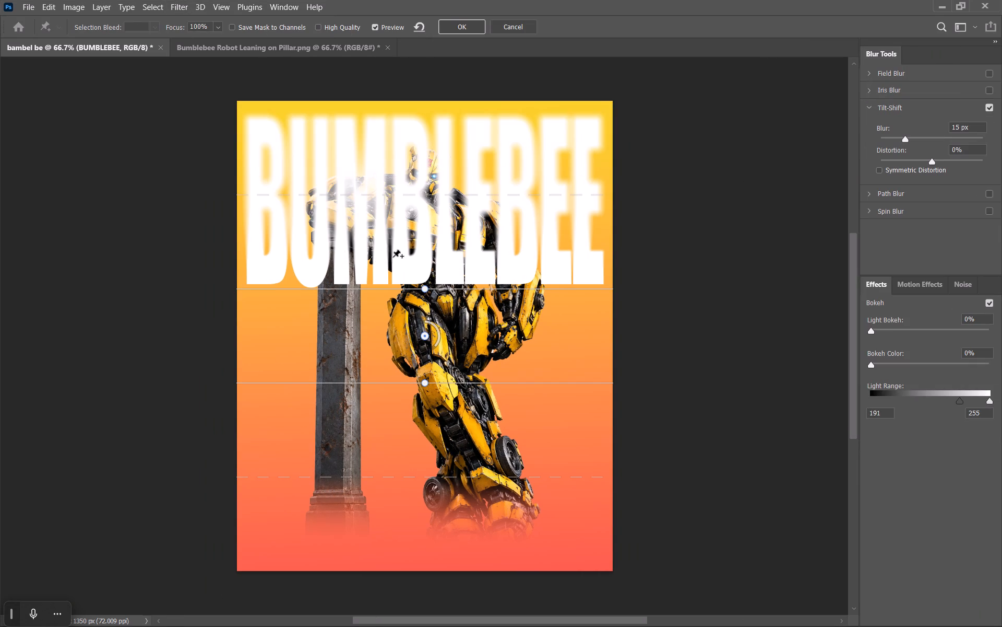
drag(424, 335, 426, 299)
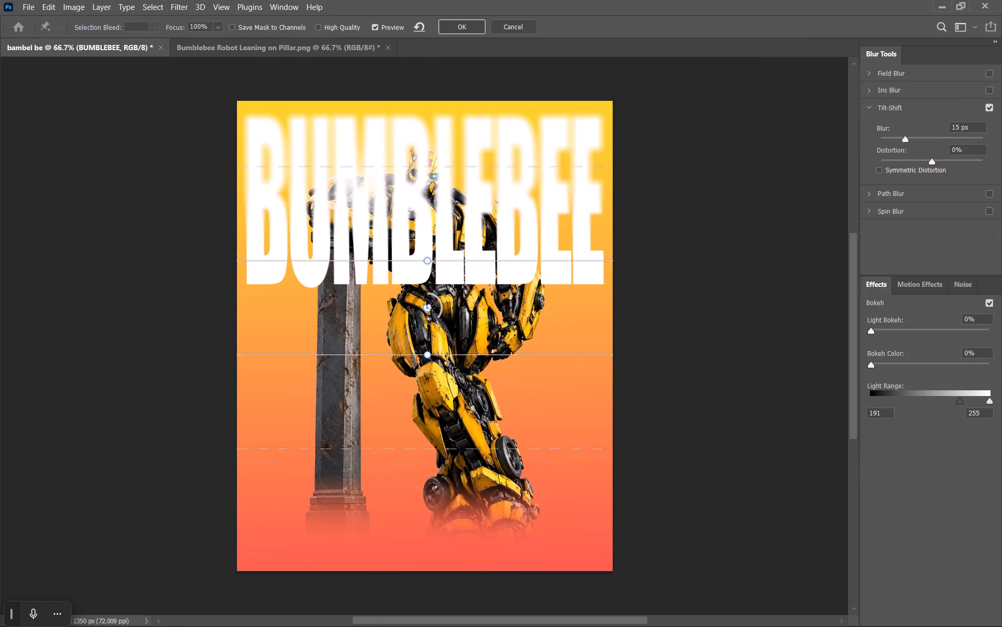
drag(426, 299, 423, 188)
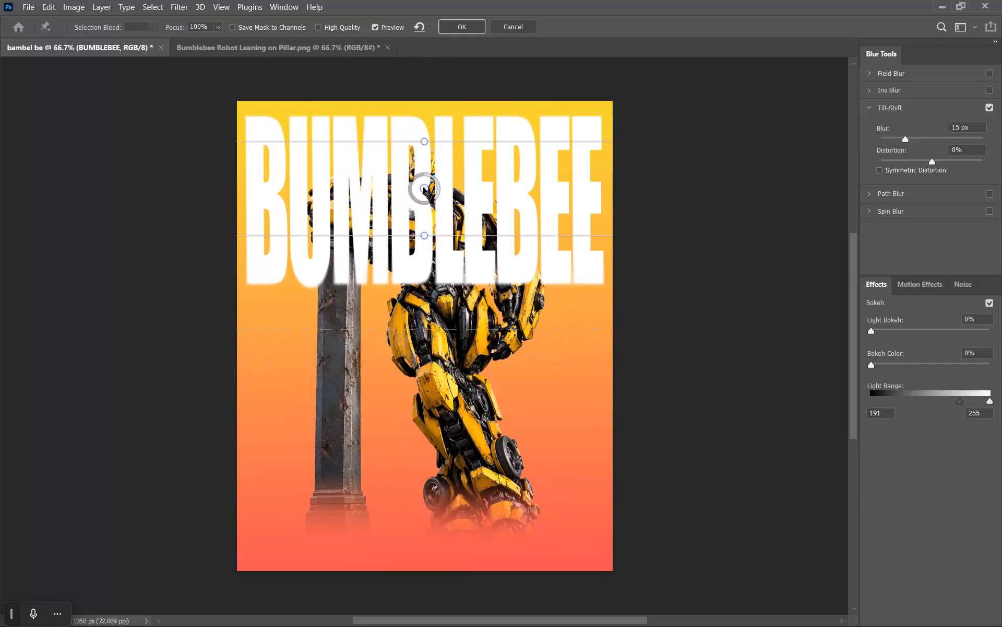
drag(423, 188, 423, 194)
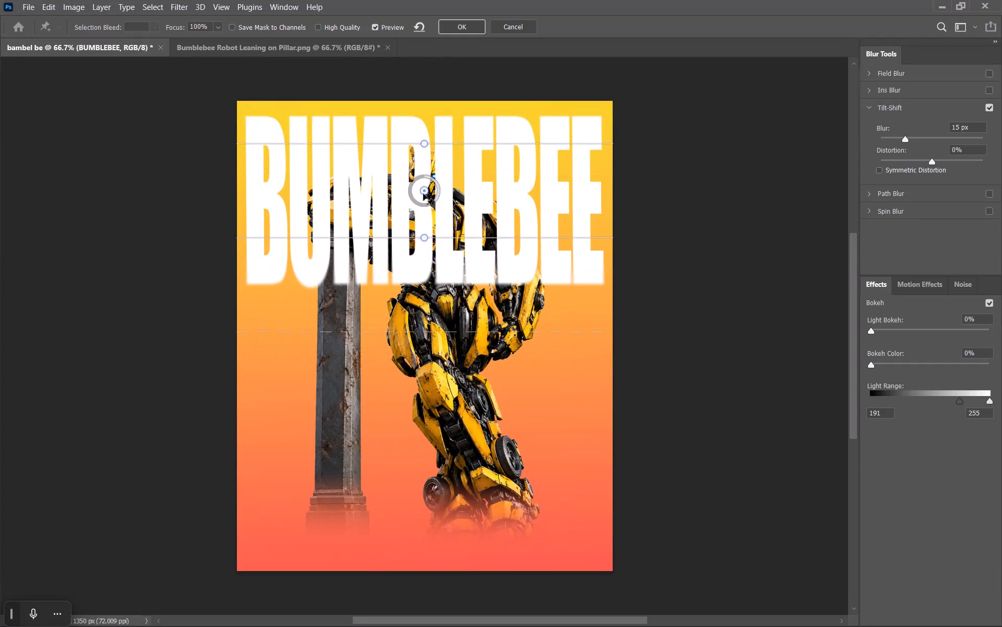
drag(423, 194, 424, 205)
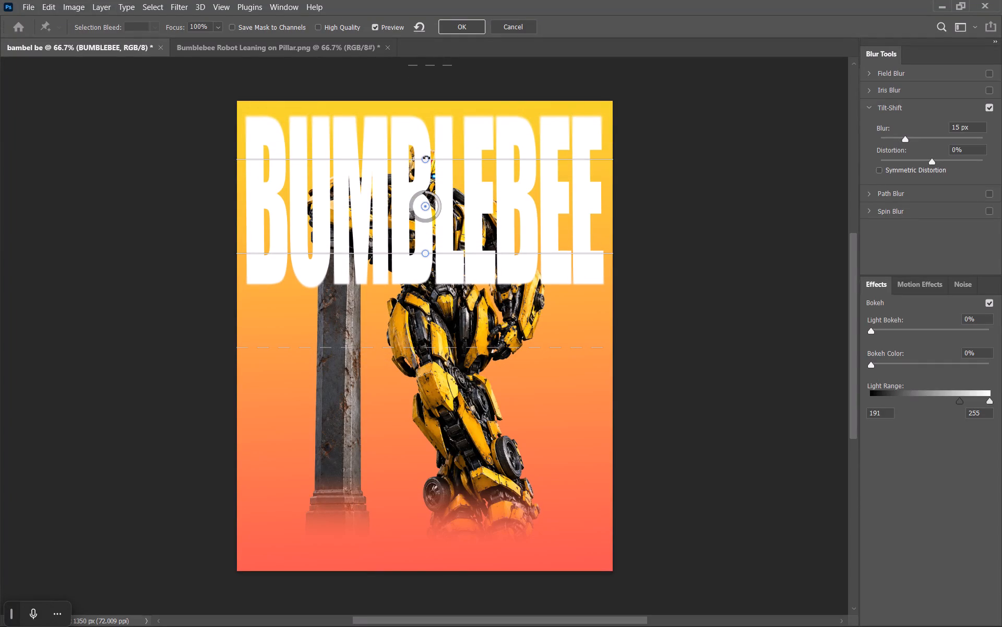
Extend the Tilt-Shift sharp zone above the poster, tighten the lower blur transition just below the letters, and apply the blur.
drag(443, 160, 442, 109)
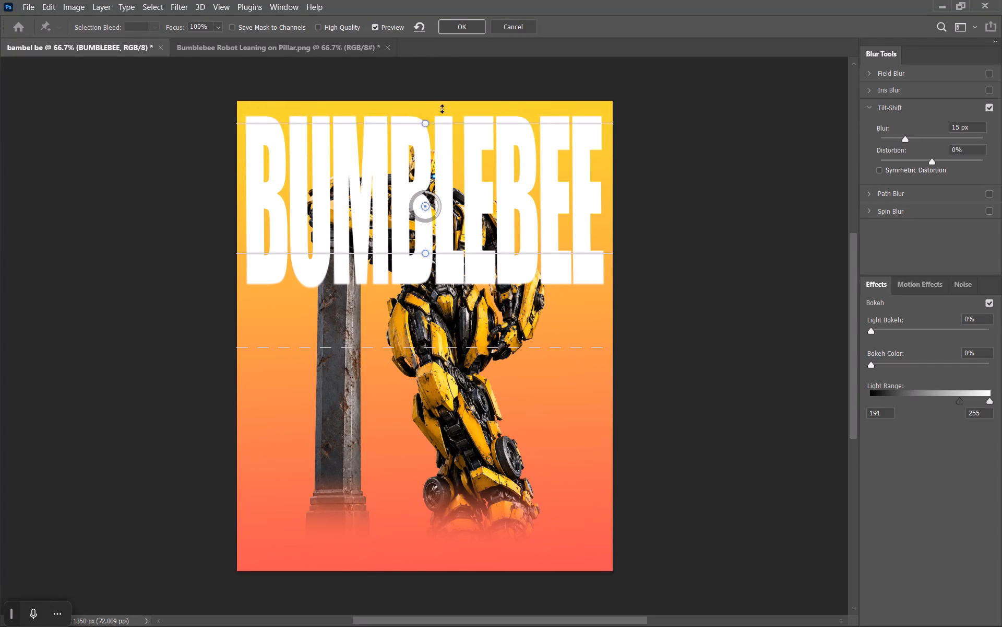
drag(442, 109, 446, 85)
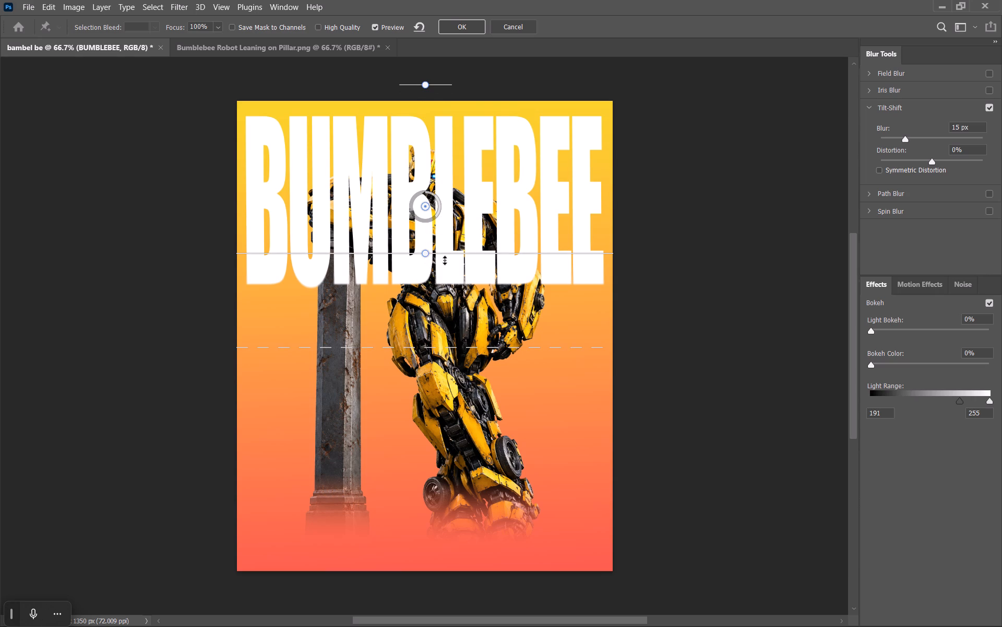
click(455, 256)
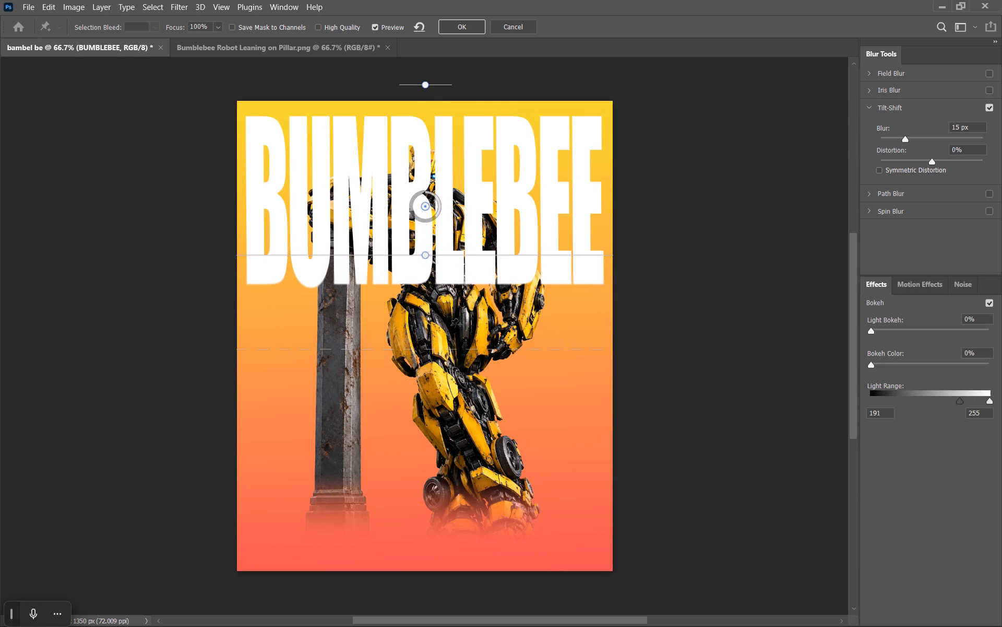
drag(434, 350, 444, 293)
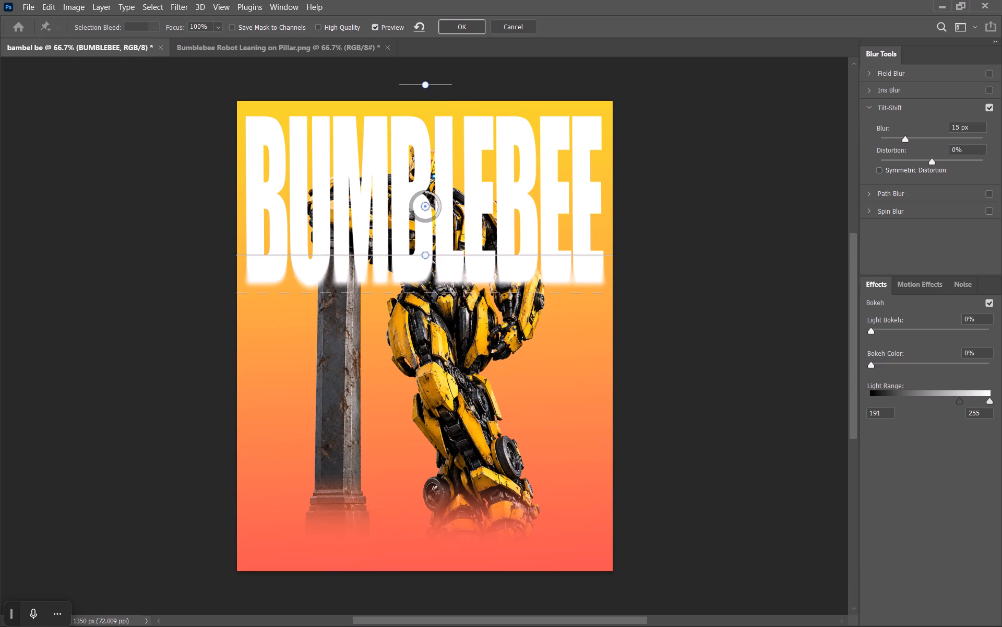
drag(444, 293, 455, 325)
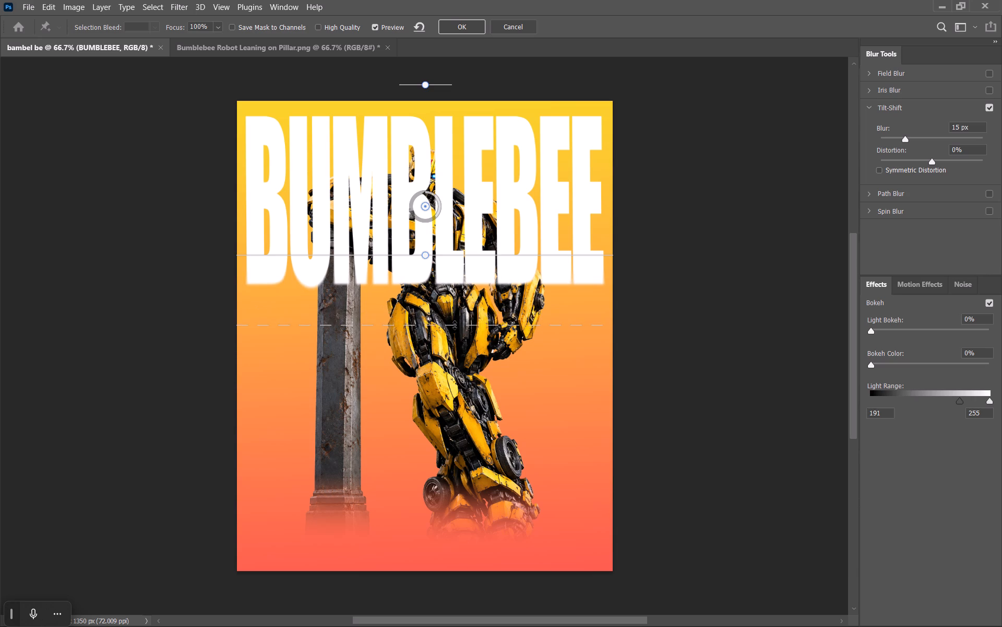
drag(455, 325, 452, 302)
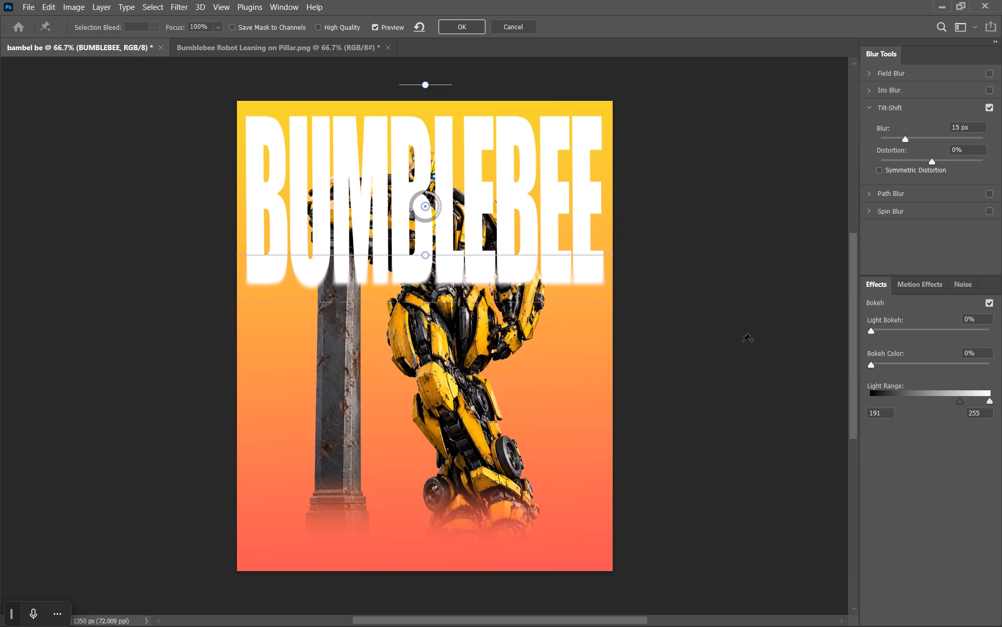
key(Return)
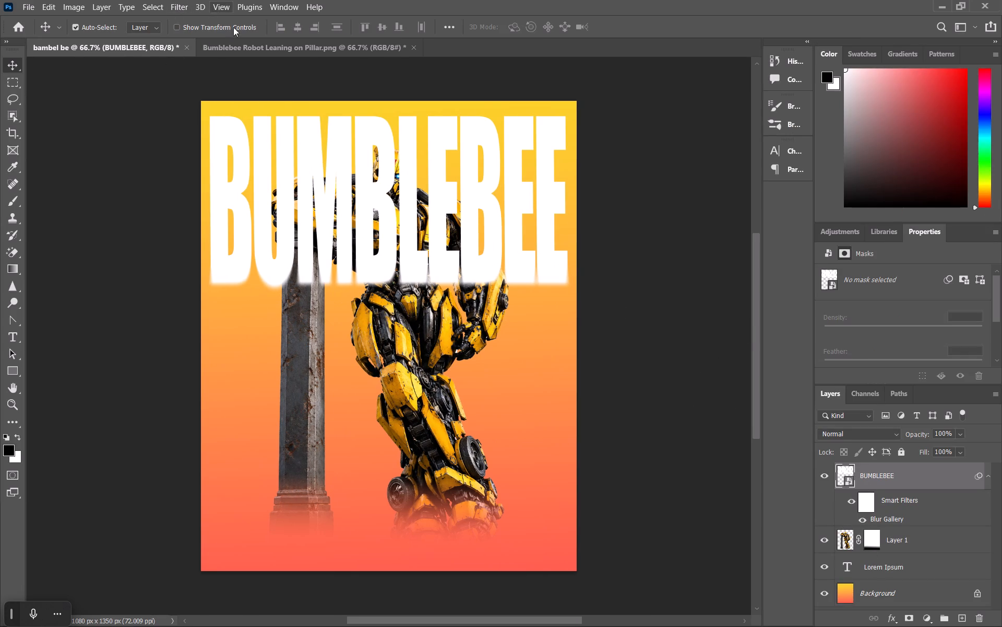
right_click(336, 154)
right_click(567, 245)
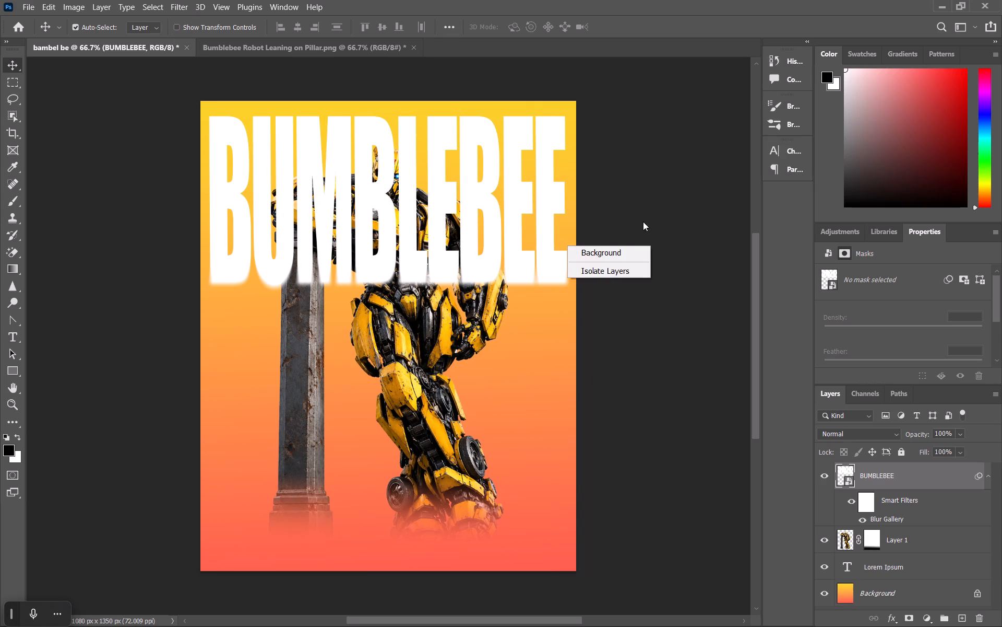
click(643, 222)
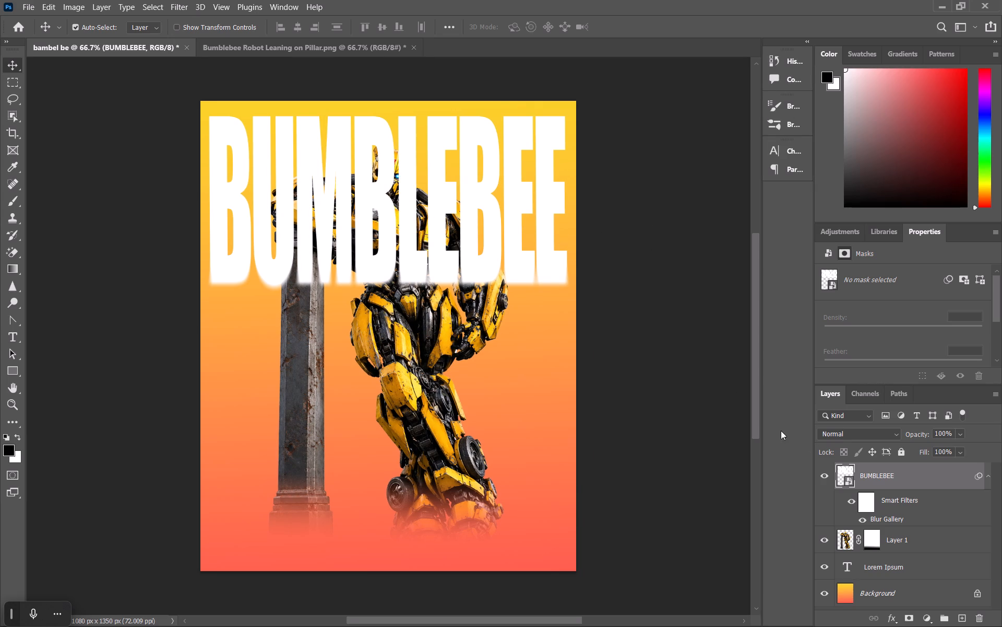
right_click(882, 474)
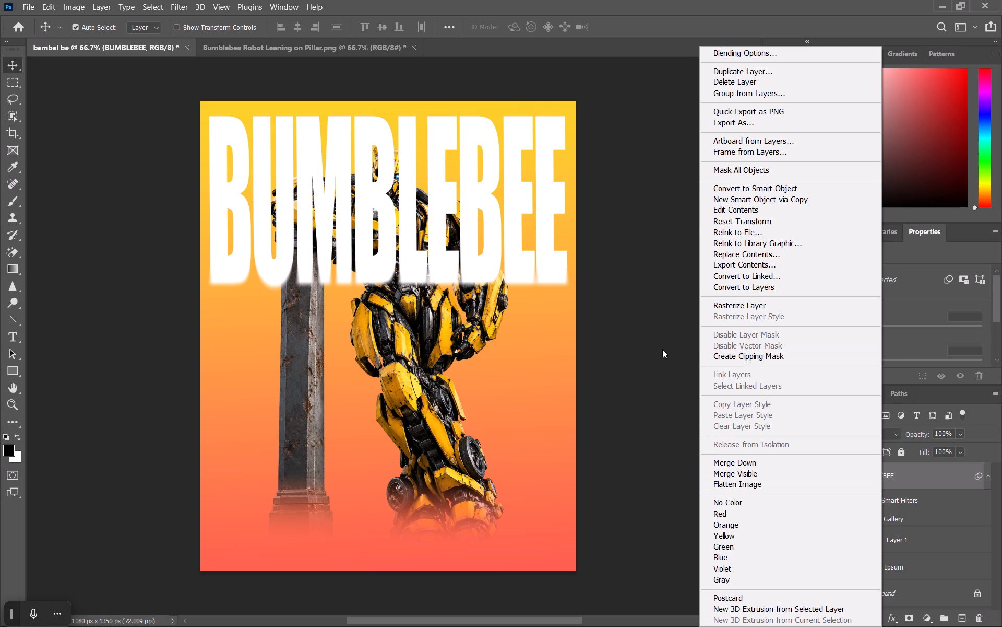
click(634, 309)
Open Liquify on the BUMBLEBEE title and stretch the first B's bottom-left corner down into a long tapering drip.
click(172, 5)
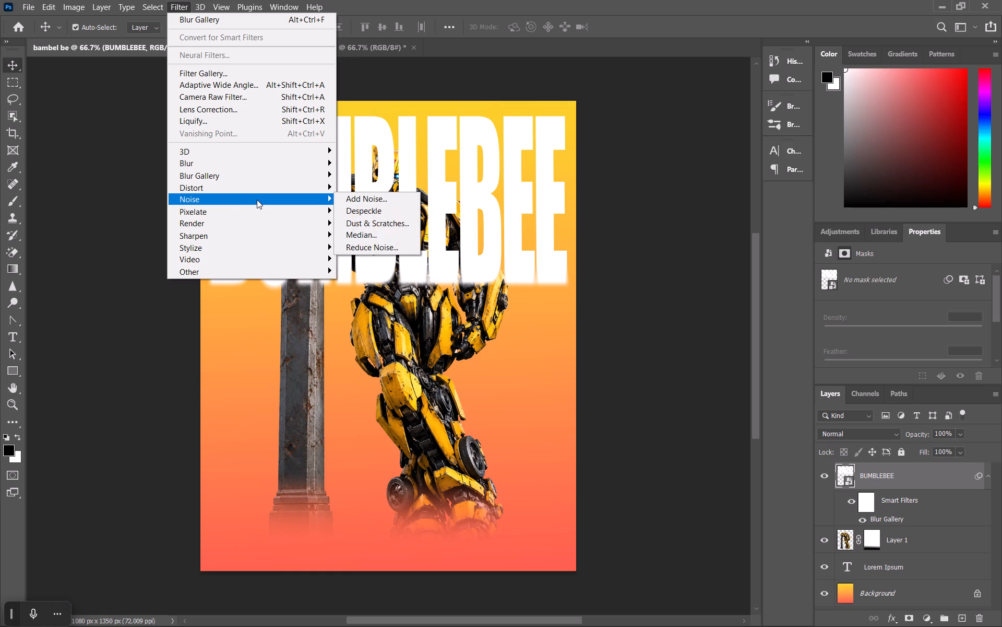
click(279, 123)
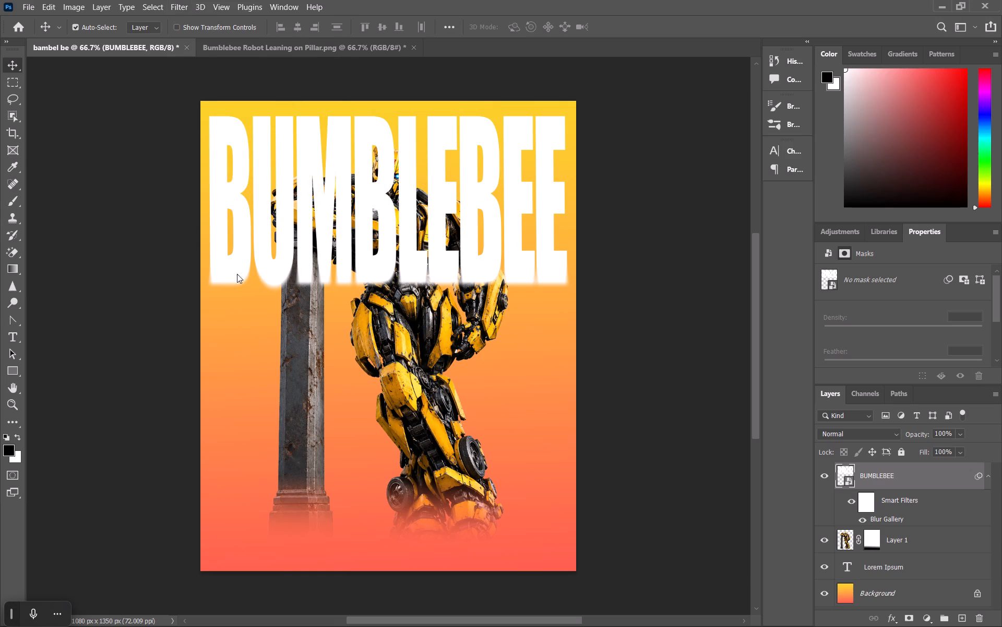
drag(169, 238, 170, 264)
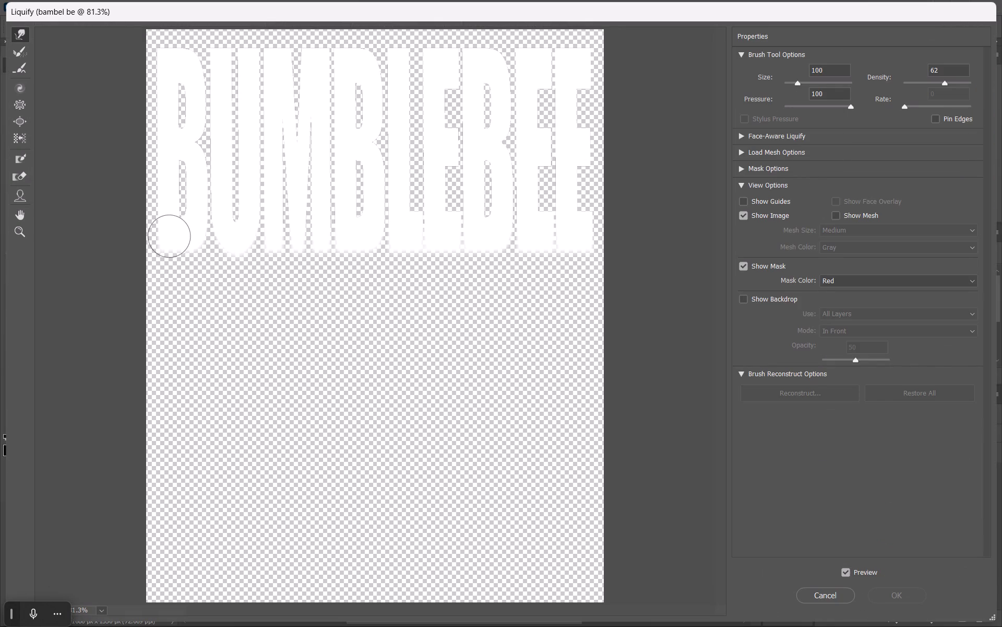
drag(170, 264, 165, 432)
drag(168, 256, 168, 271)
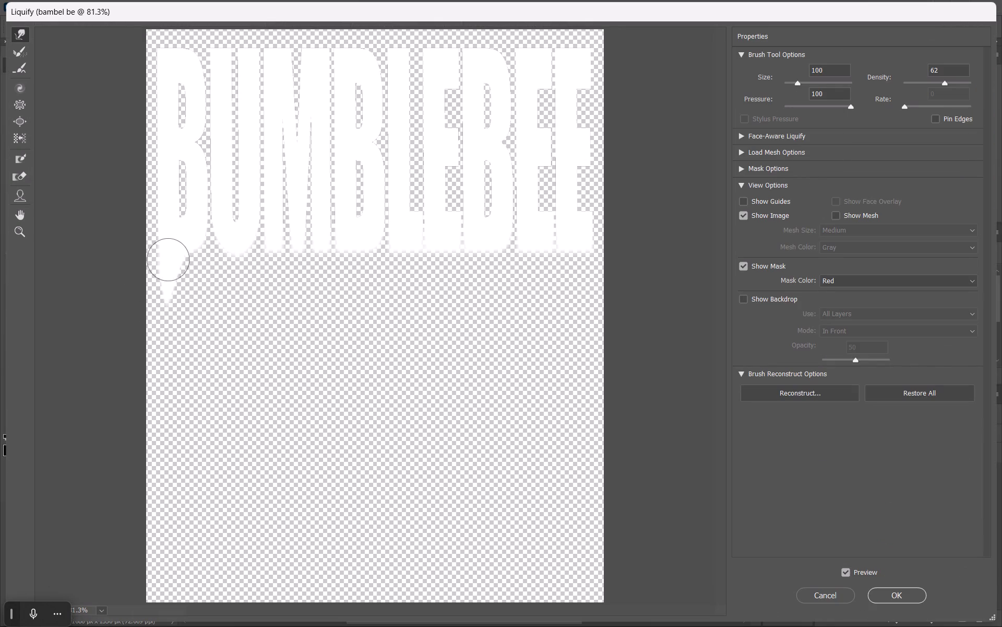
drag(168, 271, 170, 431)
drag(161, 282, 182, 446)
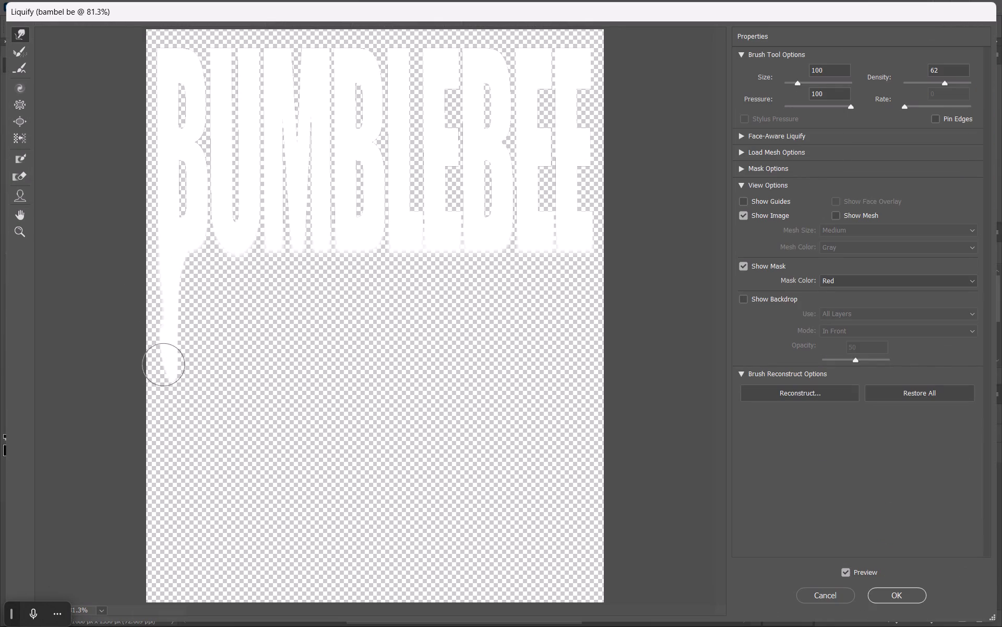
drag(162, 354, 172, 466)
drag(169, 368, 168, 477)
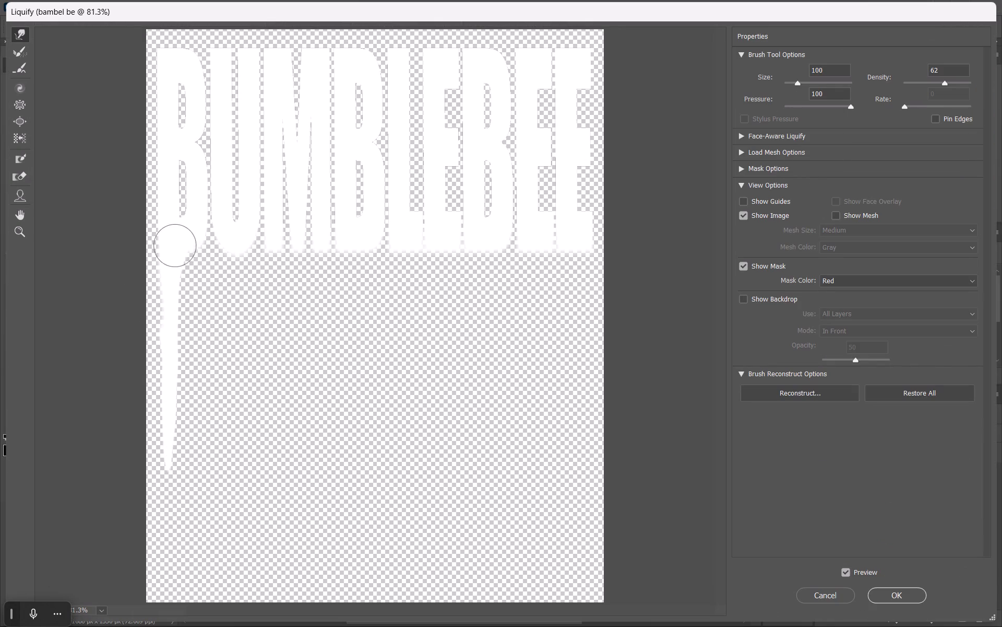
Stretch a second, thinner drip down from the first B's bottom-right corner with the Forward Warp tool.
drag(200, 280, 207, 384)
drag(204, 244, 214, 420)
drag(203, 271, 212, 375)
drag(210, 322, 209, 395)
drag(212, 335, 210, 469)
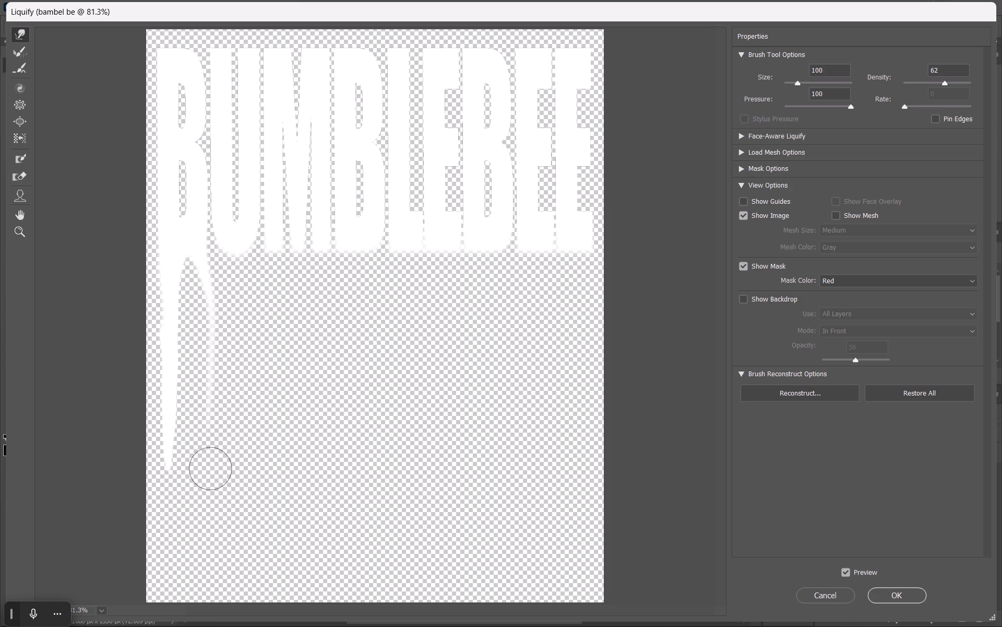
drag(210, 469, 210, 463)
drag(206, 269, 204, 420)
click(198, 375)
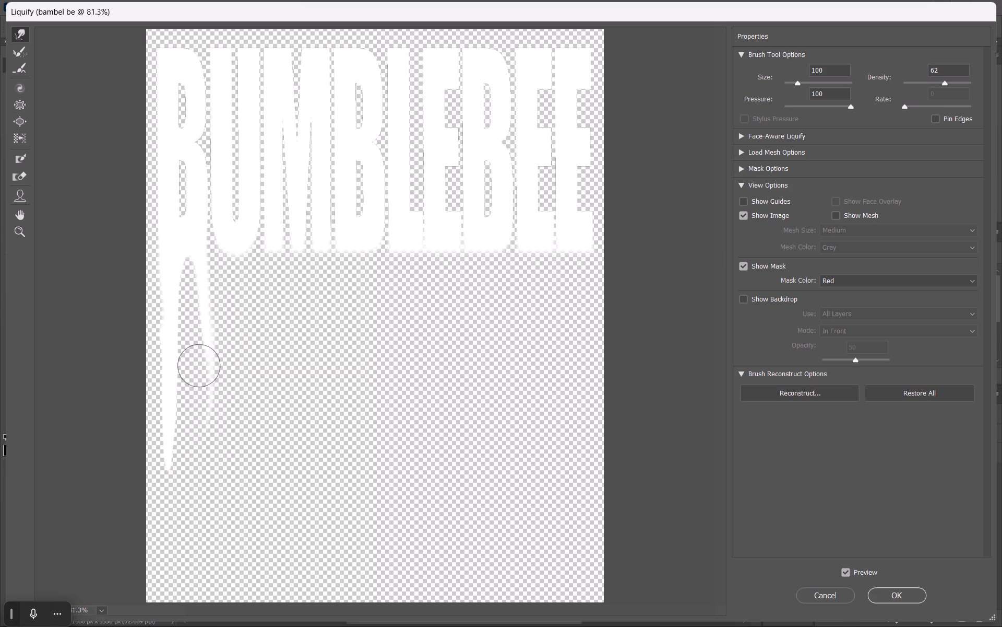
drag(204, 356, 206, 444)
drag(204, 335, 202, 425)
Stretch the base of the U down into a long drip and lengthen the B's second drip to a similar level.
drag(236, 274, 235, 308)
drag(225, 259, 240, 366)
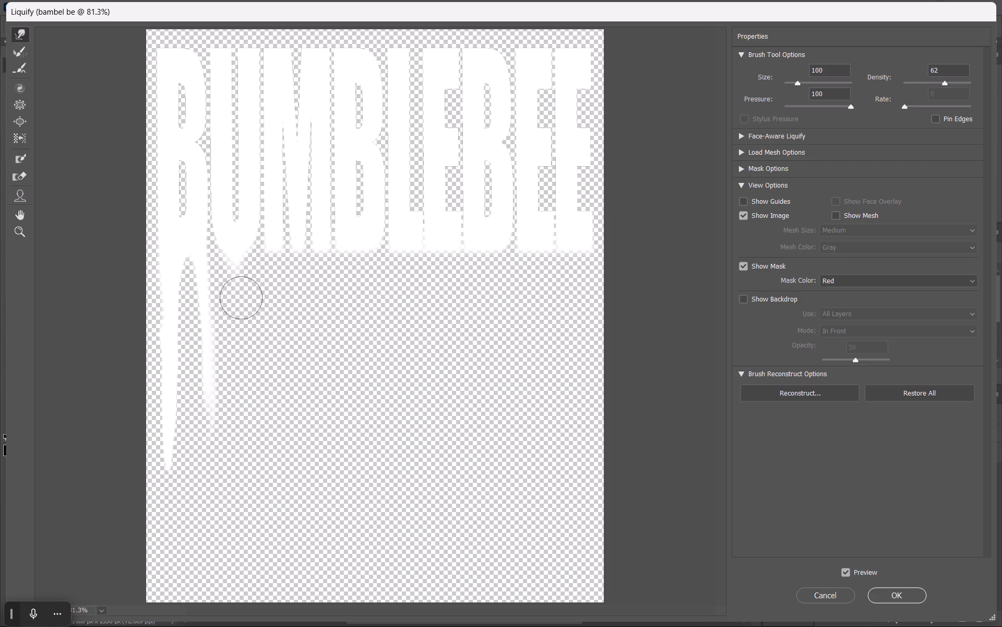
drag(244, 254, 246, 330)
drag(242, 229, 240, 359)
drag(232, 302, 238, 366)
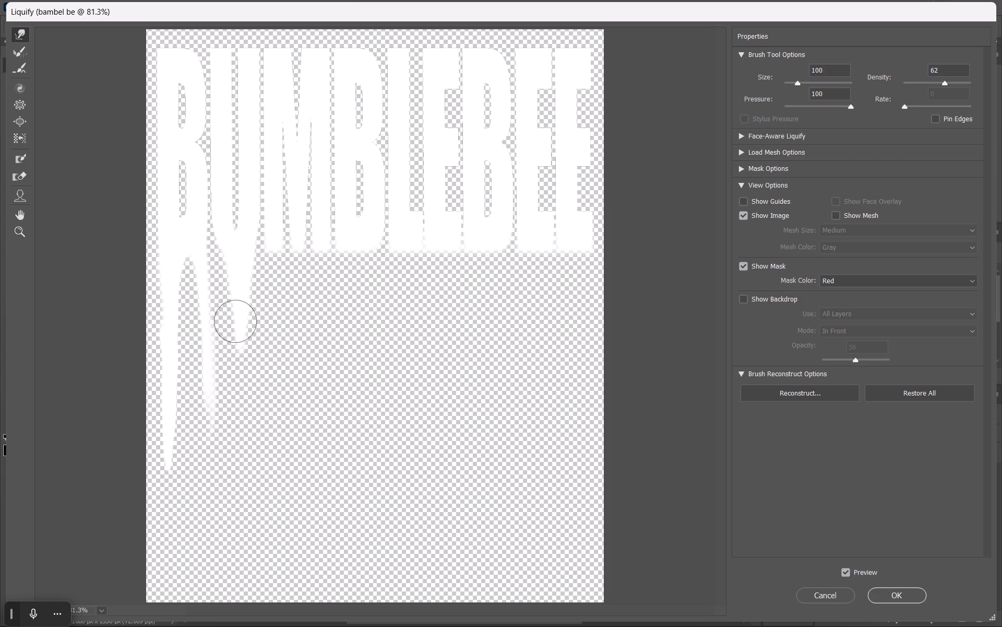
drag(238, 366, 242, 431)
drag(238, 373, 245, 475)
click(241, 447)
drag(243, 398, 236, 494)
drag(238, 454, 234, 472)
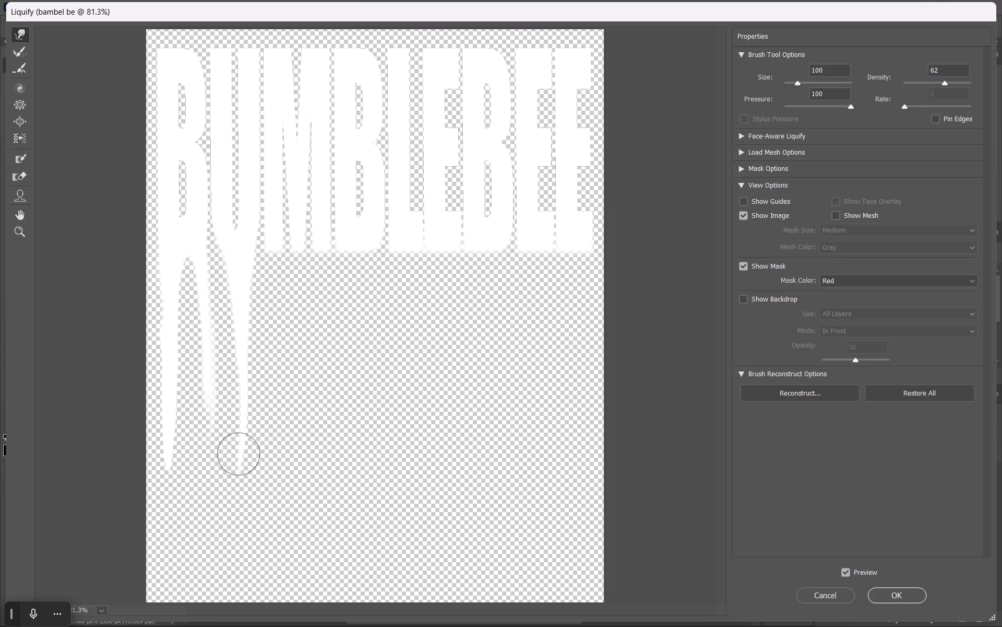
drag(234, 472, 222, 524)
drag(209, 373, 211, 497)
drag(235, 450, 221, 572)
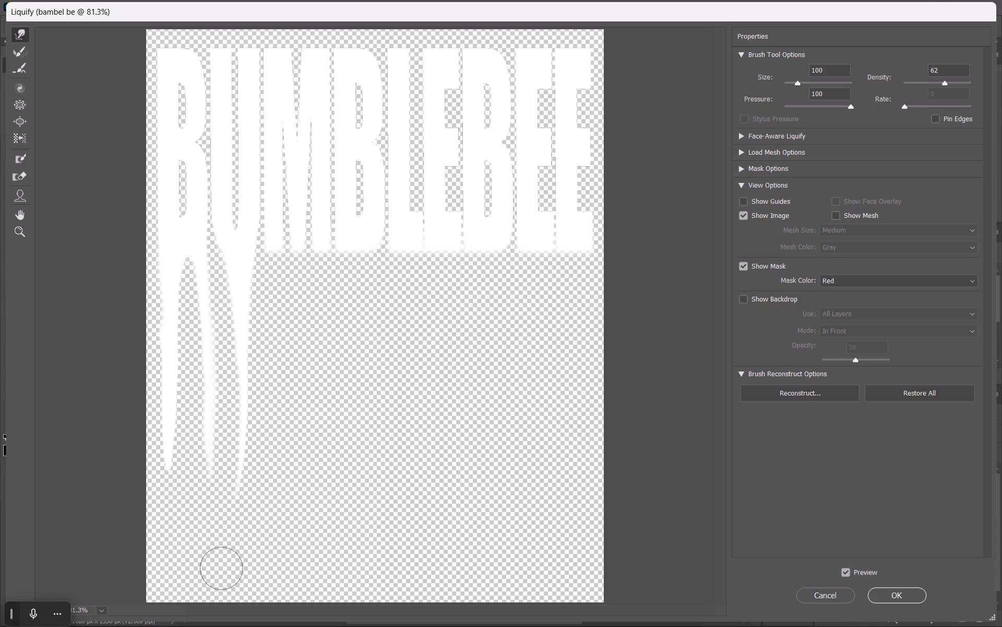
drag(221, 572, 221, 570)
Stretch two thin drips down from the base of the M with the Forward Warp tool.
drag(270, 257, 272, 397)
drag(269, 252, 276, 444)
drag(277, 277, 278, 422)
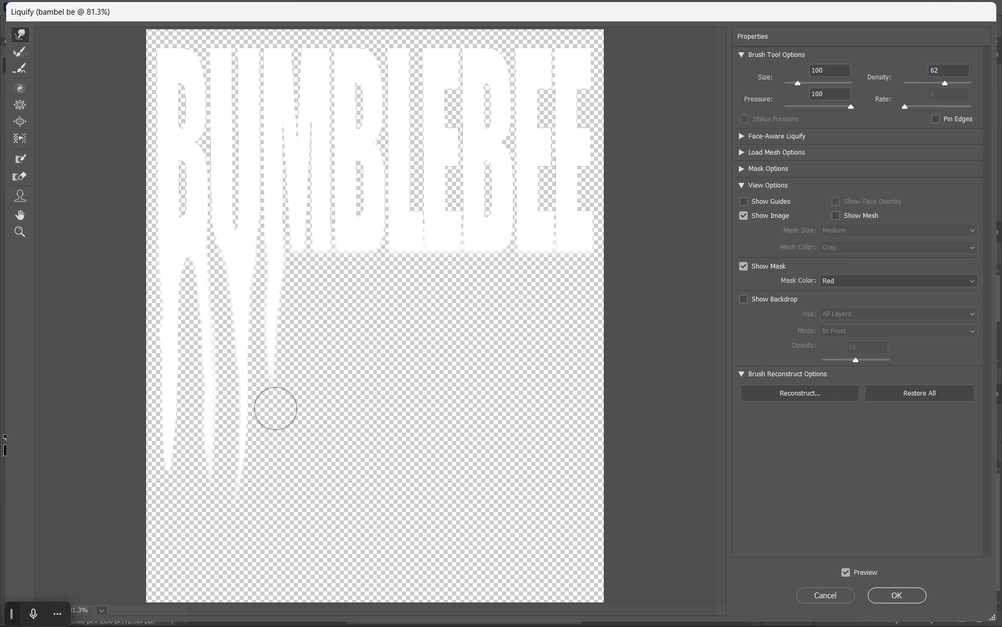
drag(294, 252, 288, 409)
drag(292, 260, 294, 435)
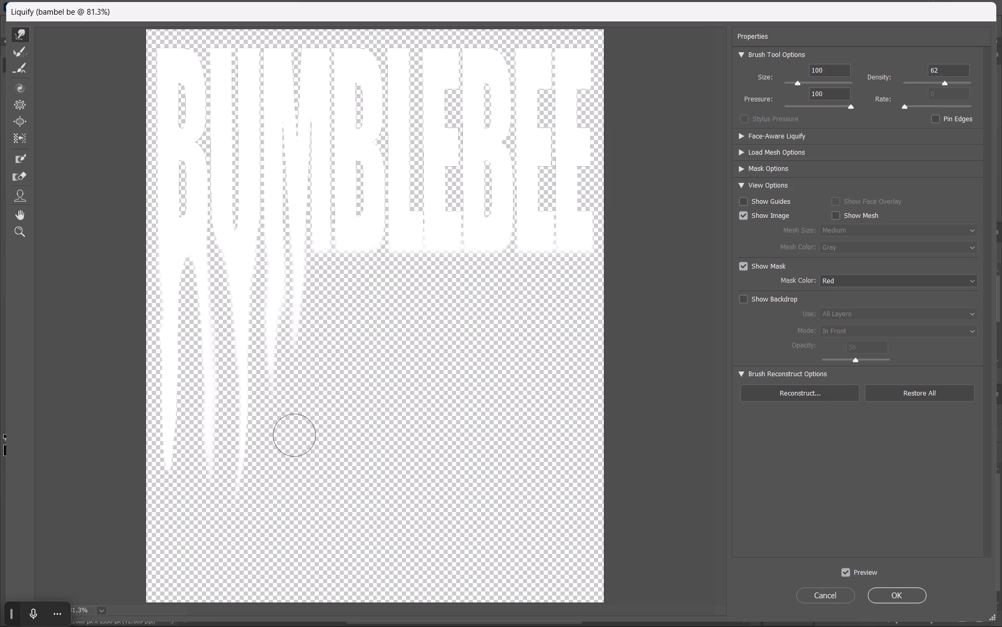
drag(294, 435, 293, 433)
drag(292, 327, 291, 488)
drag(300, 382, 288, 506)
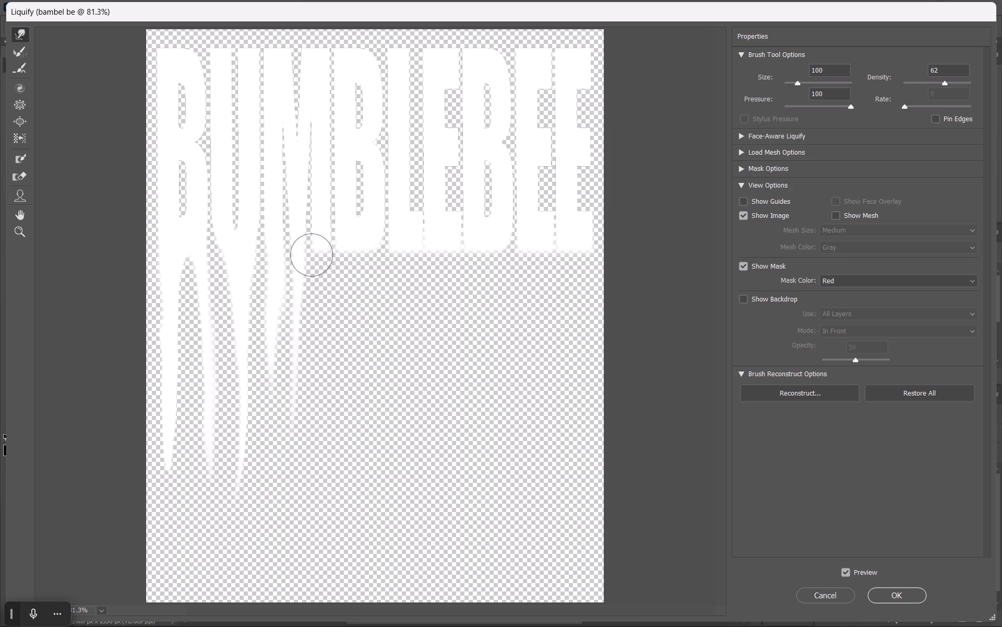
Stretch the second B's bottom-left corner down into a narrow drip slanting toward the M.
drag(333, 259, 336, 363)
drag(327, 247, 330, 349)
drag(343, 233, 334, 368)
drag(343, 289, 317, 437)
drag(341, 354, 313, 486)
drag(335, 311, 315, 445)
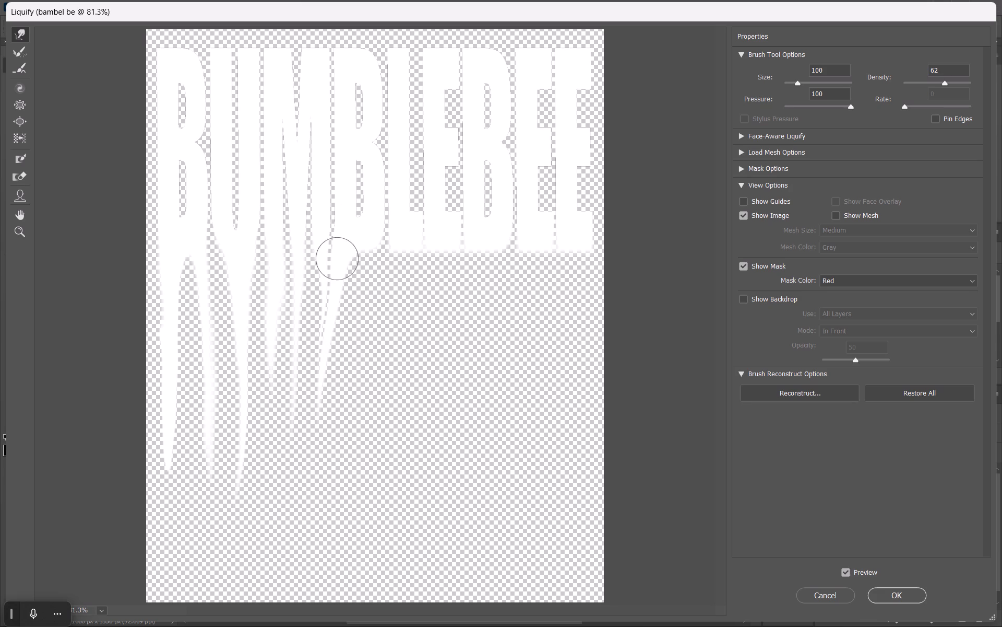
Pull a second strand down from the second B's slanted drip so it forks into two tapering drips.
drag(349, 275, 354, 382)
drag(350, 284, 378, 398)
drag(353, 320, 343, 397)
drag(347, 344, 347, 461)
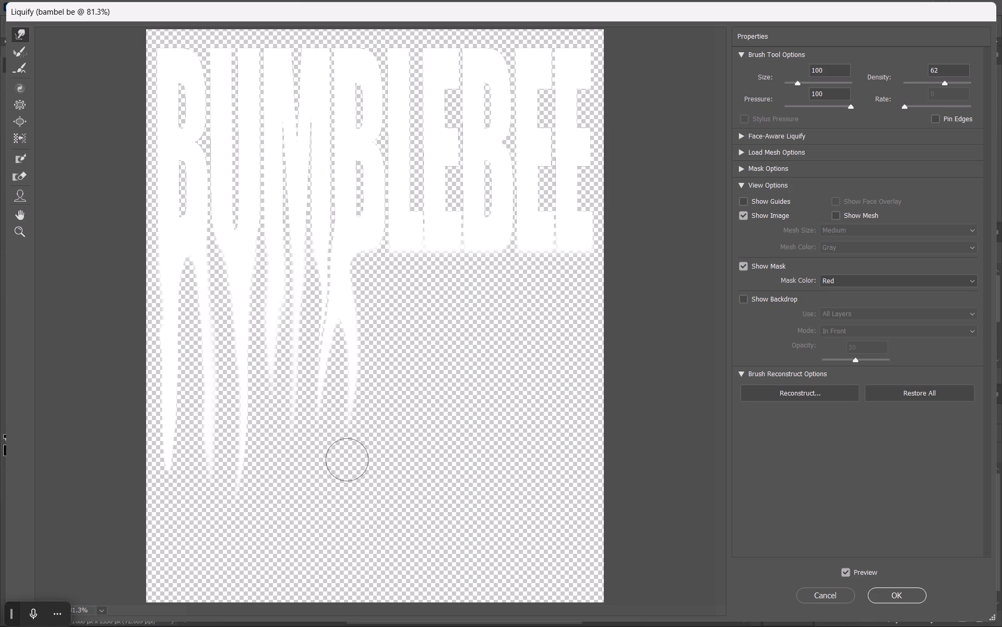
drag(347, 461, 345, 456)
drag(346, 387, 339, 474)
drag(360, 429, 377, 479)
Stretch the second B's bottom-right corner down into a long drip curving slightly toward the L.
drag(363, 261, 374, 335)
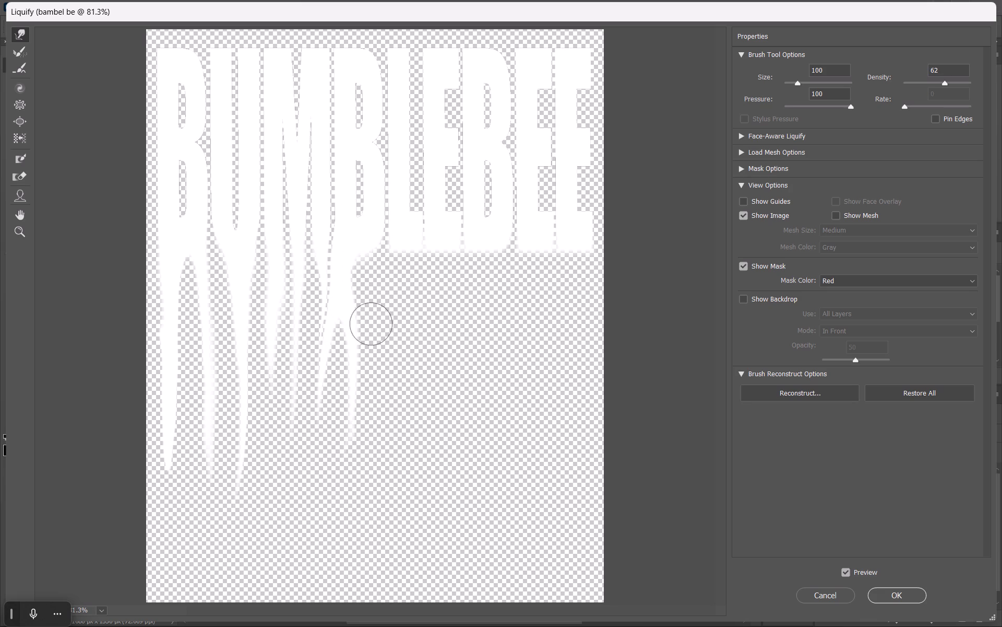
drag(365, 230, 386, 329)
drag(376, 269, 383, 404)
drag(382, 355, 386, 437)
drag(389, 386, 389, 398)
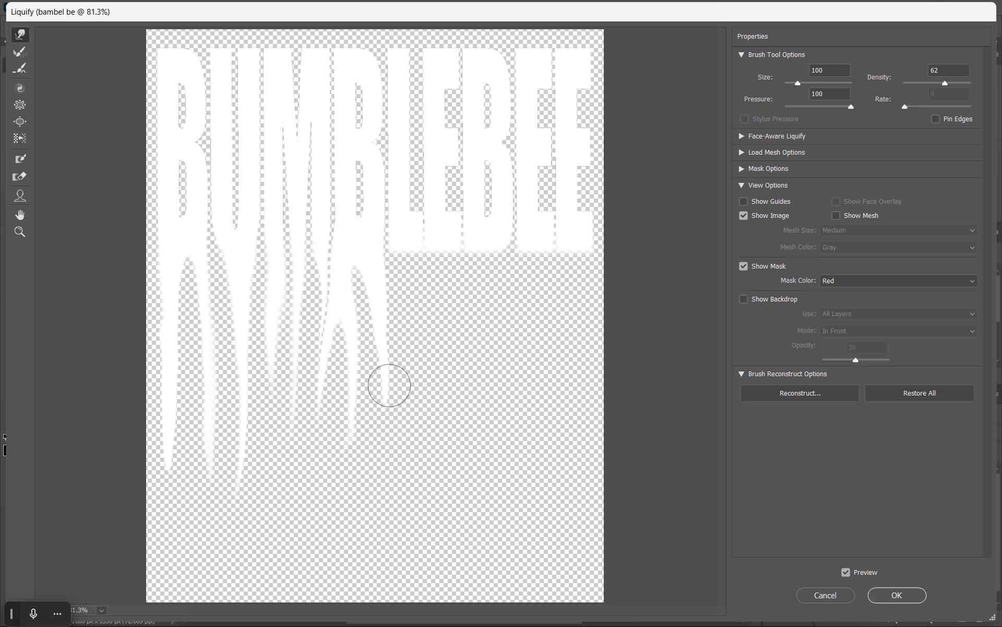
drag(389, 398, 387, 447)
drag(390, 388, 398, 492)
Stretch a long thin drip down from the junction between the L and the first E.
drag(423, 240, 420, 330)
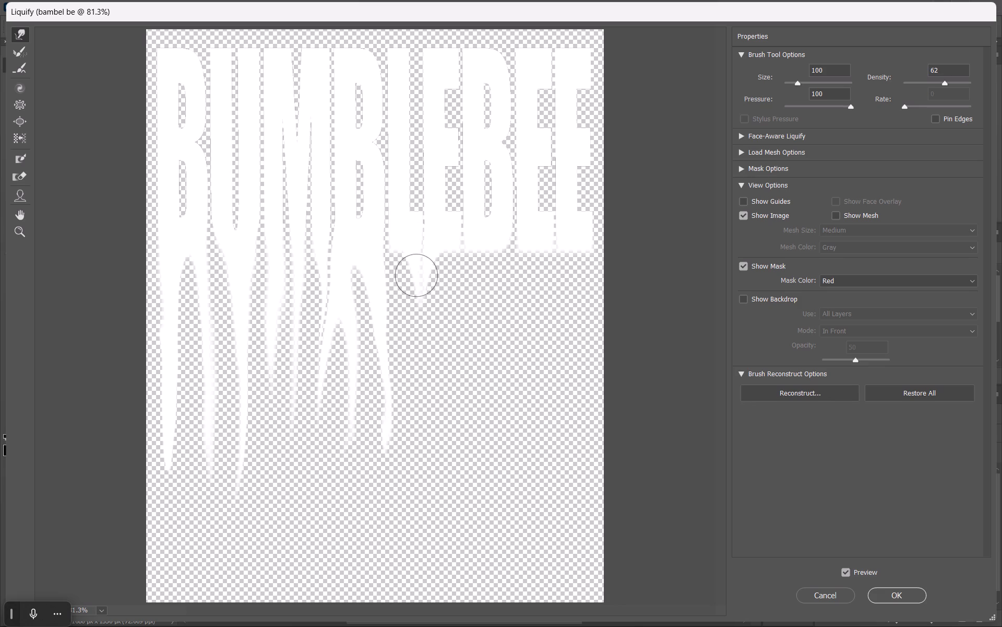
drag(418, 272, 420, 403)
drag(419, 344, 420, 423)
drag(422, 376, 423, 476)
drag(432, 388, 429, 505)
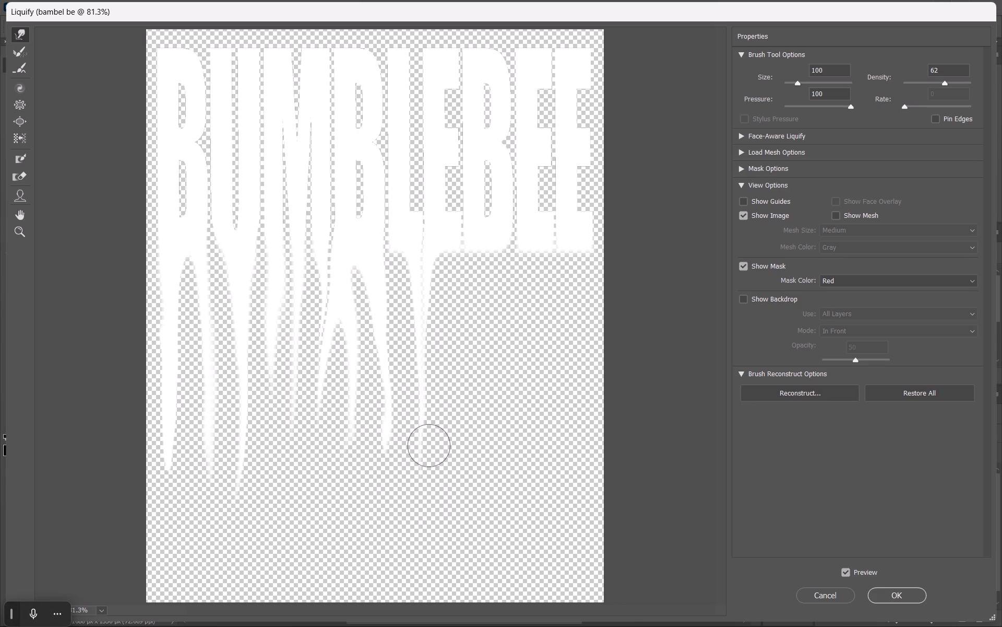
drag(429, 446, 426, 505)
Lengthen the forked drips under the second B and the two drips under the M.
drag(330, 375, 331, 390)
drag(331, 390, 337, 469)
drag(358, 373, 350, 525)
drag(350, 525, 352, 537)
drag(327, 362, 327, 532)
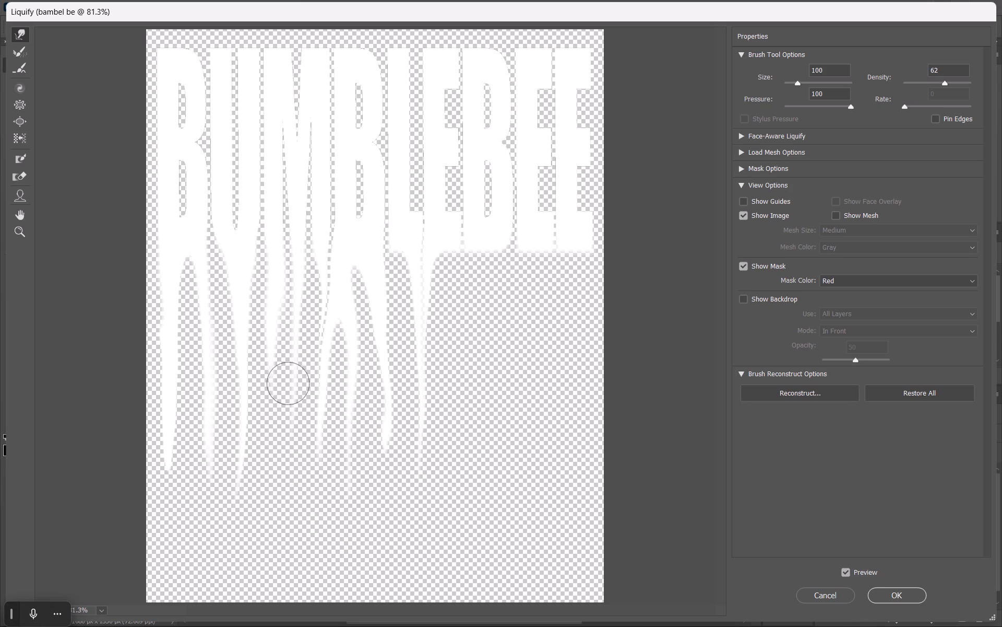
drag(290, 362, 292, 534)
drag(275, 348, 275, 479)
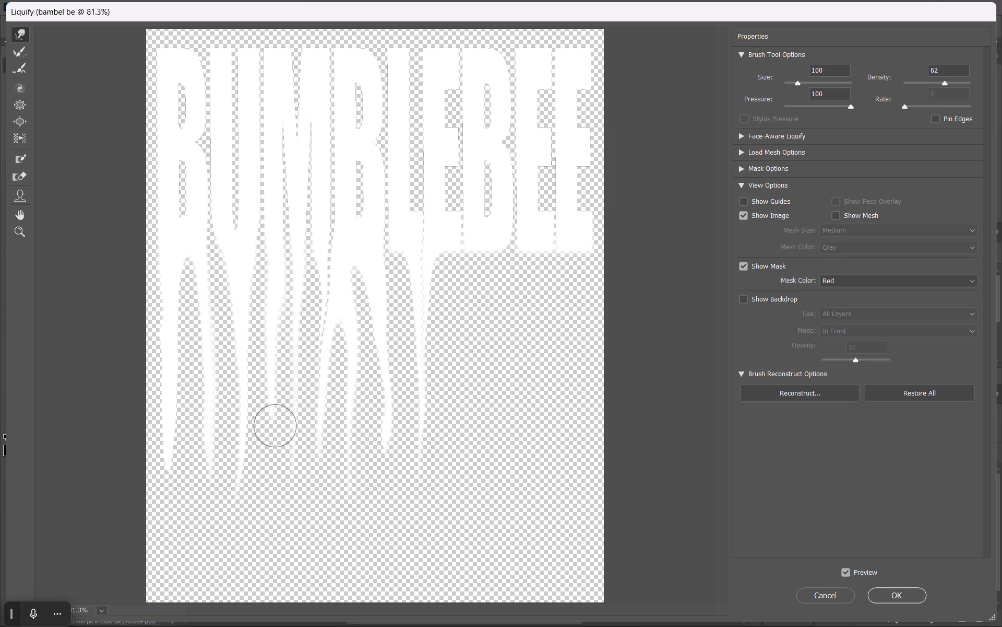
drag(275, 479, 292, 568)
Stretch a long, faint drip down from the junction between the first E and the third B.
drag(461, 254, 472, 353)
drag(470, 265, 471, 404)
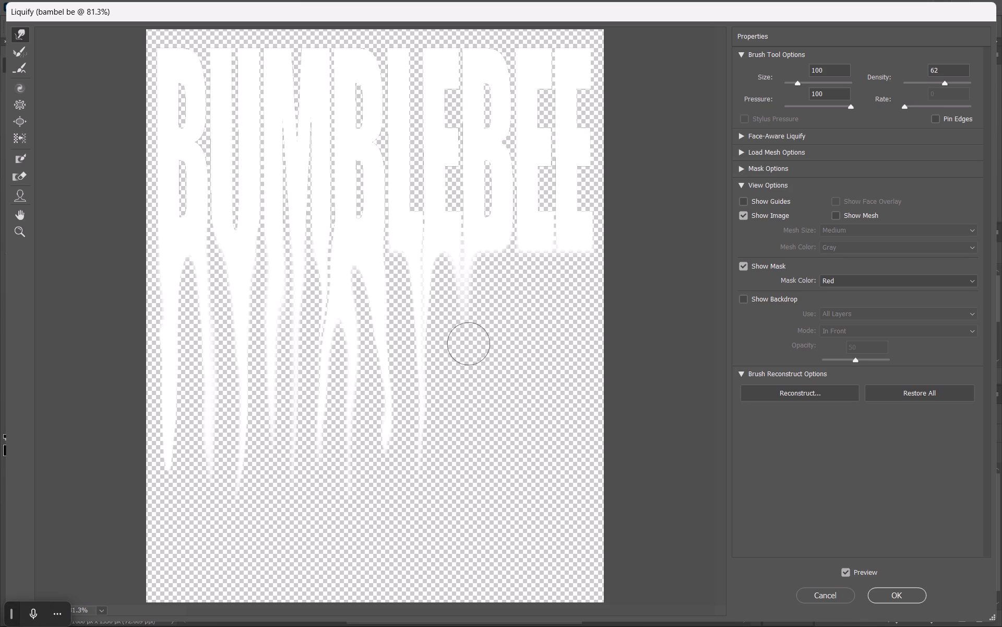
drag(471, 404, 474, 417)
drag(466, 281, 474, 448)
drag(459, 330, 452, 481)
drag(459, 373, 463, 517)
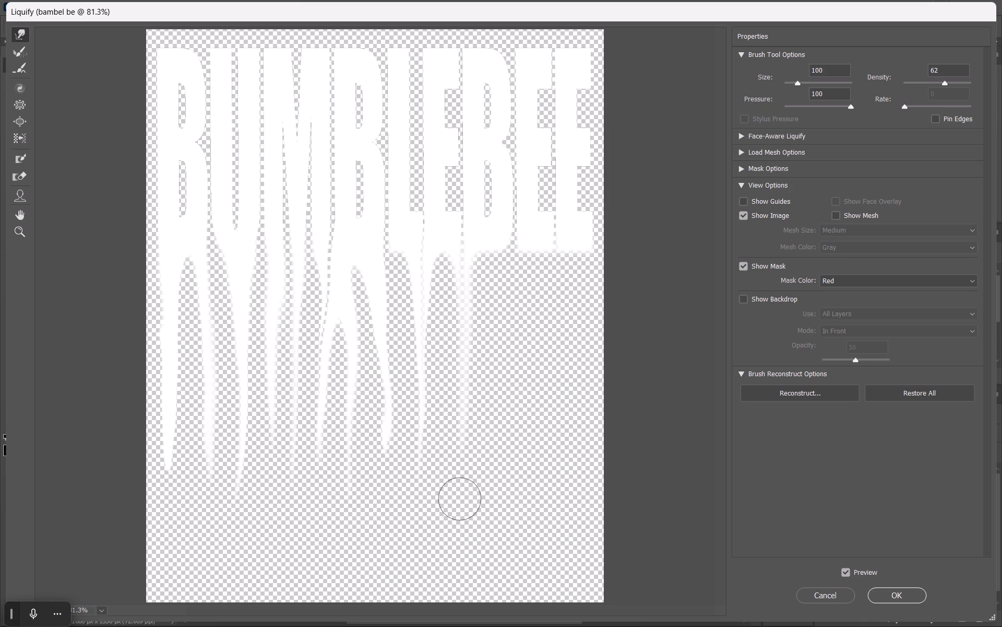
drag(463, 517, 463, 515)
drag(462, 304, 471, 506)
drag(464, 428, 460, 579)
Stretch the base of the second-to-last E down into a long drip reaching near the poster's bottom.
drag(529, 251, 526, 354)
drag(531, 262, 544, 431)
drag(535, 334, 539, 447)
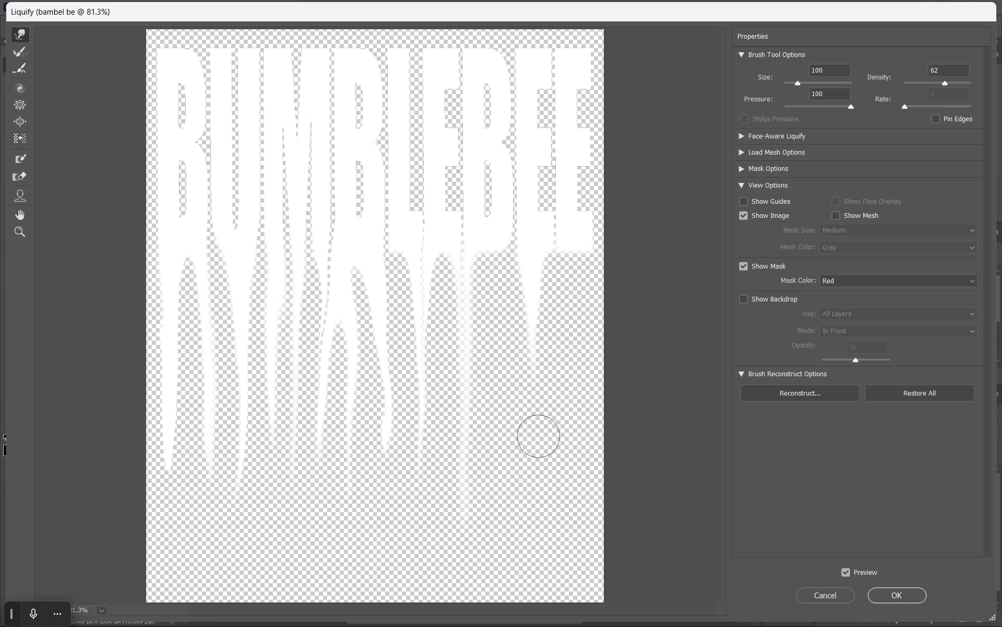
drag(539, 447, 539, 446)
drag(530, 336, 557, 488)
drag(518, 326, 533, 491)
drag(530, 300, 540, 494)
drag(525, 350, 546, 513)
drag(528, 399, 546, 535)
drag(532, 452, 534, 573)
Stretch a tapering drip down from the junction between the last two E's, shorter than the neighbouring one.
drag(558, 253, 563, 335)
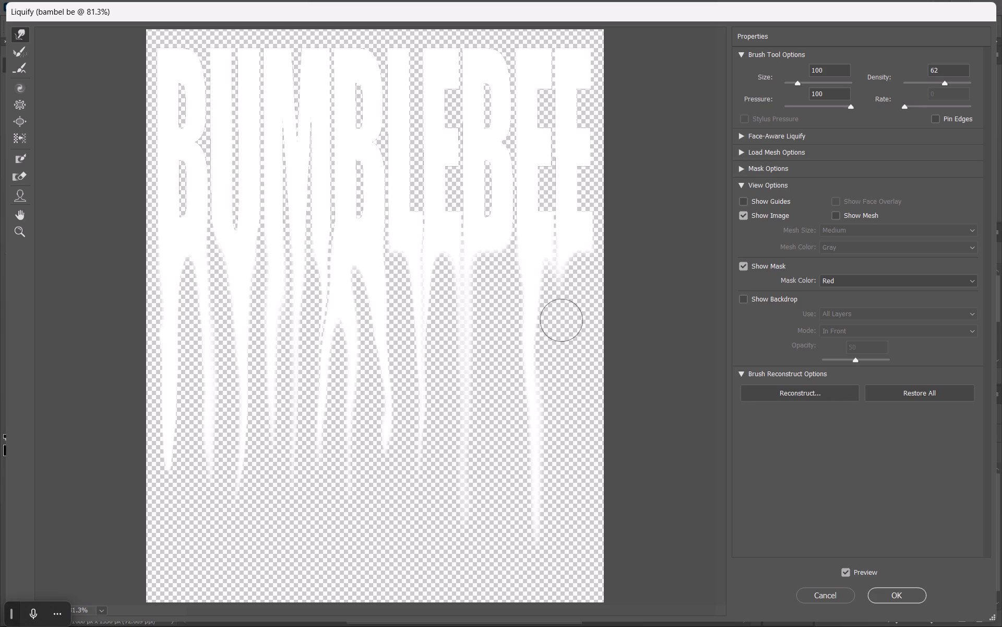
drag(562, 258, 569, 369)
drag(567, 272, 567, 383)
drag(562, 330, 570, 454)
drag(569, 400, 571, 472)
drag(564, 397, 566, 475)
drag(570, 420, 575, 480)
drag(576, 463, 582, 514)
click(581, 508)
Stretch the last E's bottom-right corner down into a thin drip along the poster's right edge.
drag(585, 246, 588, 333)
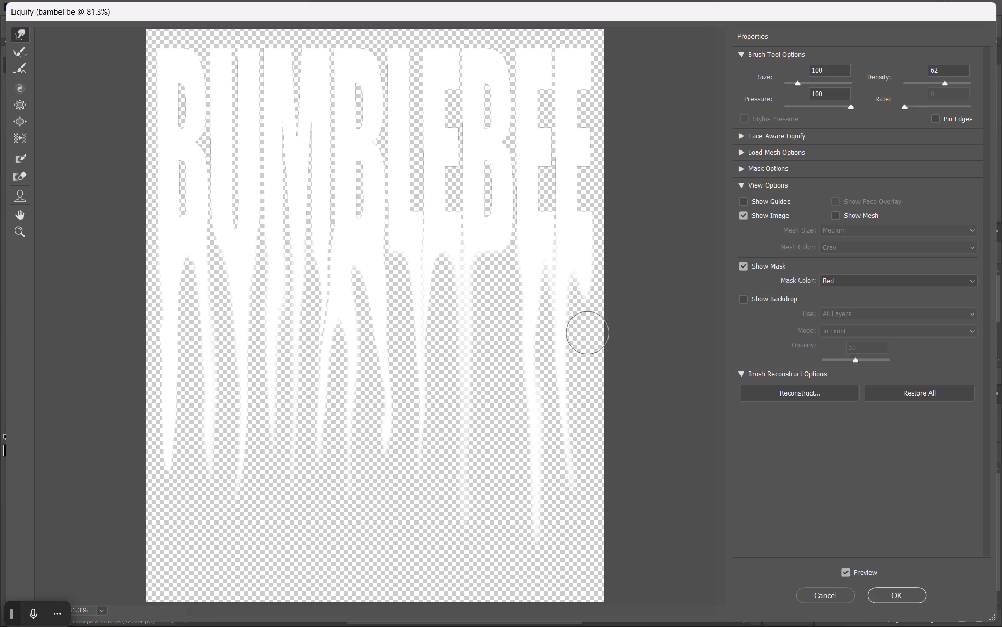
drag(591, 276, 596, 378)
drag(591, 325, 598, 396)
drag(597, 352, 600, 405)
drag(599, 371, 601, 407)
drag(598, 383, 599, 428)
drag(597, 419, 592, 465)
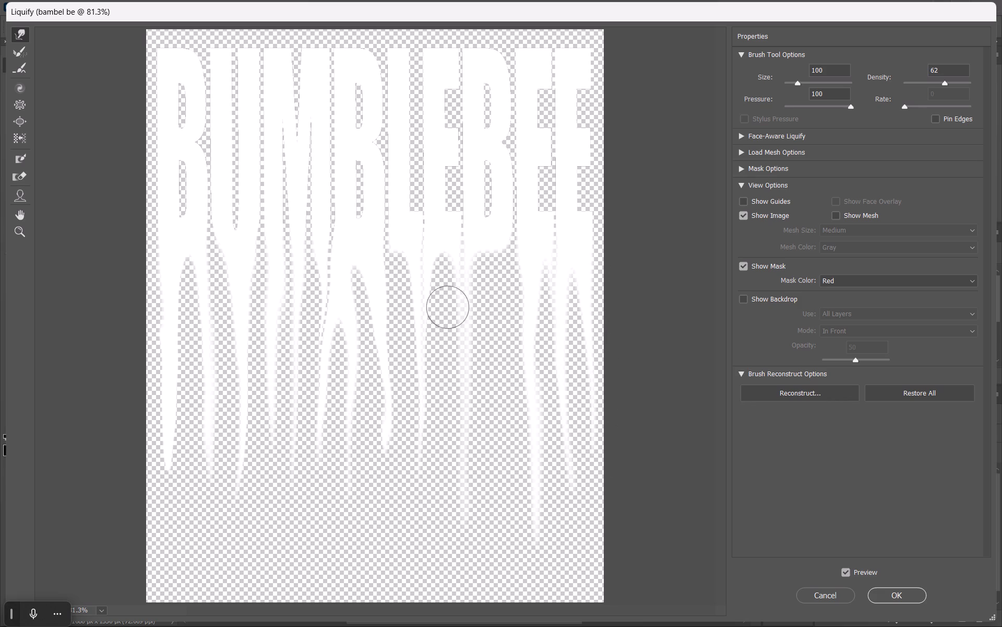
Stretch the third B's bottom-right corner down into a long drip slanting inward under the letter.
drag(509, 250, 510, 328)
drag(526, 251, 513, 303)
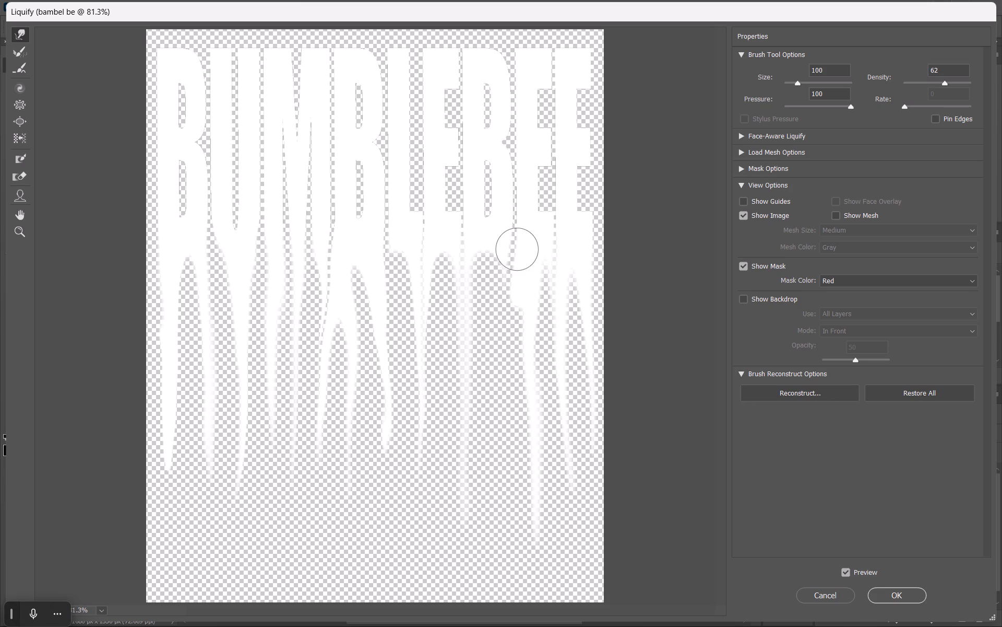
drag(511, 251, 500, 333)
drag(502, 276, 502, 361)
drag(509, 297, 497, 387)
drag(507, 326, 505, 408)
drag(504, 384, 497, 452)
drag(494, 428, 502, 585)
drag(503, 483, 514, 539)
drag(487, 427, 492, 516)
drag(488, 482, 492, 550)
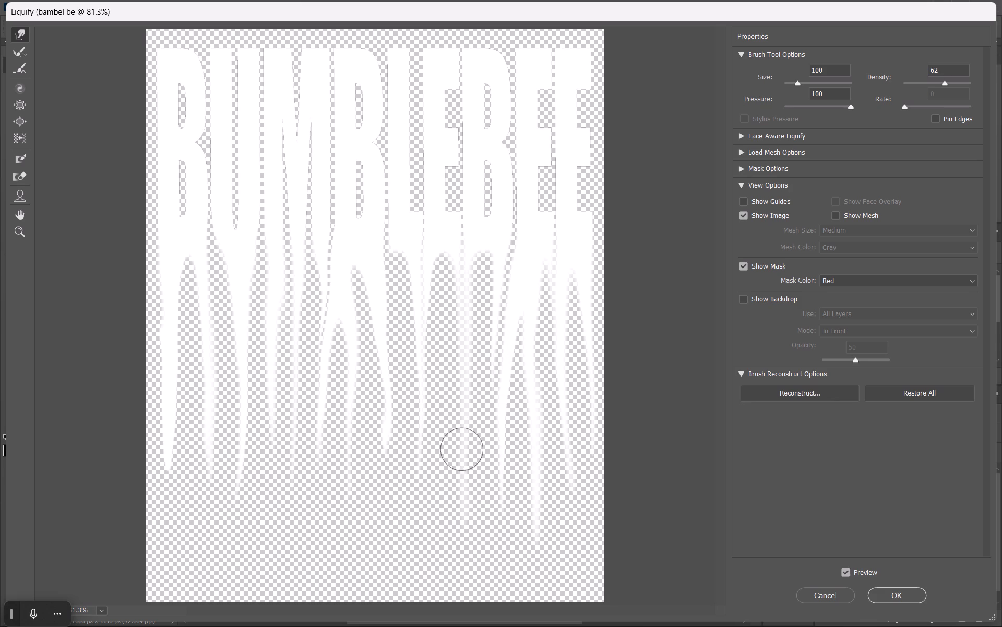
Lengthen the first B's two drips farther down toward the poster's bottom edge.
drag(175, 436, 208, 616)
drag(172, 455, 178, 607)
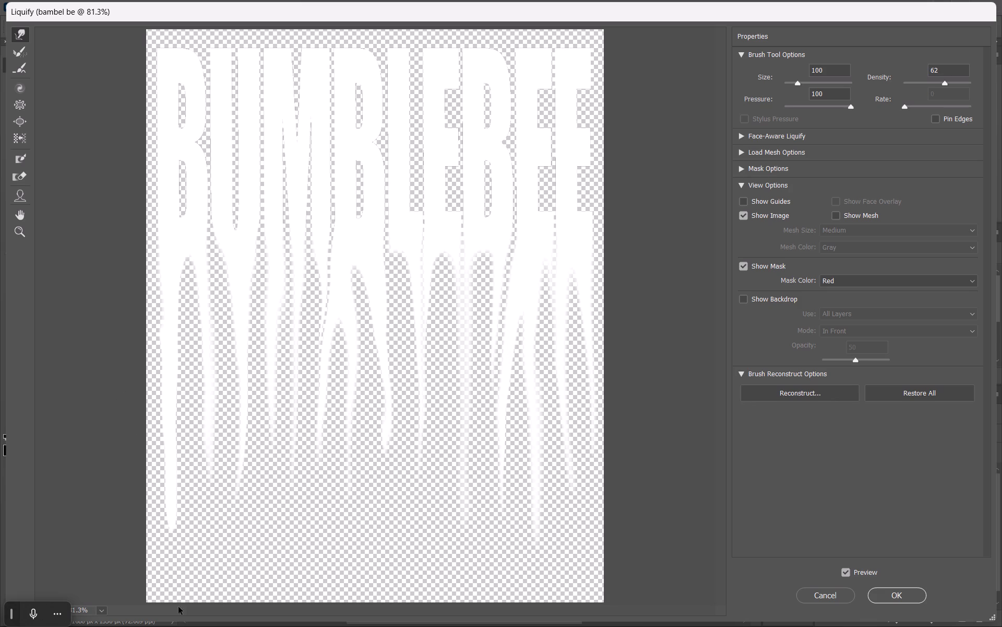
drag(178, 607, 177, 620)
drag(206, 449, 180, 484)
drag(176, 490, 187, 612)
drag(200, 454, 197, 549)
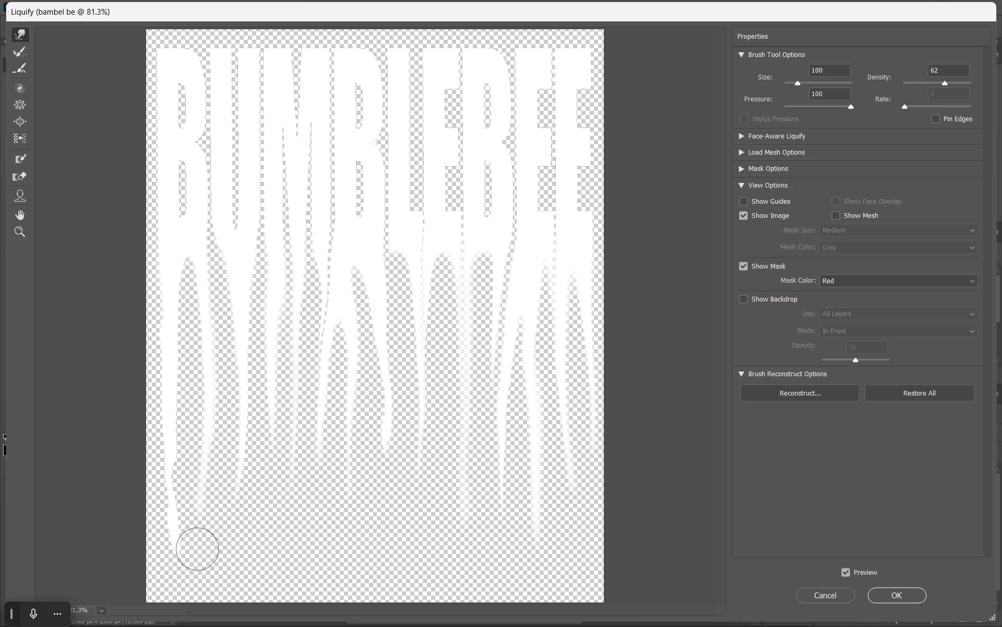
drag(216, 475, 229, 544)
Smooth and slim the inner edge of the first B's left drip and extend its tip almost to the poster's bottom.
drag(186, 369, 179, 413)
drag(187, 338, 180, 362)
drag(182, 352, 179, 408)
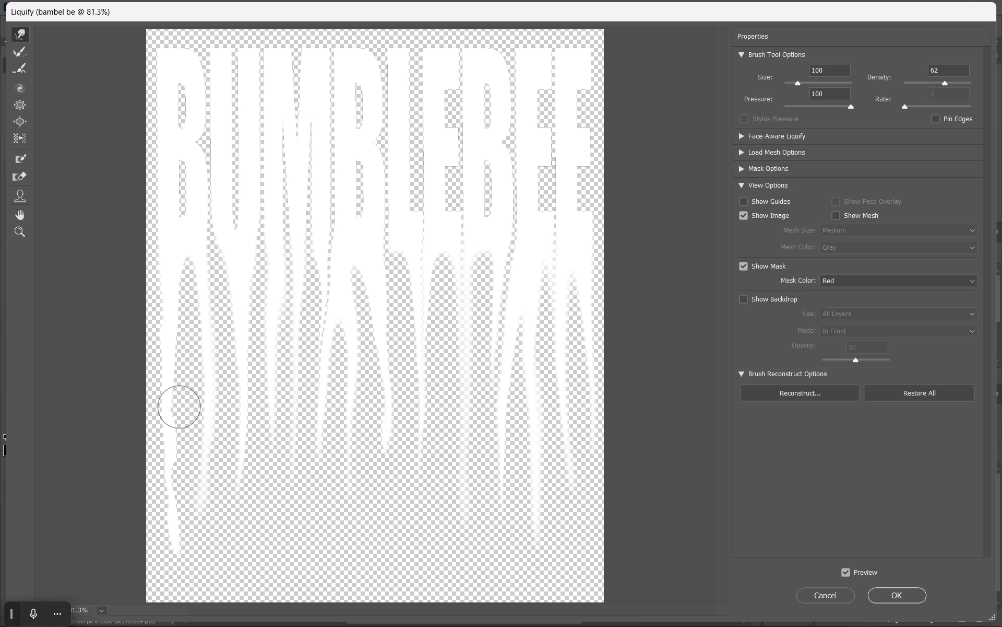
drag(179, 408, 182, 506)
drag(182, 506, 180, 609)
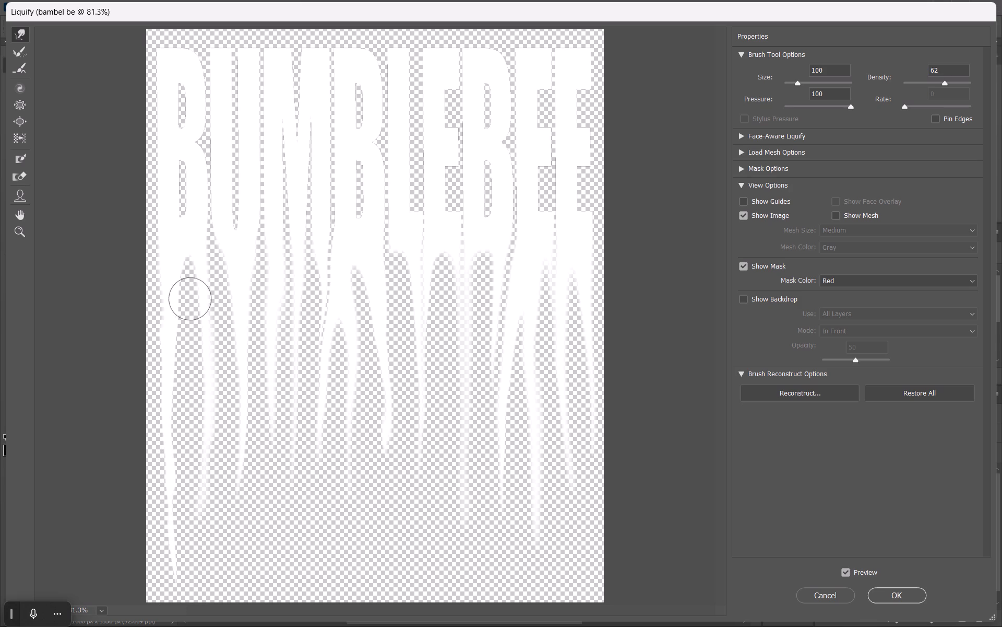
drag(188, 288, 177, 373)
drag(190, 294, 197, 348)
drag(184, 281, 175, 331)
drag(183, 316, 177, 348)
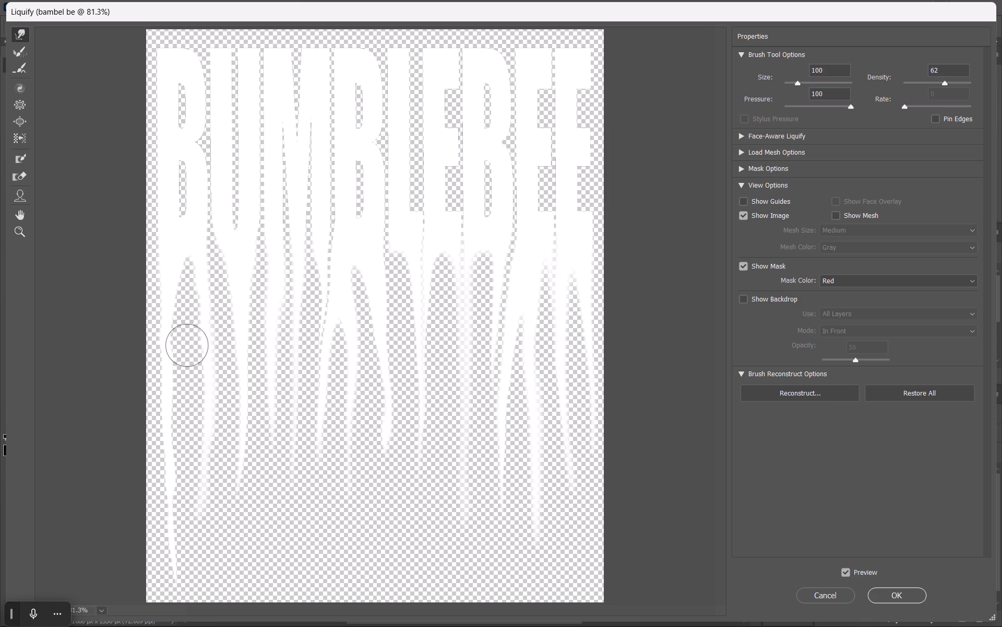
drag(190, 343, 184, 377)
drag(186, 362, 183, 414)
drag(188, 413, 184, 457)
drag(184, 457, 184, 468)
Bend the first B's left drip into a wavy curve and apply the Liquify filter.
drag(167, 299, 184, 447)
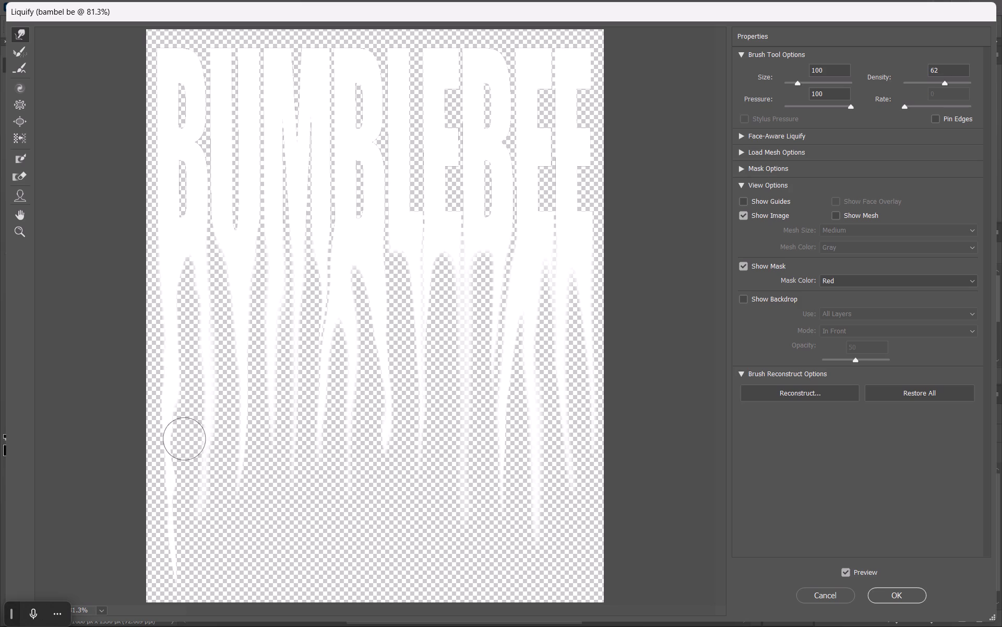
drag(184, 447, 178, 504)
drag(169, 390, 162, 490)
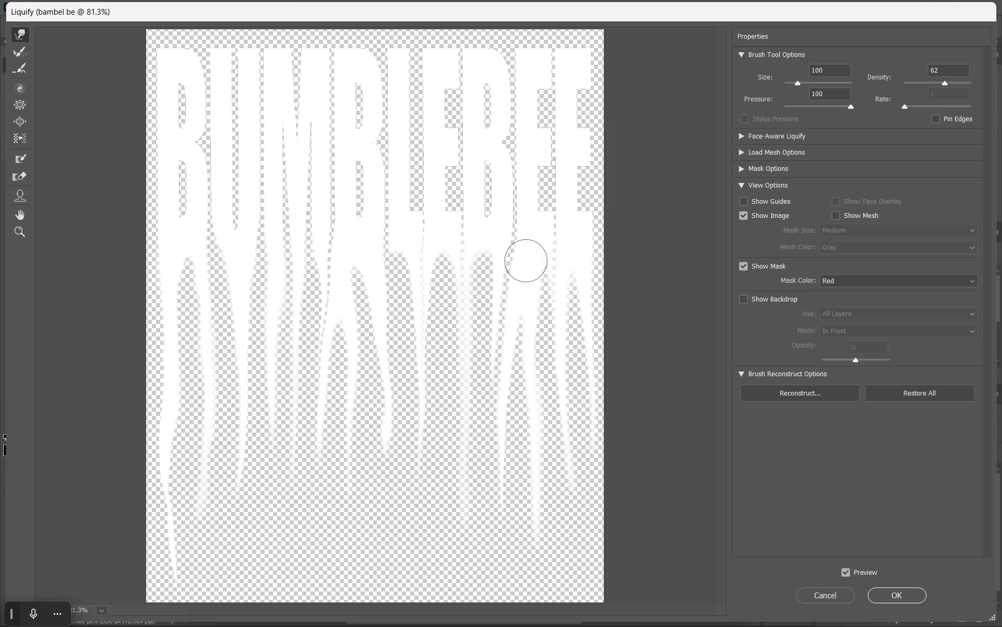
click(897, 596)
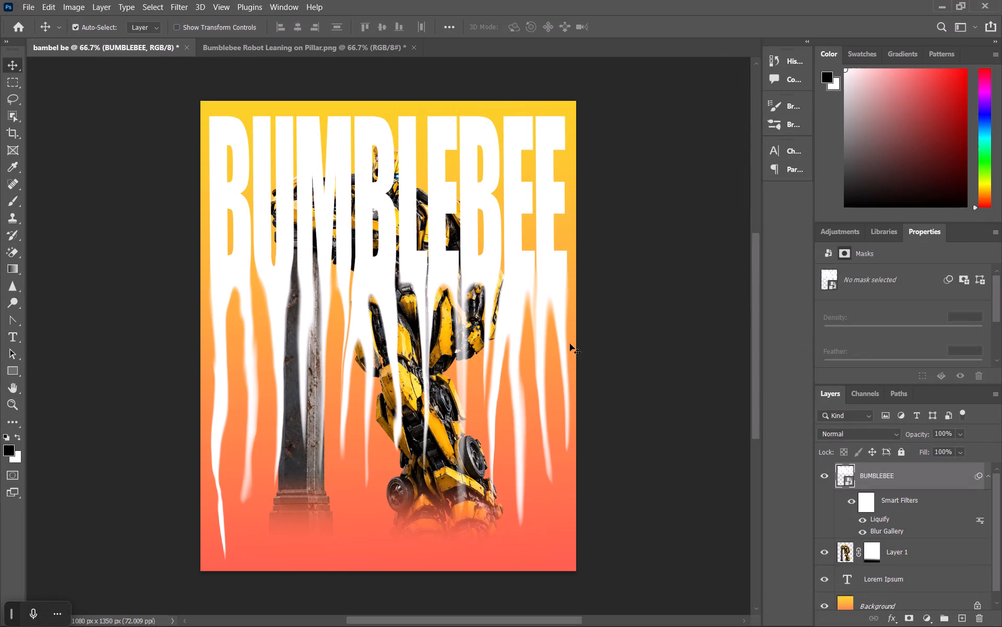
Add a Gradient Map adjustment clipped to the BUMBLEBEE title layer and open its gradient for editing.
right_click(863, 473)
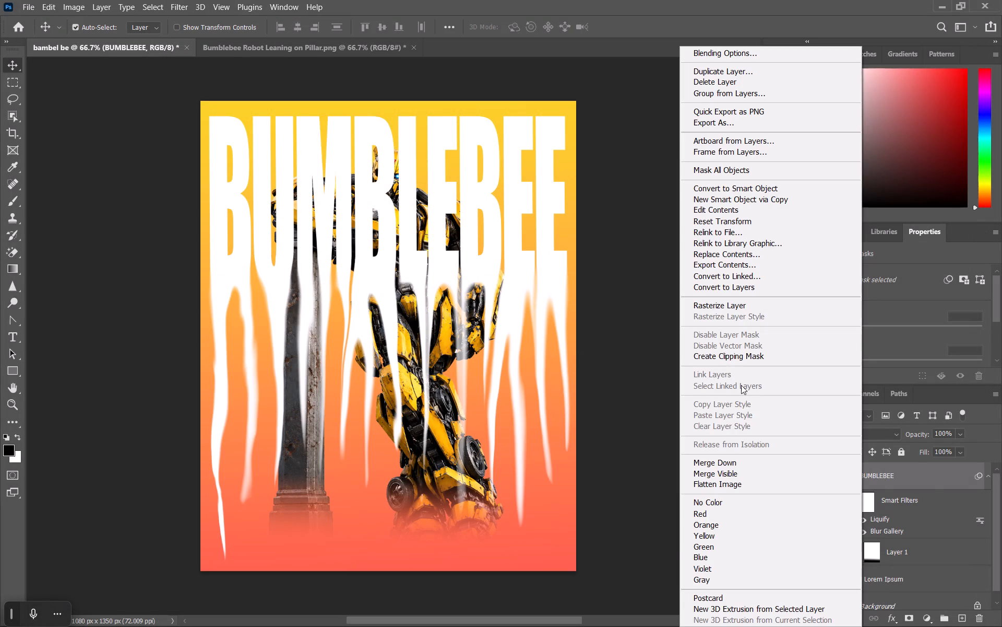
click(896, 473)
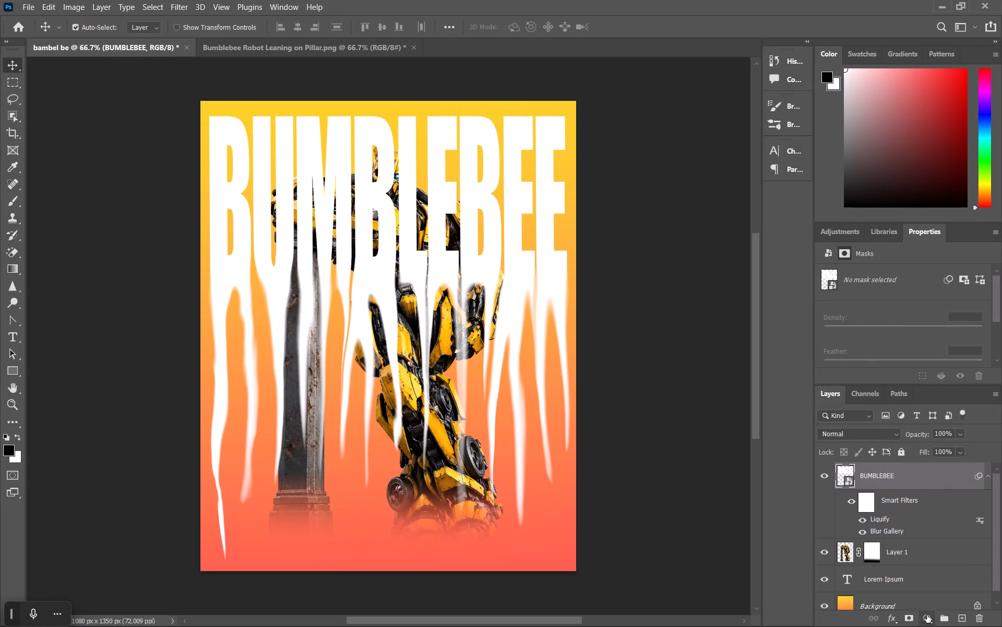
click(925, 620)
click(925, 605)
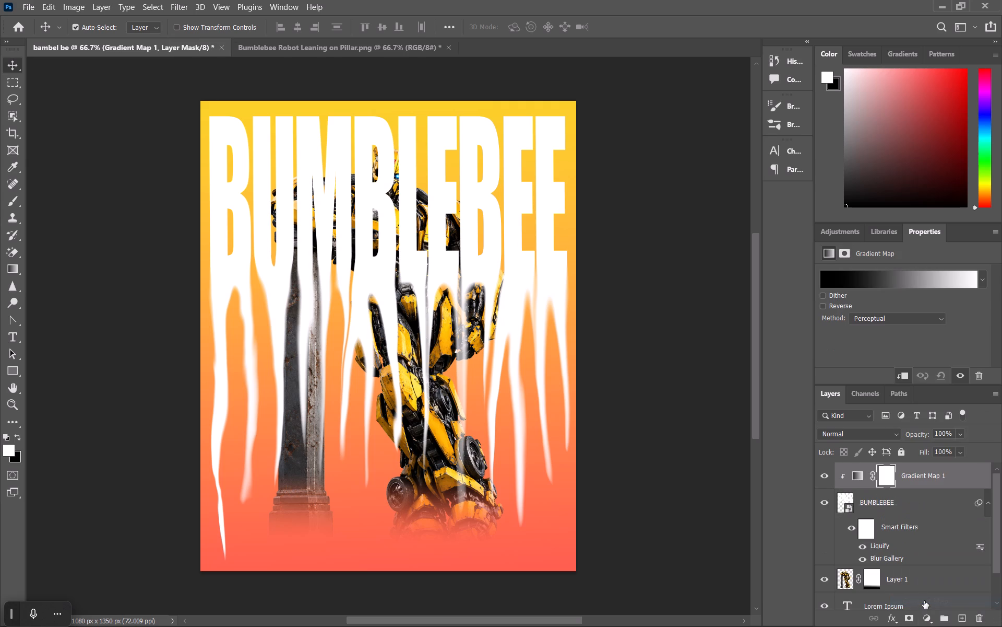
click(871, 274)
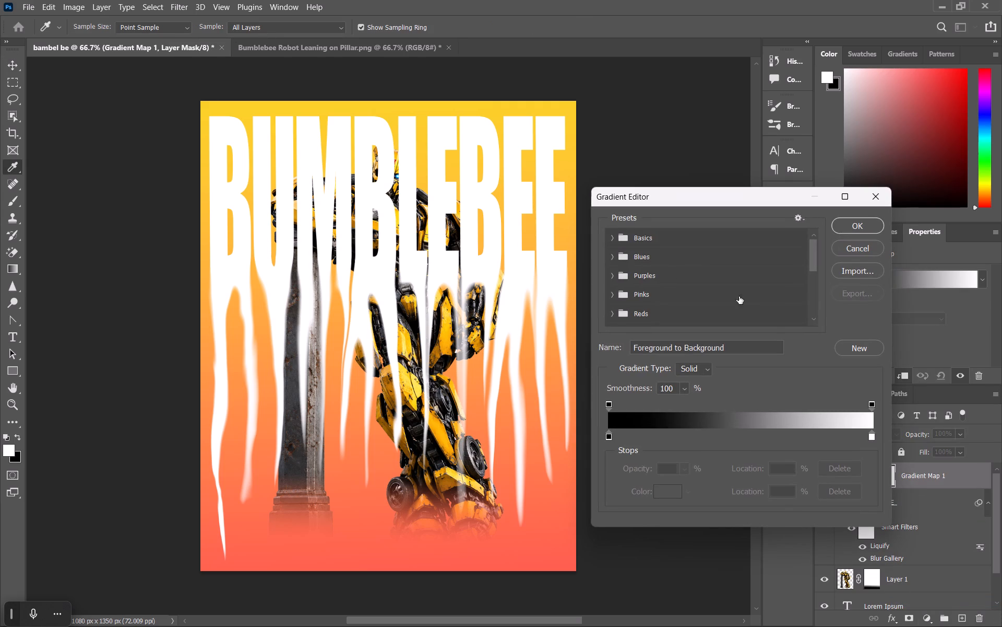
drag(735, 199, 741, 191)
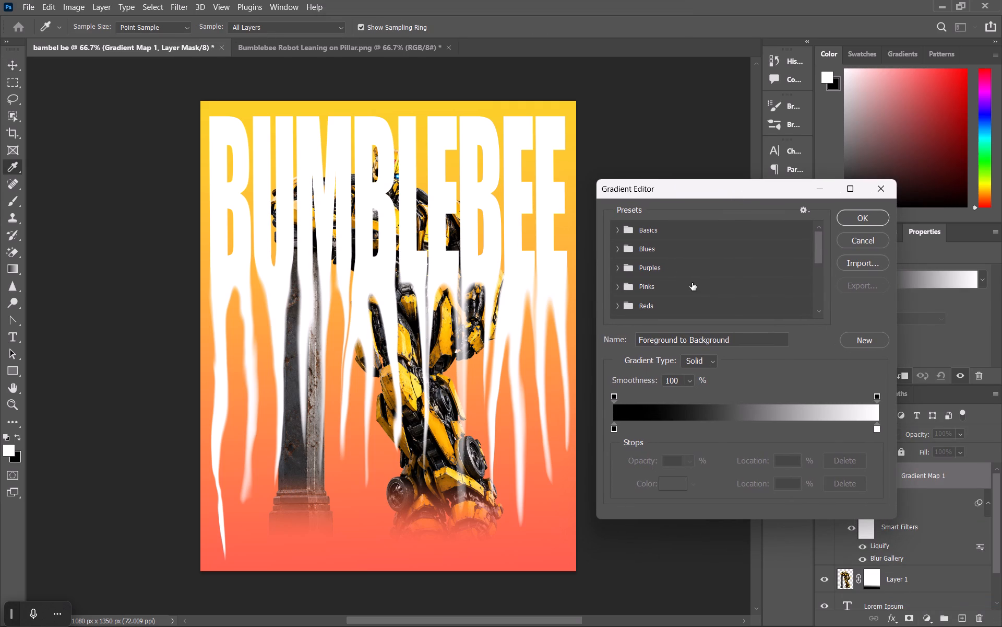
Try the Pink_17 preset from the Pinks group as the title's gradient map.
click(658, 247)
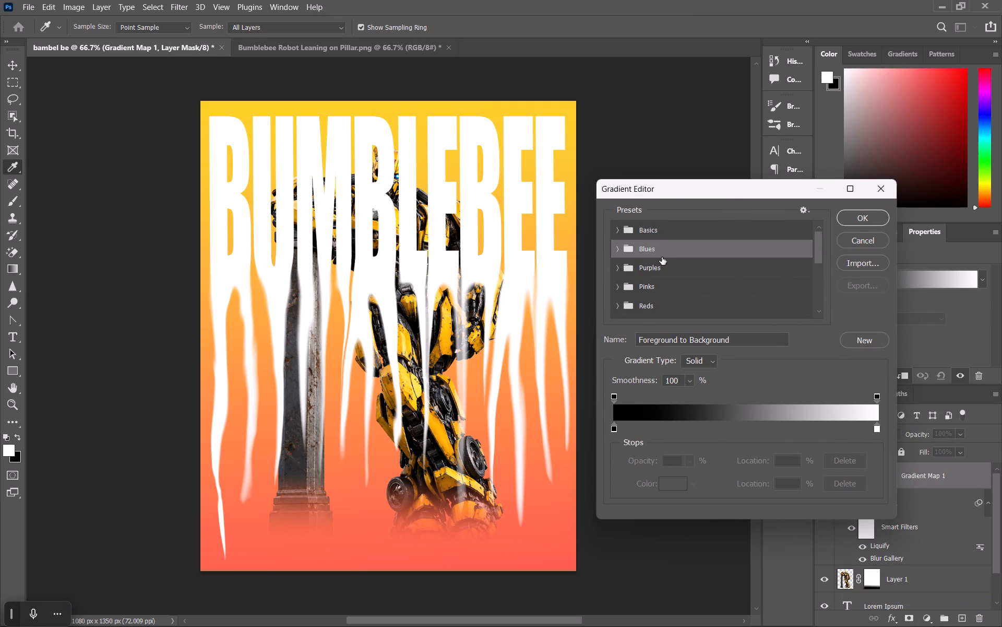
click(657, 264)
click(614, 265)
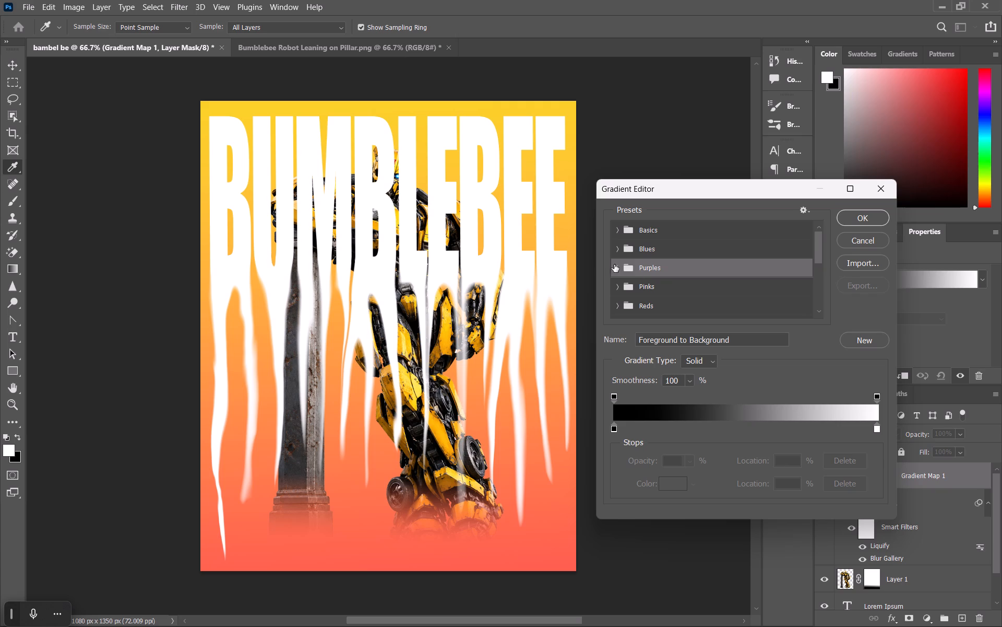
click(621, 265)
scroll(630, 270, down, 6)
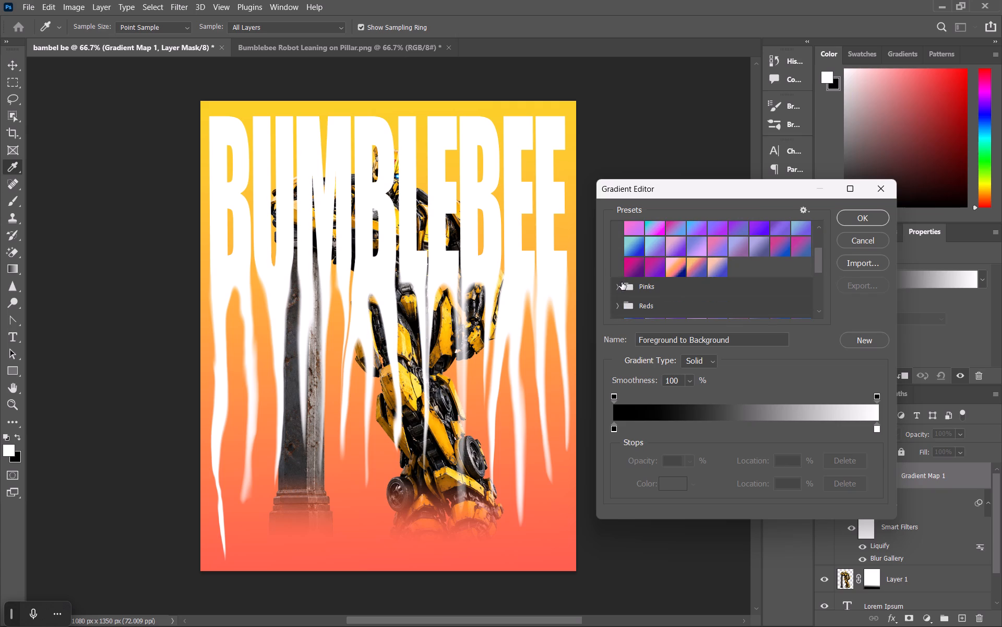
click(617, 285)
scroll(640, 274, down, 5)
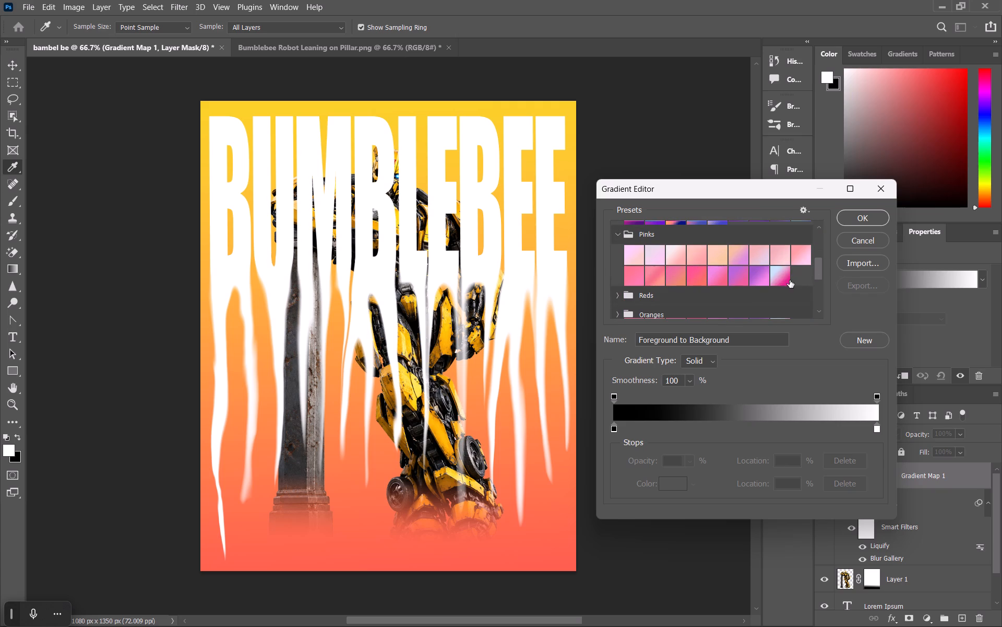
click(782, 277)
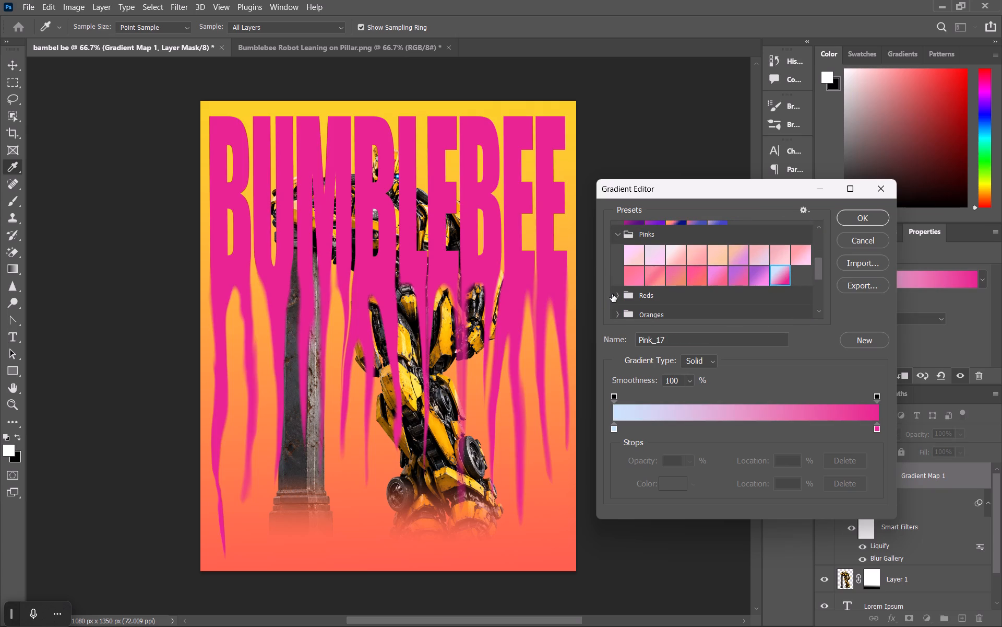
Apply the orange-pink-purple Red_07 preset from the Reds group to the gradient map.
click(612, 294)
scroll(745, 264, down, 5)
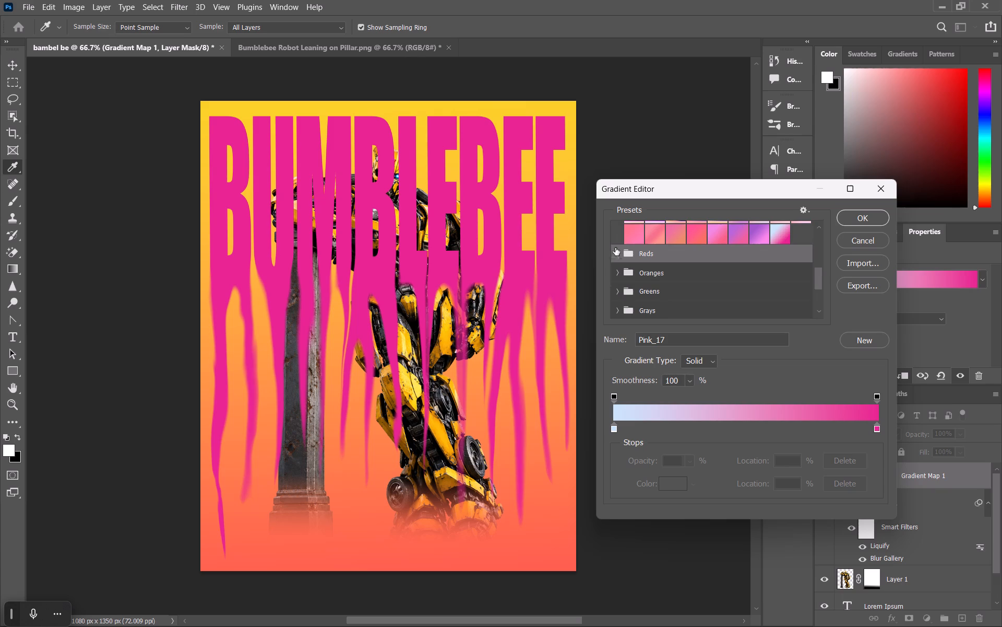
click(615, 236)
click(616, 244)
click(758, 260)
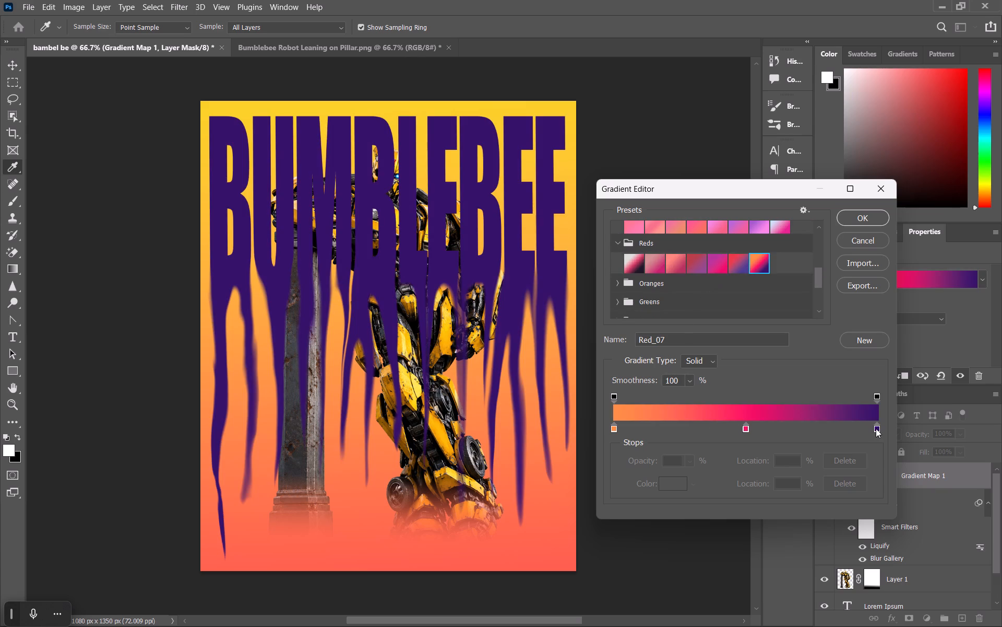
Move the gradient's purple stop to 83% and pink stop to 40%, and pull the end opacity stop off past the start.
drag(876, 428, 793, 423)
drag(794, 423, 833, 423)
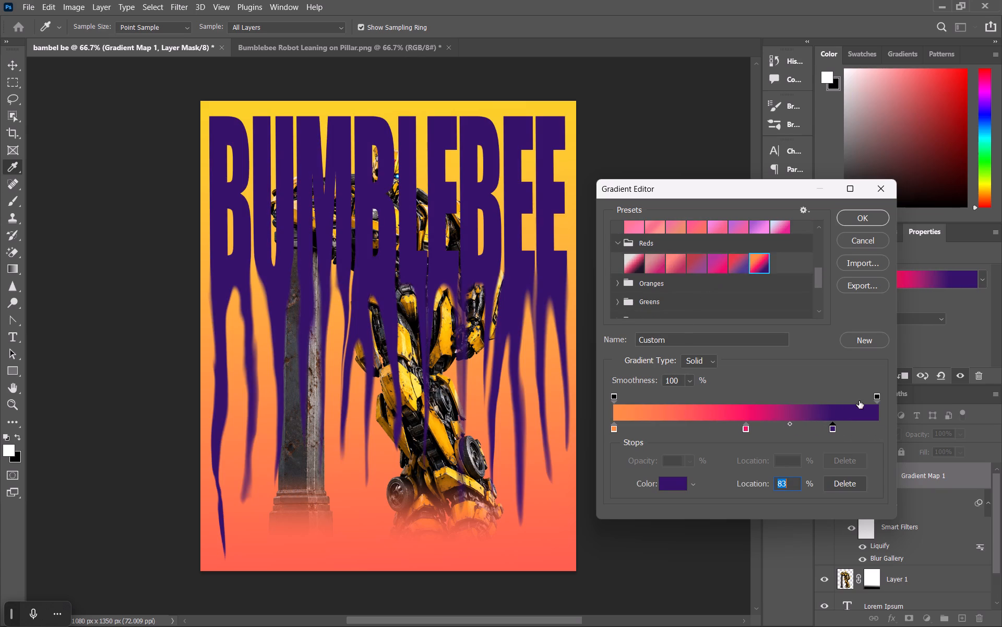
drag(875, 398, 761, 398)
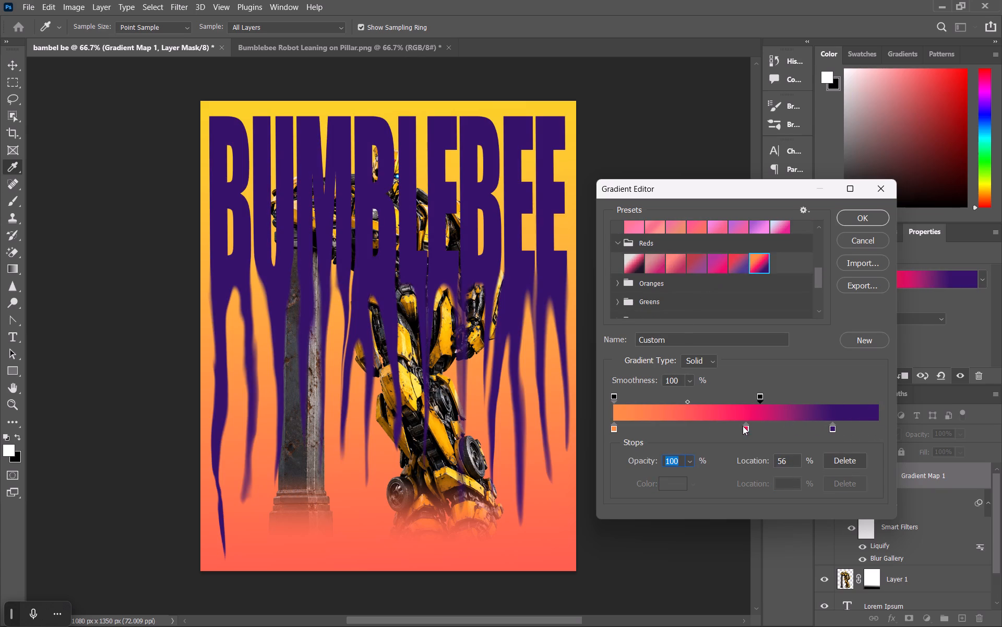
drag(746, 427, 721, 426)
drag(757, 398, 619, 392)
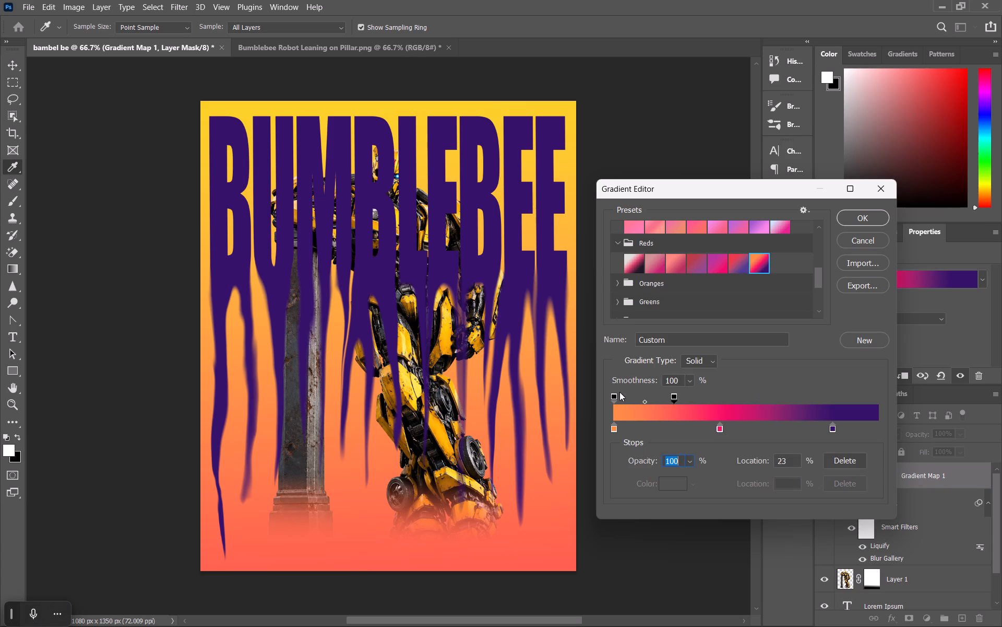
drag(619, 392, 602, 392)
Place two 100% opacity stops close together at the gradient's start, the first at 1%, and leave the orange stop at 0%.
drag(611, 426, 641, 426)
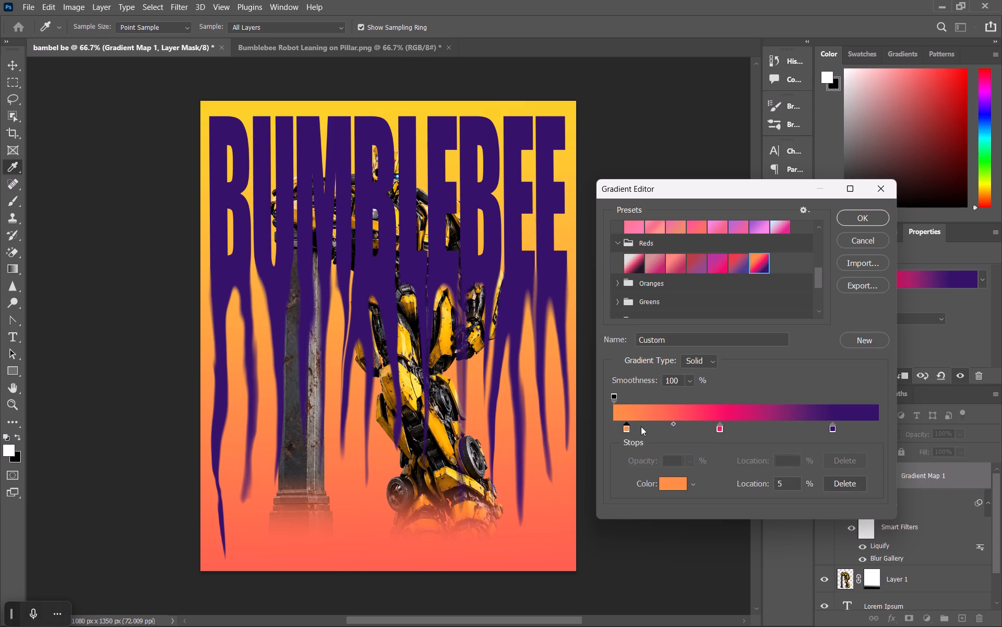
drag(641, 426, 660, 426)
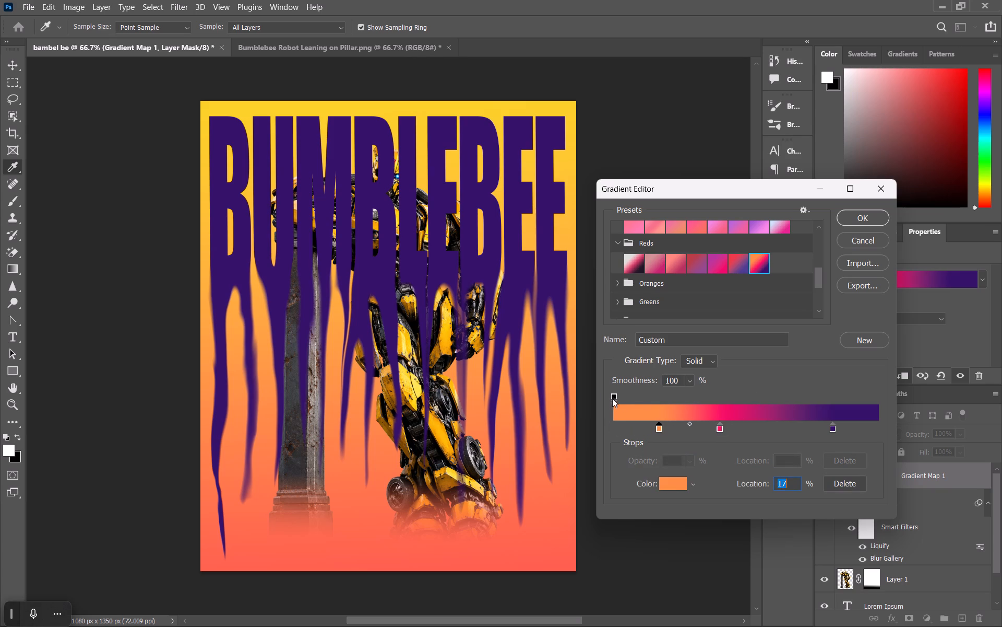
click(613, 396)
click(676, 485)
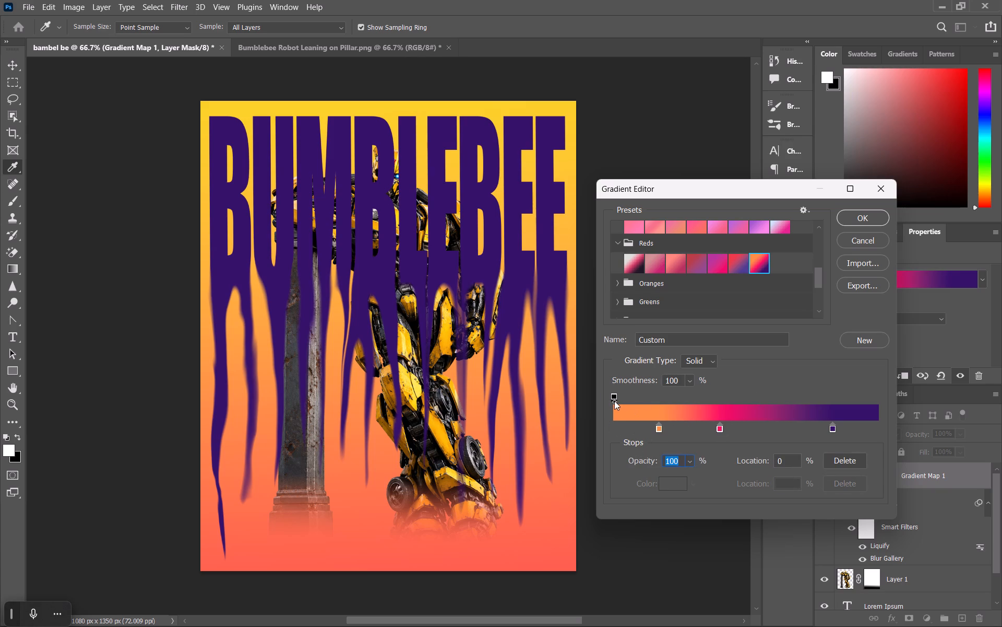
drag(614, 399, 627, 400)
click(616, 397)
drag(658, 429, 651, 428)
drag(651, 428, 609, 423)
Recolour the gradient's starting orange stop to a more saturated orange.
click(673, 483)
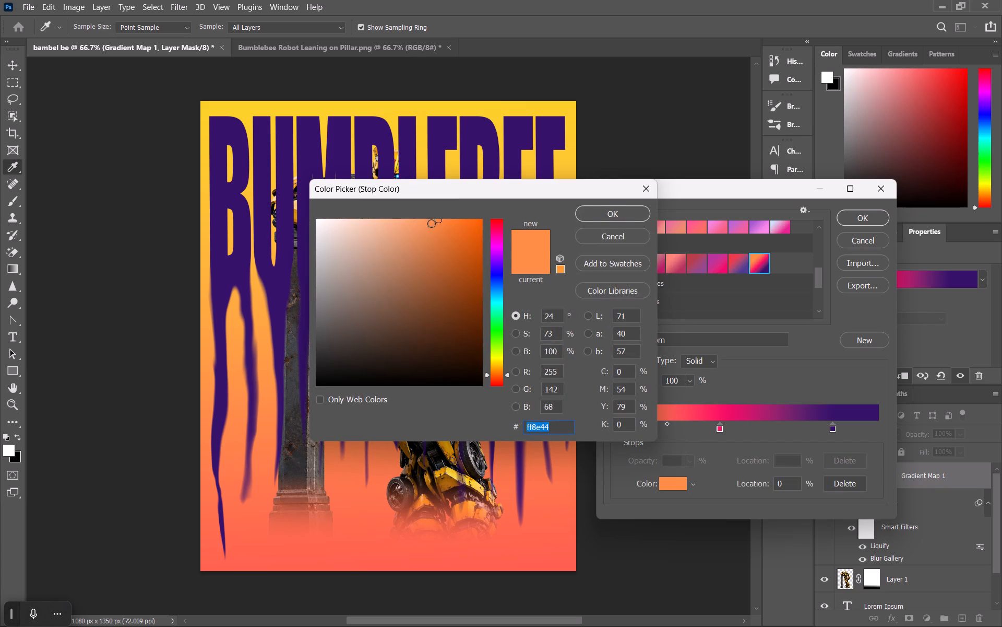
drag(431, 223, 459, 219)
click(604, 215)
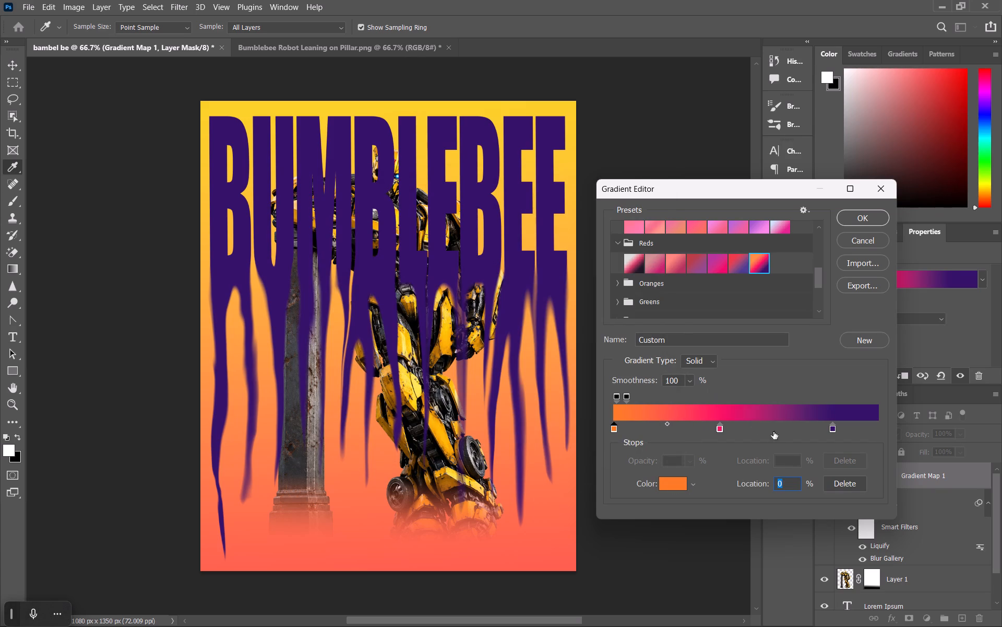
Add an orange colour stop between the pink and purple stops and position the purple stop at 100%.
drag(837, 428, 798, 427)
drag(830, 425, 894, 439)
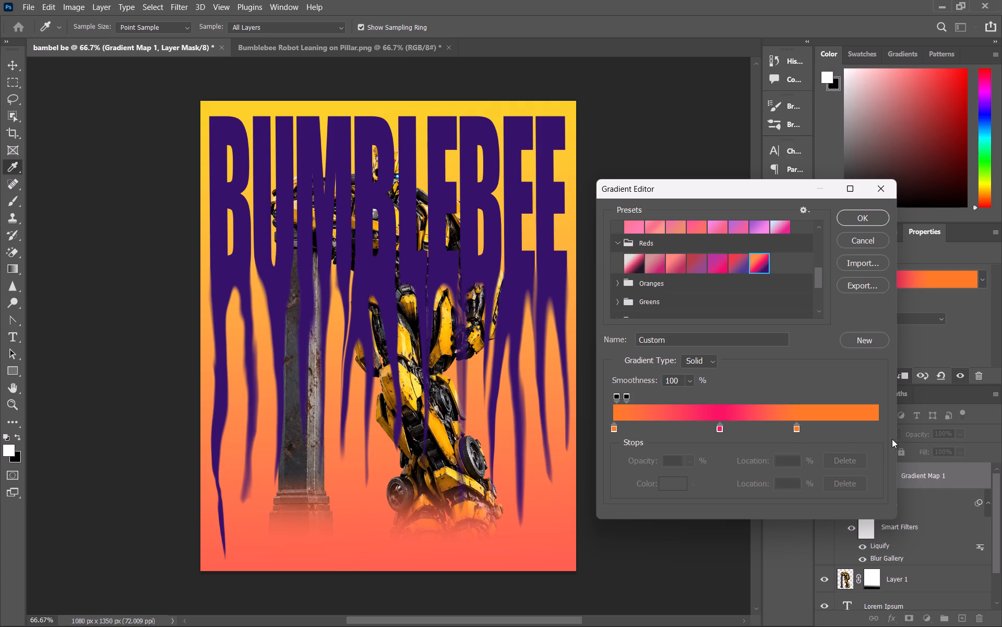
click(870, 422)
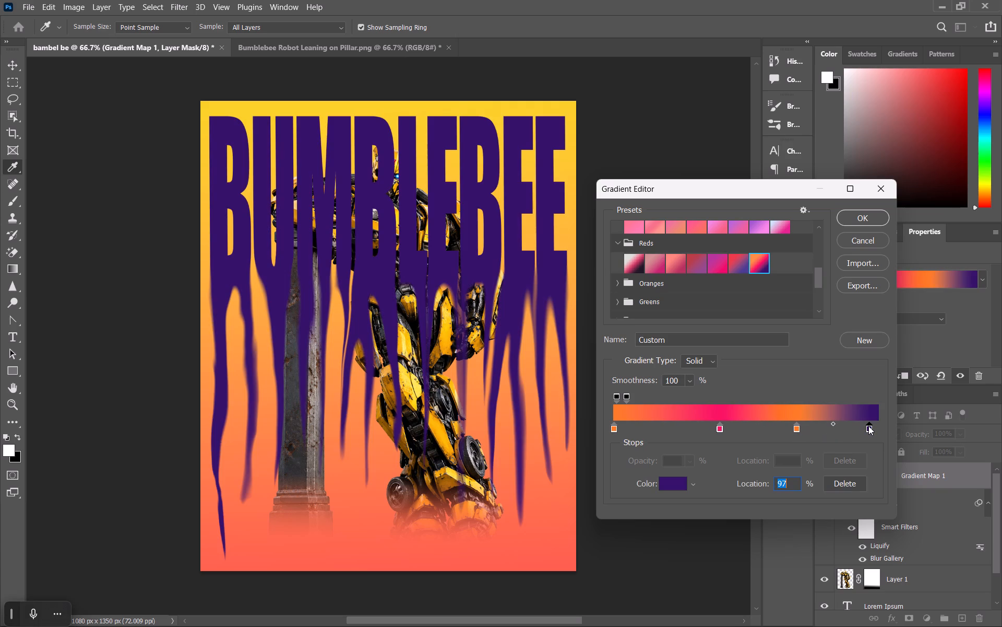
drag(868, 426, 880, 422)
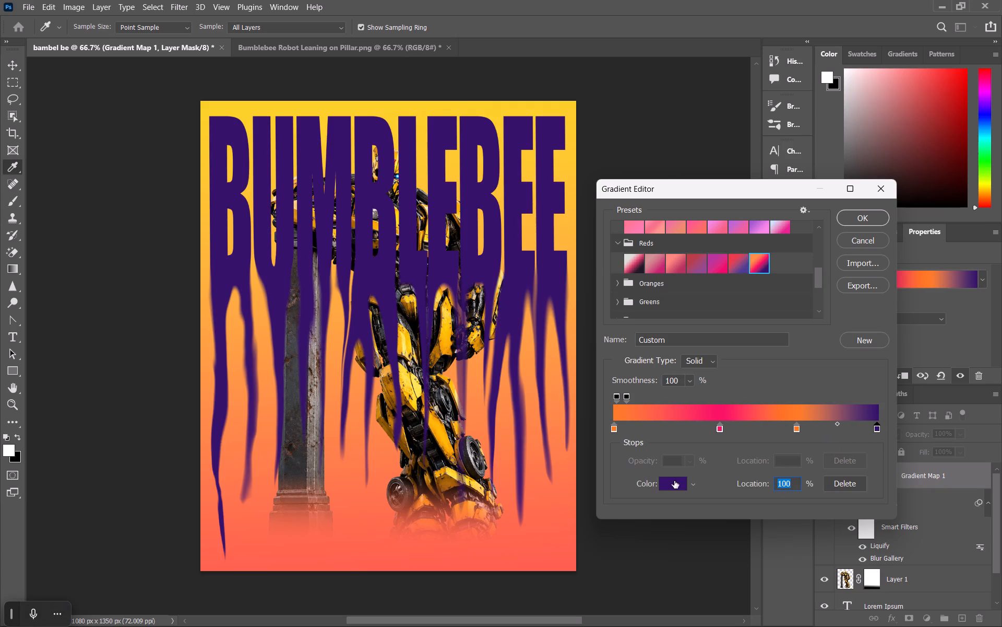
Recolour the purple stop at 100% to a slightly brighter deep purple.
click(681, 480)
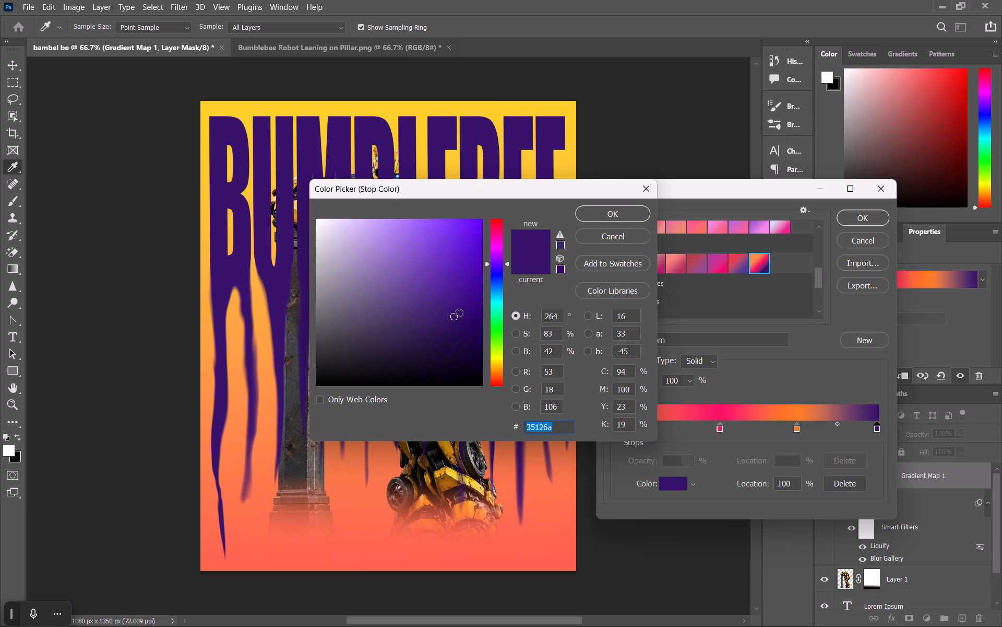
drag(457, 313, 420, 276)
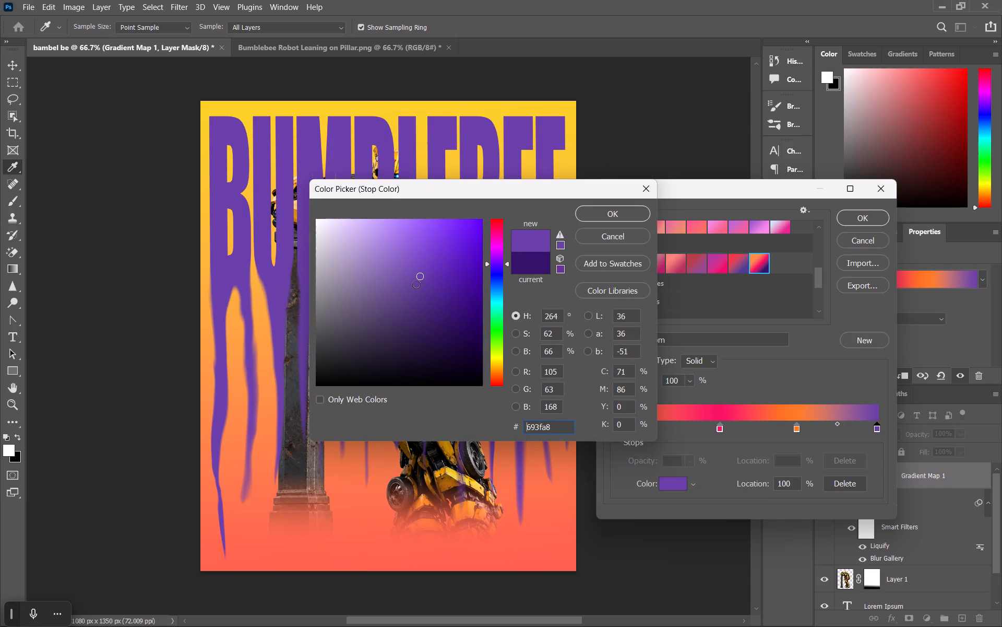
drag(437, 286, 443, 288)
click(462, 303)
click(602, 219)
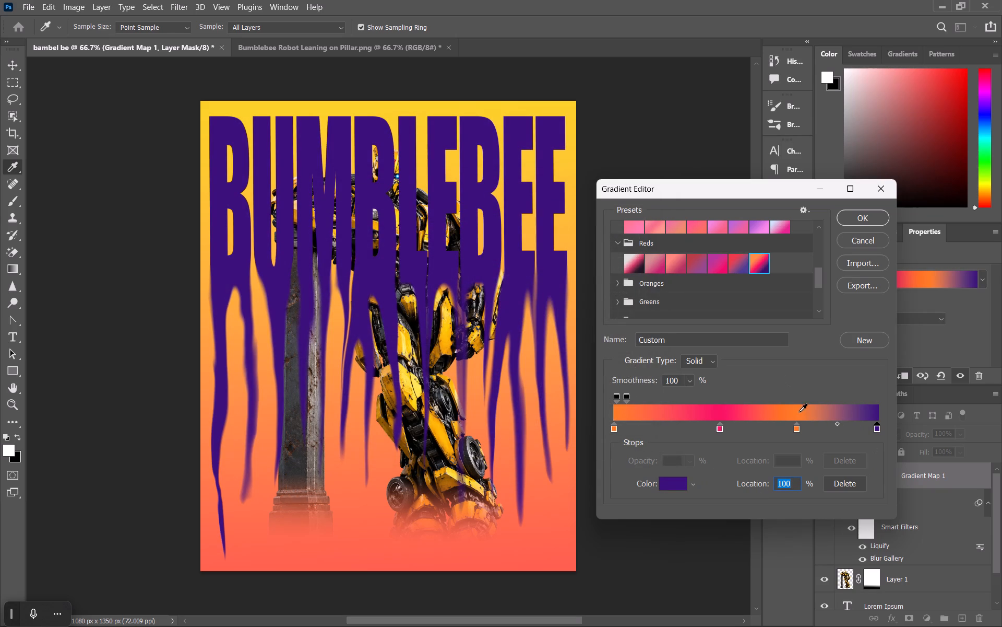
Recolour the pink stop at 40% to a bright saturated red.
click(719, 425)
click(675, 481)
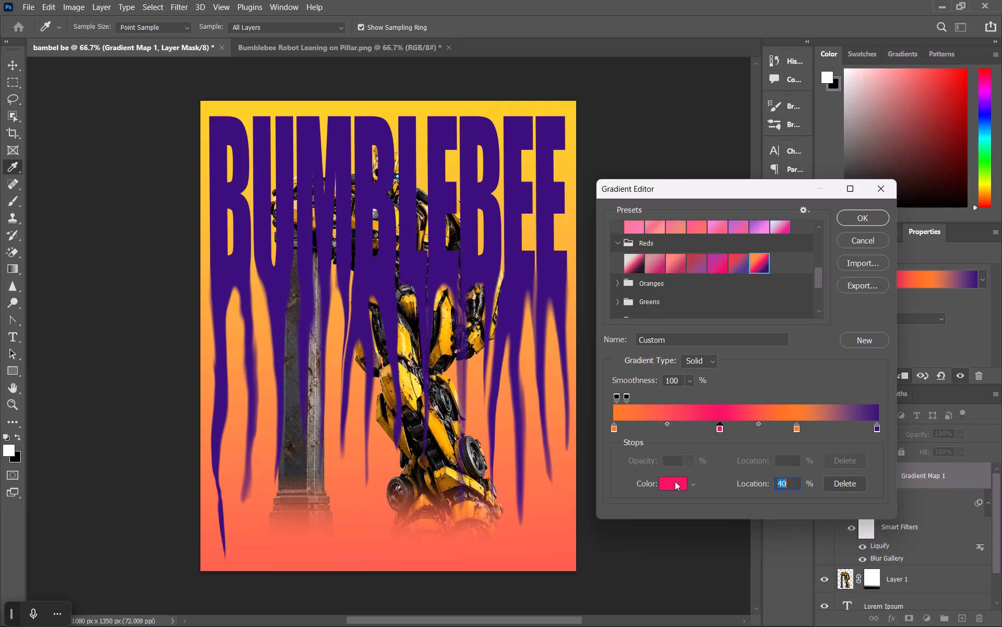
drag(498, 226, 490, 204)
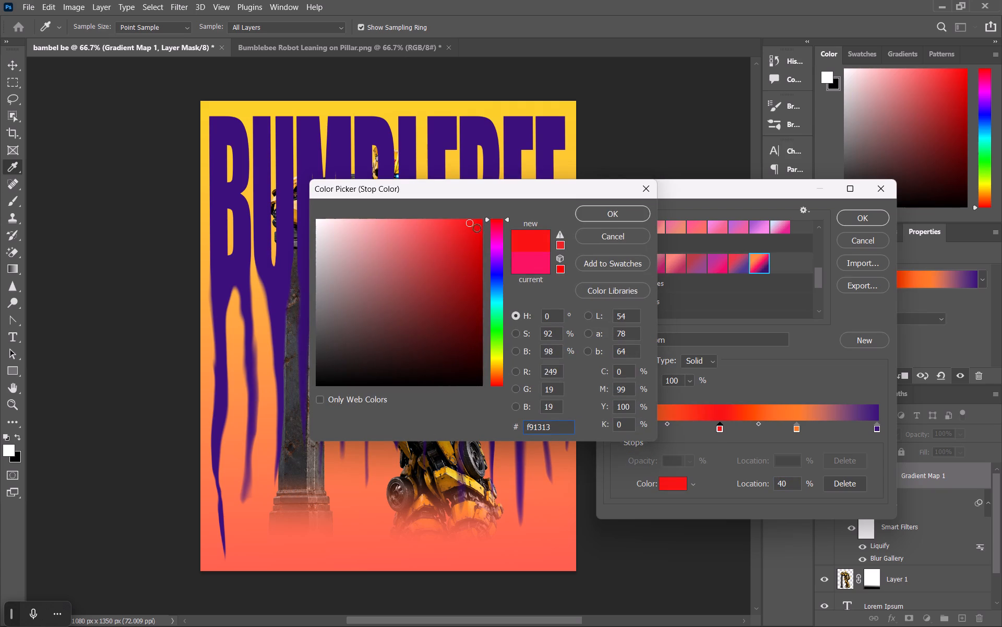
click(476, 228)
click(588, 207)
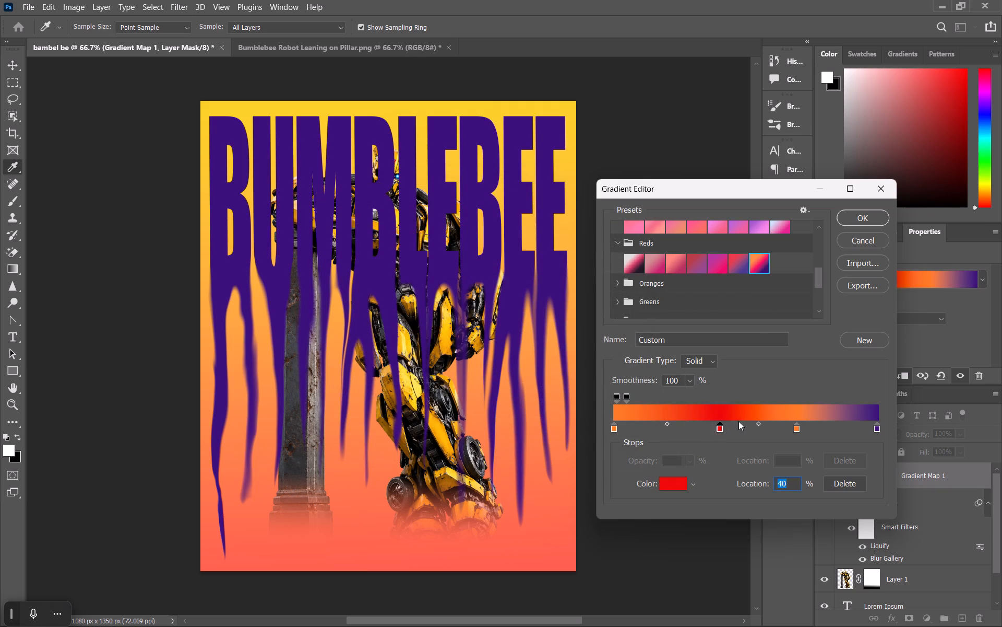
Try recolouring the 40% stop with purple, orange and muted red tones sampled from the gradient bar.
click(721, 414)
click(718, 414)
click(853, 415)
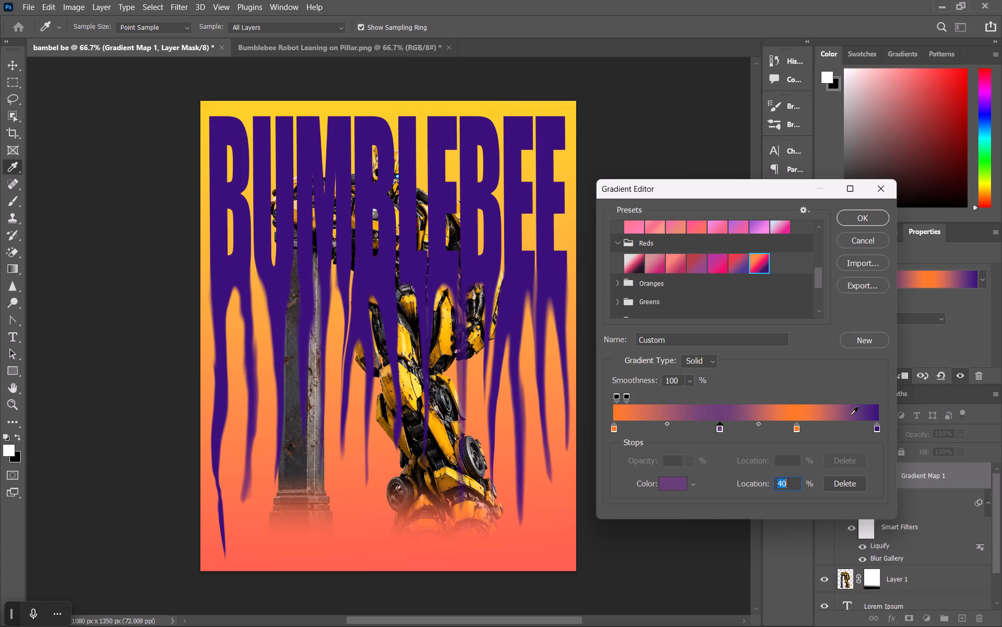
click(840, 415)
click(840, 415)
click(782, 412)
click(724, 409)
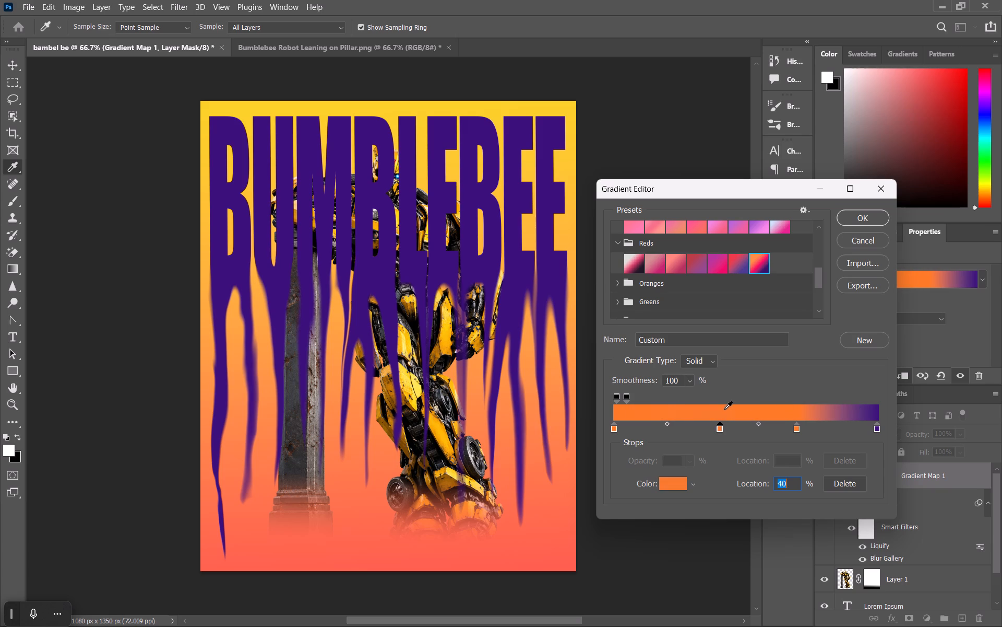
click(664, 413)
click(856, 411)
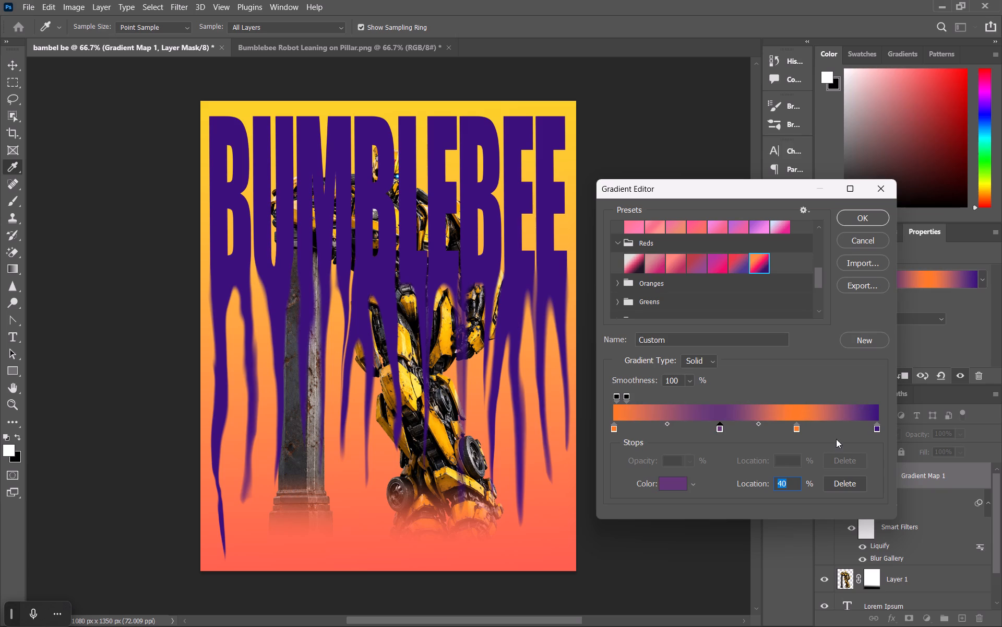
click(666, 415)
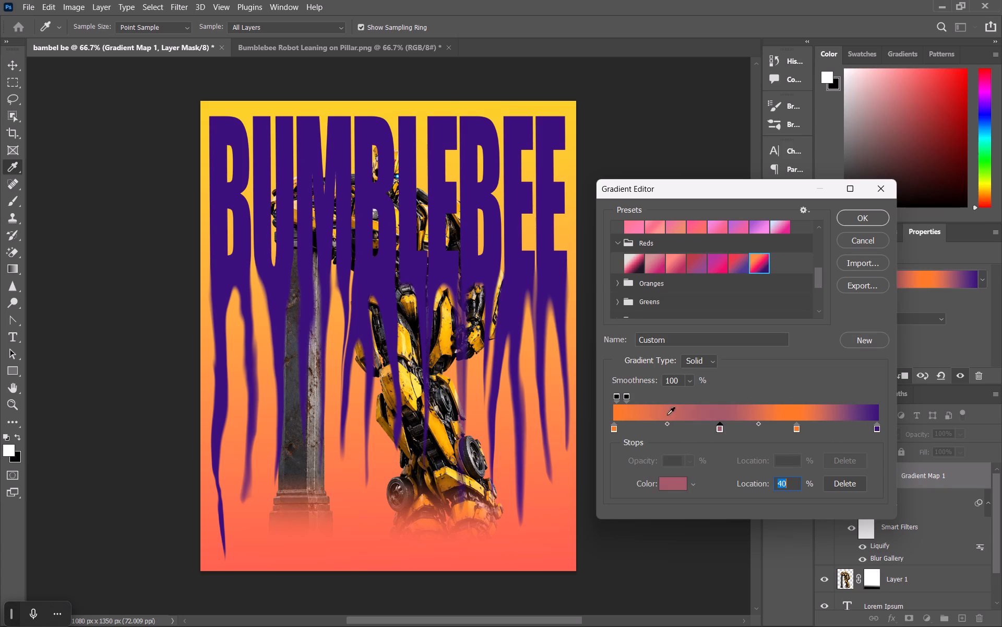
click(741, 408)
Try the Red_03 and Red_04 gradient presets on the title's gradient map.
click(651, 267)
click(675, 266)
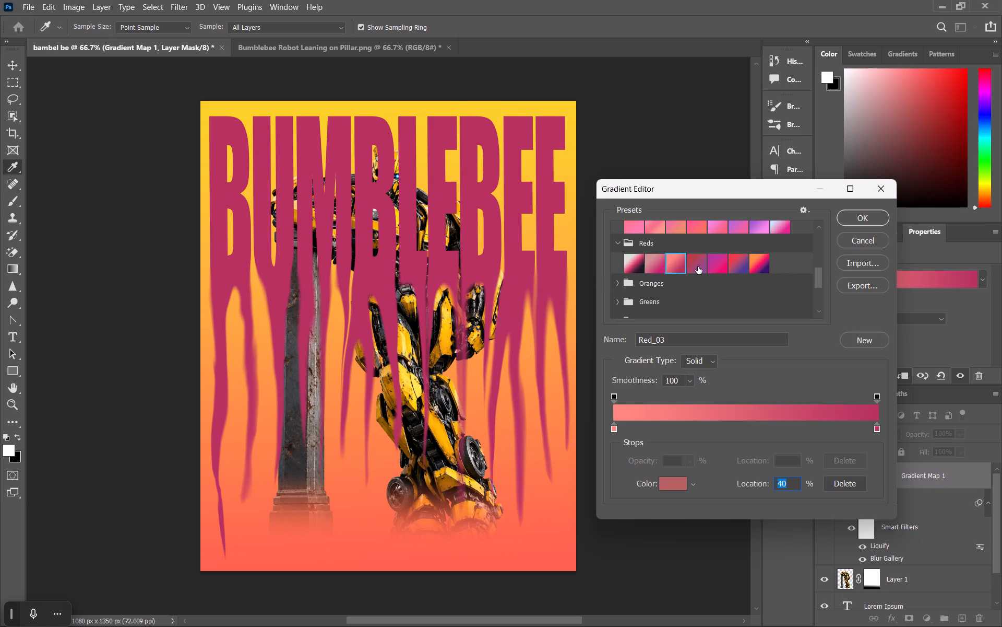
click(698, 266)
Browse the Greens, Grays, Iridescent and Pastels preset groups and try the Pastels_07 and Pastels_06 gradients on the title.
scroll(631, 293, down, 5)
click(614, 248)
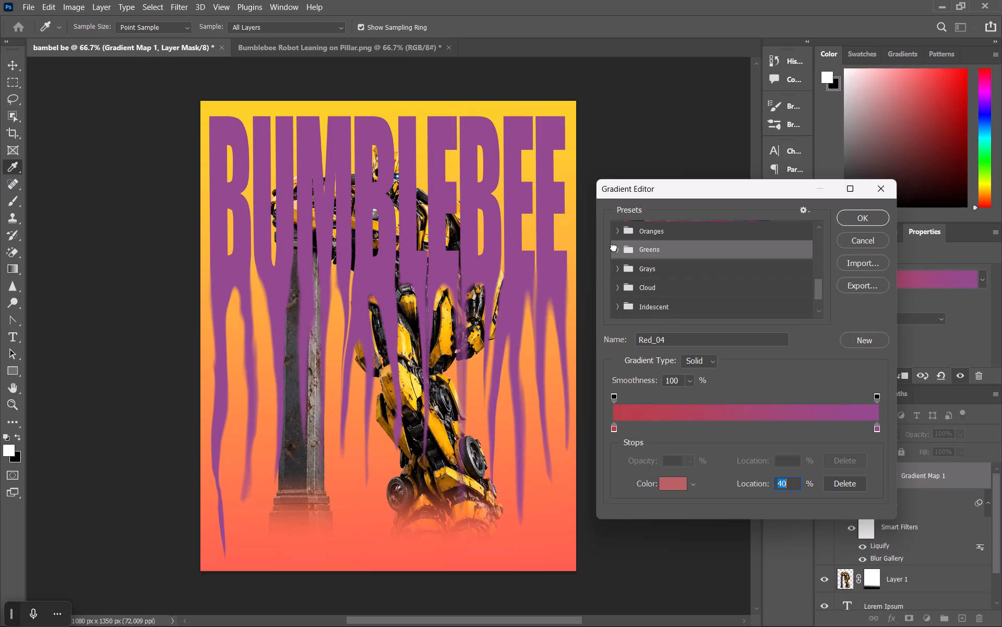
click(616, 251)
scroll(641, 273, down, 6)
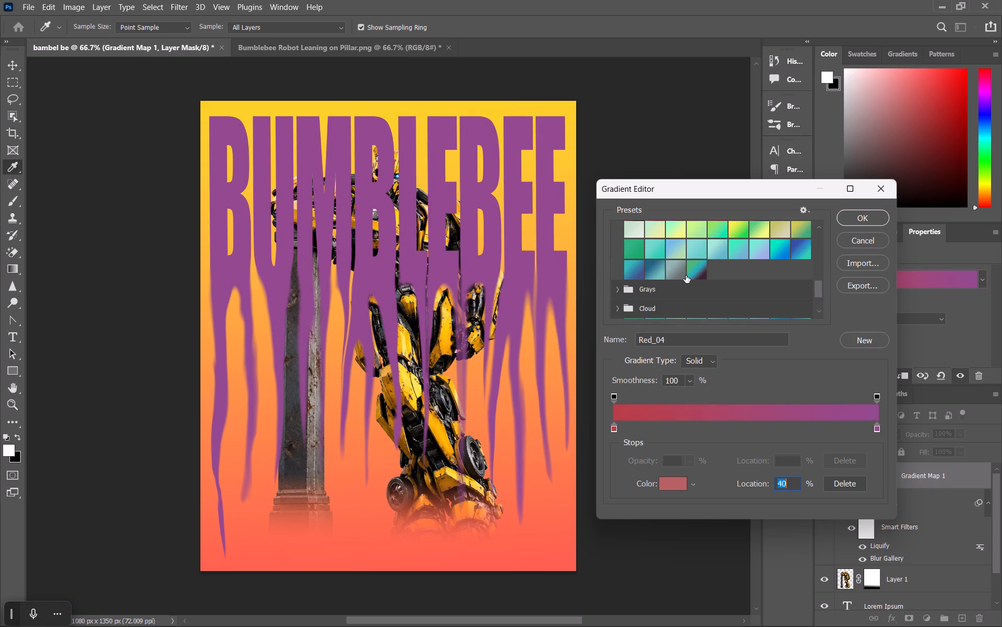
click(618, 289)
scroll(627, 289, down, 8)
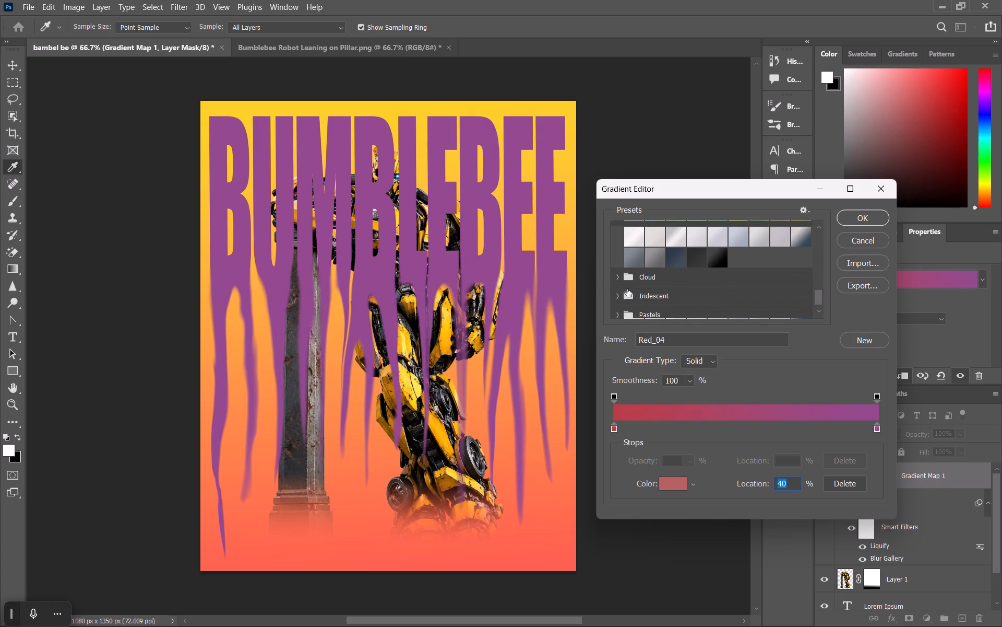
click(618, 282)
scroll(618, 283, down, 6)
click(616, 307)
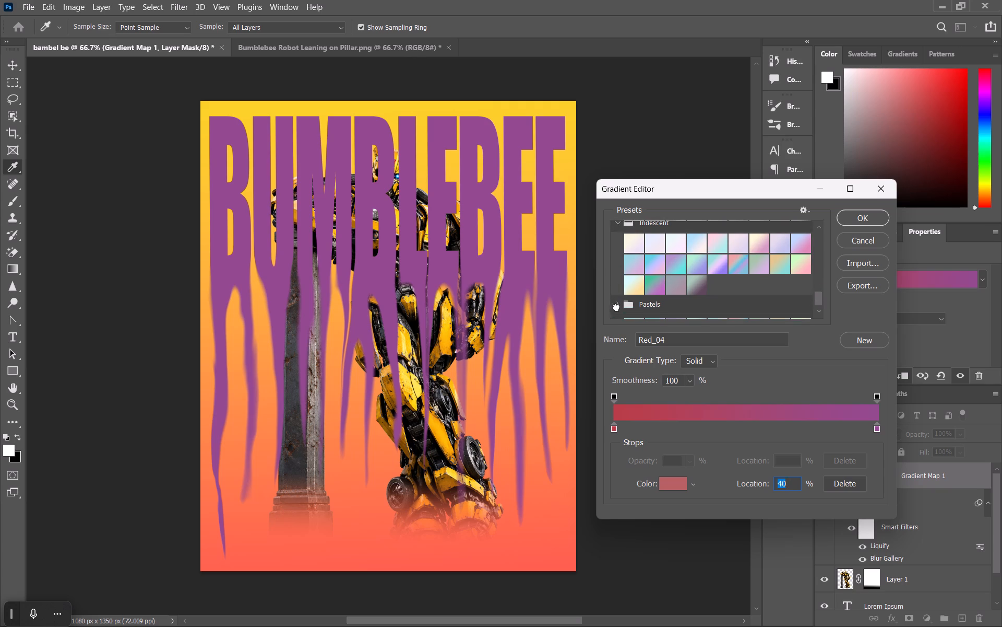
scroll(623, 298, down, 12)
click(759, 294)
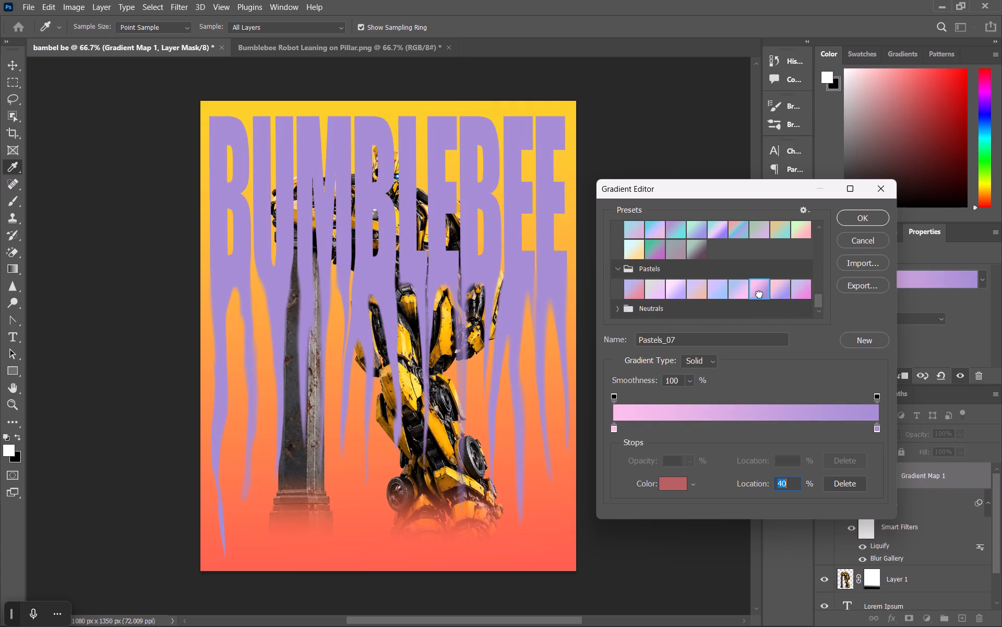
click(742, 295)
Apply the Iridescent_15 gradient preset to the title's gradient map.
scroll(742, 294, up, 5)
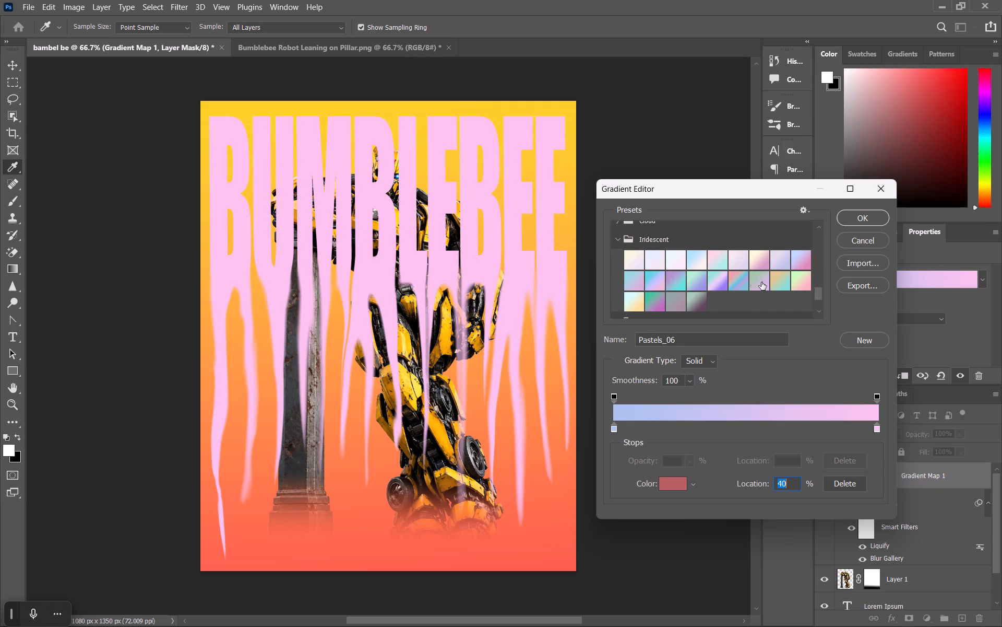
click(743, 282)
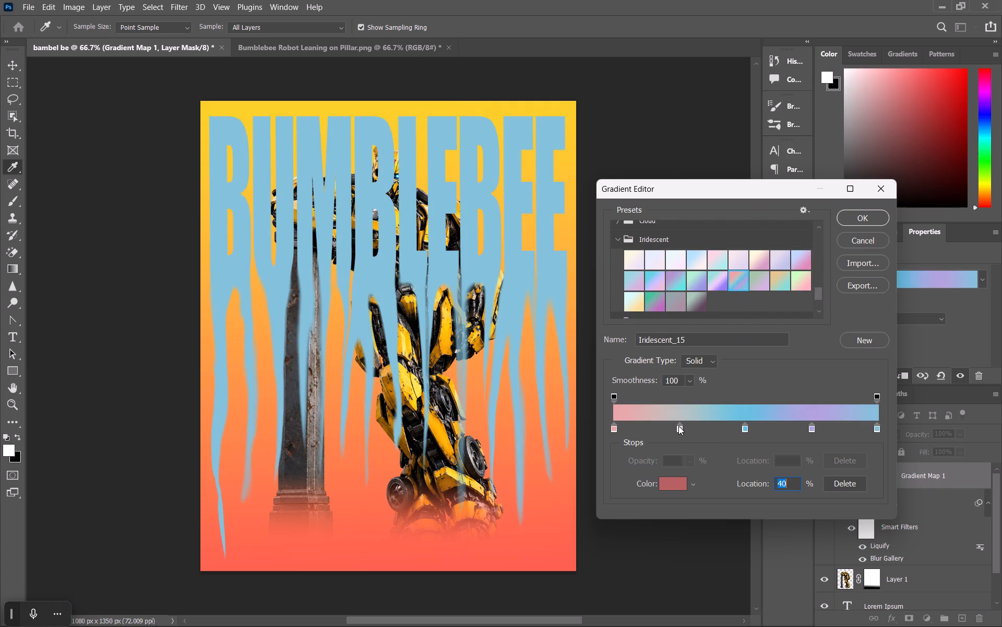
Move the grey colour stop slightly closer to the gradient's start.
drag(678, 426, 665, 427)
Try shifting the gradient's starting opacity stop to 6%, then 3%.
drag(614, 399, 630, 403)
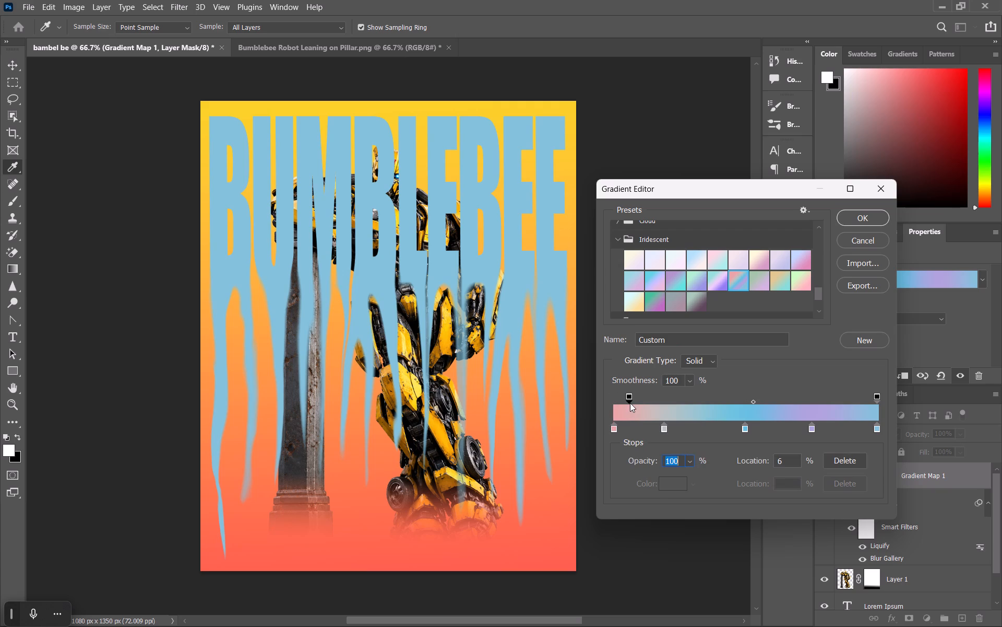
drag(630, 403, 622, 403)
Delete the gradient's ending opacity stop.
drag(877, 393, 857, 393)
triple_click(859, 395)
click(841, 461)
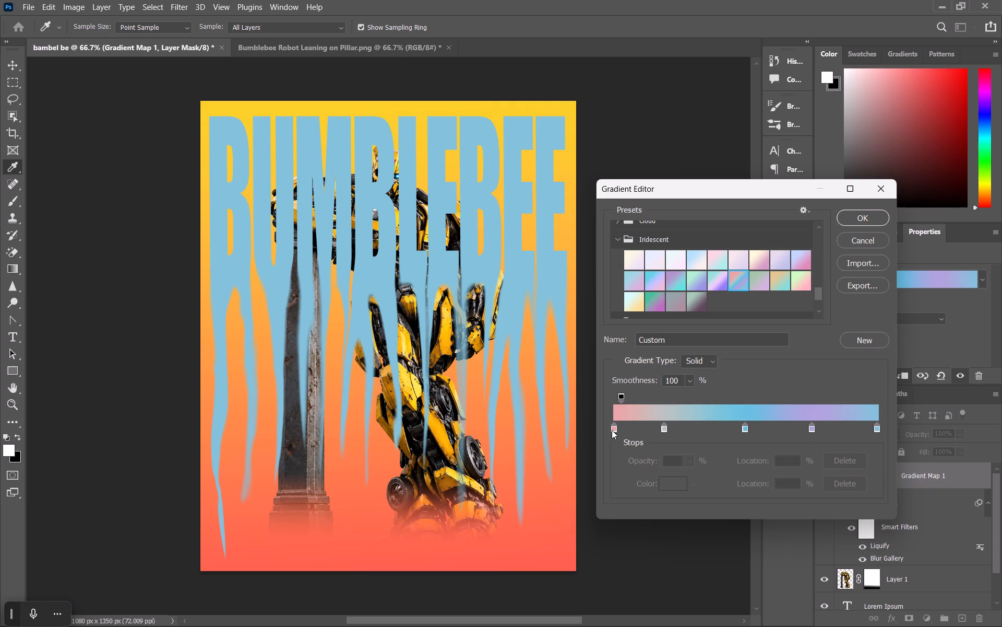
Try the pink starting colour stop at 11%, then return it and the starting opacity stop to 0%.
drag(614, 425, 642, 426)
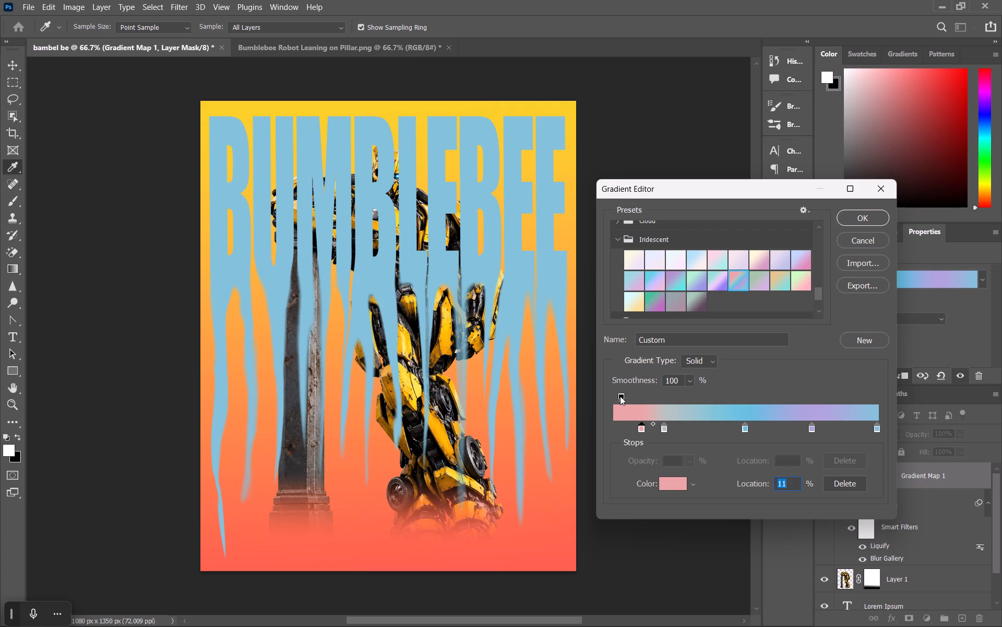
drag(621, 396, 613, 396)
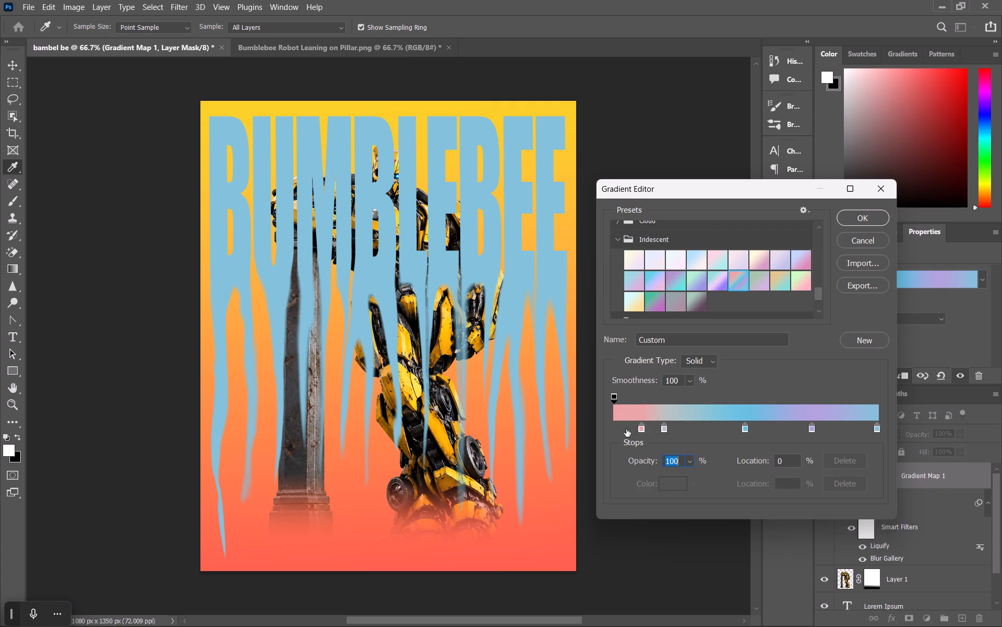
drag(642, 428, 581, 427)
Recolour the pink starting stop at 0% to black (000000).
click(671, 485)
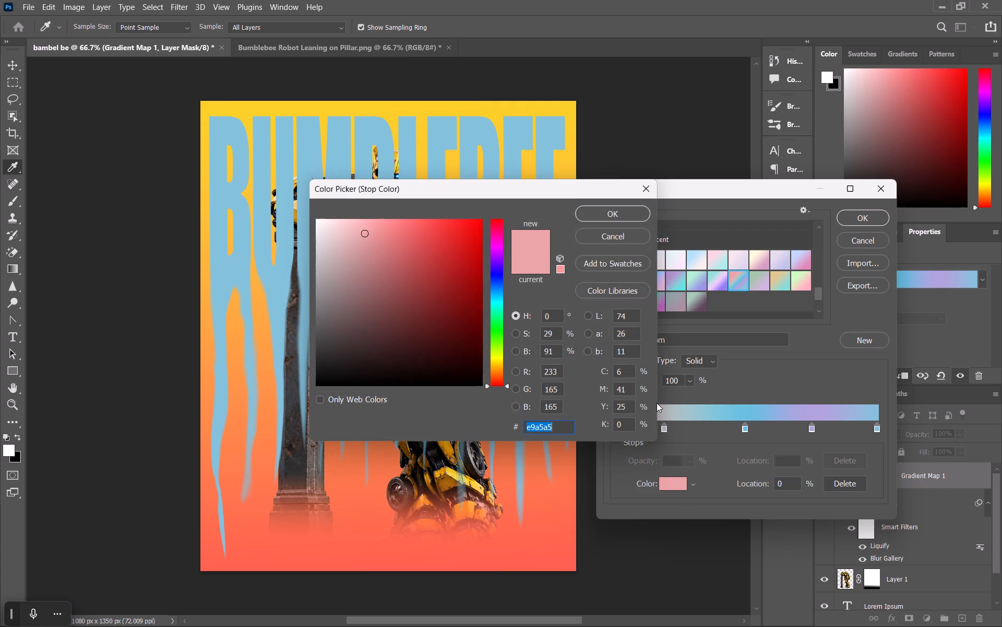
drag(414, 253, 383, 392)
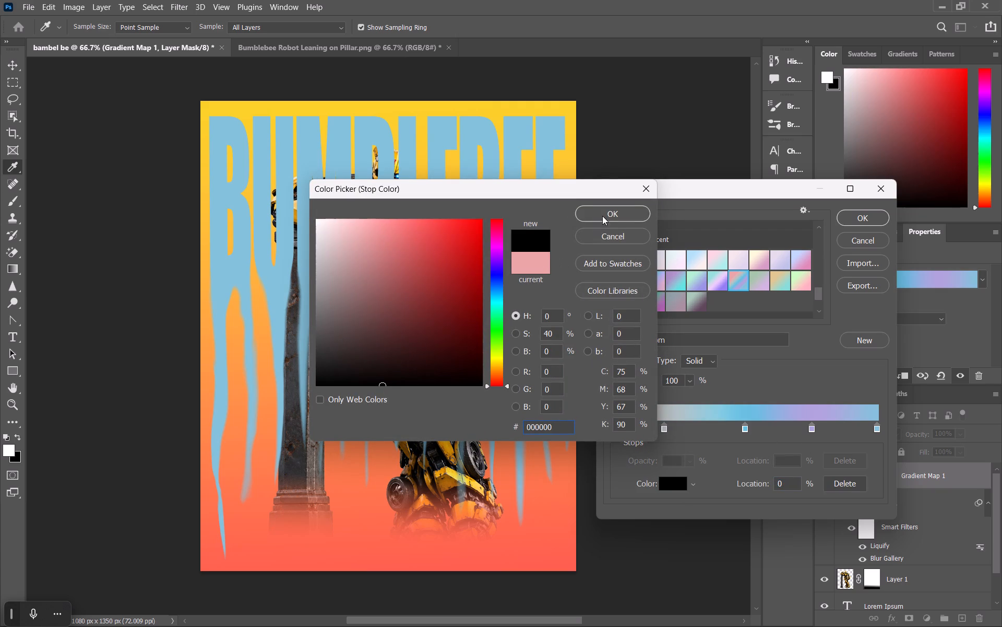
click(604, 219)
Position the grey colour stop at 18% and recolour it to black (000000).
click(662, 426)
click(664, 490)
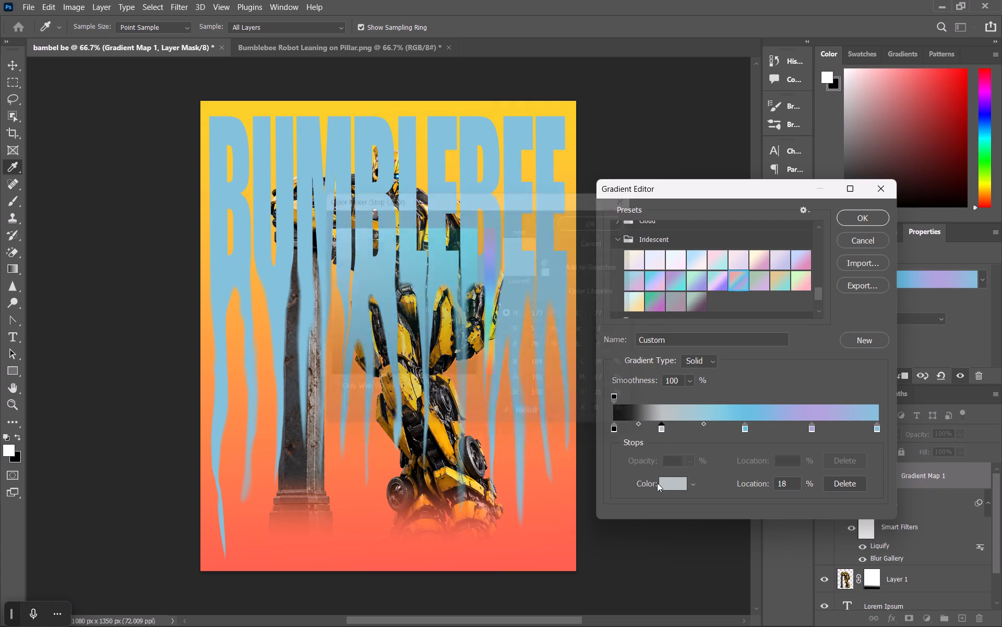
drag(435, 256, 432, 398)
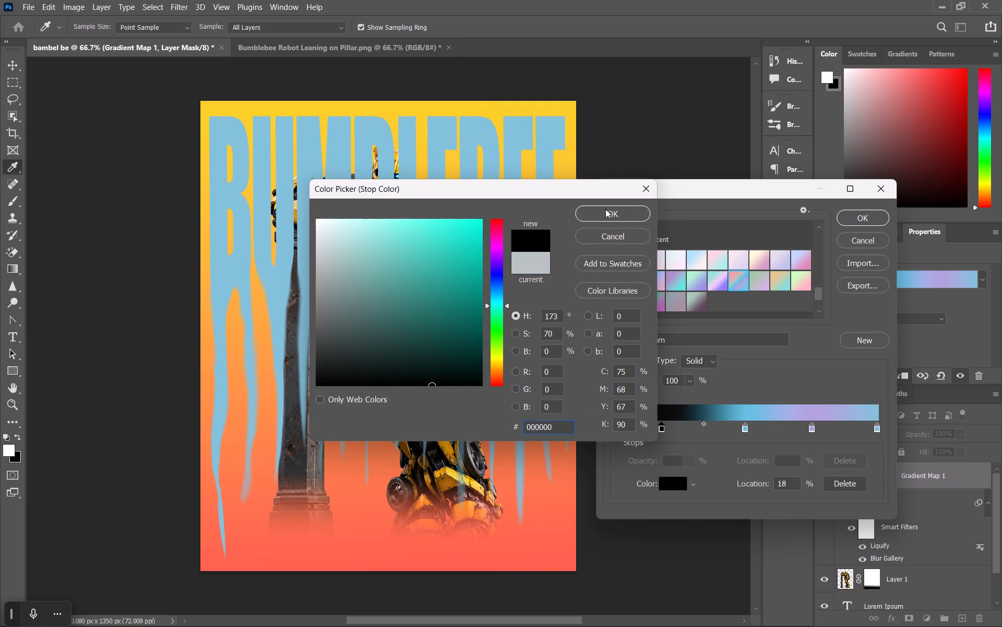
click(605, 209)
Shift the hue of the lavender stop at 75% to a dusty pink (dba2a2).
click(811, 427)
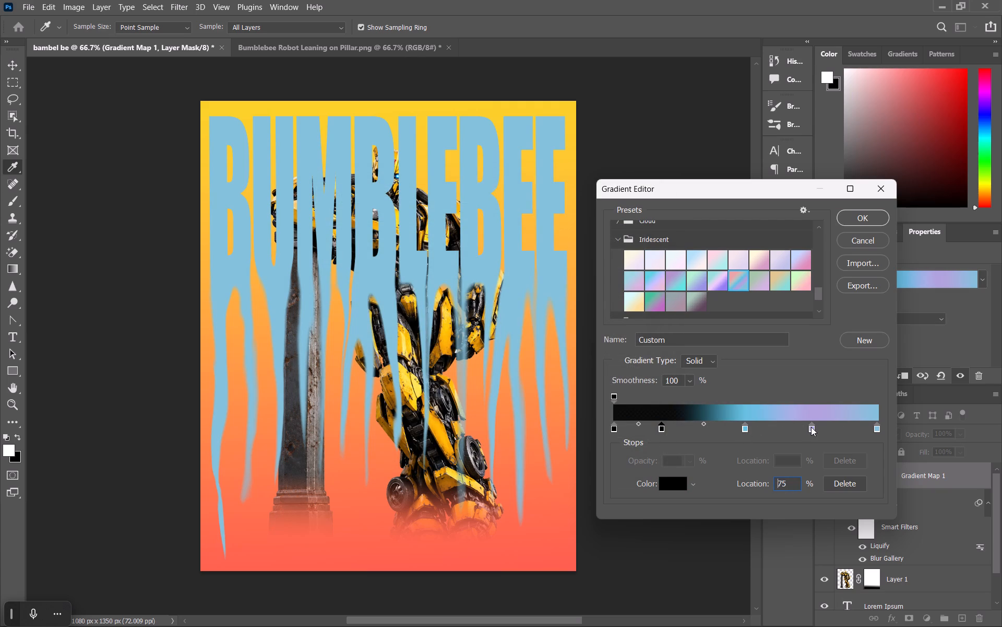
click(667, 481)
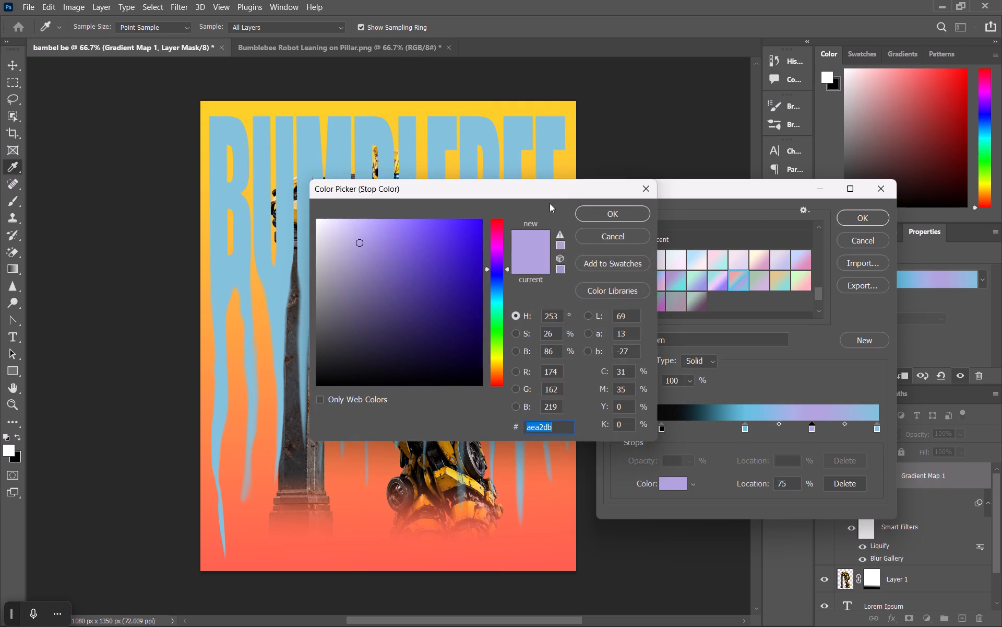
drag(493, 227, 486, 217)
click(611, 215)
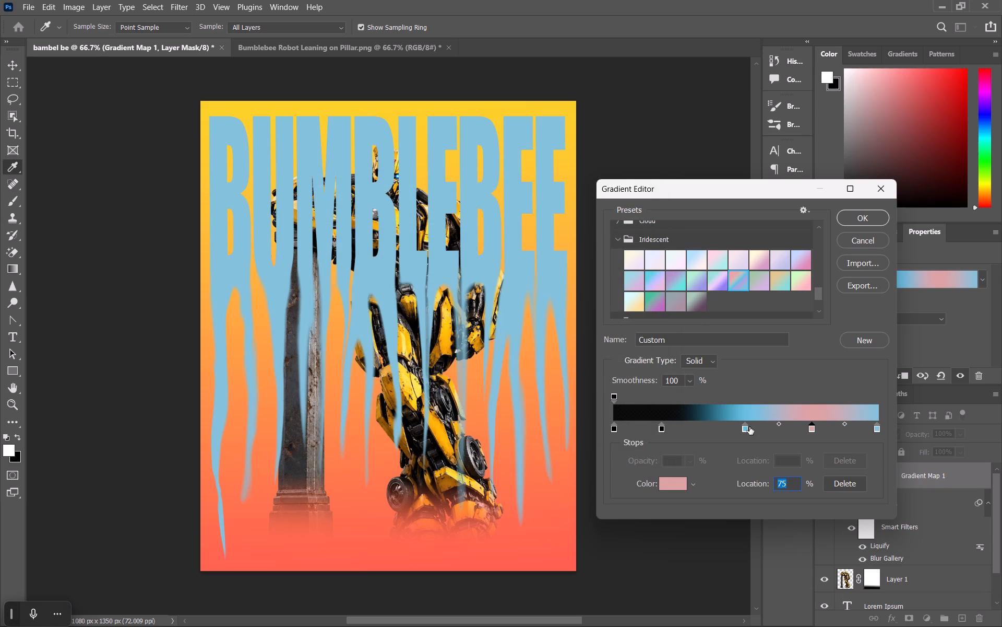
Recolour the light blue stop at 50% to a bright saturated red.
click(745, 430)
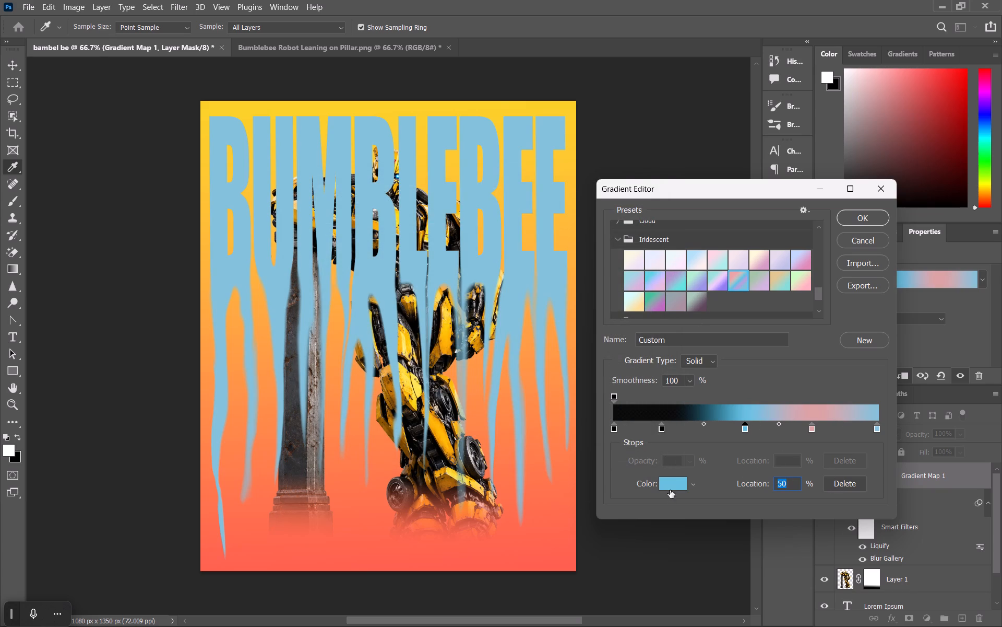
click(670, 480)
click(499, 223)
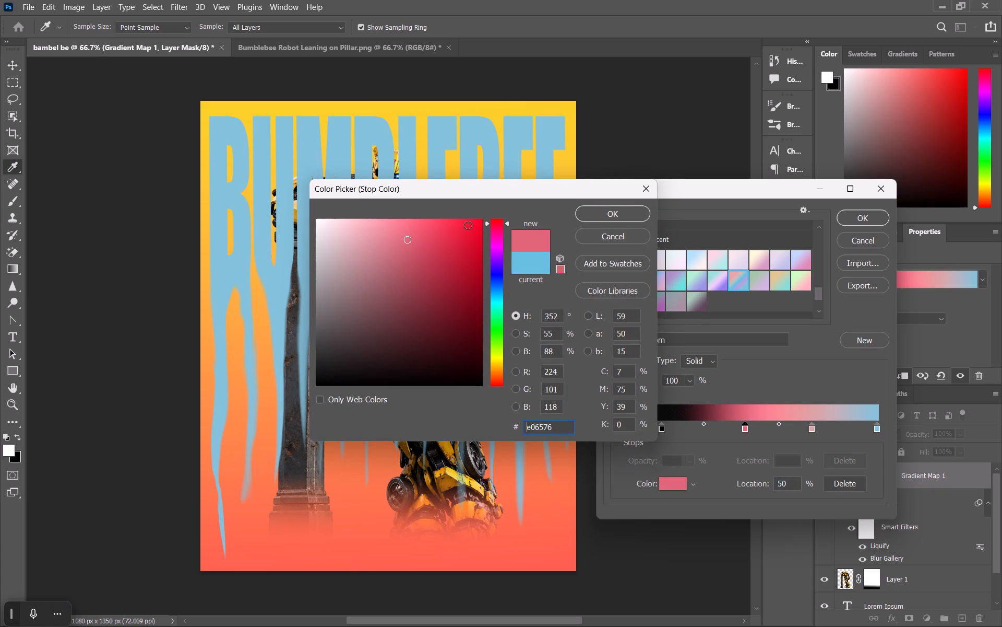
drag(466, 225, 481, 225)
click(612, 212)
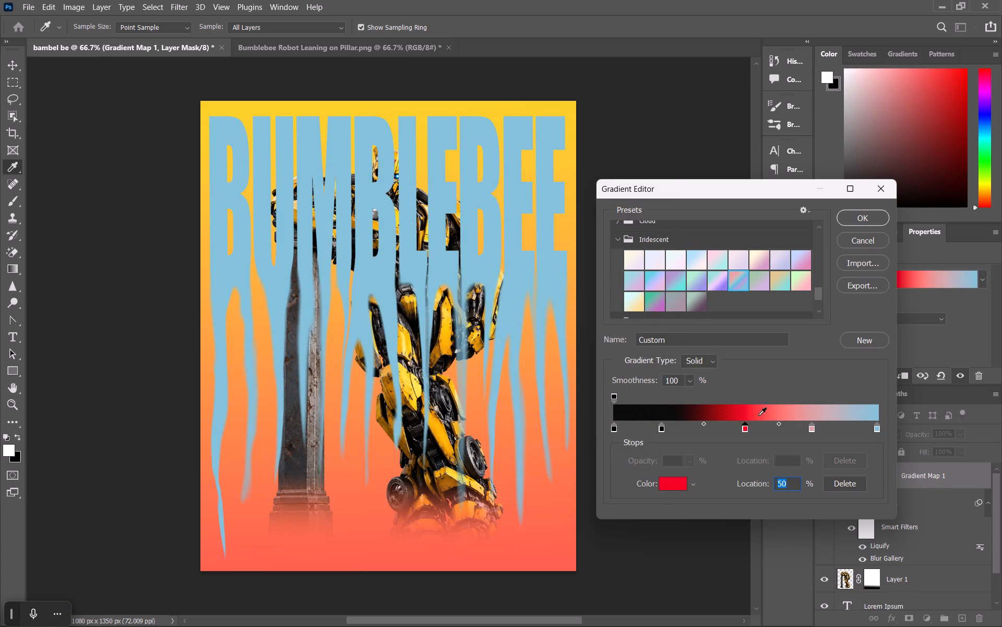
Recolour the dusty pink stop at 75% to a bright red (f81111).
click(812, 429)
click(673, 478)
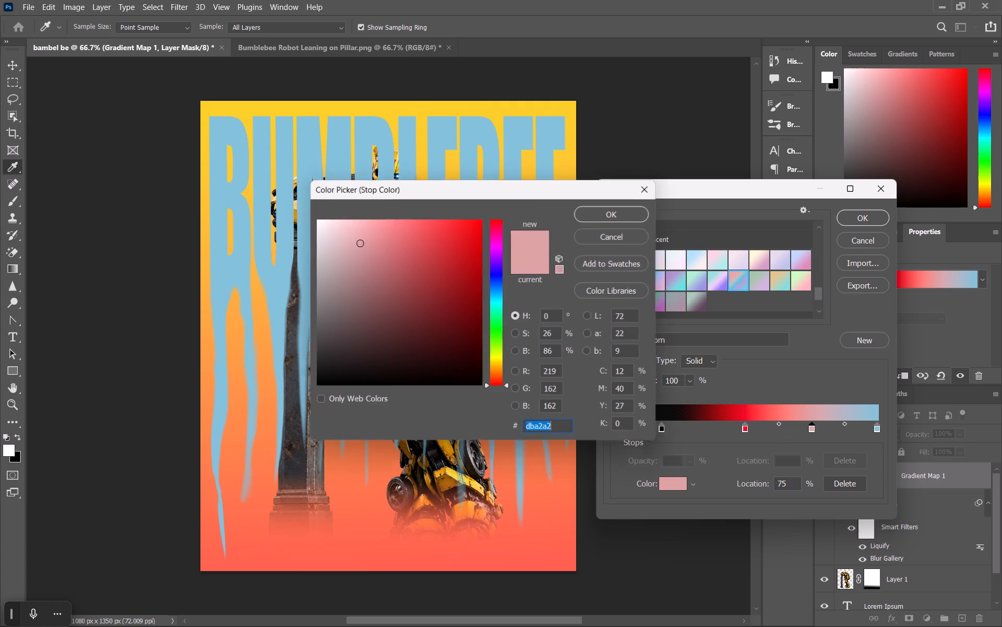
drag(461, 236, 471, 224)
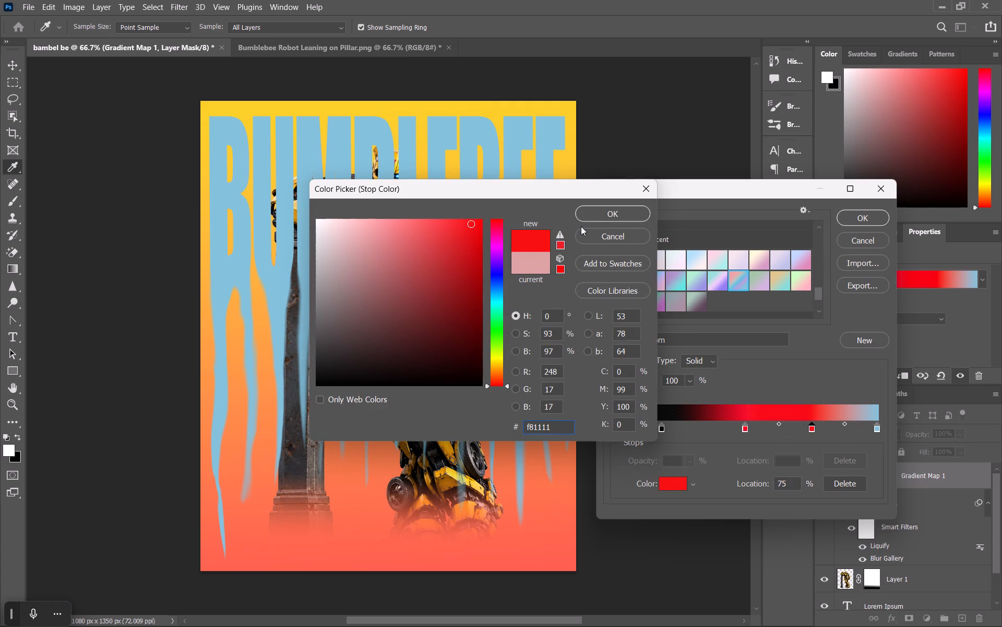
click(600, 215)
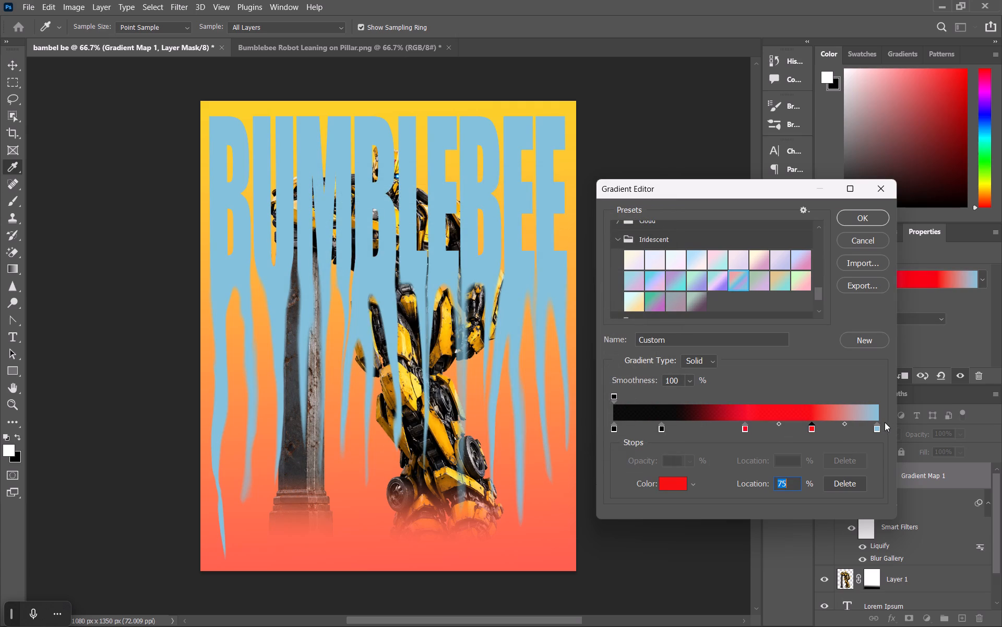
Position the light blue end stop at 99% and recolour it to a vivid sky blue (00b9ff).
click(876, 428)
click(673, 480)
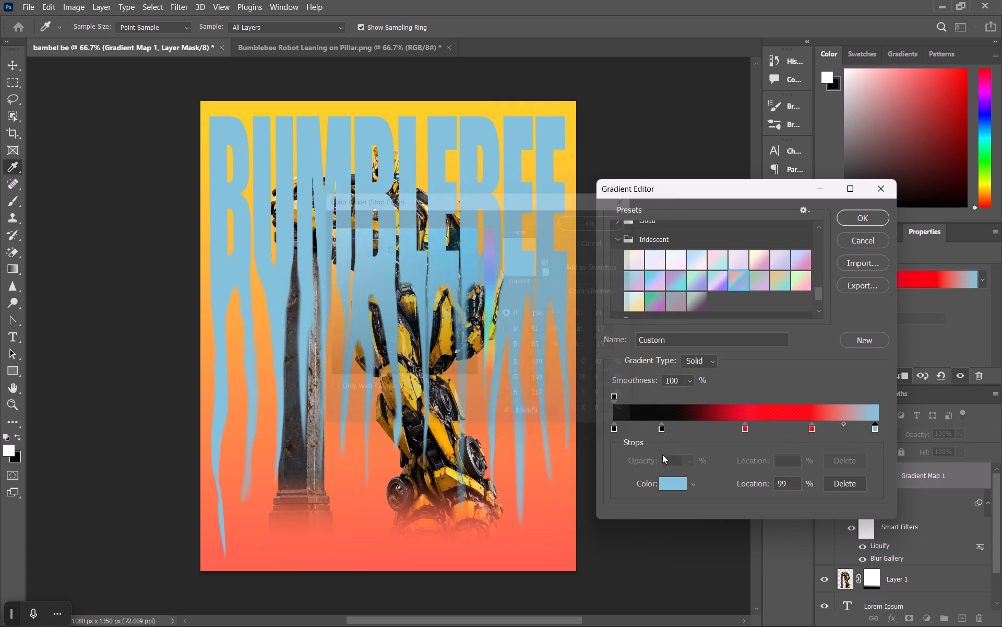
drag(452, 230, 485, 212)
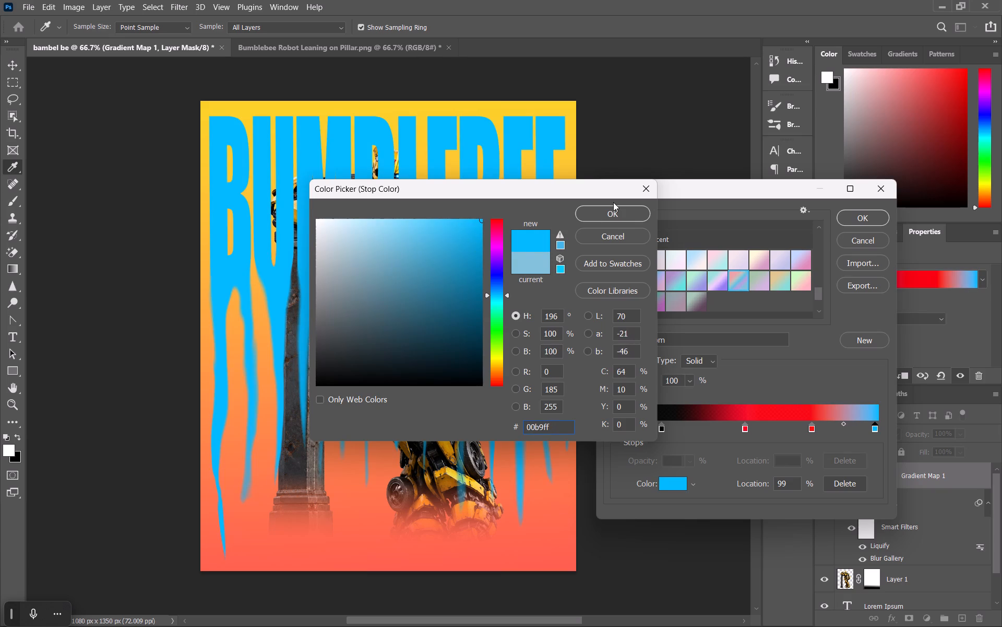
click(613, 210)
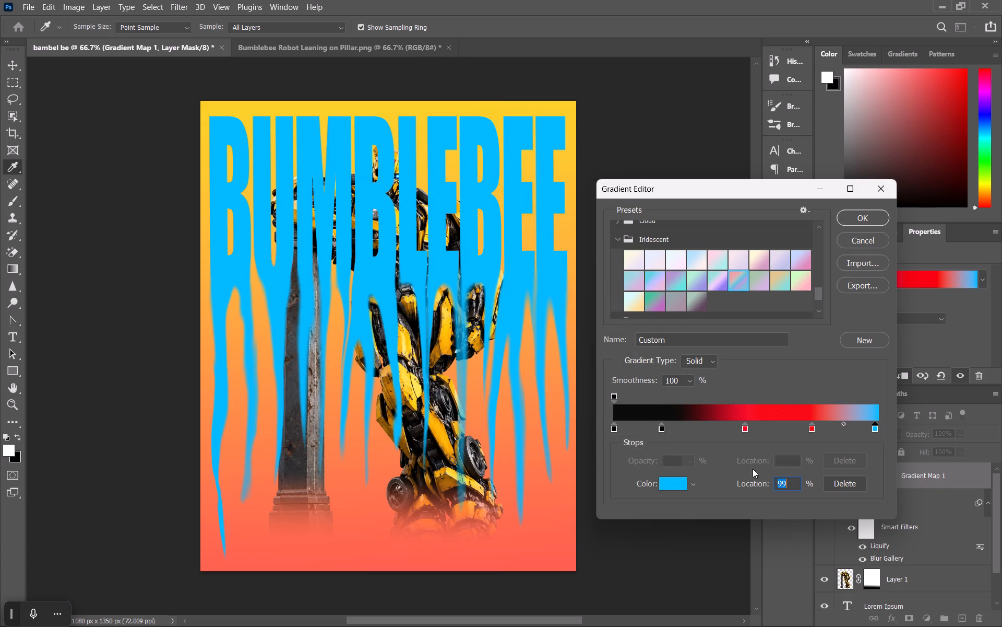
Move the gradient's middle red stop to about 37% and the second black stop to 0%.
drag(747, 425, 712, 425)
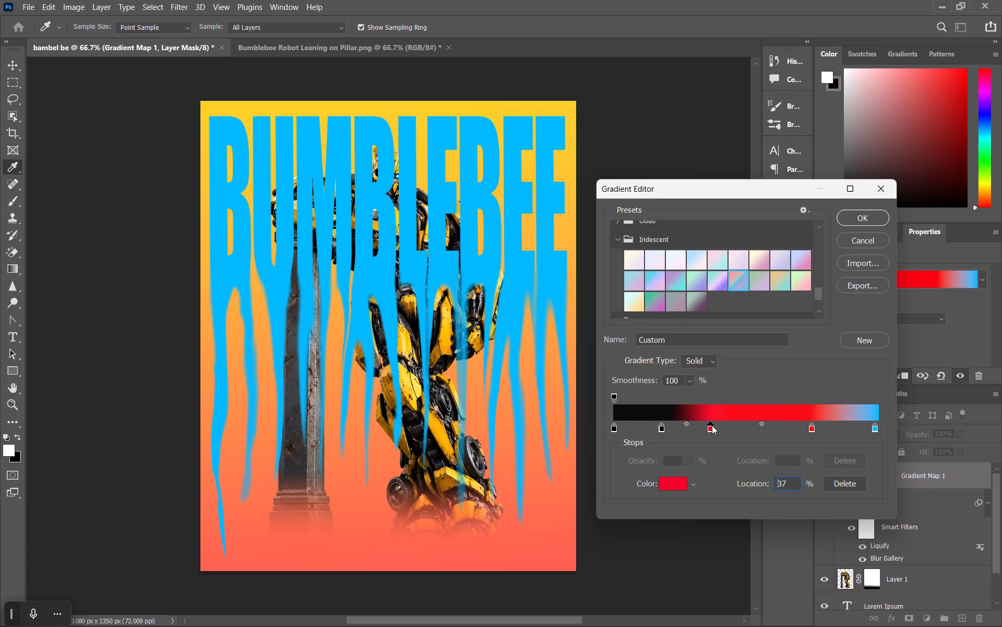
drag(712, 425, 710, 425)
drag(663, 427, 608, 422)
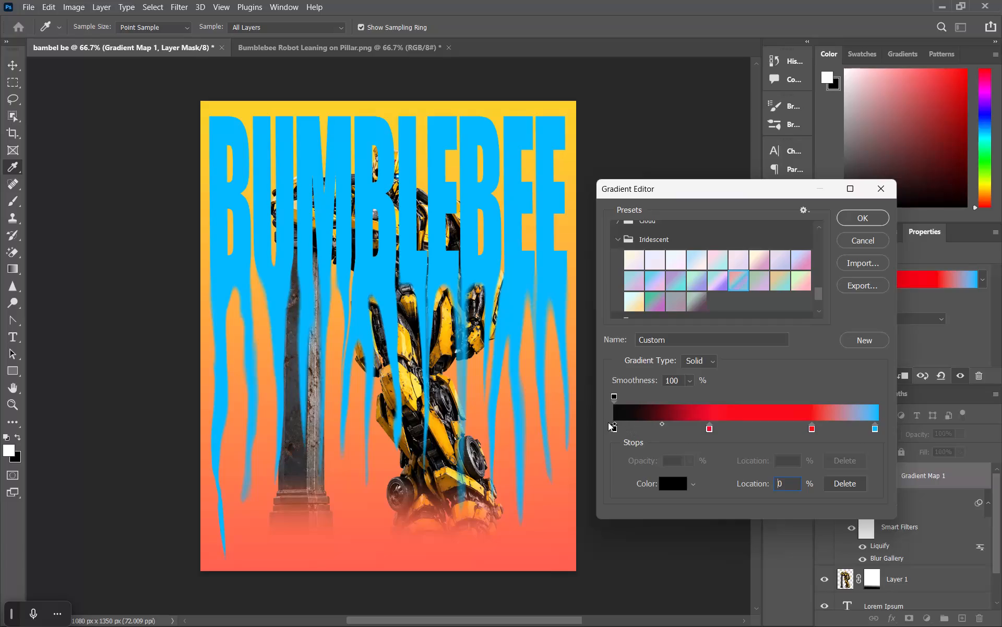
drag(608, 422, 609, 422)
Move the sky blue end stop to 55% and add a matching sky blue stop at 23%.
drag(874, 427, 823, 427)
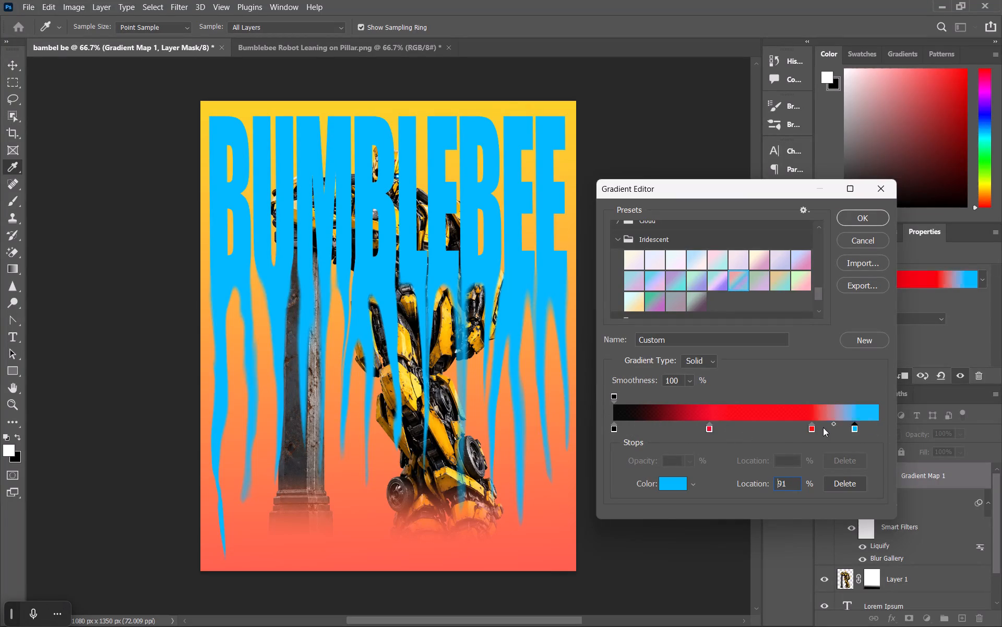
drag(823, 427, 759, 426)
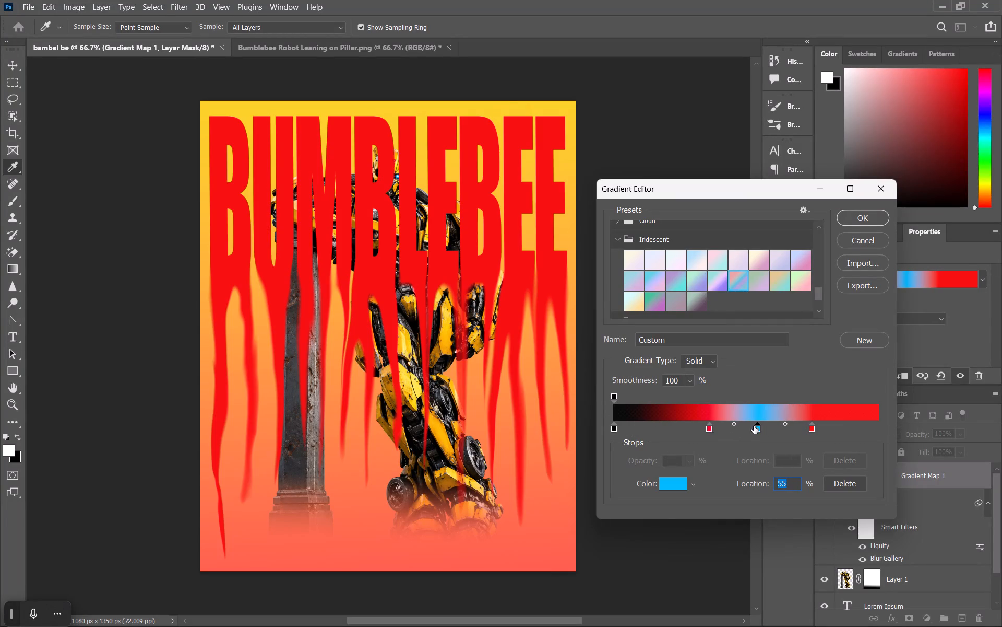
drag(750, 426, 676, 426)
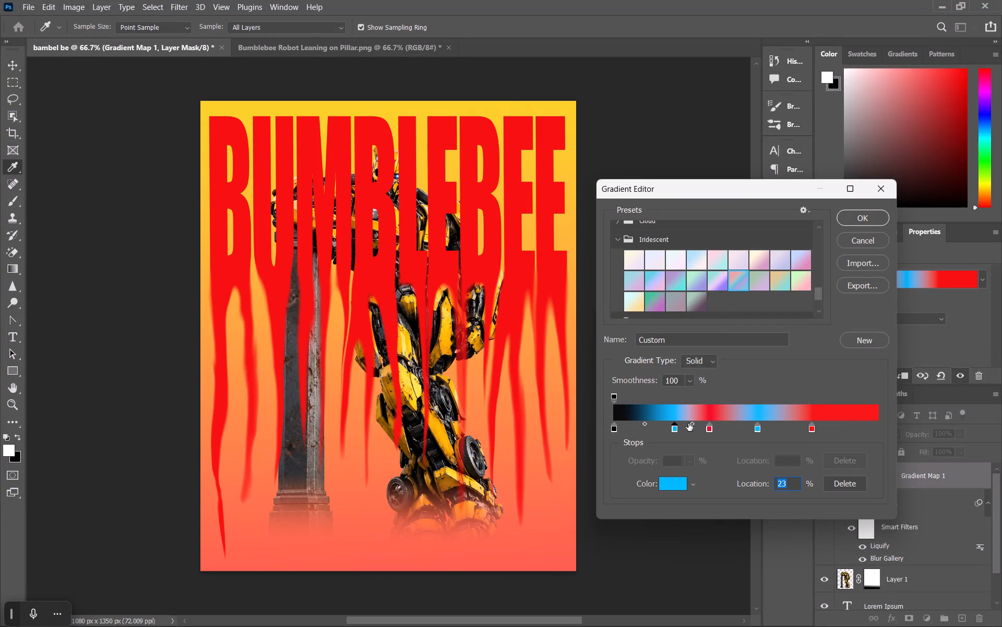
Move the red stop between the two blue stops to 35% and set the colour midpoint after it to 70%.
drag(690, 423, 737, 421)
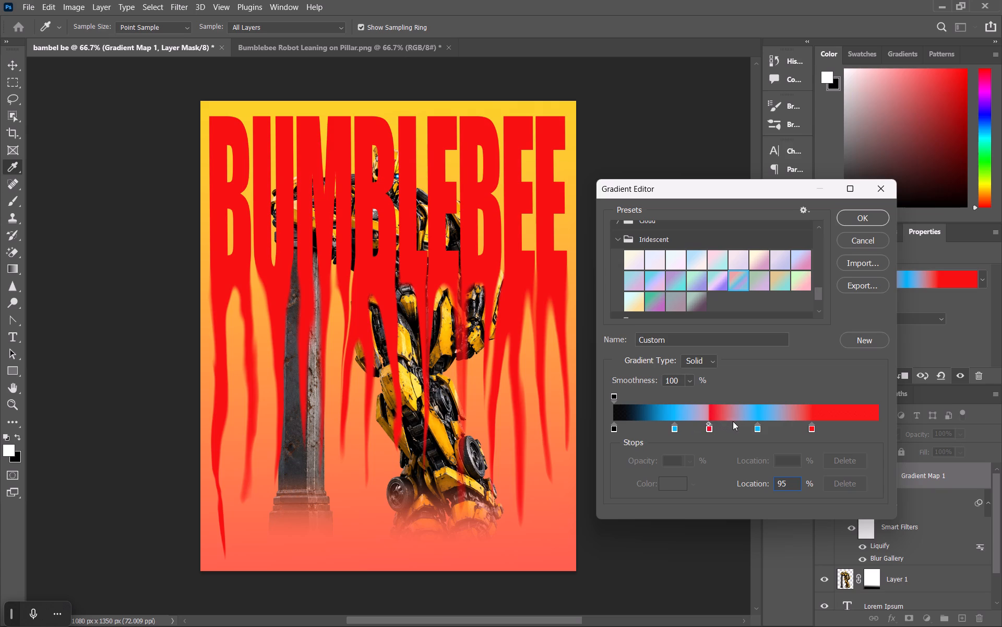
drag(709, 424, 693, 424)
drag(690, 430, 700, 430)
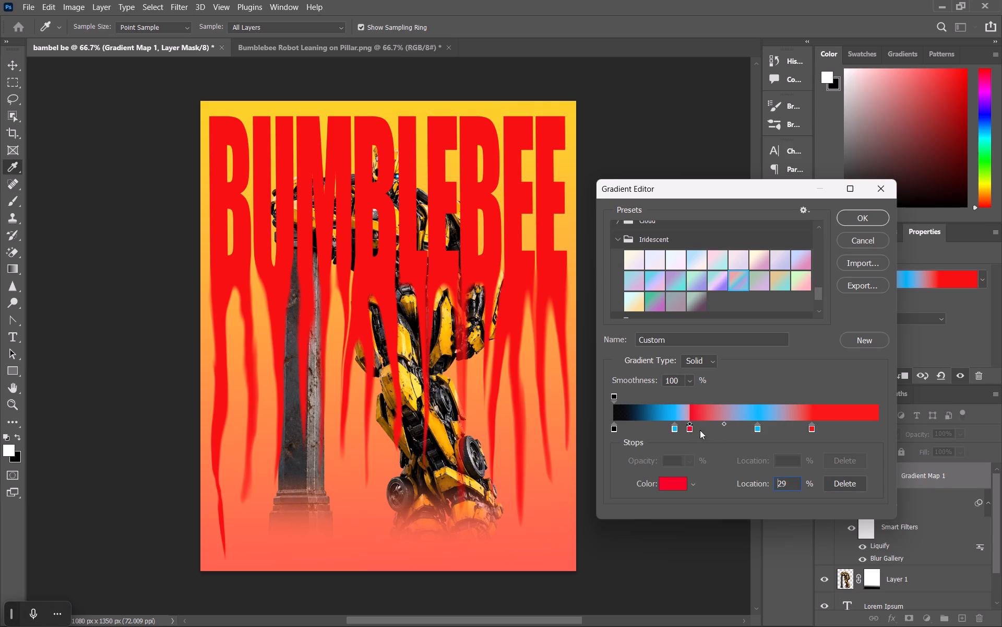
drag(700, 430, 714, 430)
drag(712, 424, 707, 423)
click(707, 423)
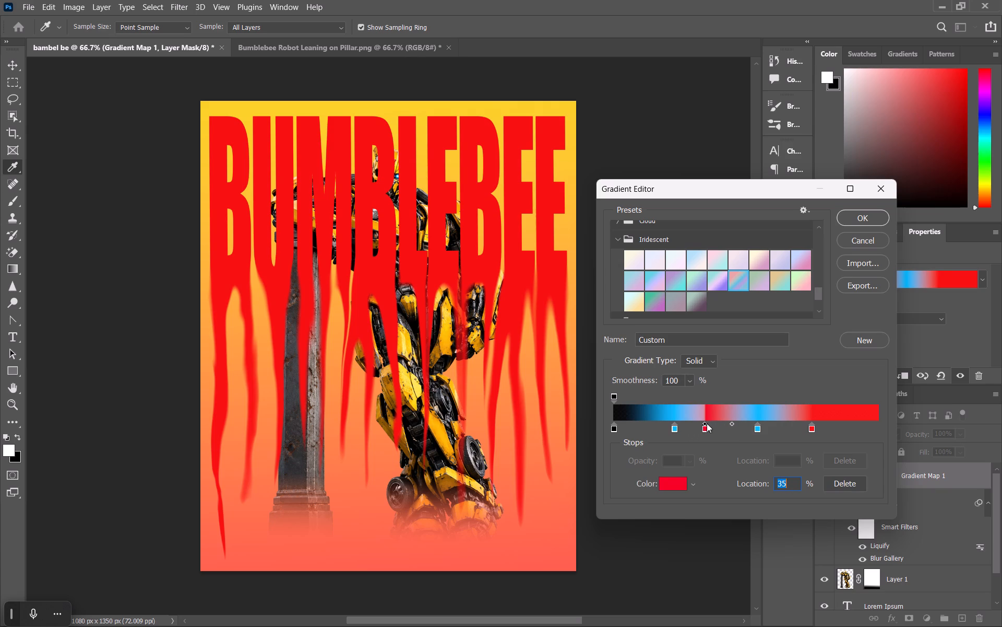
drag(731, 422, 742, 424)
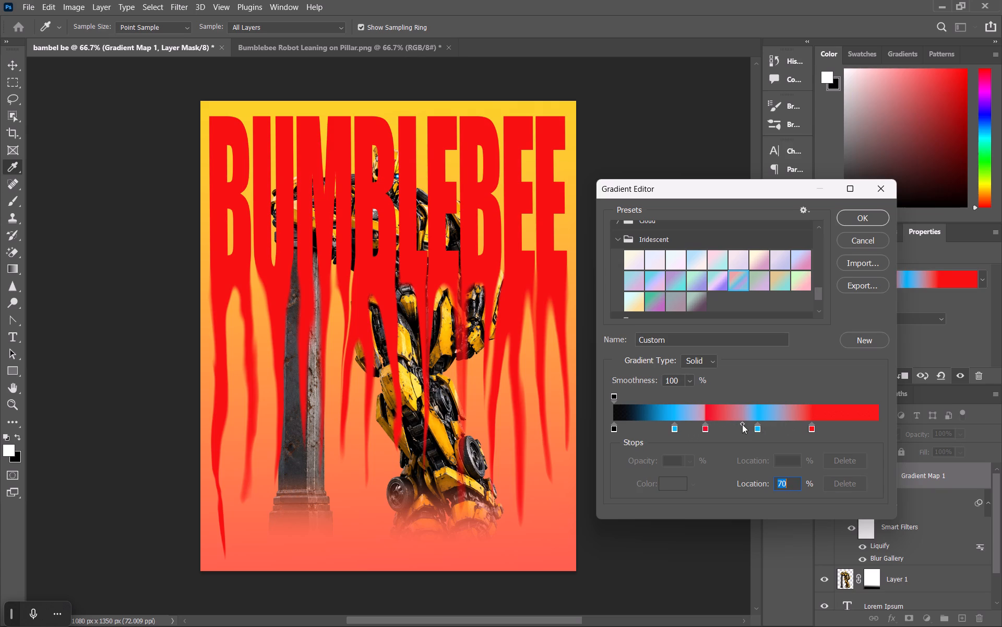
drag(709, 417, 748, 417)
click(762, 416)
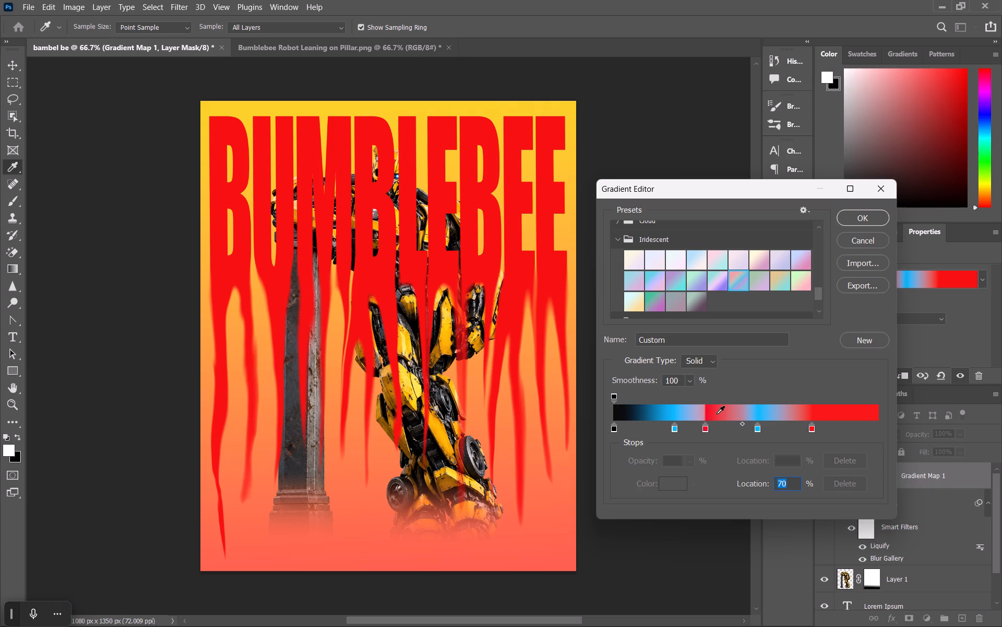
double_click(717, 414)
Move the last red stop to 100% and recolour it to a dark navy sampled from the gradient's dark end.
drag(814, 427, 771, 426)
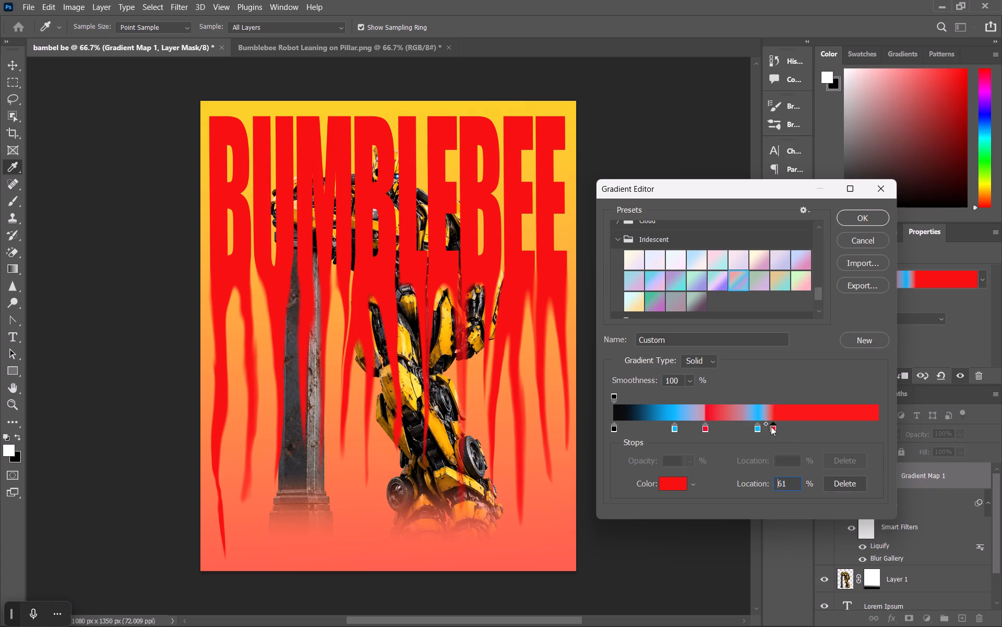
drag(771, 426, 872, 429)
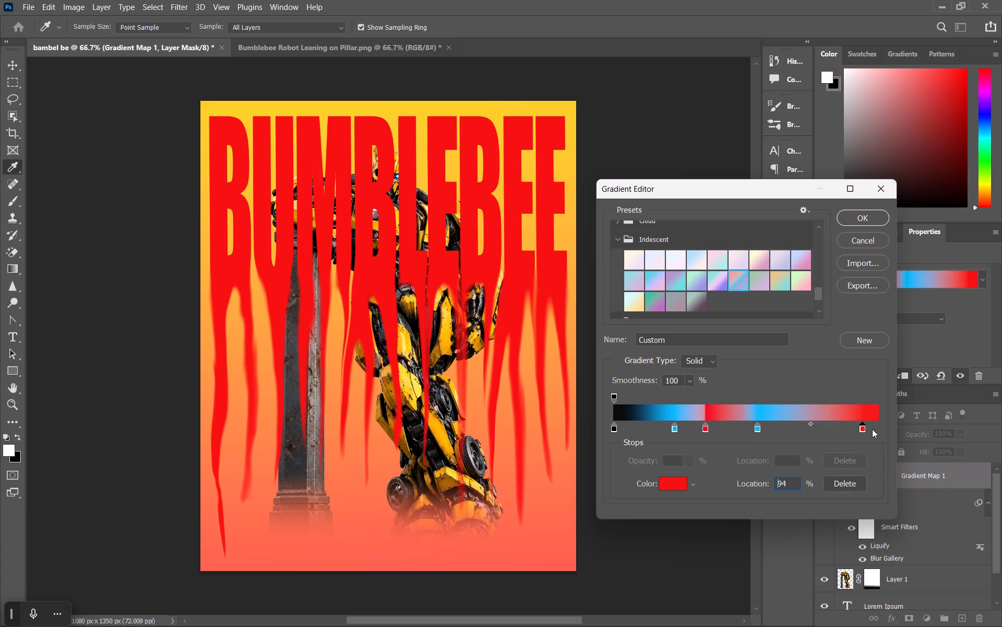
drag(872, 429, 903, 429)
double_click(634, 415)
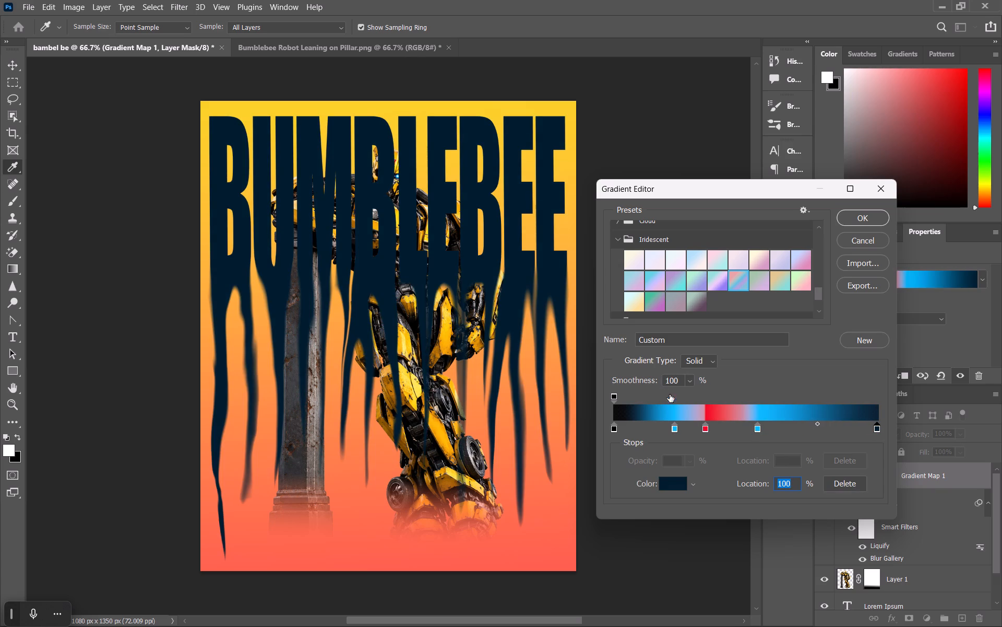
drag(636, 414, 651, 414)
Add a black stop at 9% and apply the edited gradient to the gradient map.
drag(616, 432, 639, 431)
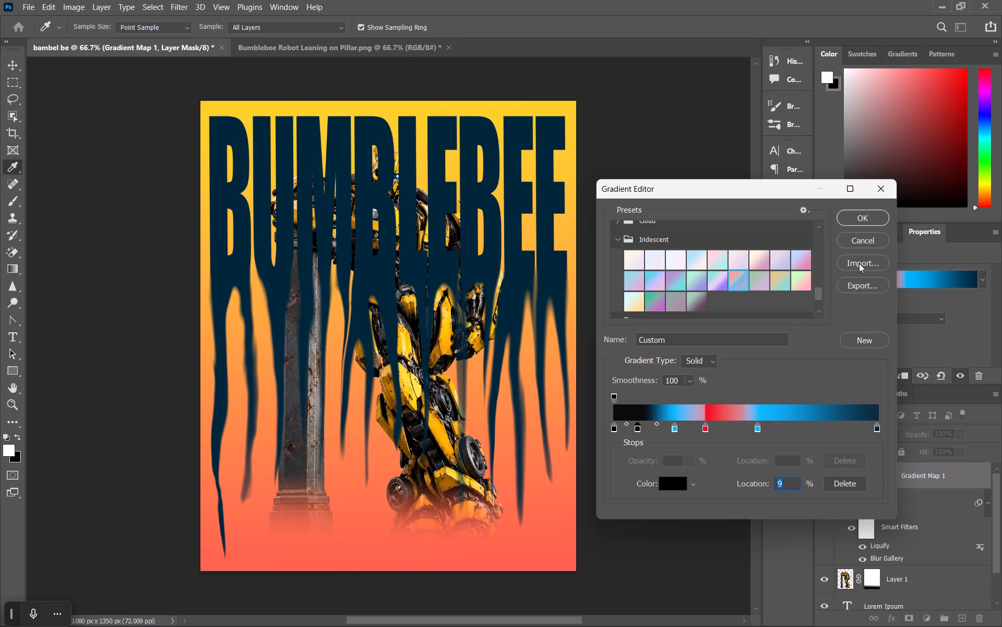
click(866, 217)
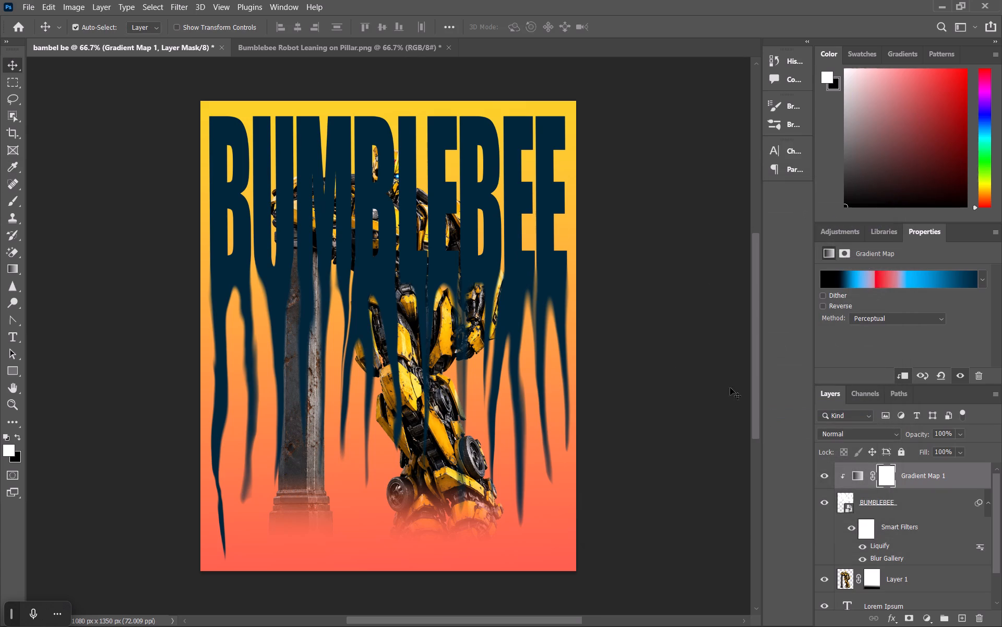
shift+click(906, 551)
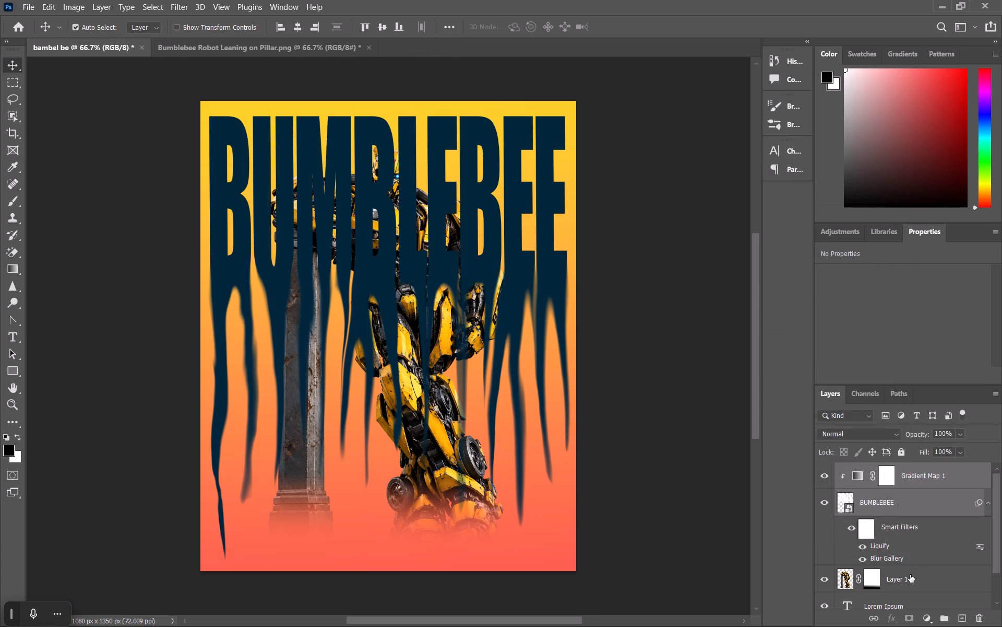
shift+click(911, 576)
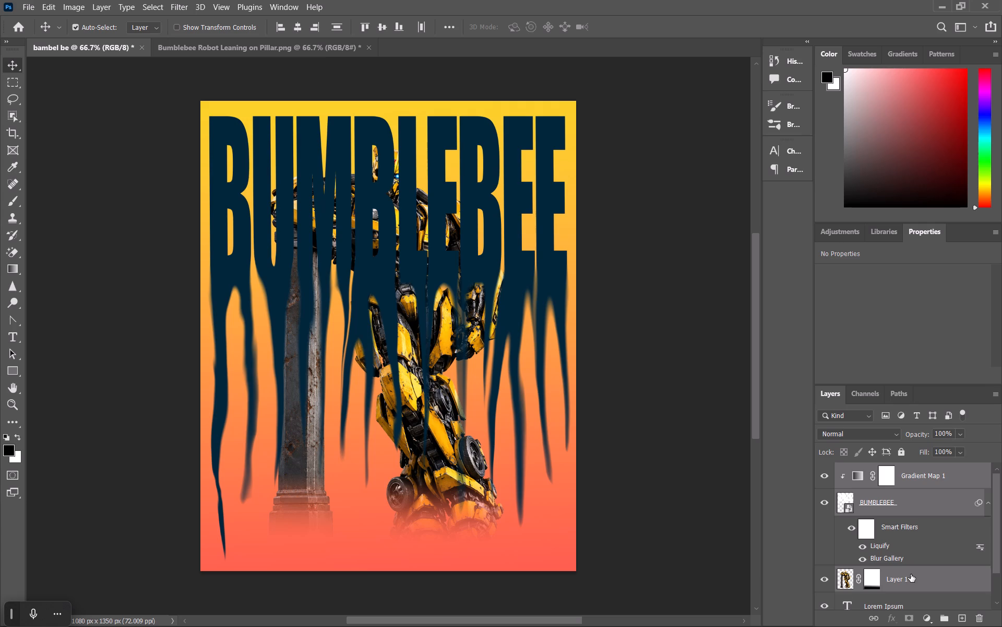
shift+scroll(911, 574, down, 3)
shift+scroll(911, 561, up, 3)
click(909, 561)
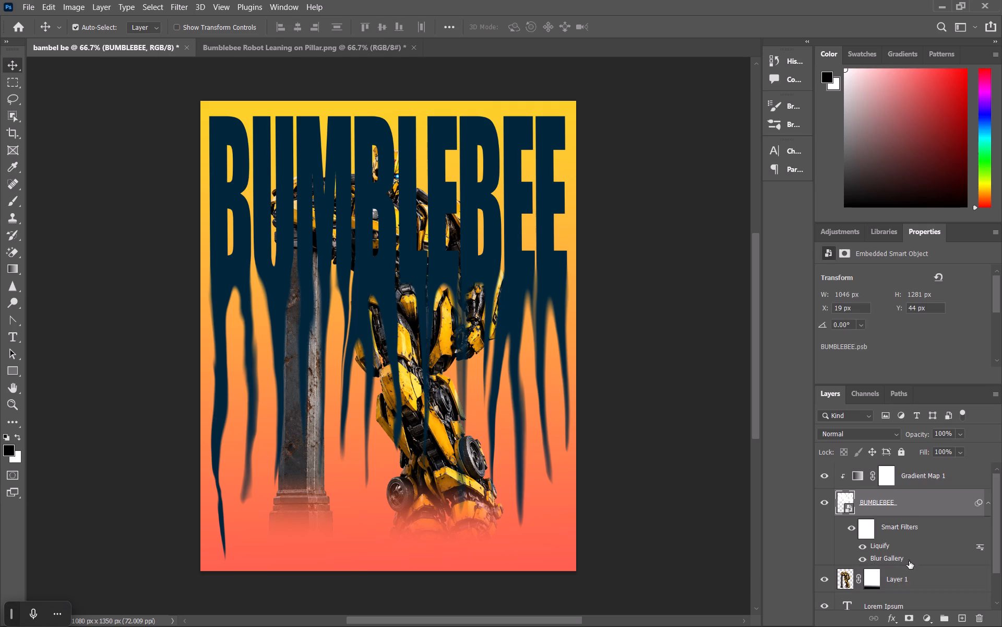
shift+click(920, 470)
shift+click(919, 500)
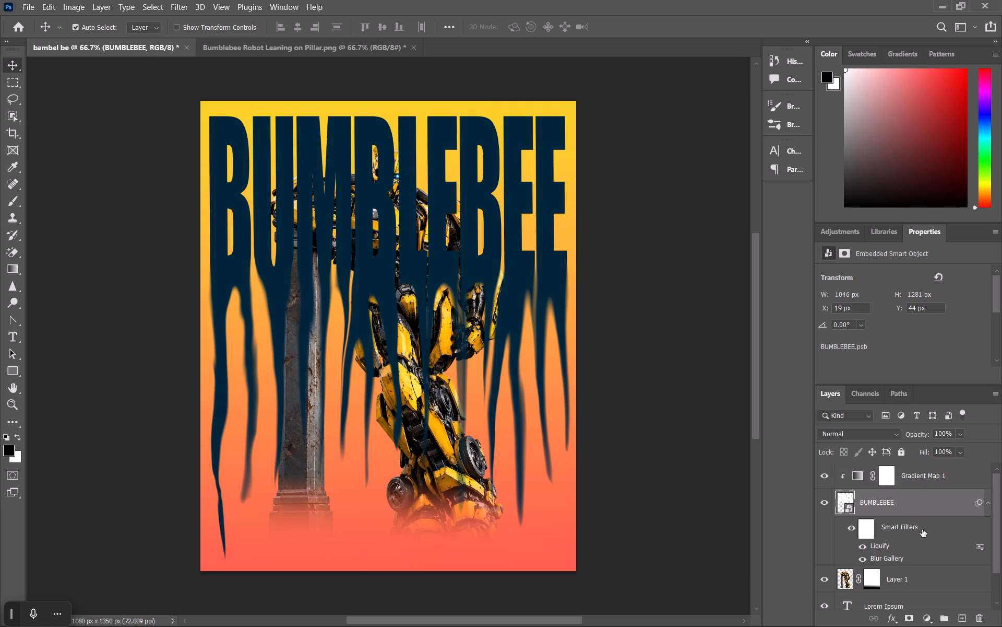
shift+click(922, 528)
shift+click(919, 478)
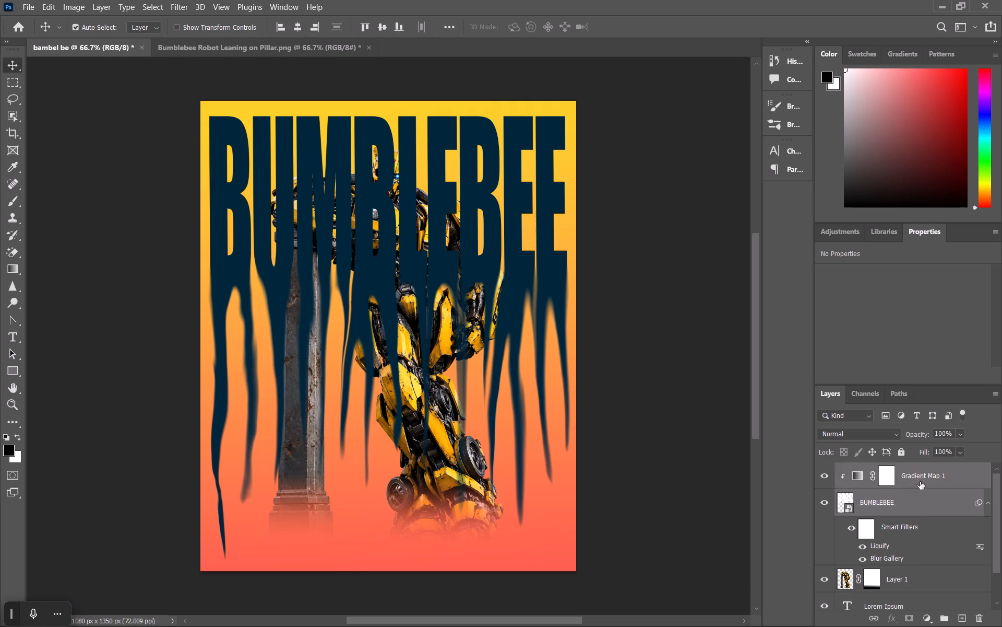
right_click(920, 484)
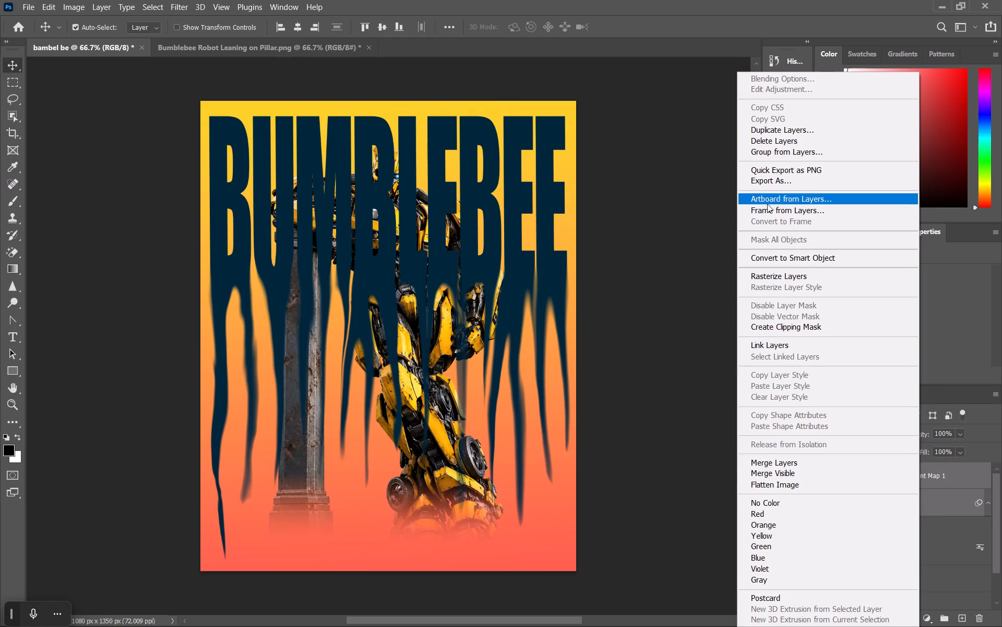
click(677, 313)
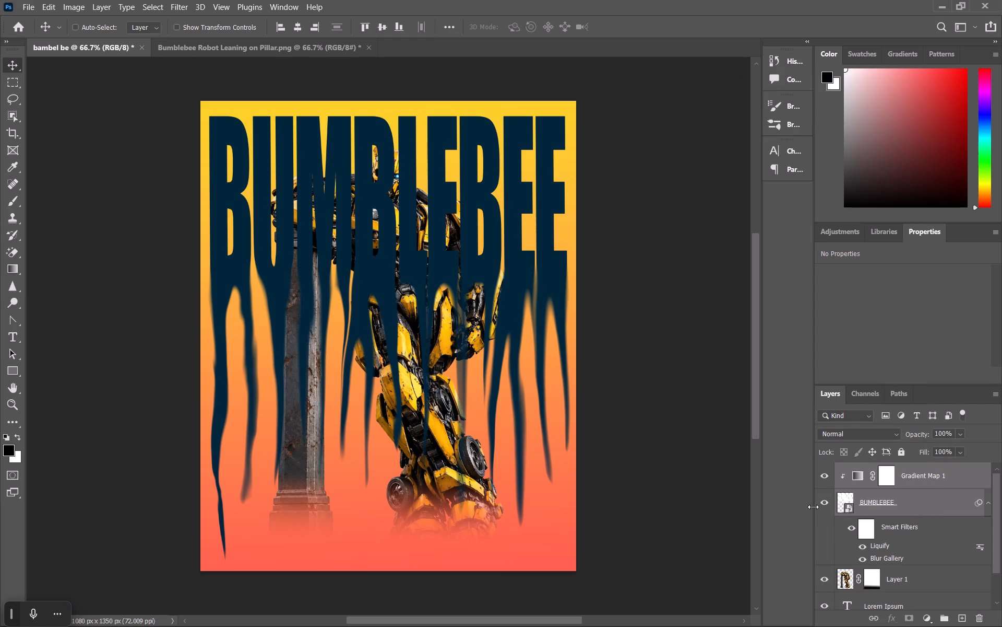
Undo back past the title's gradient map and Liquify filter, and redo only the Liquify drips.
key(ctrl+z)
key(ctrl+z)
key(ctrl+z)
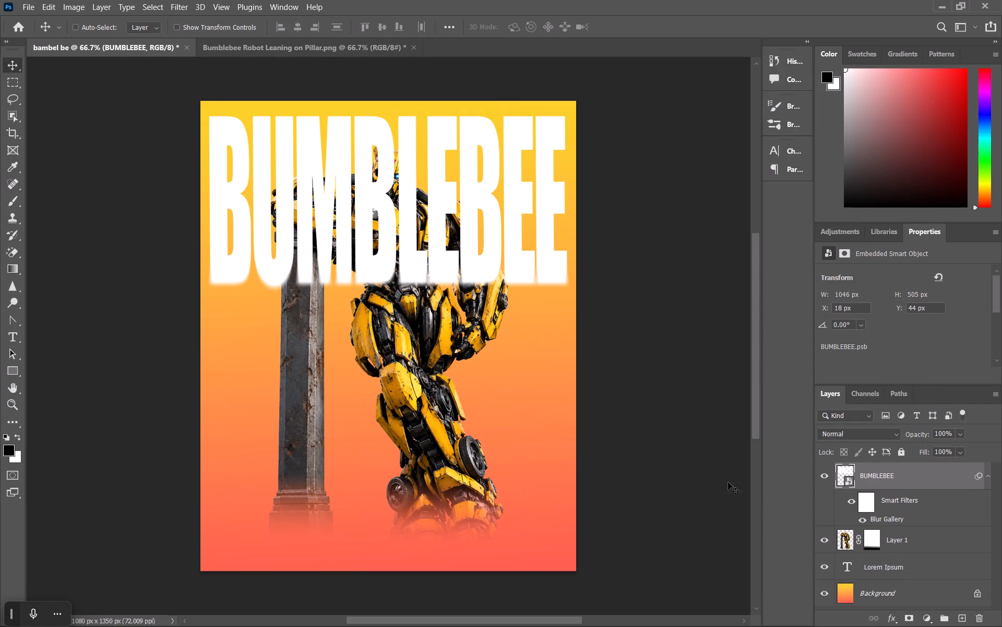
key(ctrl+y)
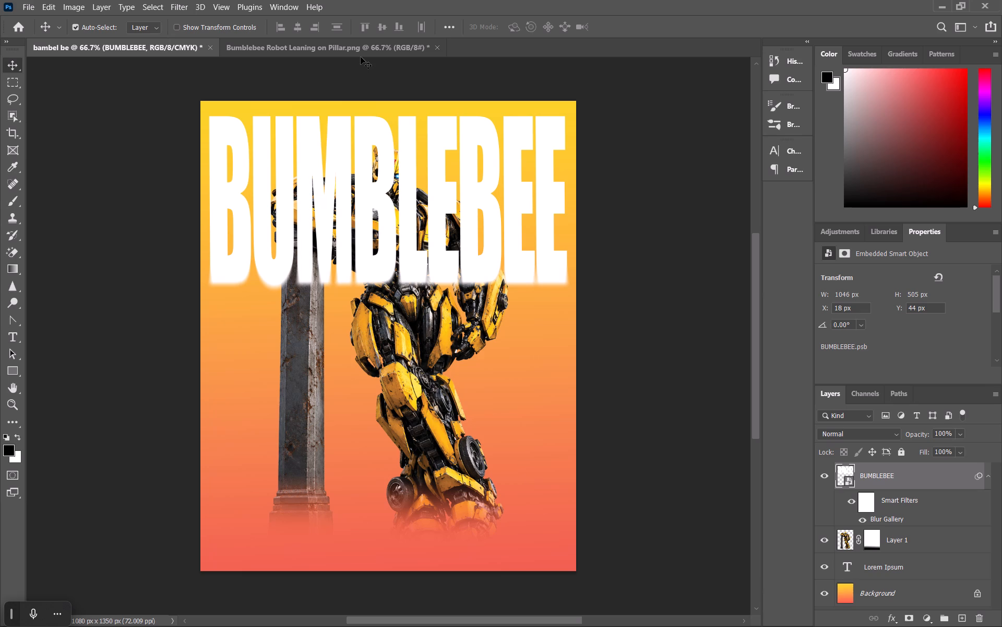
key(ctrl+shift+z)
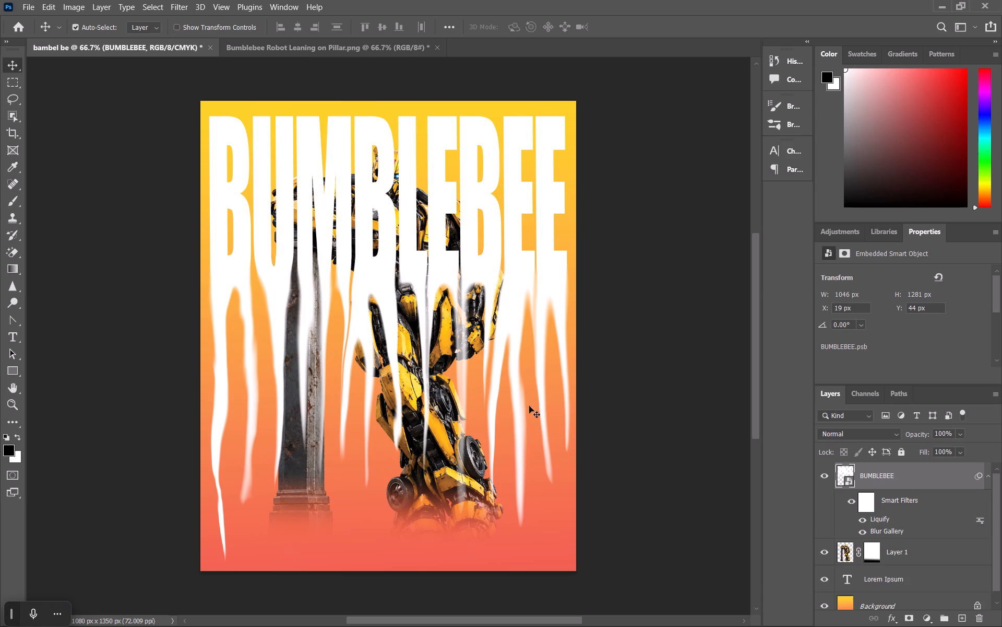
Move the BUMBLEBEE title layer below the robot's Layer 1 in the stacking order.
drag(909, 473, 909, 481)
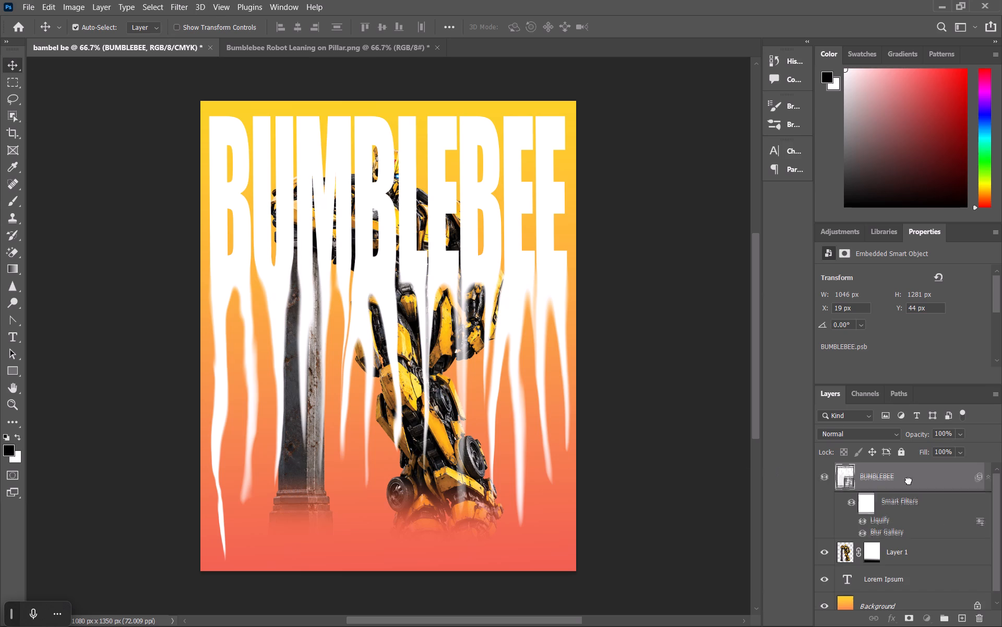
drag(909, 481, 920, 573)
Delete the Lorem Ipsum text layer.
scroll(919, 562, down, 3)
click(919, 562)
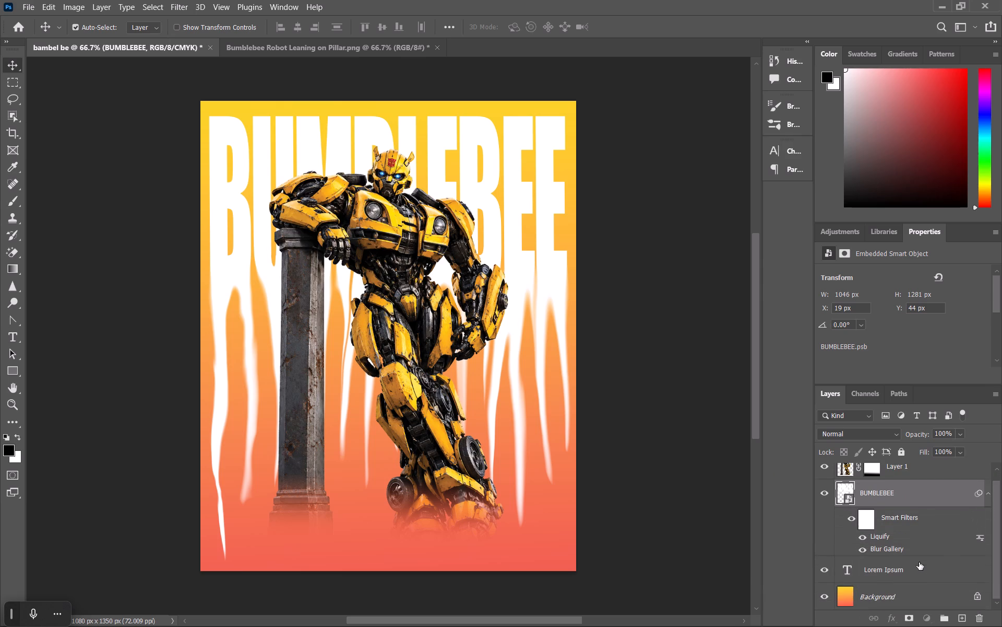
key(Delete)
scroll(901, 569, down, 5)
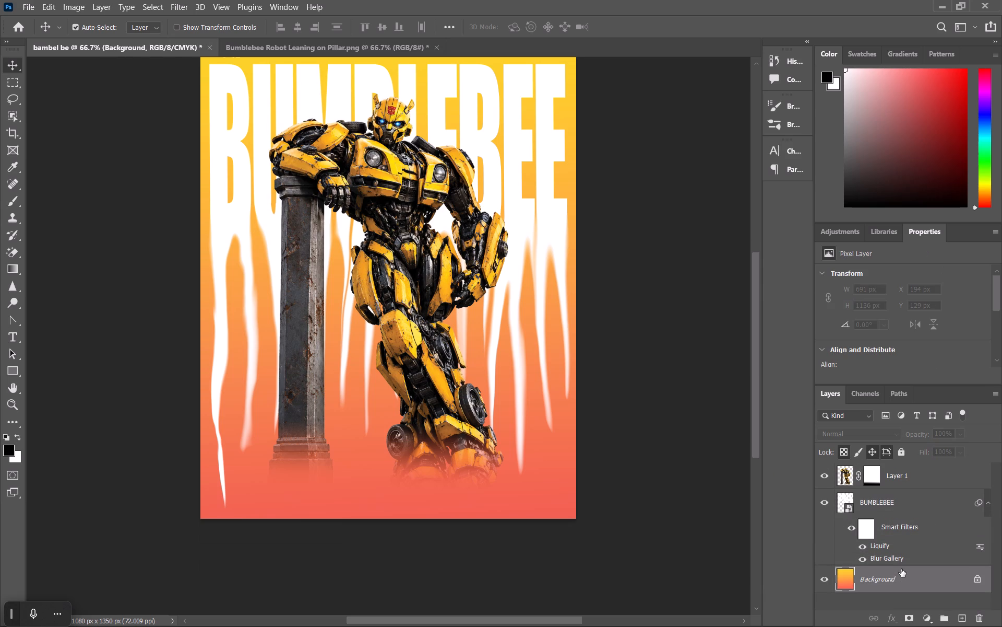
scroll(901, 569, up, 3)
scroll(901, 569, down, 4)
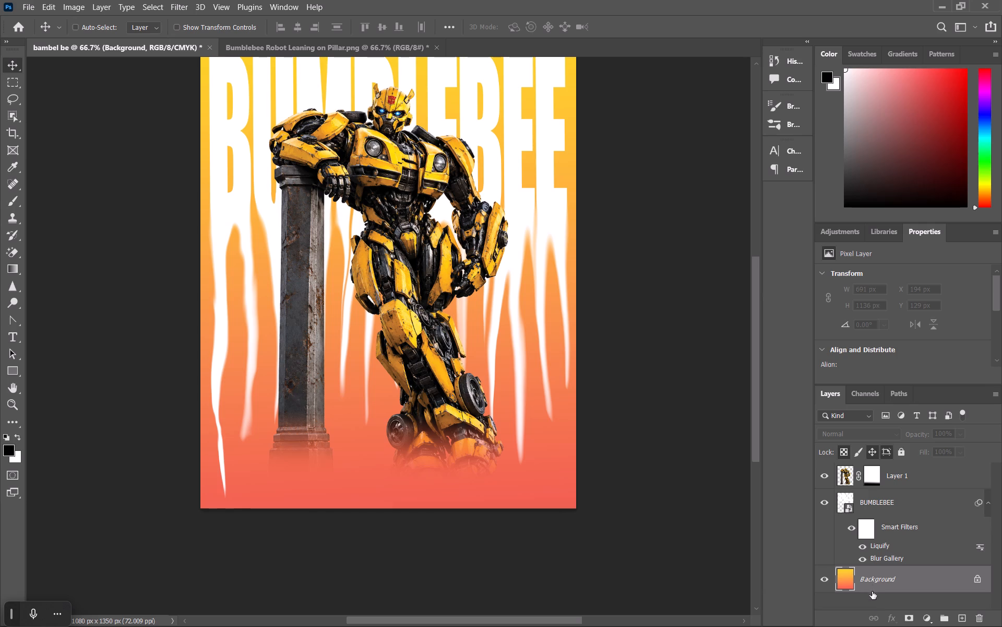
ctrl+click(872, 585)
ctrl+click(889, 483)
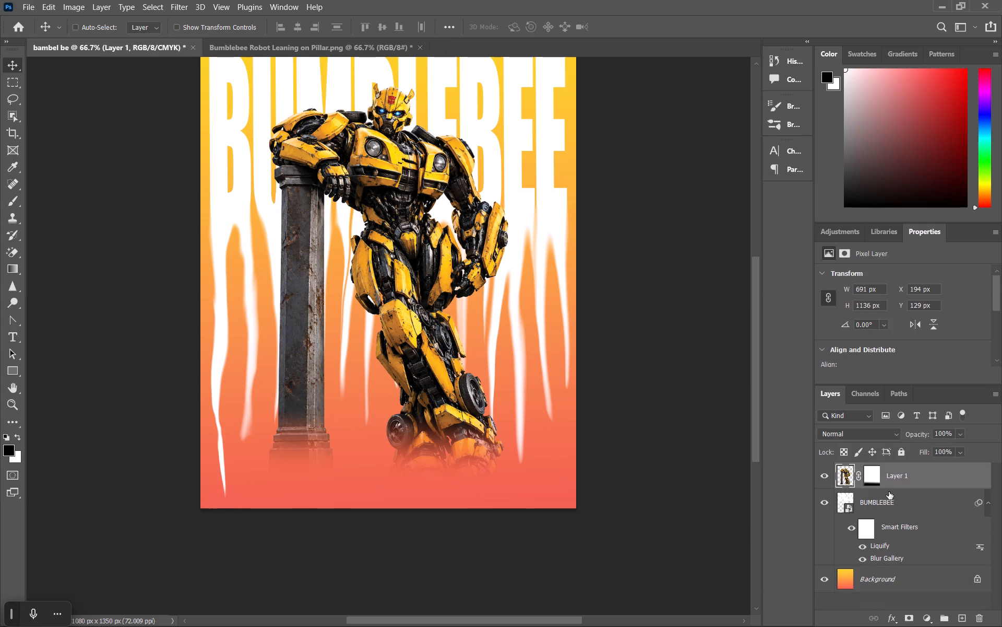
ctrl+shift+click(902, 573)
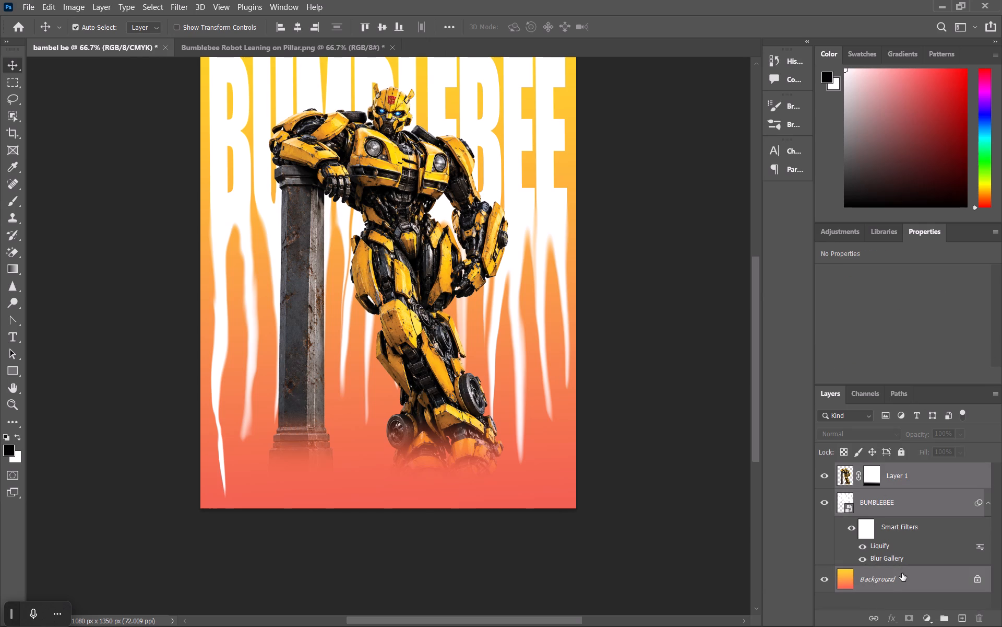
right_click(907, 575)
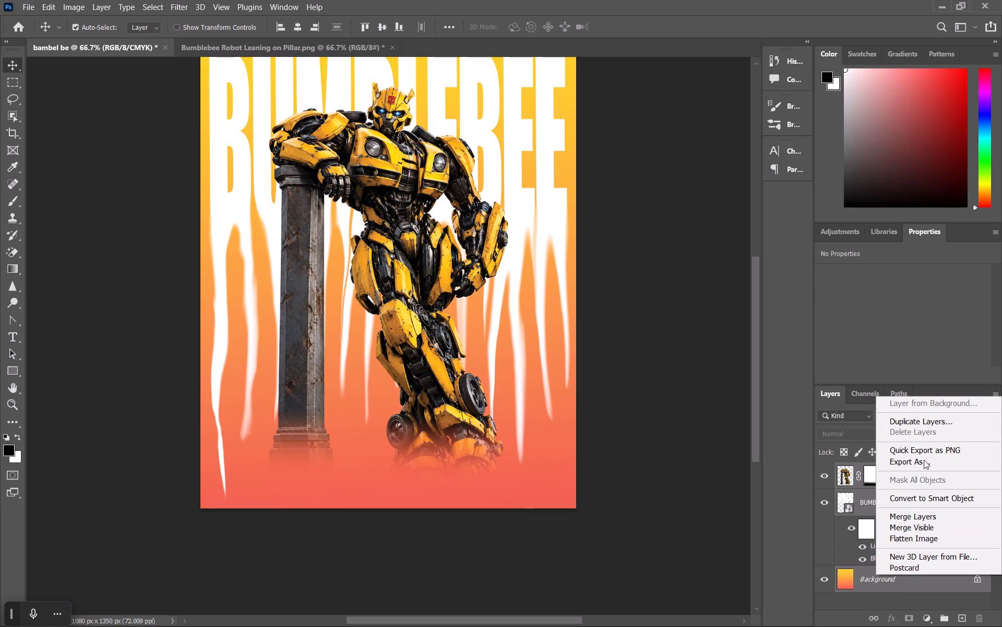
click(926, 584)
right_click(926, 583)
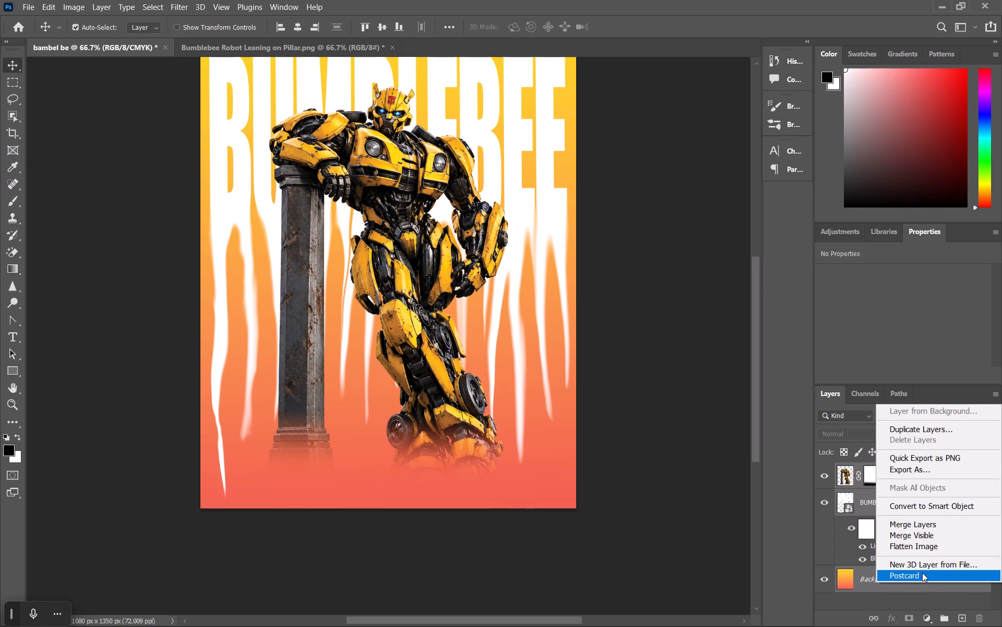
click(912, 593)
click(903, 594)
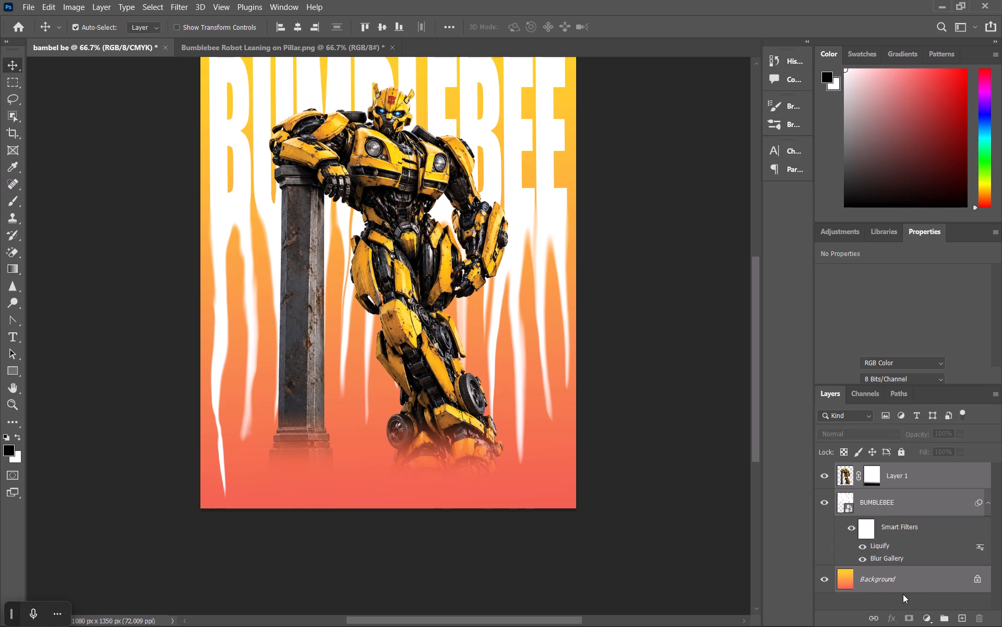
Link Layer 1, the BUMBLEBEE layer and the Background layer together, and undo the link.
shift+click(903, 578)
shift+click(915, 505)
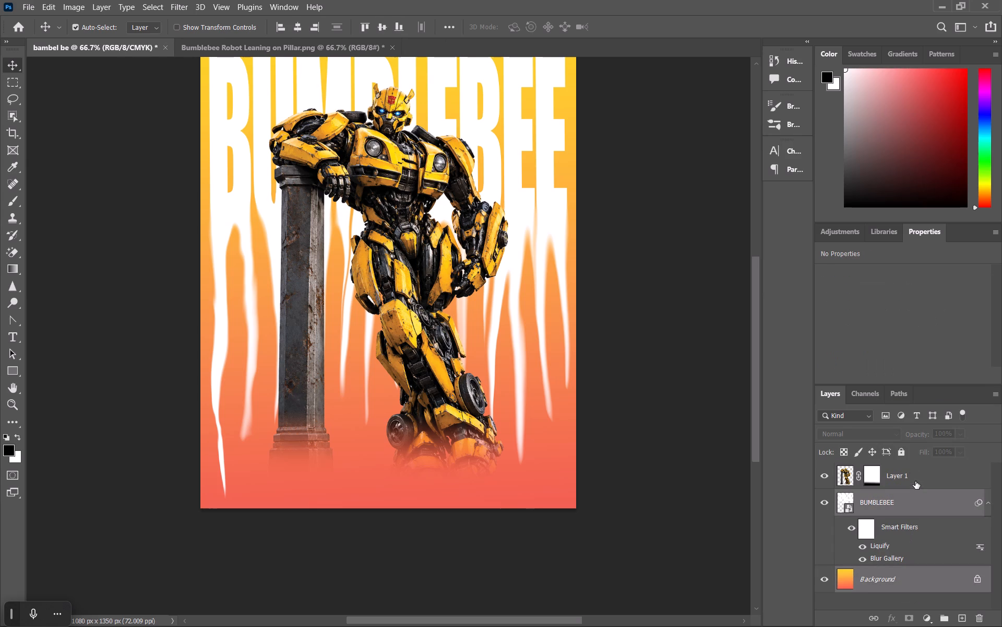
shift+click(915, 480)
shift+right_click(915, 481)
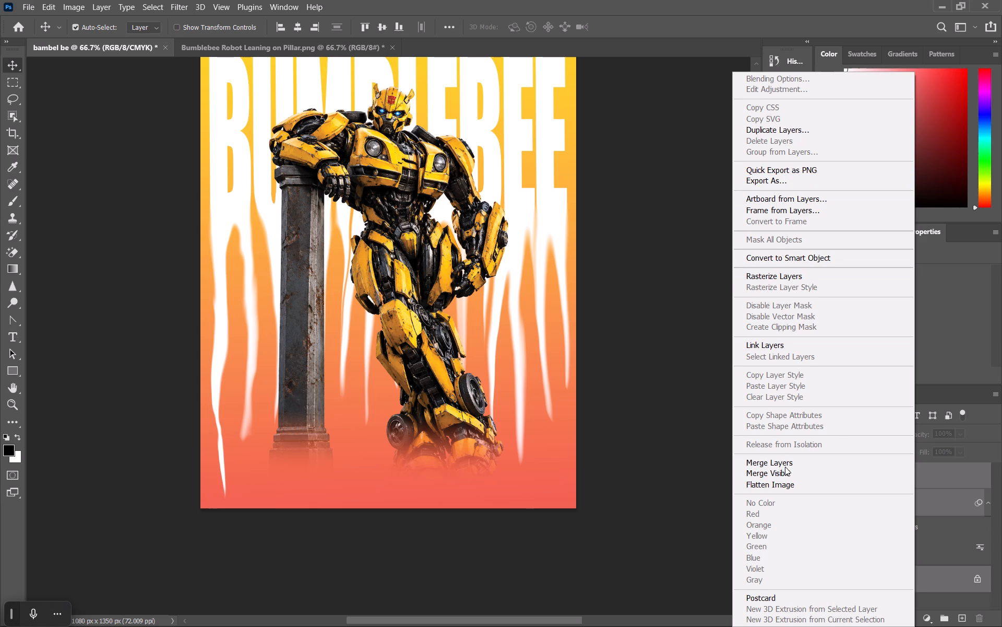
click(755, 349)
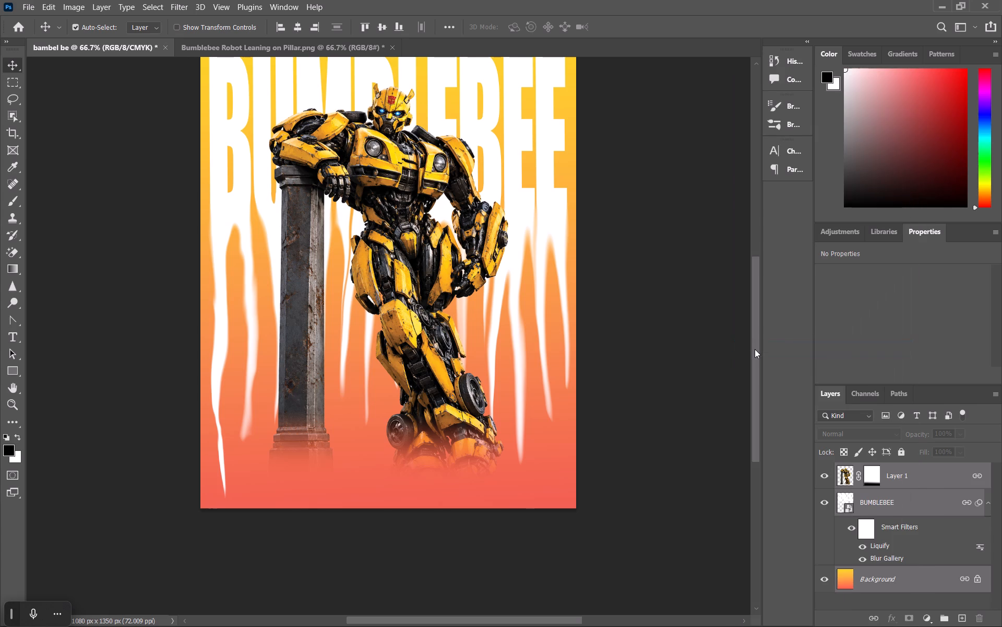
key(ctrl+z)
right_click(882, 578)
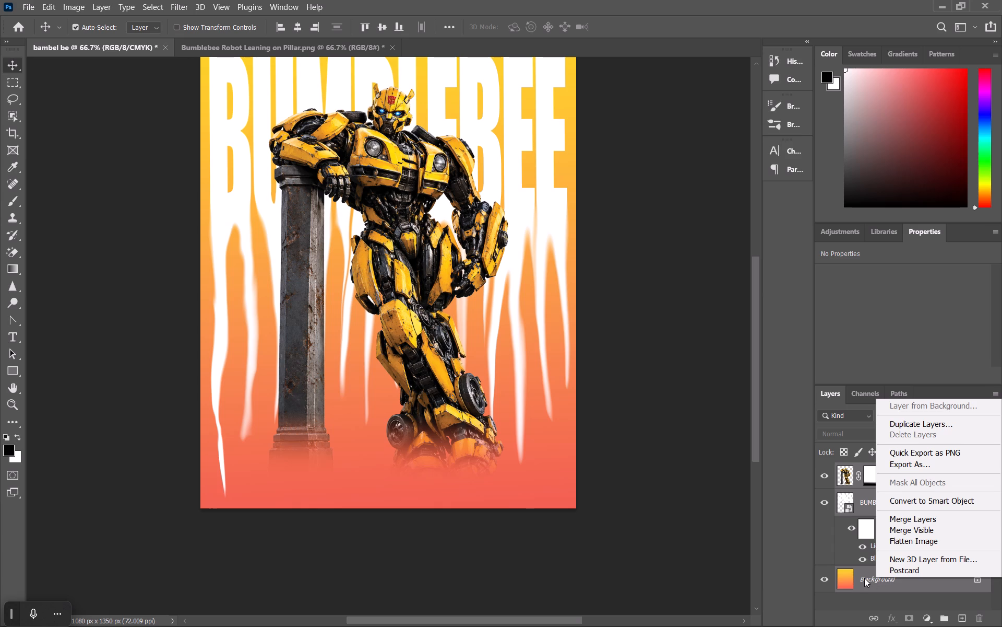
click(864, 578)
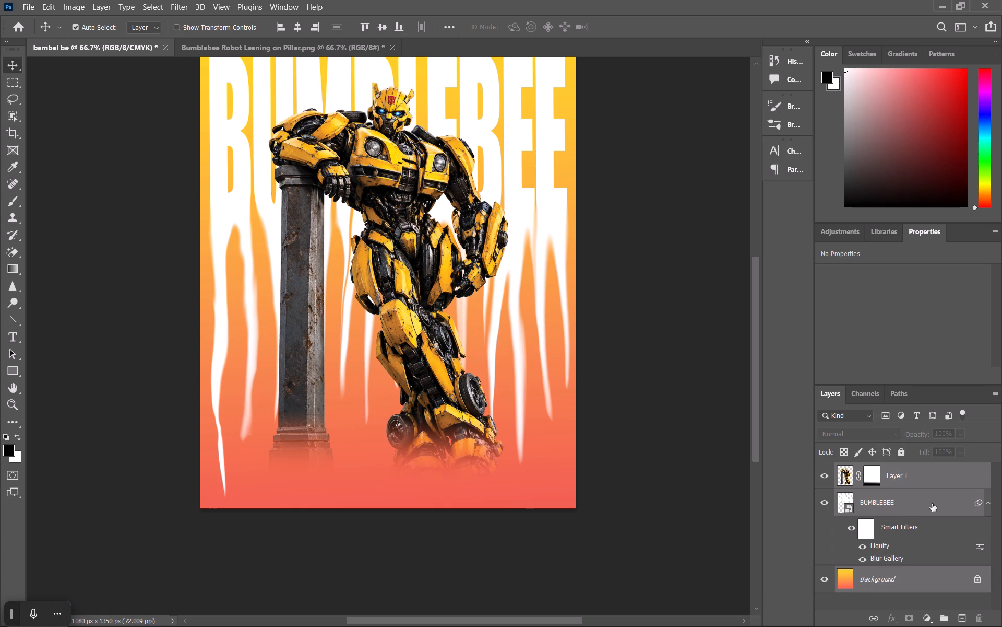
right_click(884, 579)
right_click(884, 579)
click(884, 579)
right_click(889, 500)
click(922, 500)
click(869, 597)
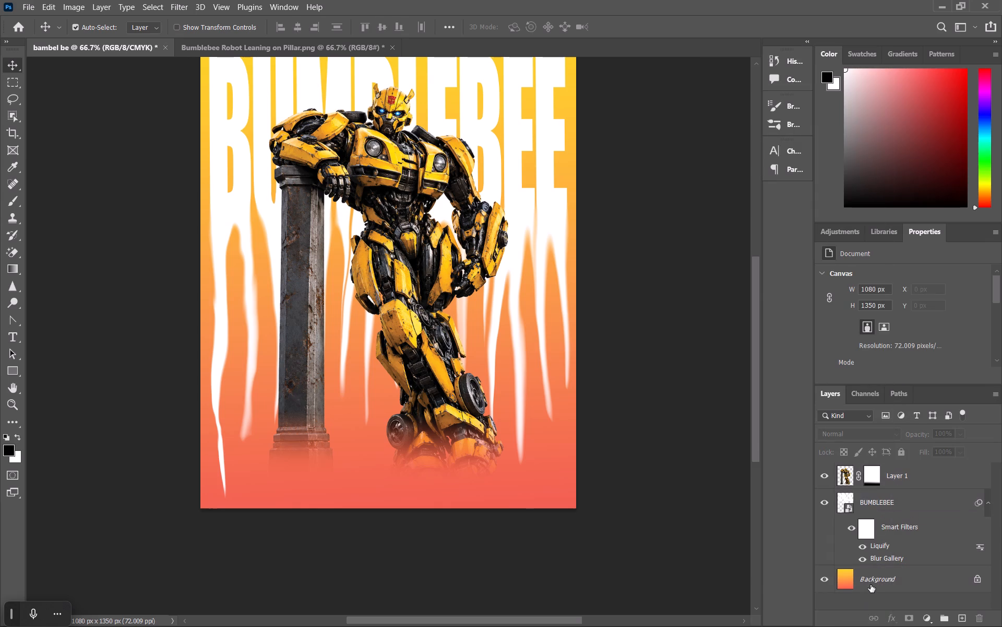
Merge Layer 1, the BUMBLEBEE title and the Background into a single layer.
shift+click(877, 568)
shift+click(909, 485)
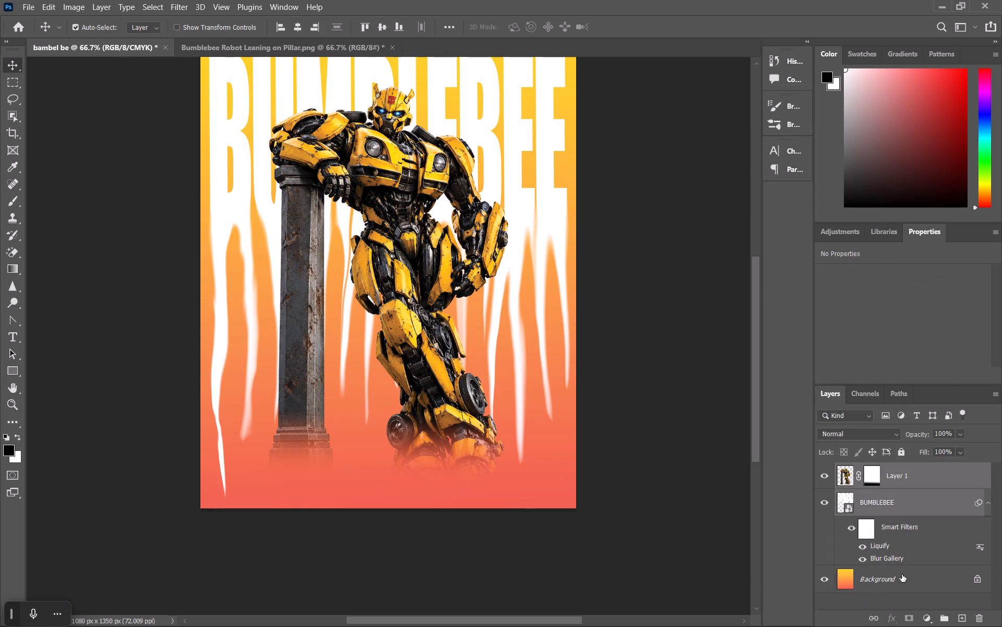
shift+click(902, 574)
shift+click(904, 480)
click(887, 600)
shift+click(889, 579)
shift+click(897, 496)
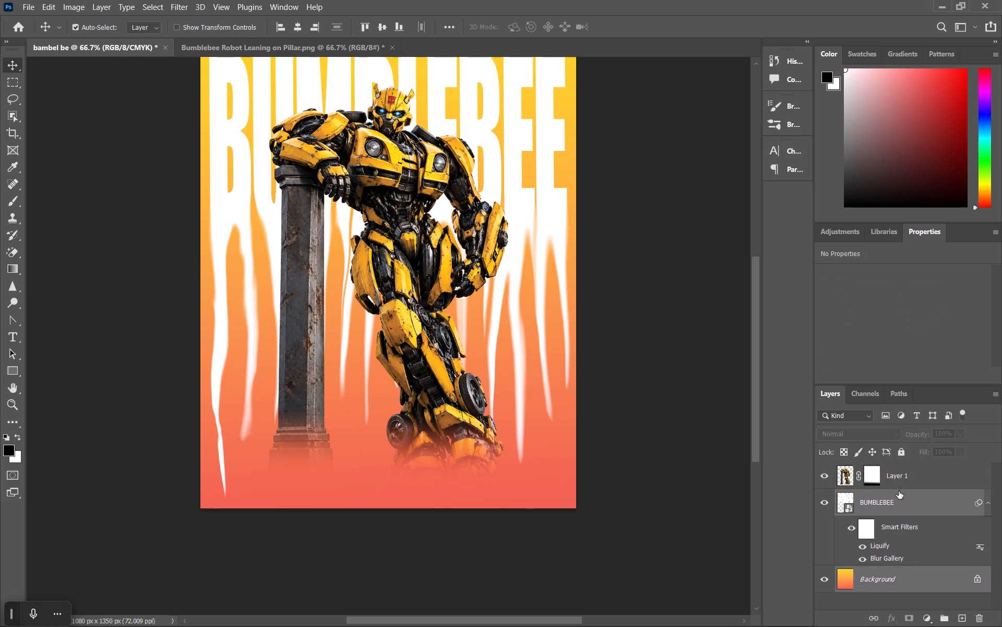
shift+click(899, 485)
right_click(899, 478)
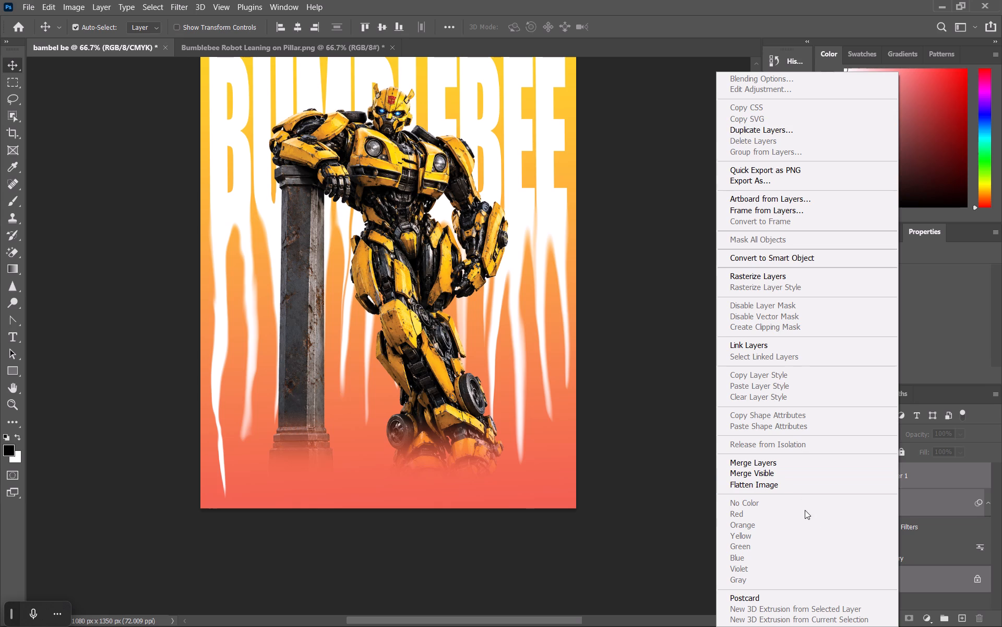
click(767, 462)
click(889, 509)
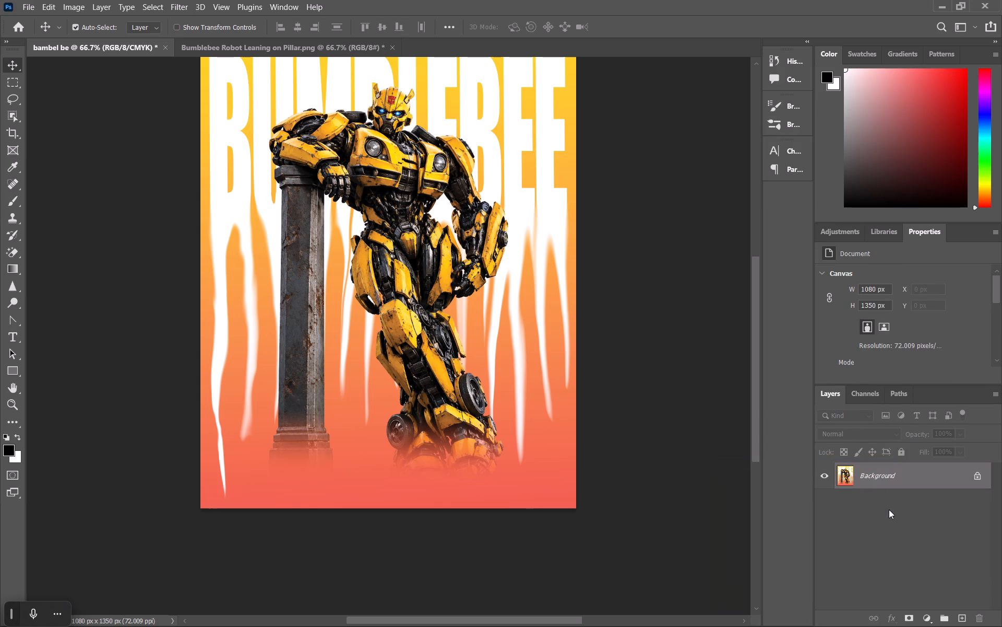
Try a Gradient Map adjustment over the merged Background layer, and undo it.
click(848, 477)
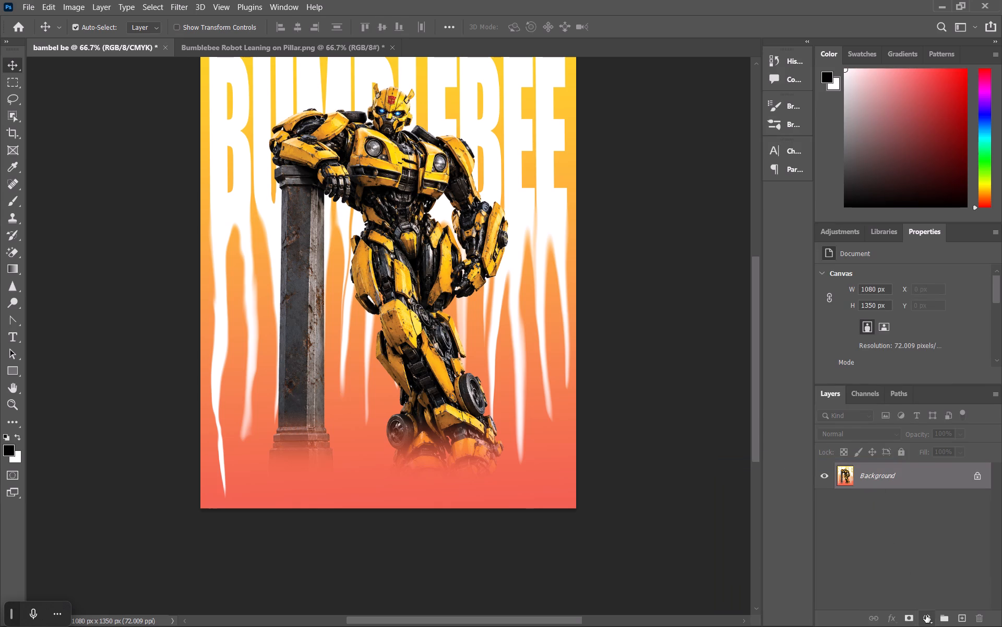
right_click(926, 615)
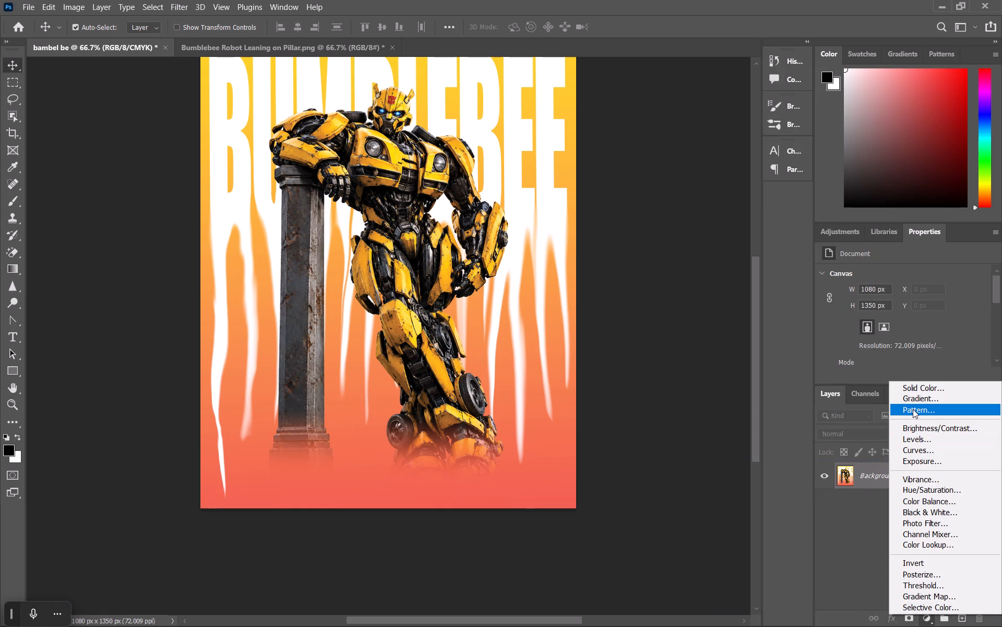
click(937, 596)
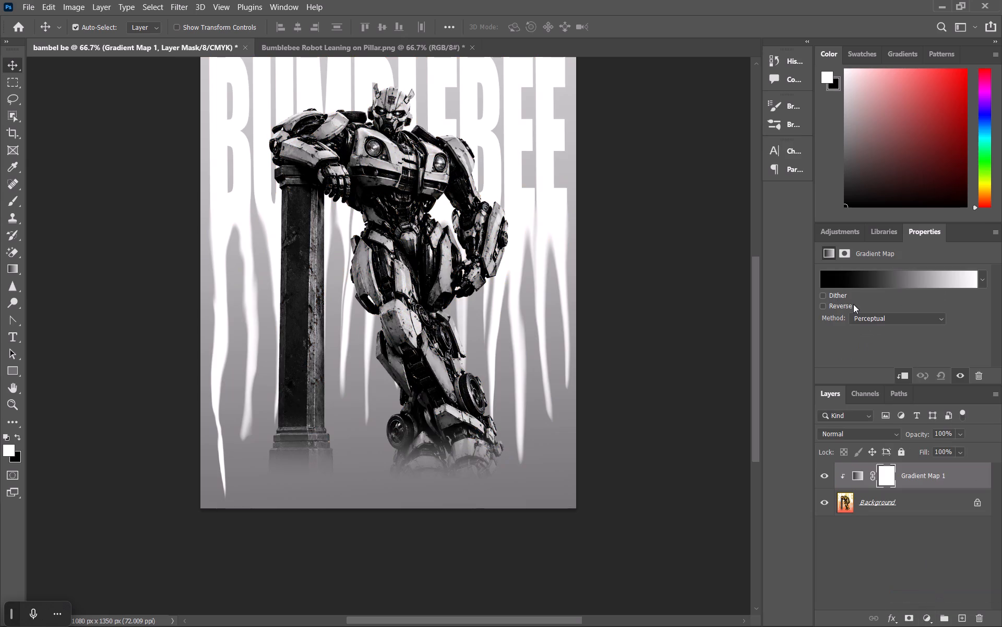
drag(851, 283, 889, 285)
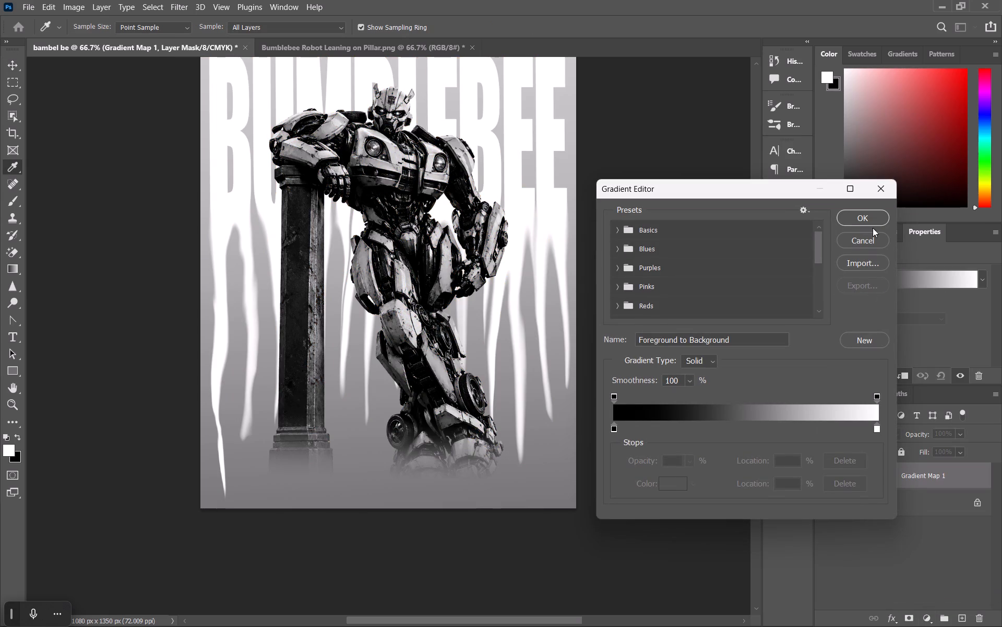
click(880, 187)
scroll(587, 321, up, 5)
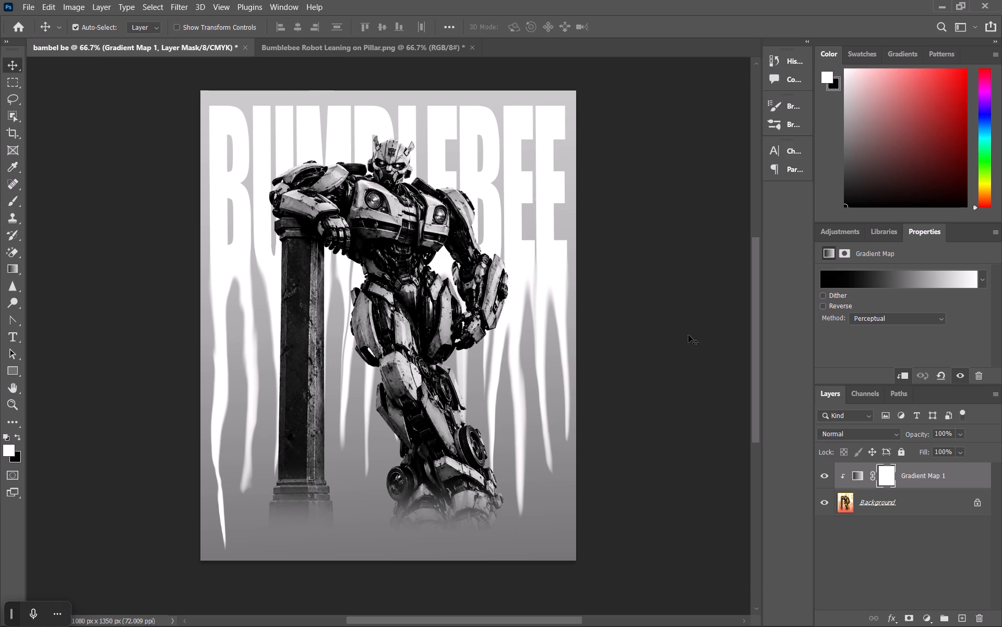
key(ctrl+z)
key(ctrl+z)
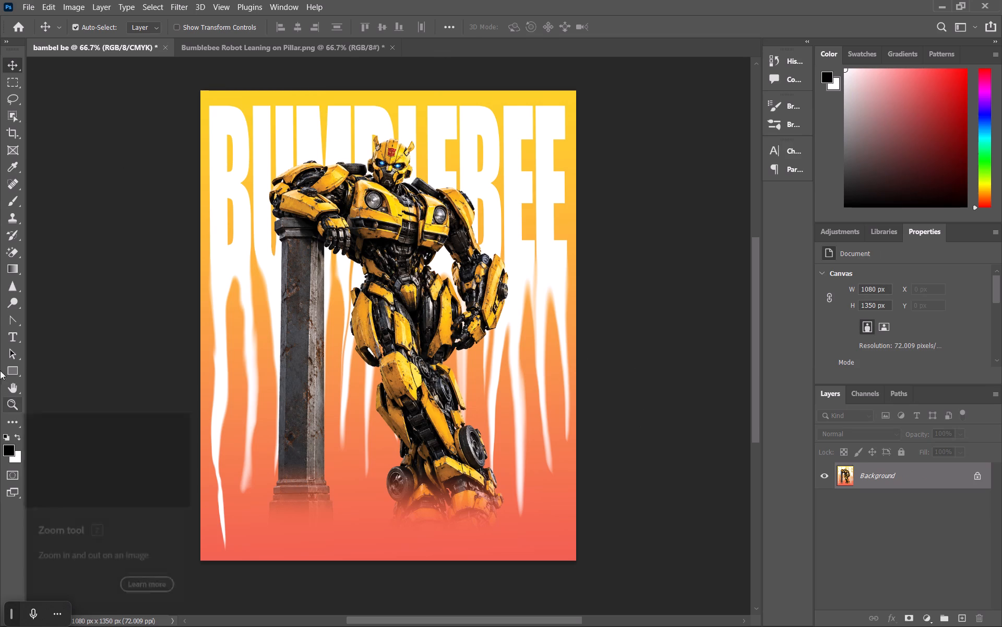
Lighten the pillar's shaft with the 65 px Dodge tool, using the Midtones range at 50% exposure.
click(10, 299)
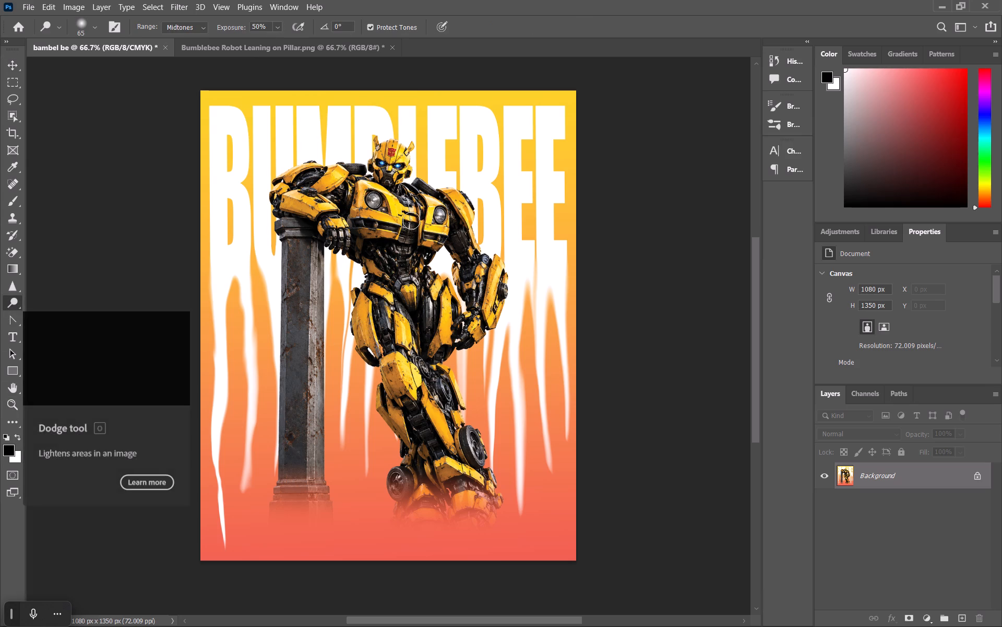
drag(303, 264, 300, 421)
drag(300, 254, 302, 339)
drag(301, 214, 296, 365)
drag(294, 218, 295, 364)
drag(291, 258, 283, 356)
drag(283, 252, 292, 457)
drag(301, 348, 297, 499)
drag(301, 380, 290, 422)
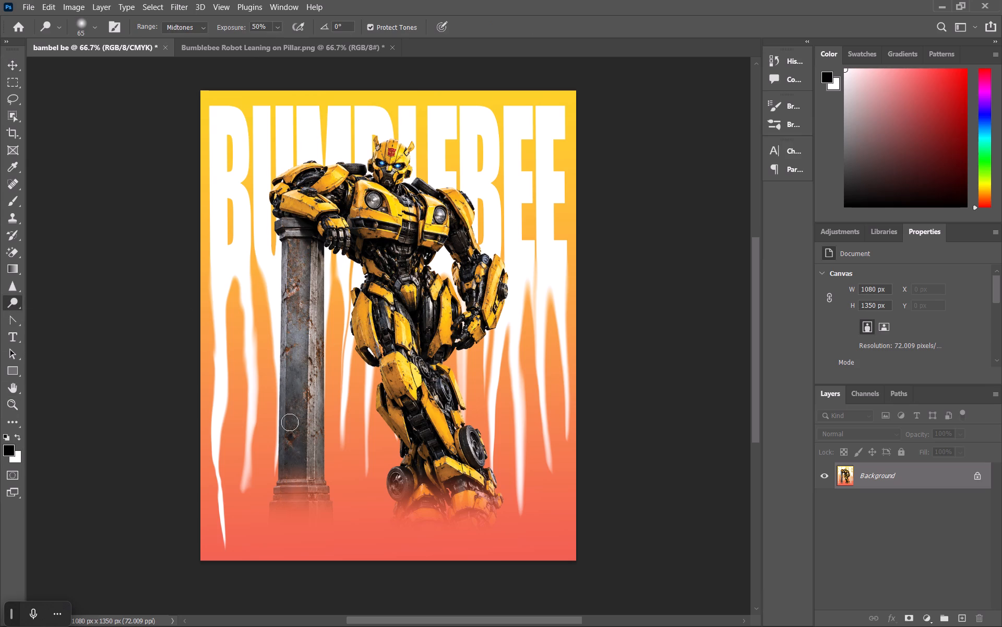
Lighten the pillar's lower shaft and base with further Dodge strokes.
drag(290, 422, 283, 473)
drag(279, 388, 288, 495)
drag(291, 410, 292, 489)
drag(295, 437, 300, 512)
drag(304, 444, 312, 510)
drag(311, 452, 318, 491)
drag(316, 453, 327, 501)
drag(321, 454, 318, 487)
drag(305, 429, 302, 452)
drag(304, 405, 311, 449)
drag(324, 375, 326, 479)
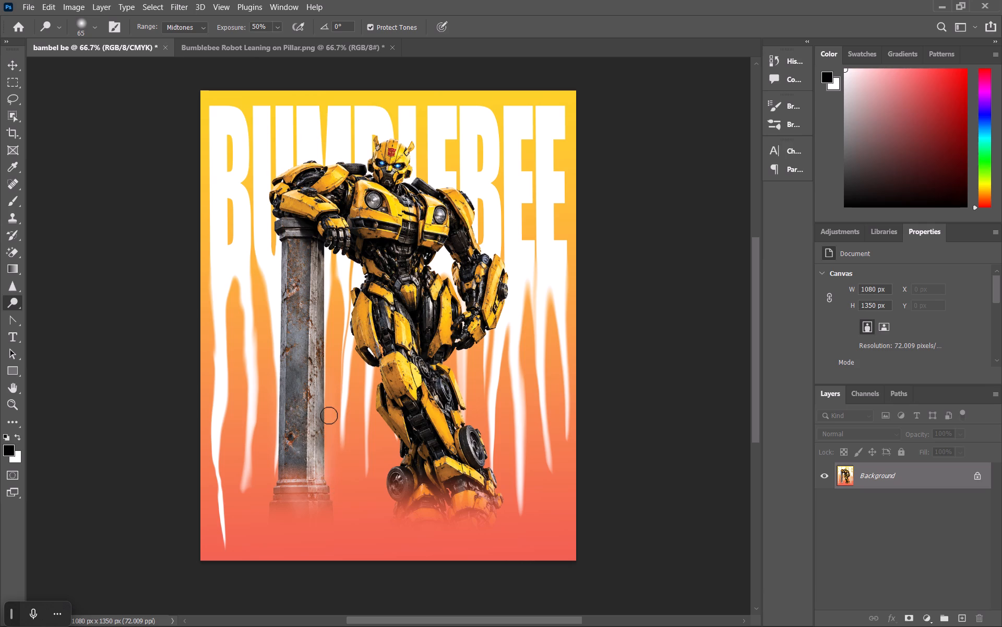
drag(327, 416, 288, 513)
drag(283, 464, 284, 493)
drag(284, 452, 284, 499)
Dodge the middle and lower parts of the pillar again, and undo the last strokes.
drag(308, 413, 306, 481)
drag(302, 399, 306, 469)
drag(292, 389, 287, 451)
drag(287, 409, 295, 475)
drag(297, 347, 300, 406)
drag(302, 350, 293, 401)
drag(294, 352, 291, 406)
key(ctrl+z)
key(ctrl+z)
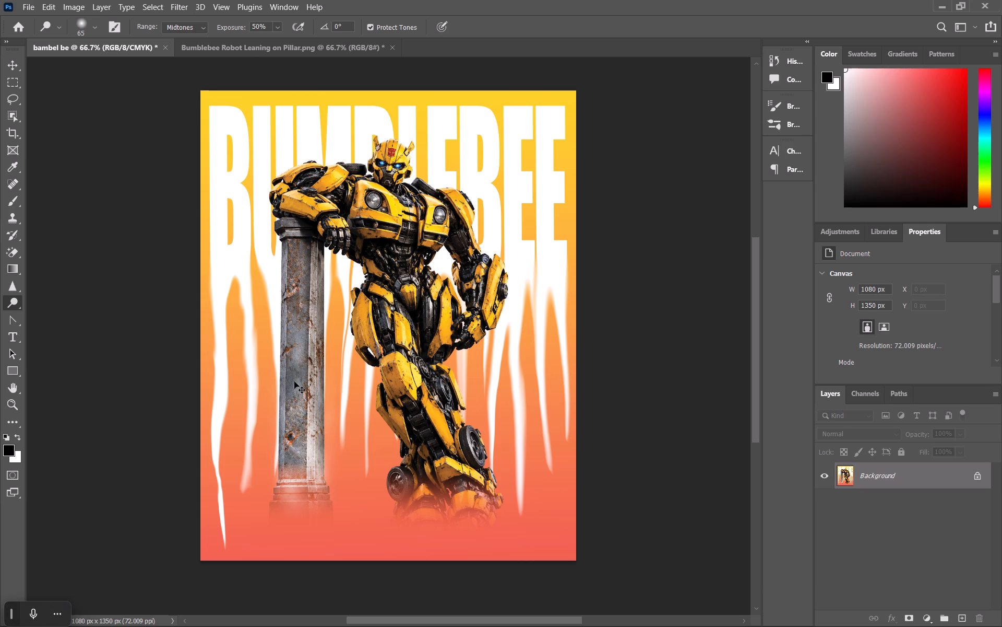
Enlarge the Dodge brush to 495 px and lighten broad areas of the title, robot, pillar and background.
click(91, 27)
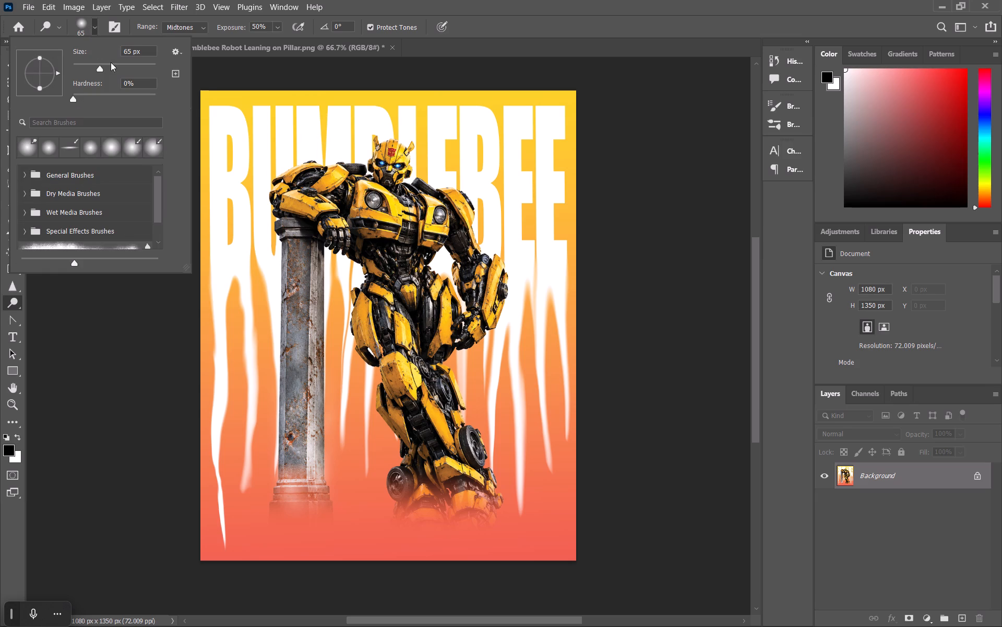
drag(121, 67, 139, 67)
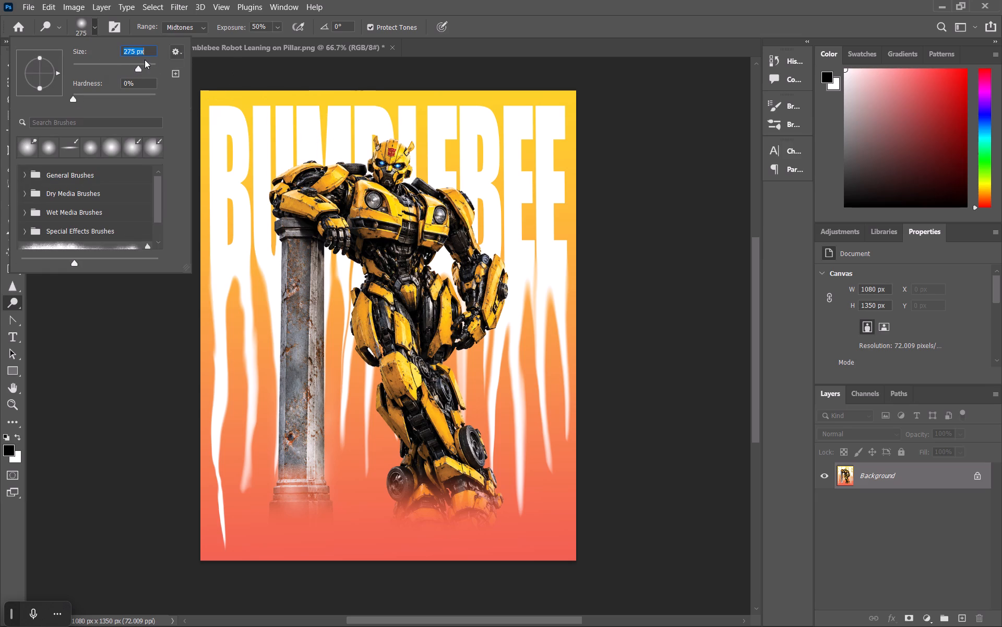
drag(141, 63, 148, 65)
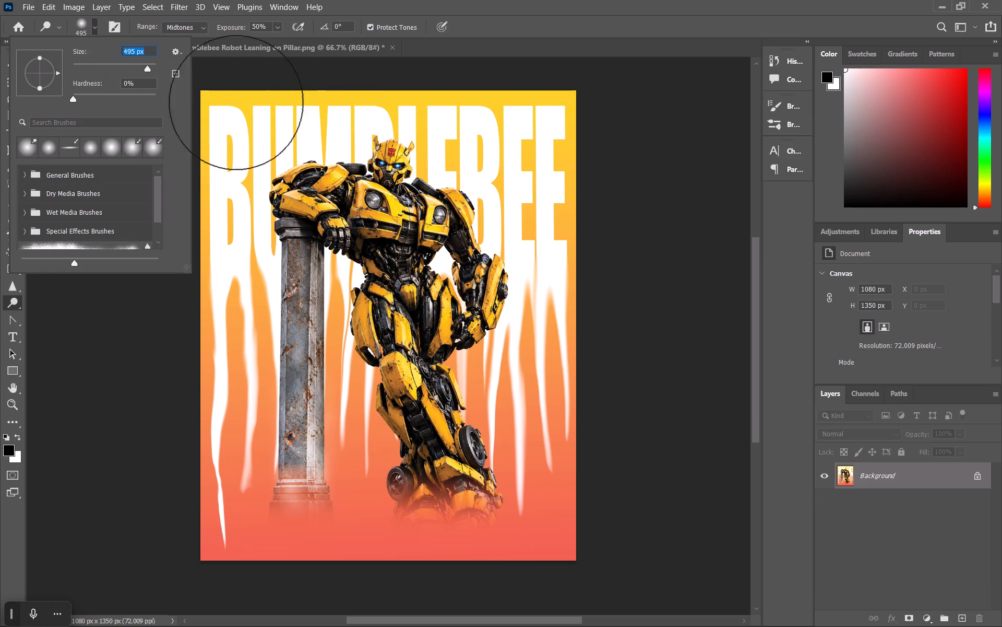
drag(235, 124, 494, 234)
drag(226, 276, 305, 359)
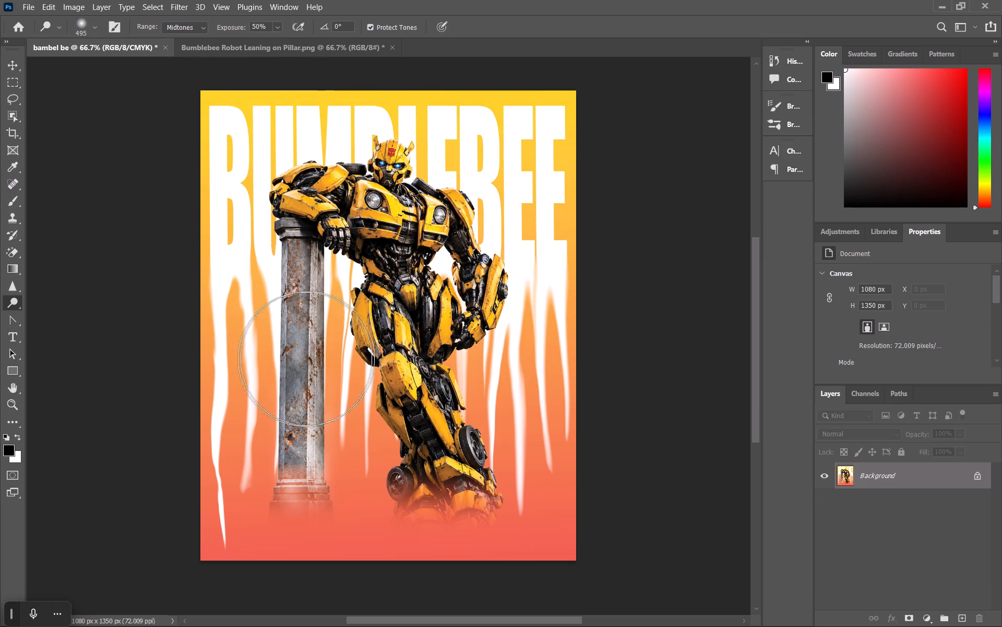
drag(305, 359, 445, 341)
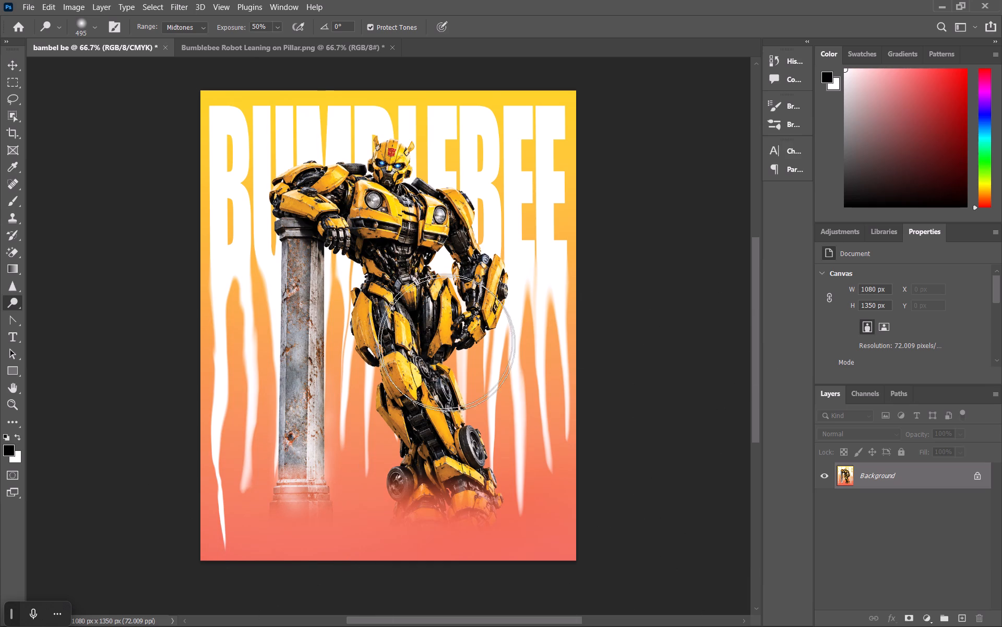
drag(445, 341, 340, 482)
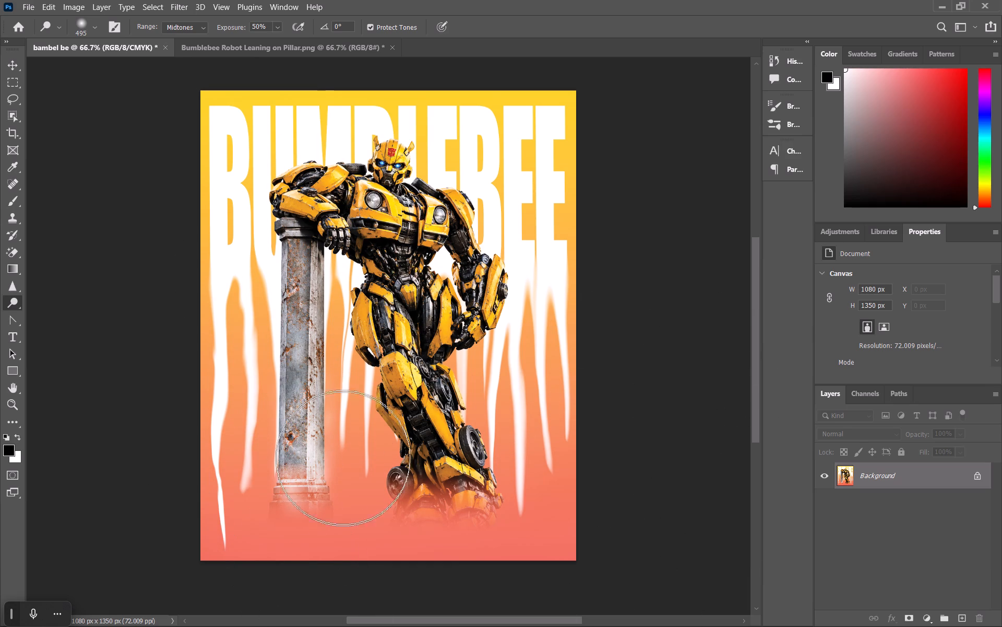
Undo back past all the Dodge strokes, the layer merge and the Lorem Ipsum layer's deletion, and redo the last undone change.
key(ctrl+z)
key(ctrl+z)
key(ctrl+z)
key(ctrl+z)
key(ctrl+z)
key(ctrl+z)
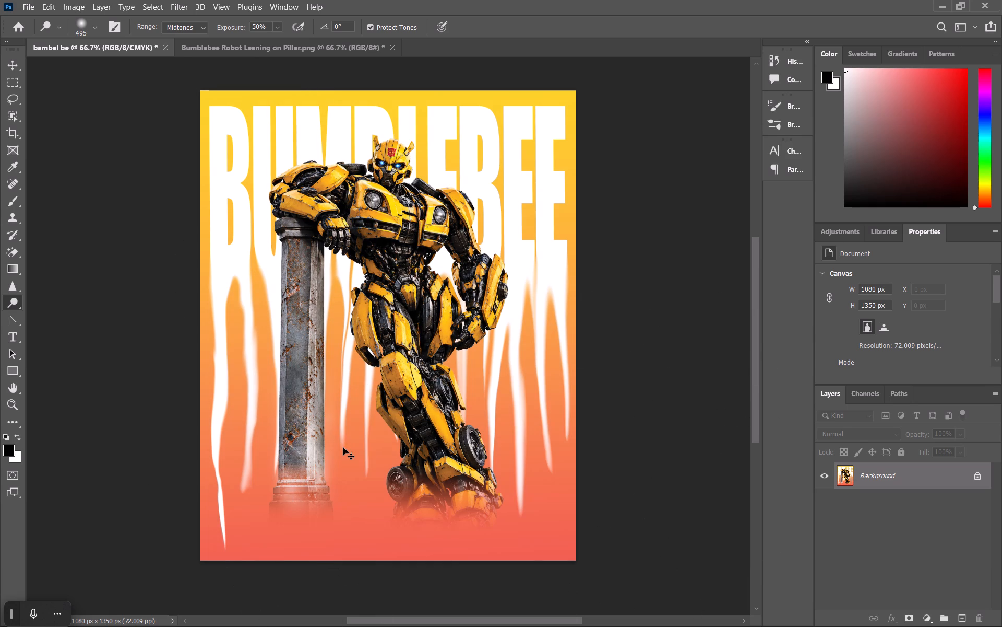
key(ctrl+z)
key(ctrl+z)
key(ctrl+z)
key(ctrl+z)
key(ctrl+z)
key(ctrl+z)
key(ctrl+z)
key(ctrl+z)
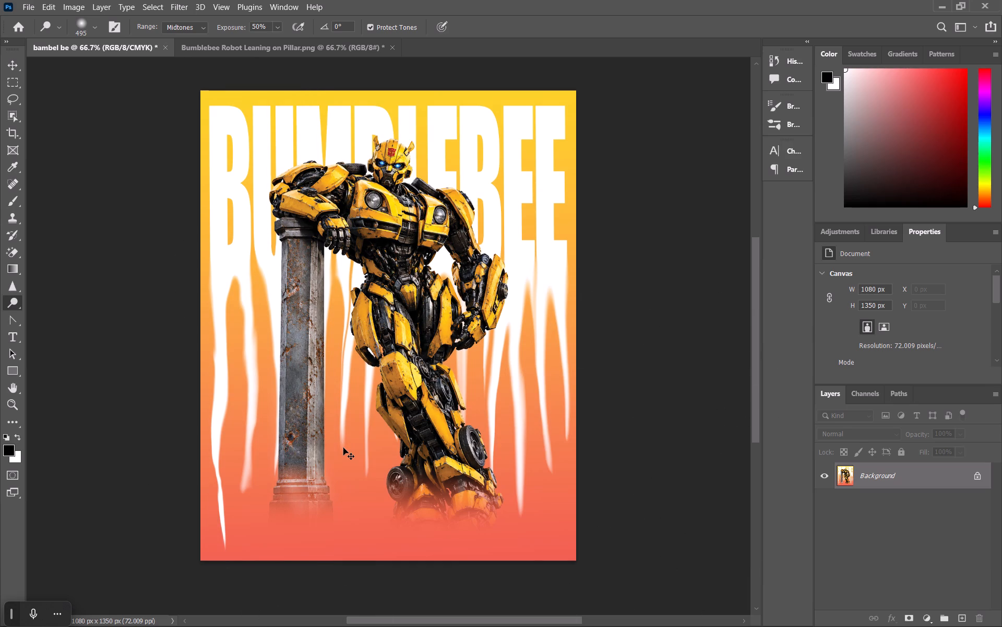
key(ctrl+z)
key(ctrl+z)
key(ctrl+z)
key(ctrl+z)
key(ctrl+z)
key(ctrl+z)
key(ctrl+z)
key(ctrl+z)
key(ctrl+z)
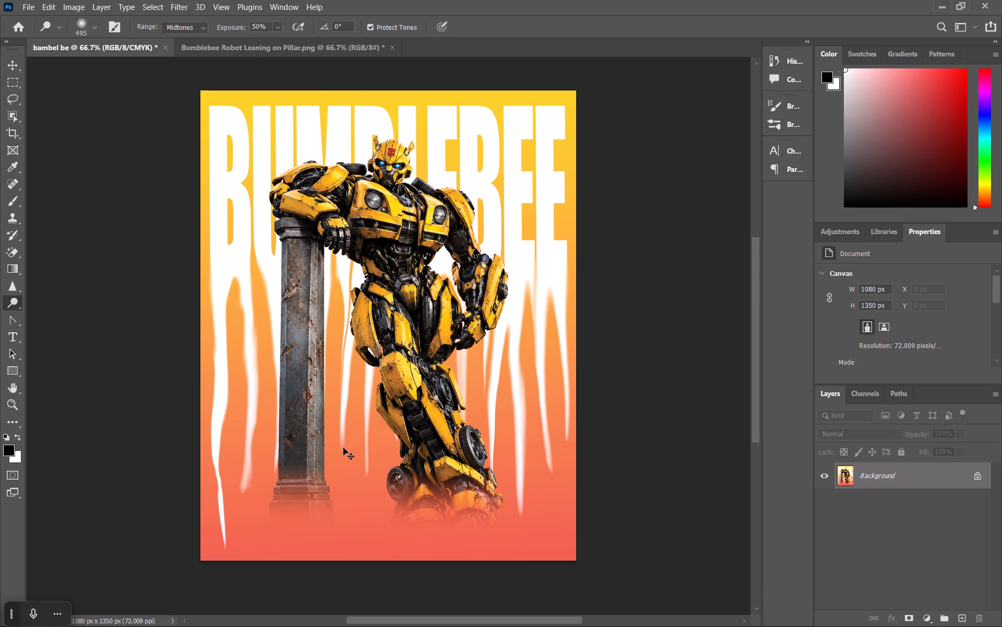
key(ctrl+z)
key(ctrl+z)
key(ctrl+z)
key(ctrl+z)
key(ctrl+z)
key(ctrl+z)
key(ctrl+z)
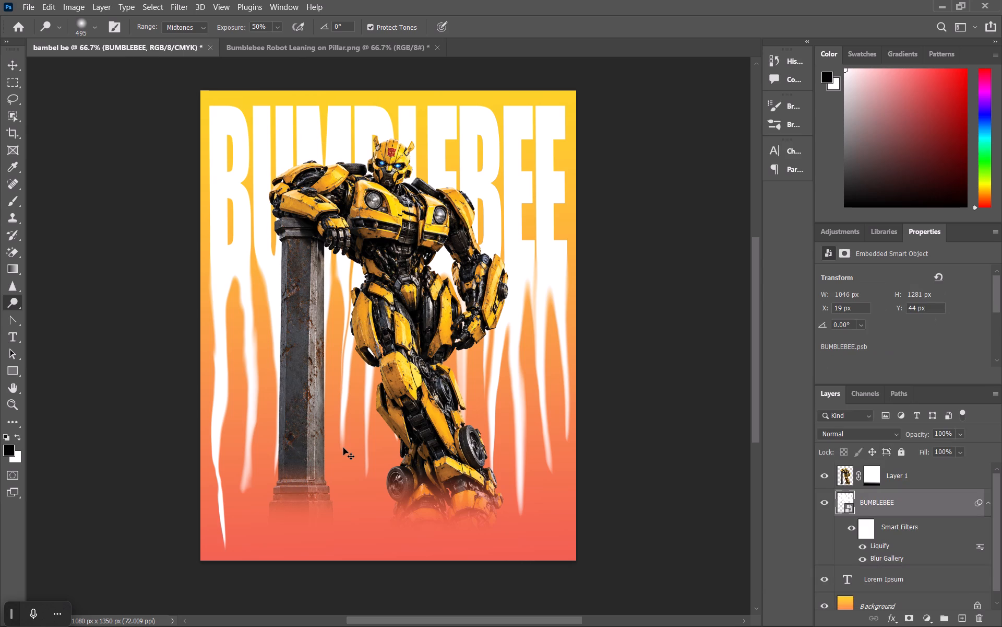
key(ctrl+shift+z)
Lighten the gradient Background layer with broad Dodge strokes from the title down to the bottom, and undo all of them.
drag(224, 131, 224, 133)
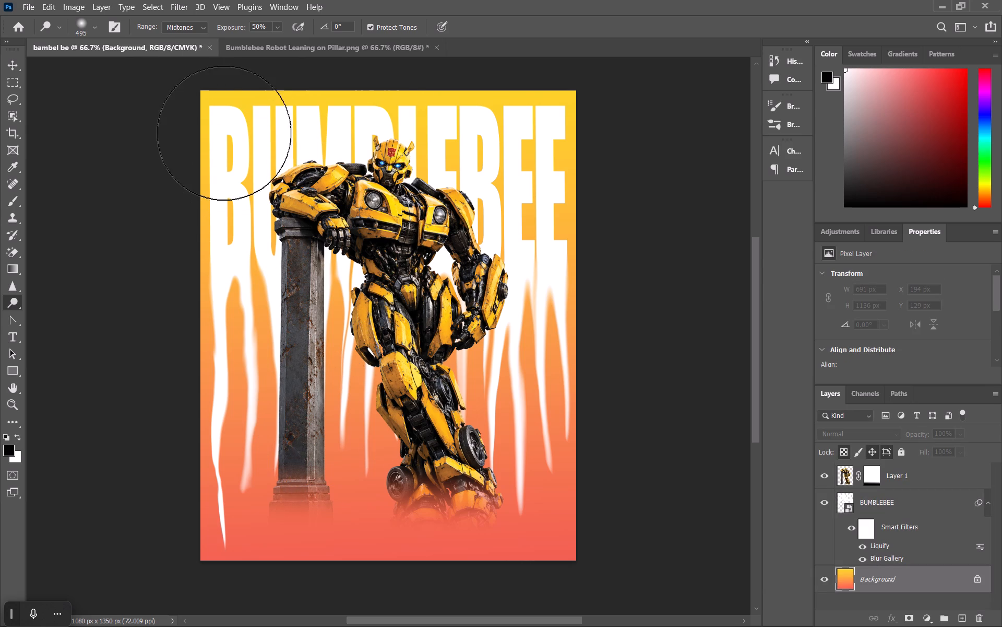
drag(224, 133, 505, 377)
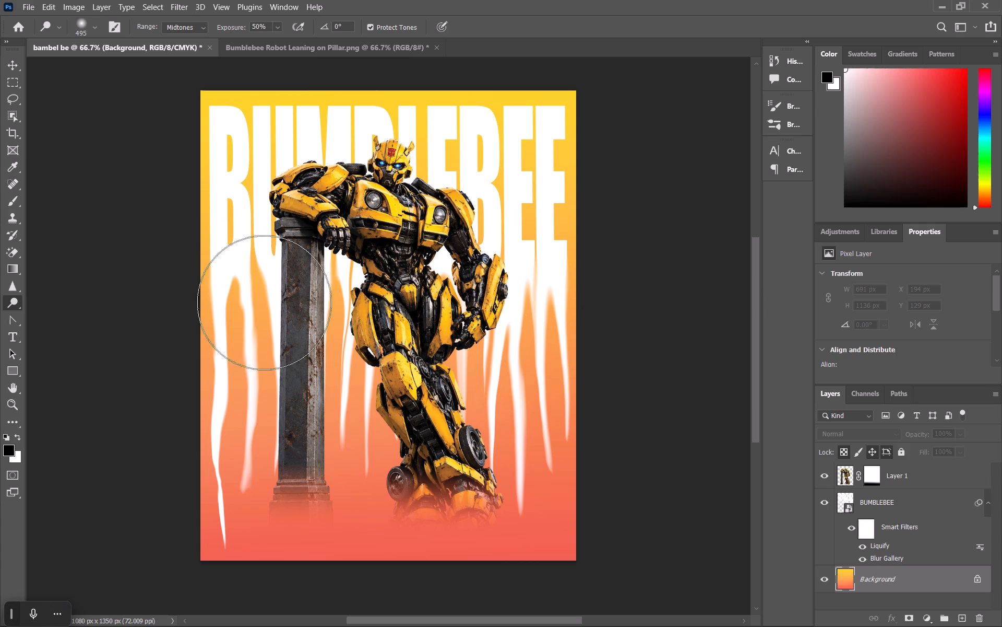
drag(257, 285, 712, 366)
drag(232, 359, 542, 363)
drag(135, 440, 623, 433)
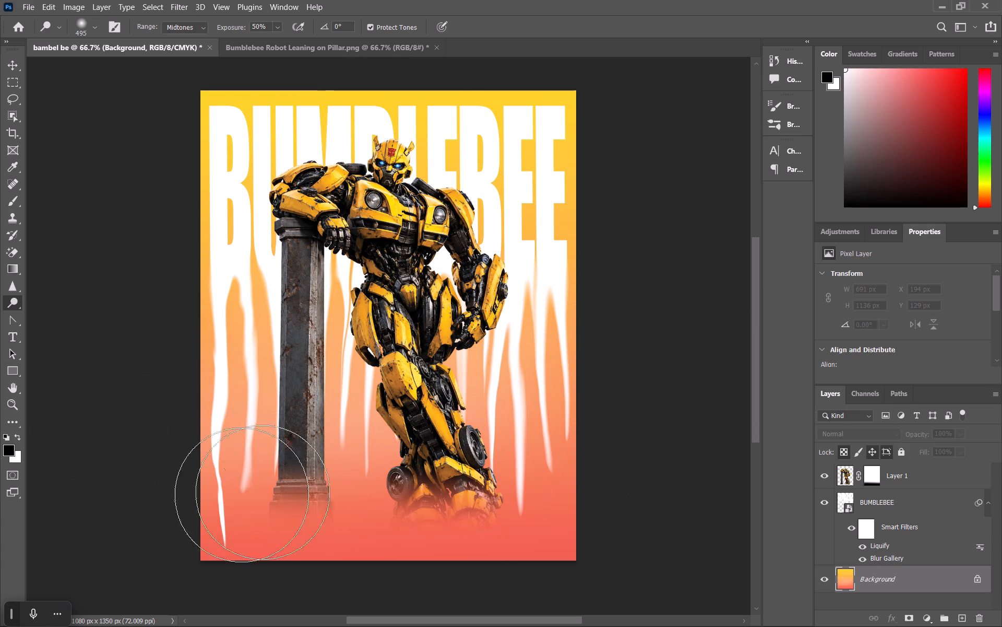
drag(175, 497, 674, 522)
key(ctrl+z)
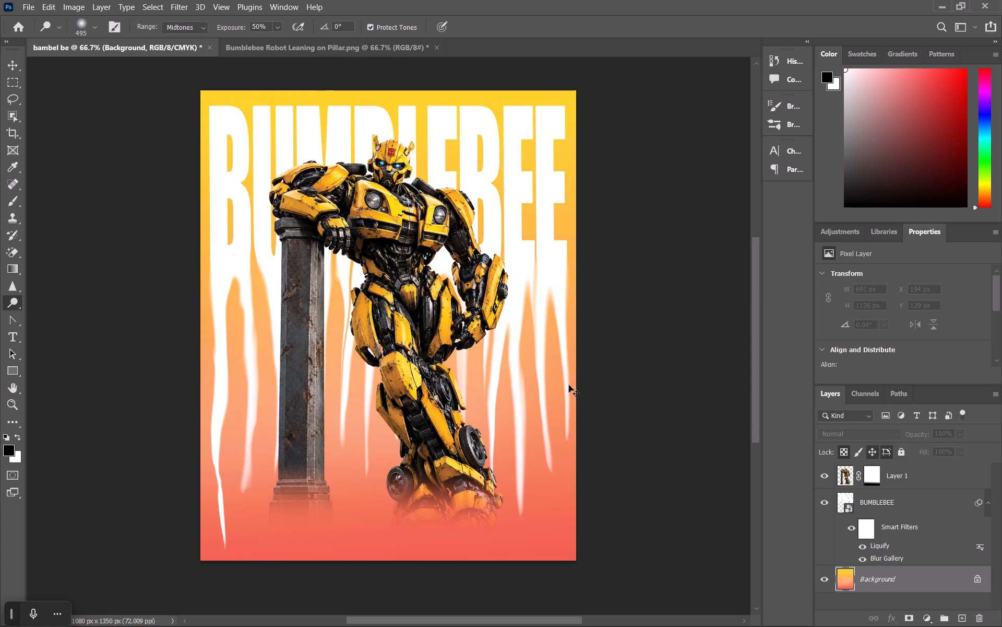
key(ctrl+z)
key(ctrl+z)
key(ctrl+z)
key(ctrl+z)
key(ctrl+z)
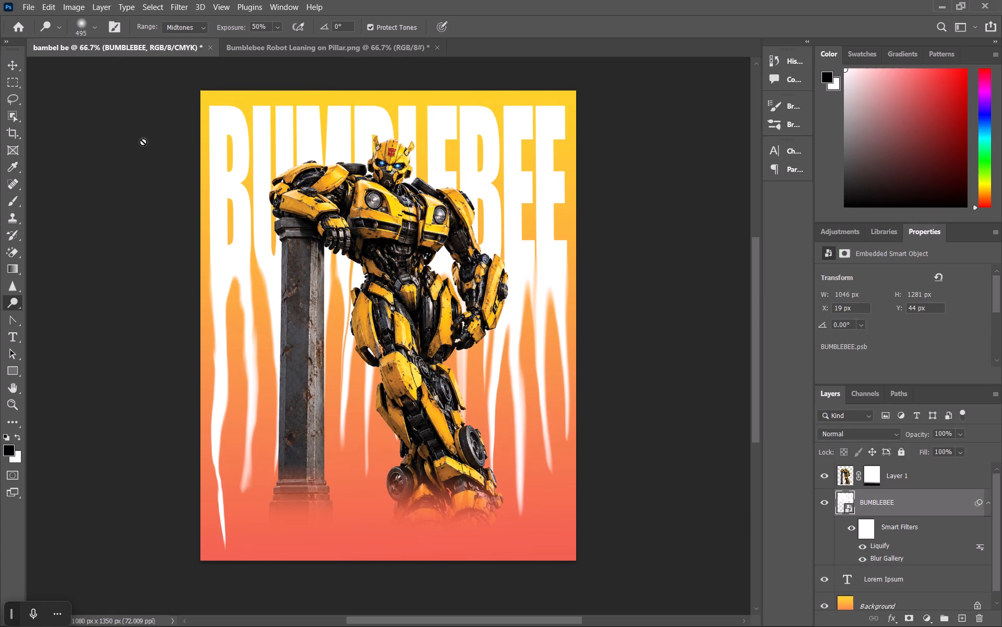
Lighten the robot and pillar on Layer 1 with broad strokes of the 495 px Dodge brush.
click(14, 305)
scroll(935, 543, down, 4)
click(892, 593)
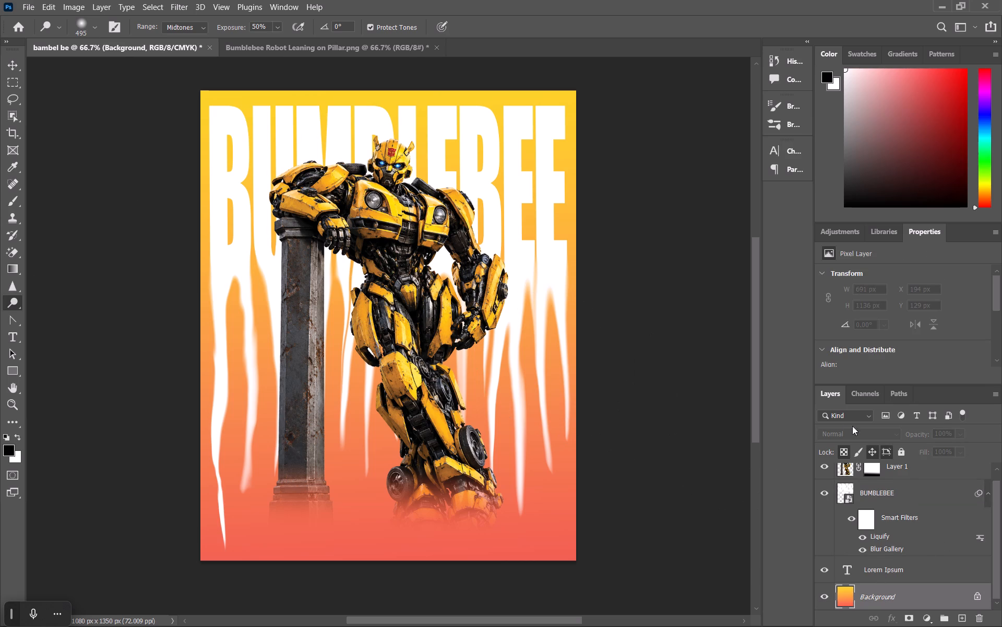
scroll(935, 498, up, 3)
click(915, 482)
drag(173, 223, 218, 230)
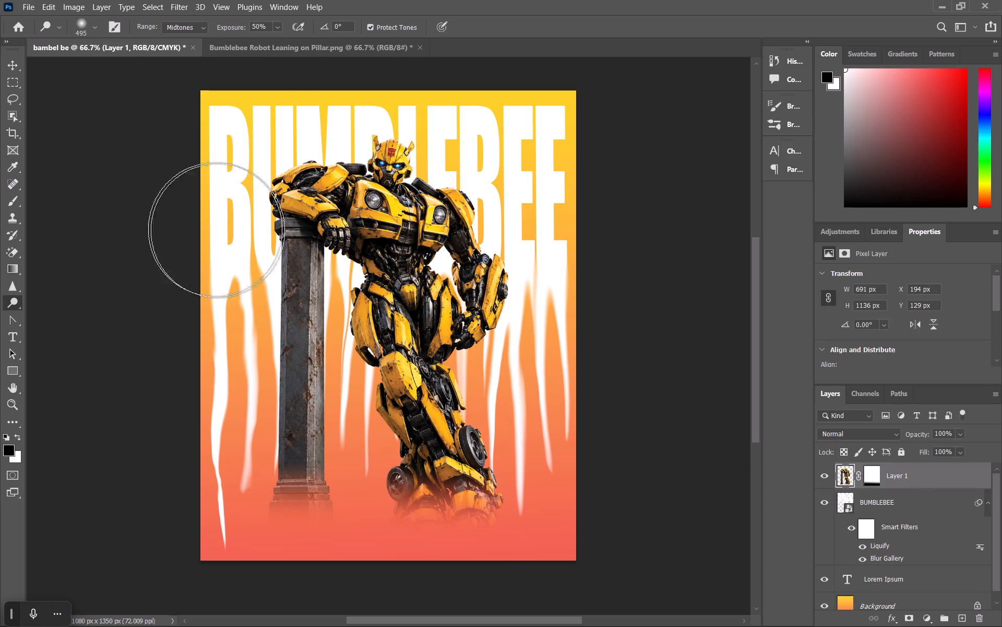
drag(218, 230, 467, 601)
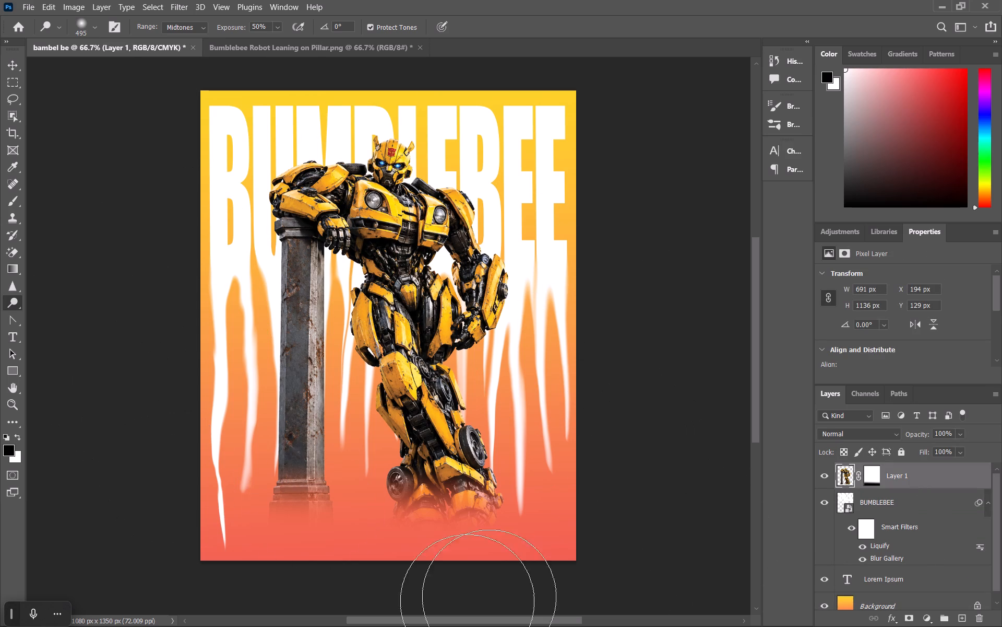
drag(467, 601, 255, 604)
scroll(539, 350, up, 4)
drag(234, 175, 751, 160)
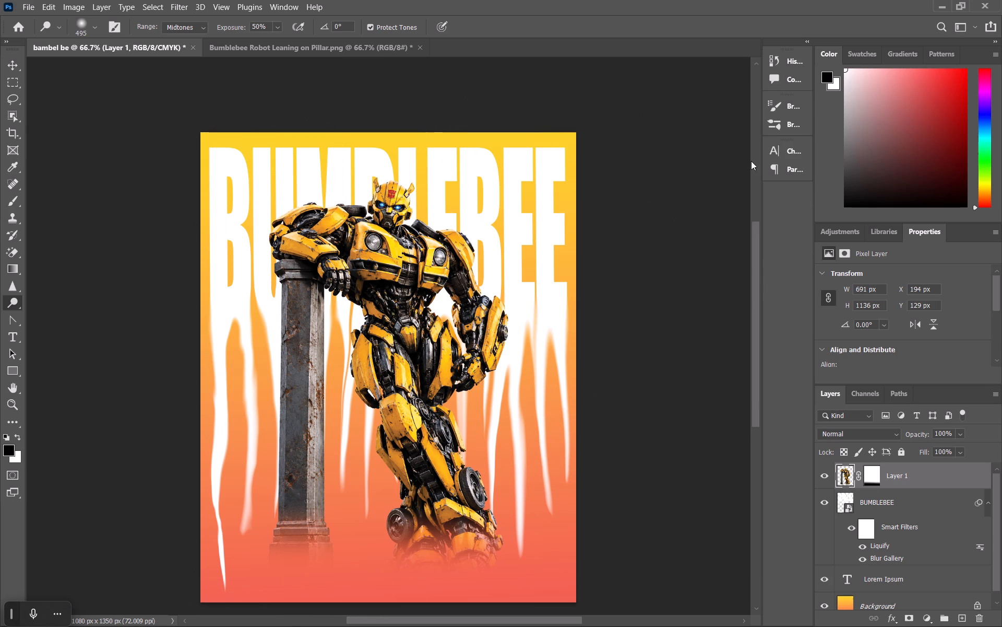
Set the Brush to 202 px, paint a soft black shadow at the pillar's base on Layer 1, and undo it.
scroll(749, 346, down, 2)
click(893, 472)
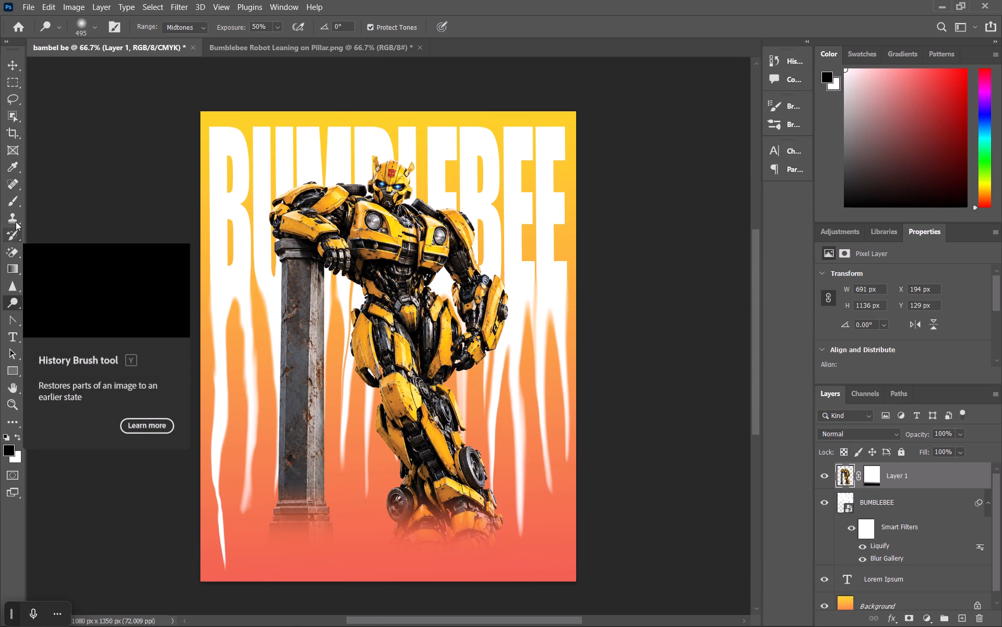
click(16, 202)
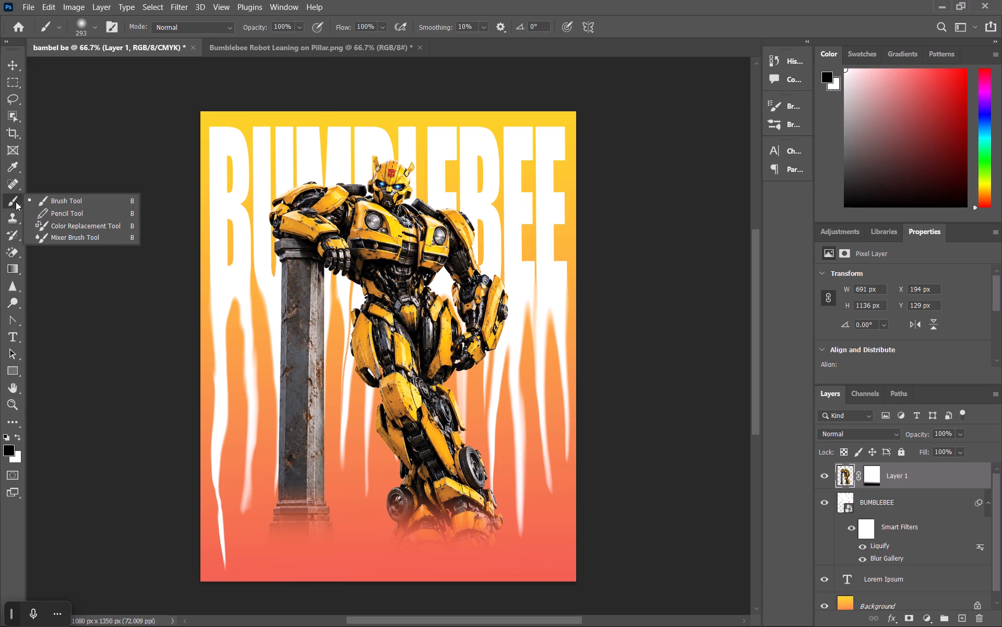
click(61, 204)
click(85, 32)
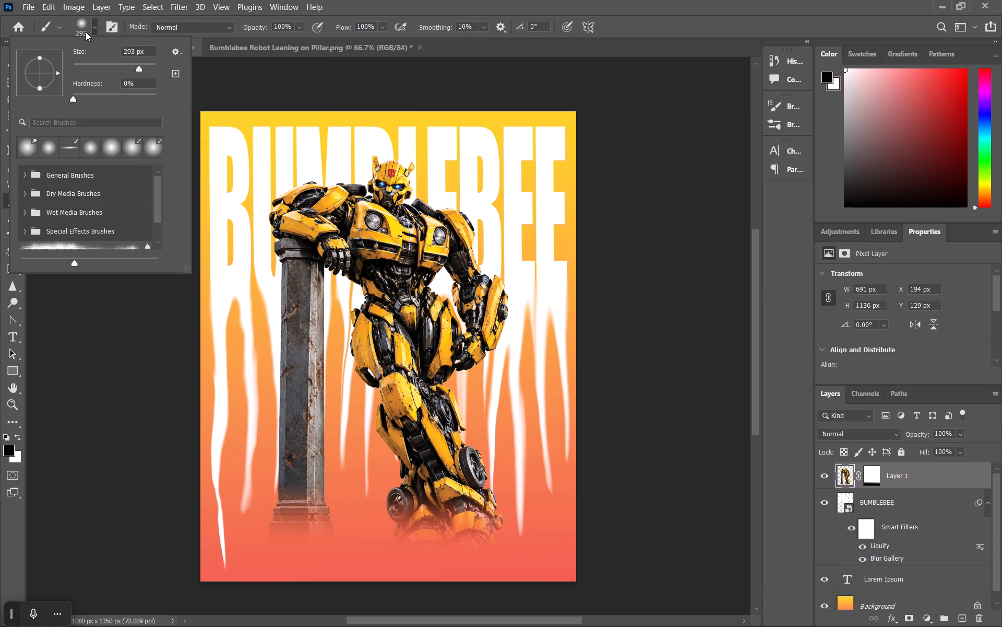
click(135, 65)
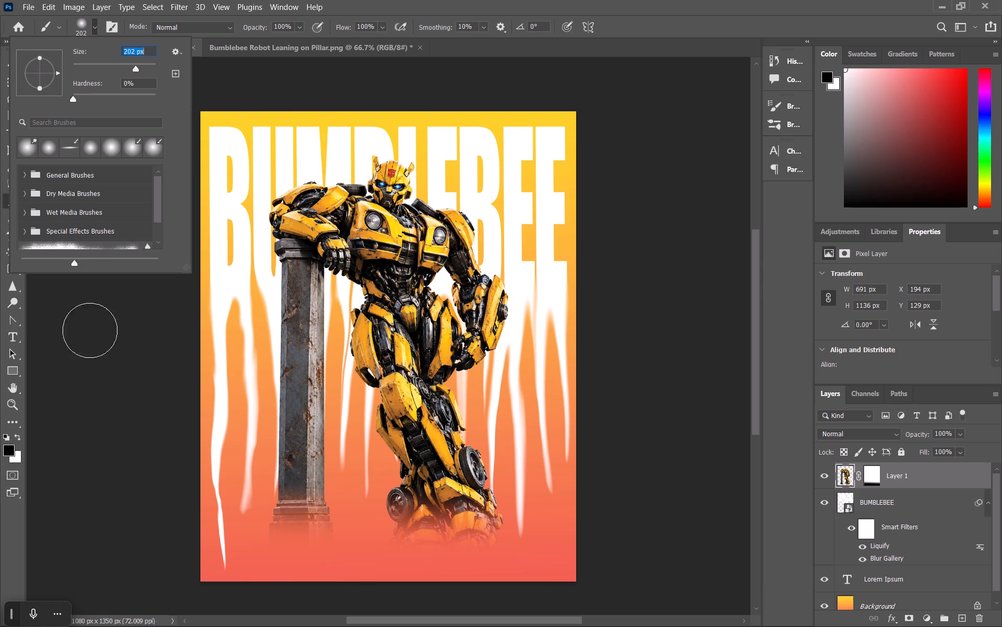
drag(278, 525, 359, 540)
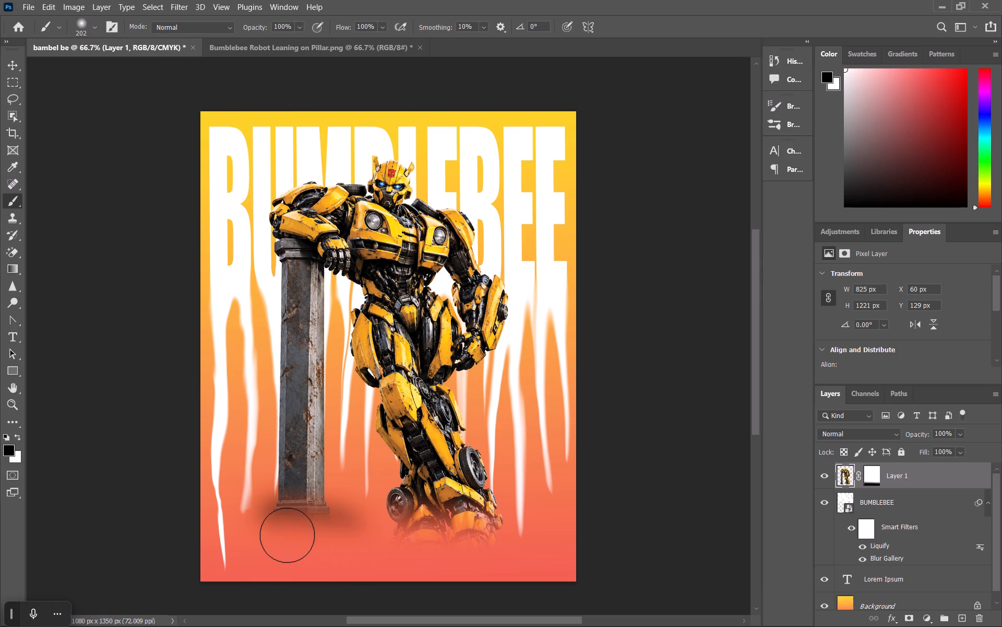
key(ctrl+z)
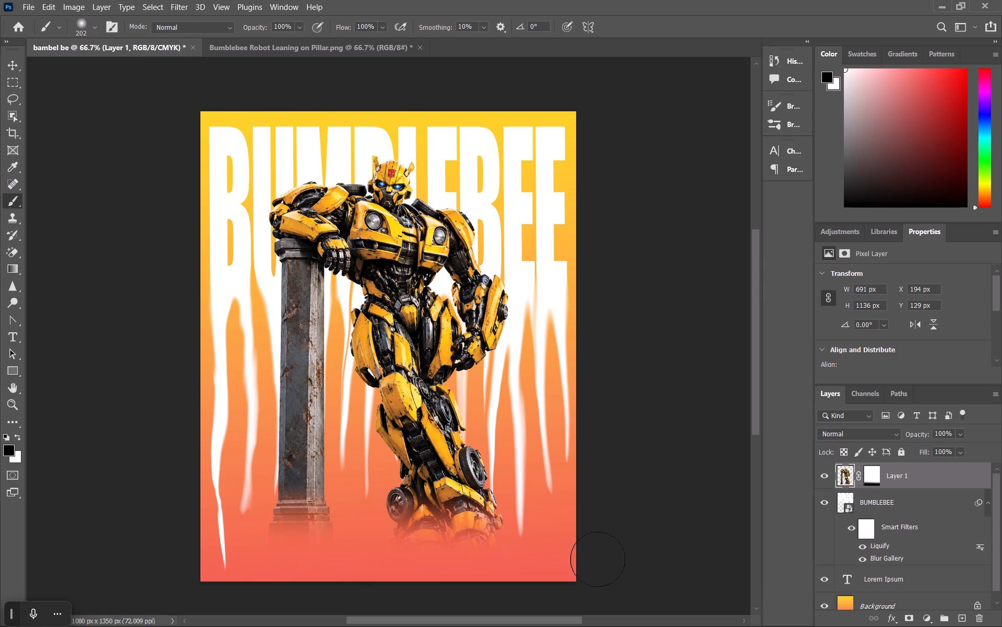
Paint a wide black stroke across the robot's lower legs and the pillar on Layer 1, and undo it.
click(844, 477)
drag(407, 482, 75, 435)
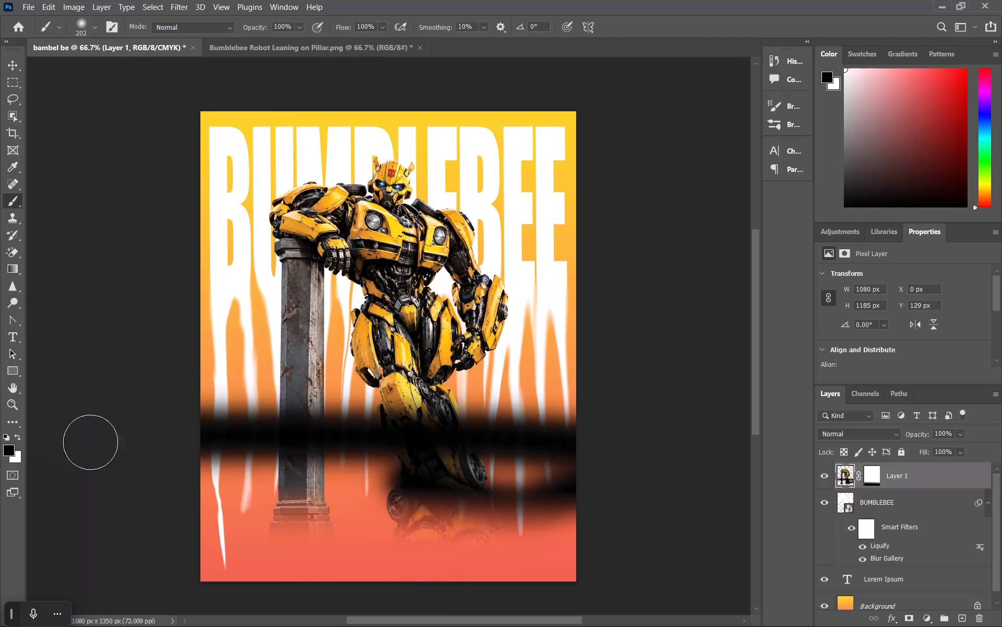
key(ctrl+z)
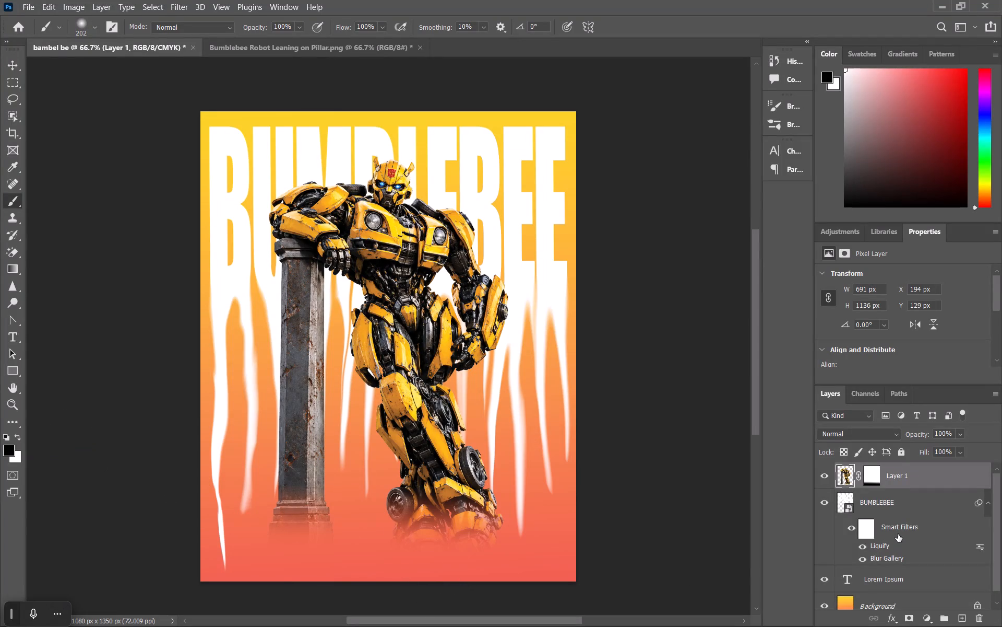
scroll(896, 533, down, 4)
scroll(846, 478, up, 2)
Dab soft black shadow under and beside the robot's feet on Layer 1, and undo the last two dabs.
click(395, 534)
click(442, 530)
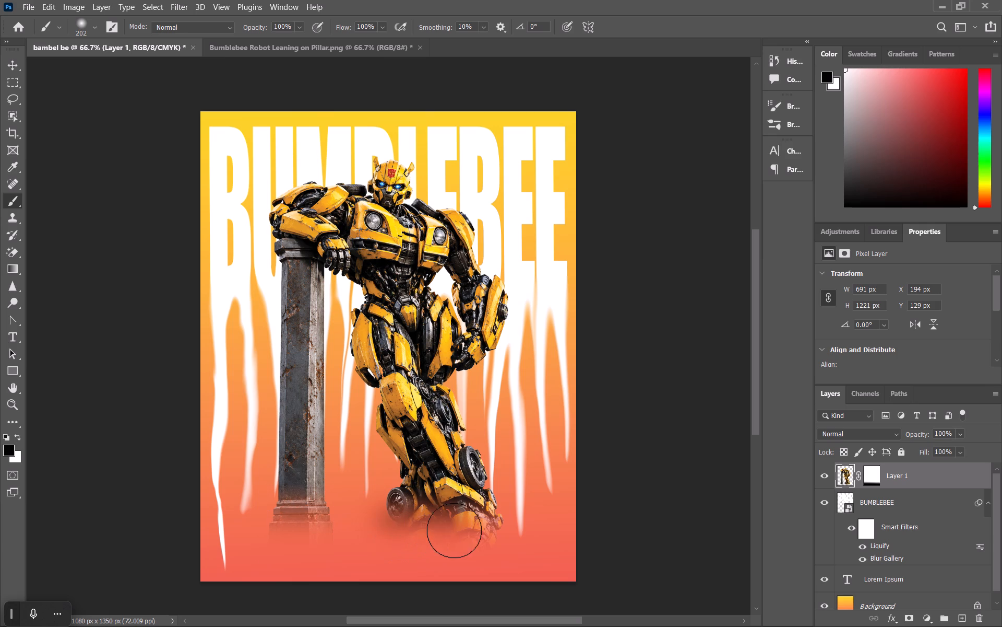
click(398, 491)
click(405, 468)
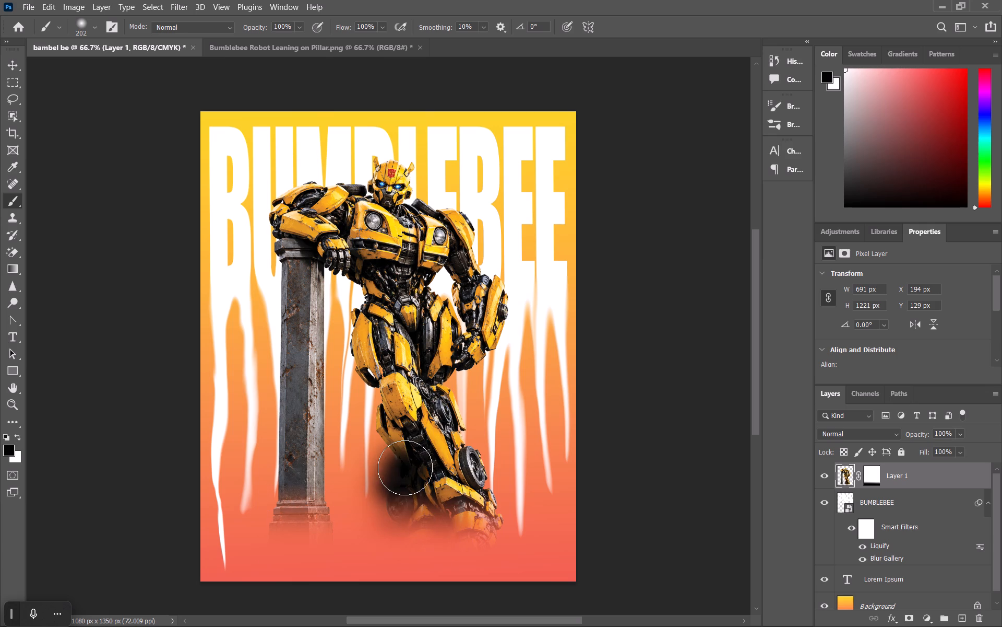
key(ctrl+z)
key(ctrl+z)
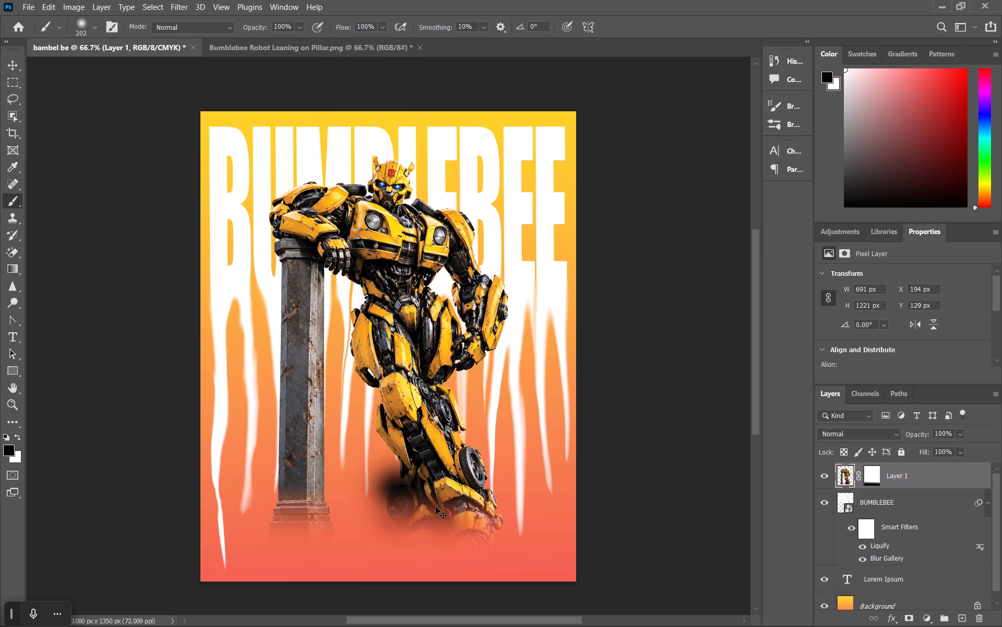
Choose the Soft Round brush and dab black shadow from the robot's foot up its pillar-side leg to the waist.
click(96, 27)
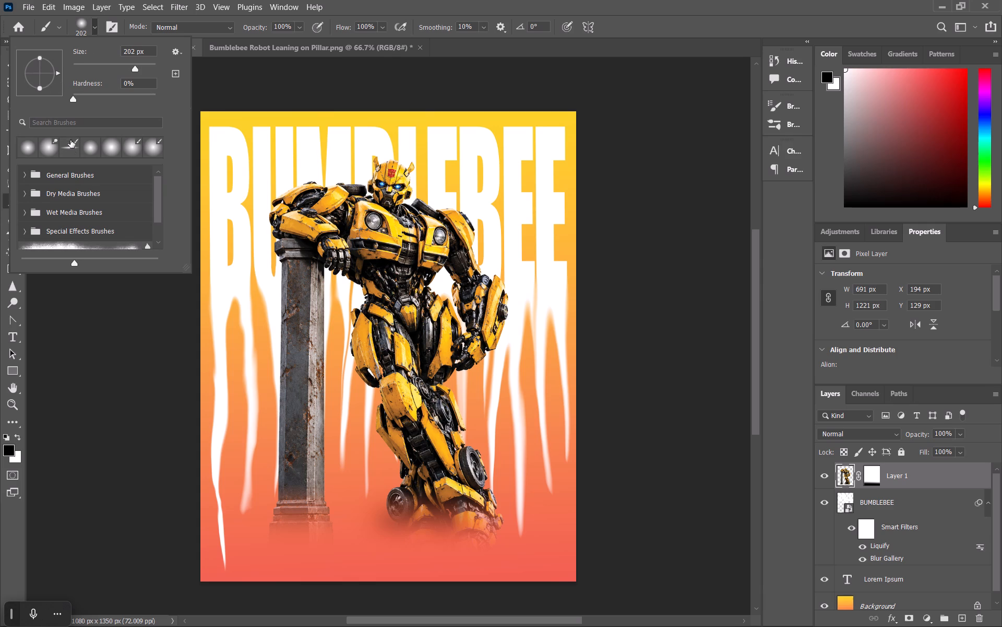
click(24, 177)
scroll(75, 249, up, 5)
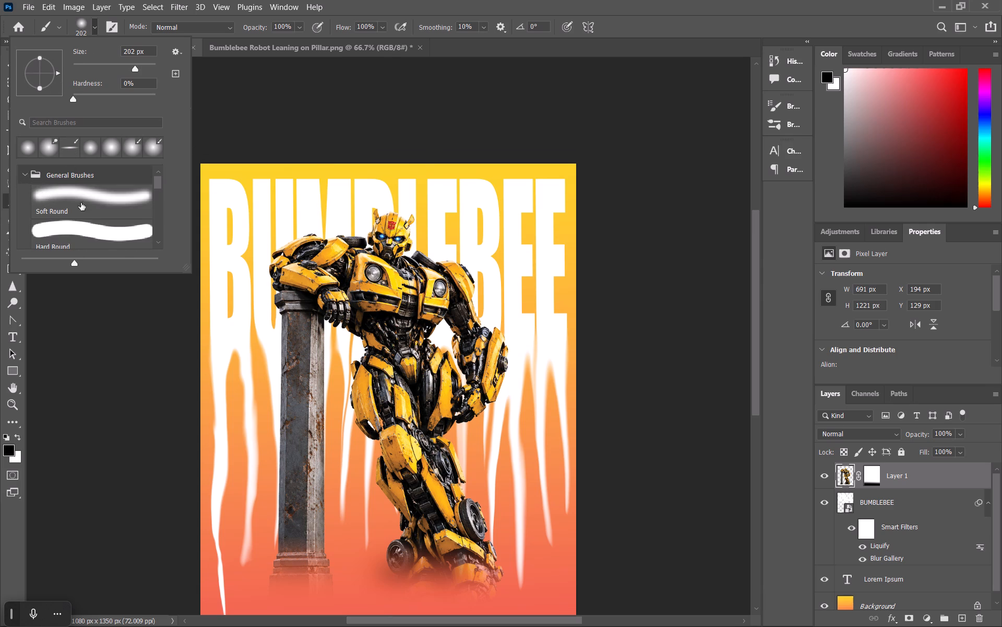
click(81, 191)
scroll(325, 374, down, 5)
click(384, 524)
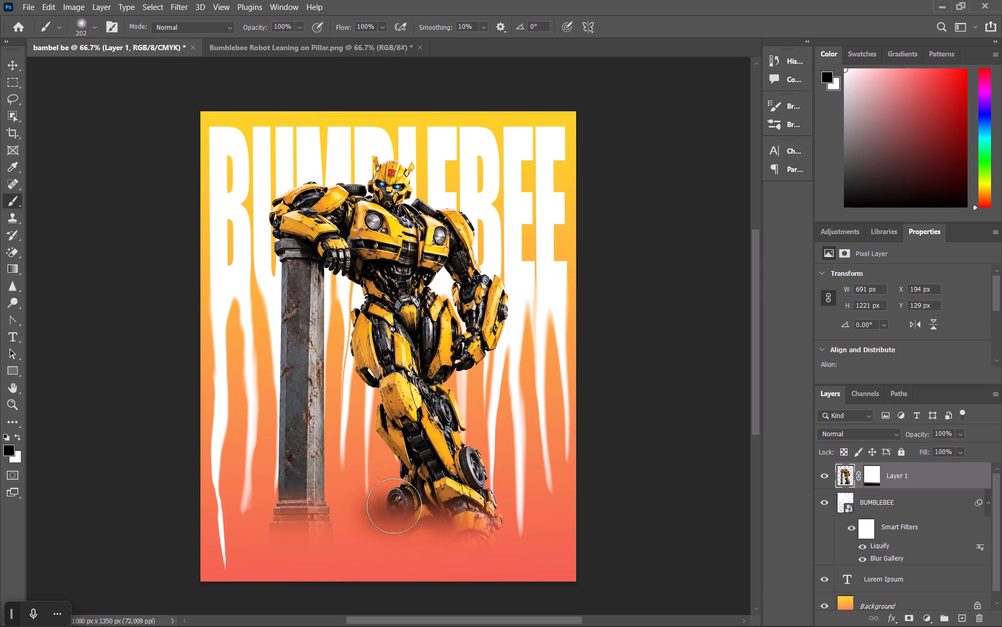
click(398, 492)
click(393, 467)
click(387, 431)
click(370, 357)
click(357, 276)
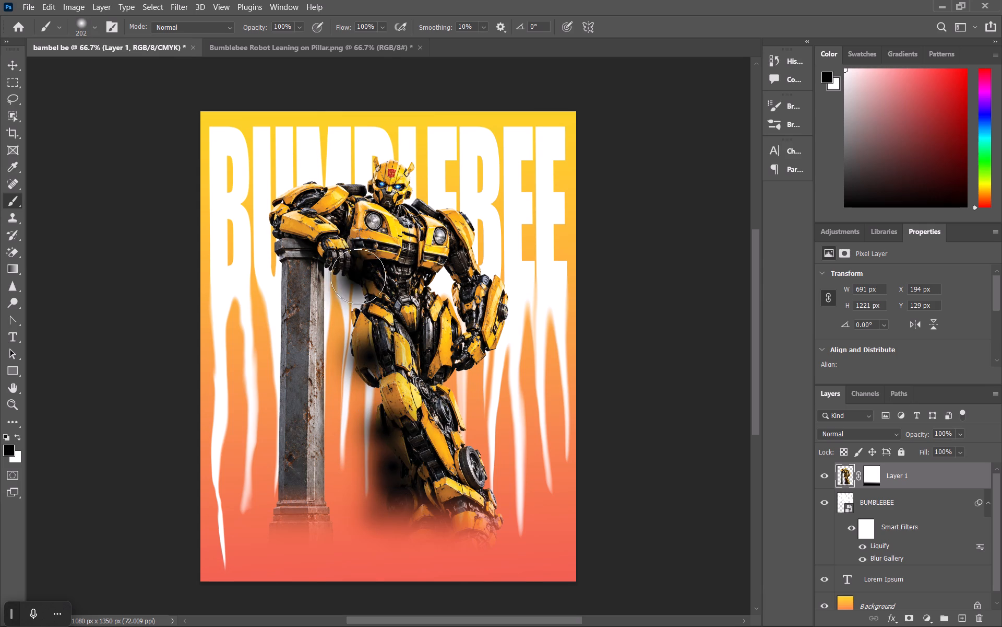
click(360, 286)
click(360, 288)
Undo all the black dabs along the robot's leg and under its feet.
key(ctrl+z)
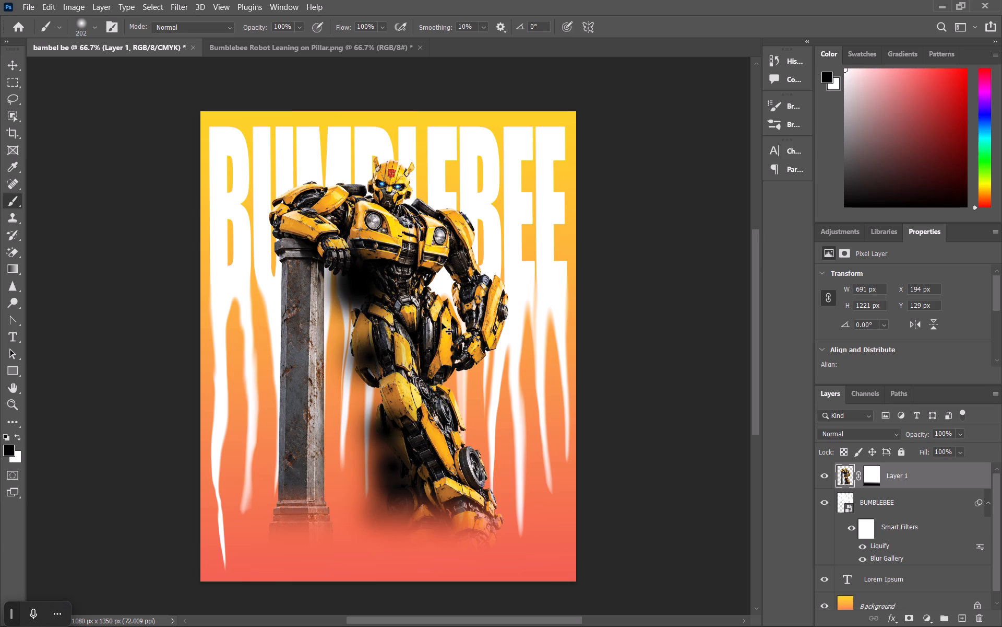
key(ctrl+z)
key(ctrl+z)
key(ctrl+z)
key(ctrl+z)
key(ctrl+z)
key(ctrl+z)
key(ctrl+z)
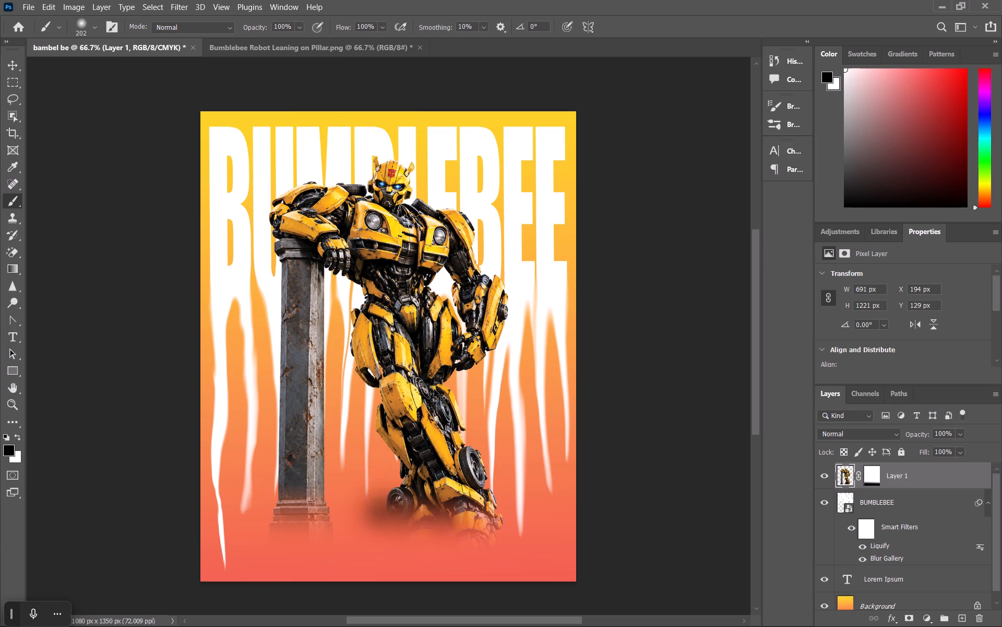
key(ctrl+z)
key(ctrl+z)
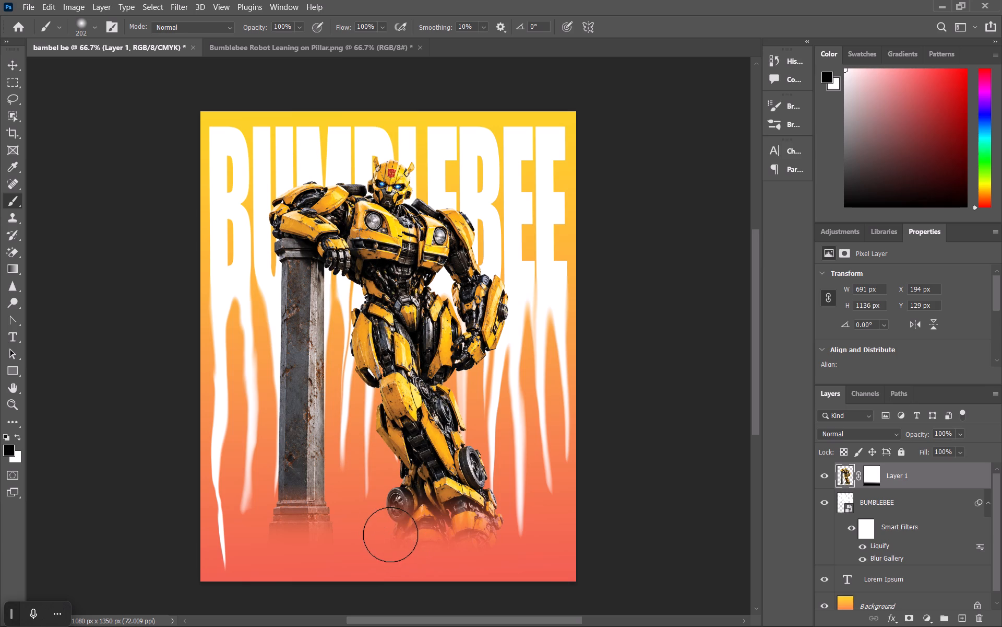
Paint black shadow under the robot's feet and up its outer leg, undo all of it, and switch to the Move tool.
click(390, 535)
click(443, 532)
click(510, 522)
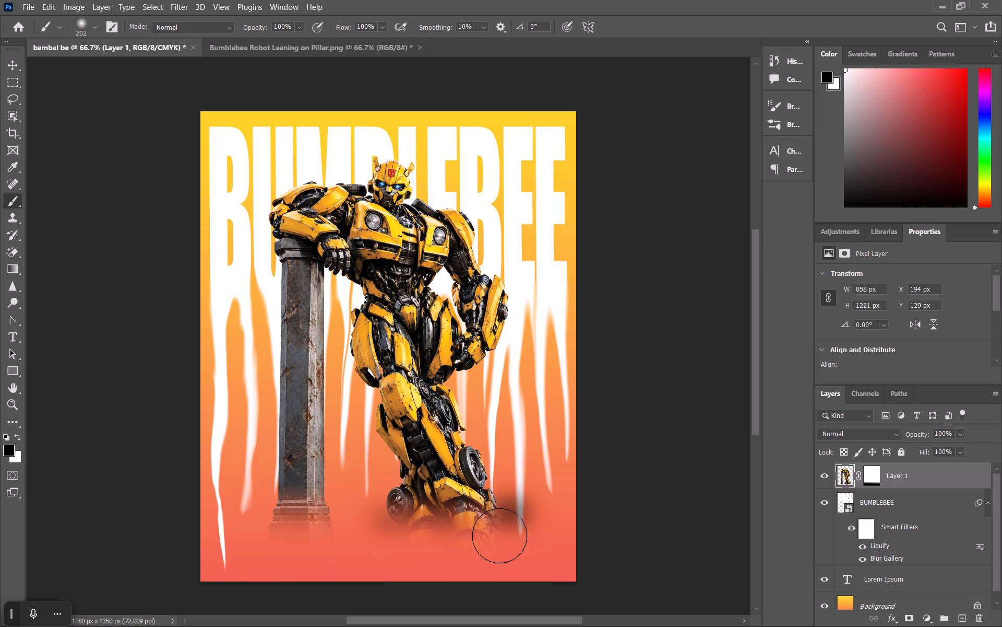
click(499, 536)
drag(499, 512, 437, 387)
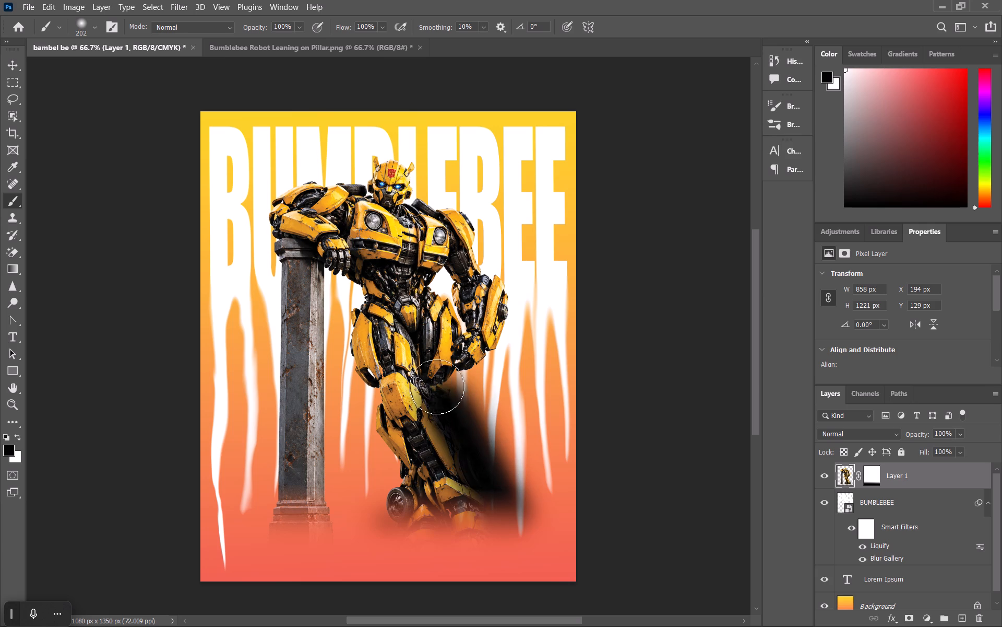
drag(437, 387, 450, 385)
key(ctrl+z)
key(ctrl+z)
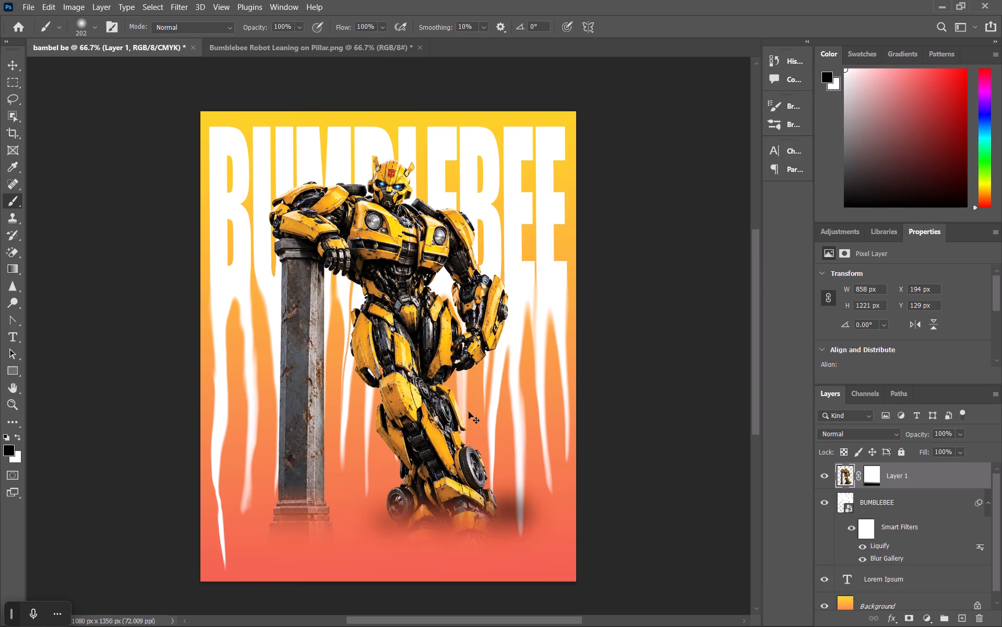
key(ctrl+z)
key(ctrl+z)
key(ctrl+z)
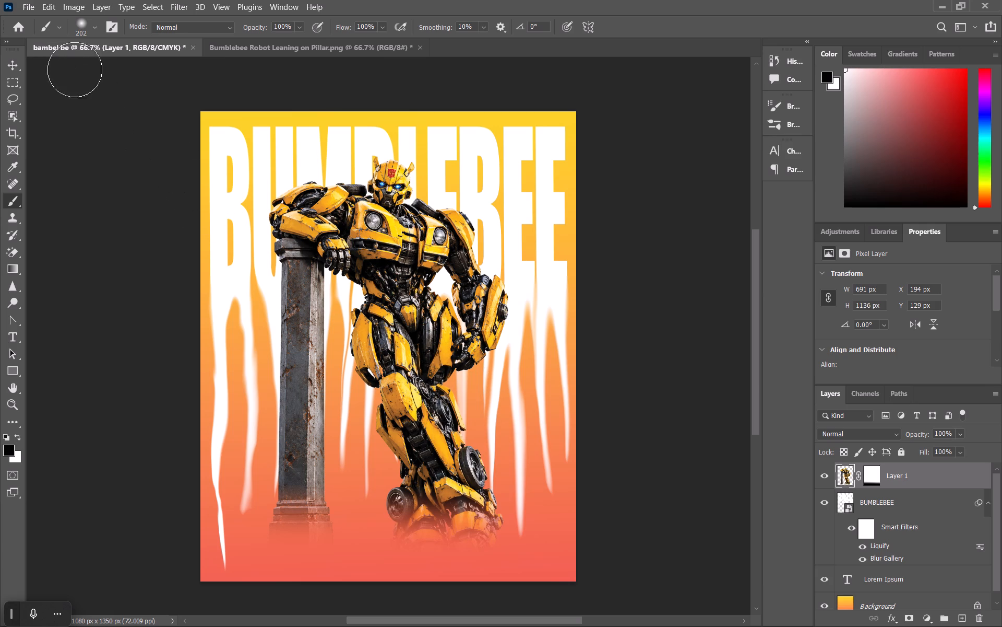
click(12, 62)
Move the robot and pillar on Layer 1 straight down below the title's top, to about X 197 px, Y 214 px.
click(361, 262)
drag(398, 243, 397, 269)
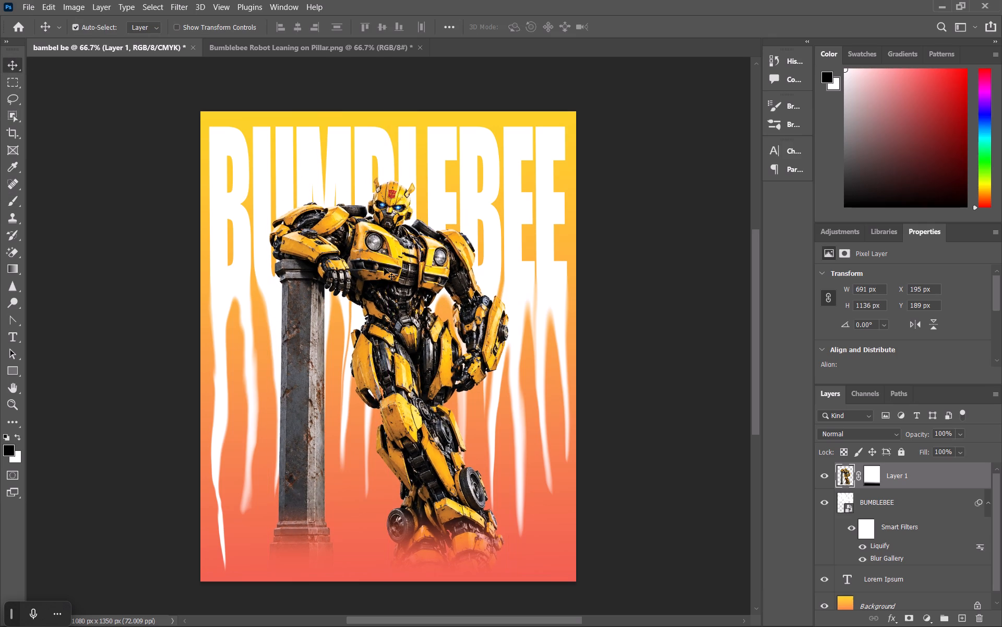
drag(384, 268, 387, 277)
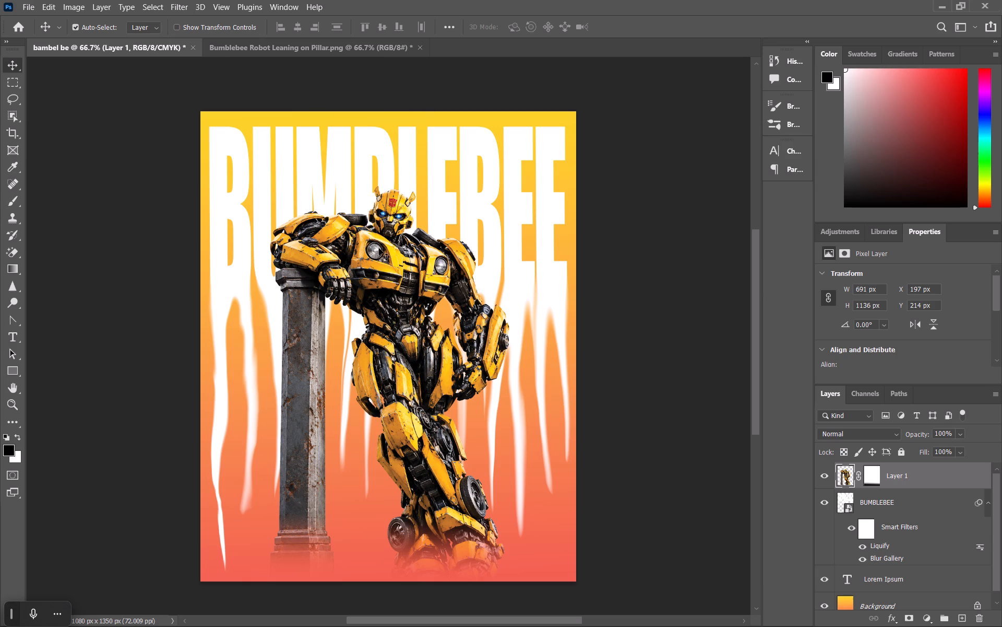
Scale Layer 1's robot and pillar down to 93% and shift them slightly right, to about X 219 px, Y 294 px.
click(381, 248)
click(845, 469)
key(ctrl+t)
drag(509, 188, 494, 217)
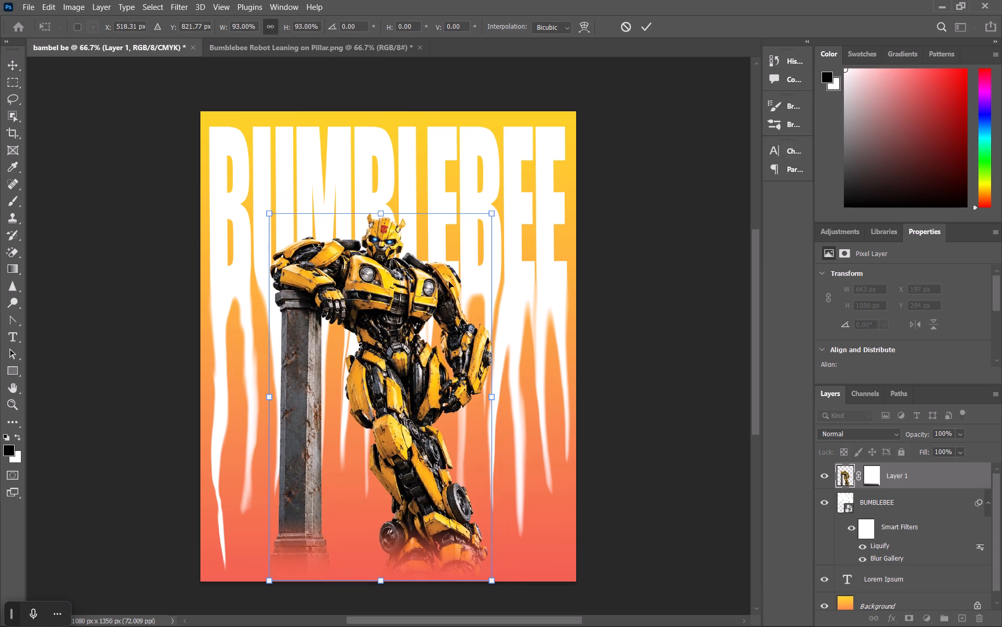
drag(414, 357, 420, 357)
click(633, 293)
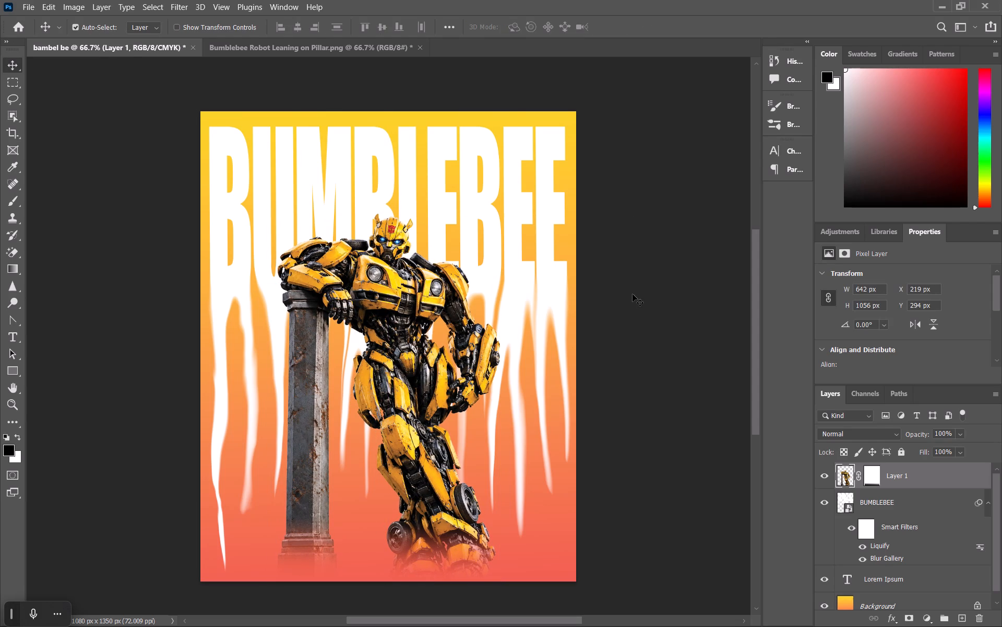
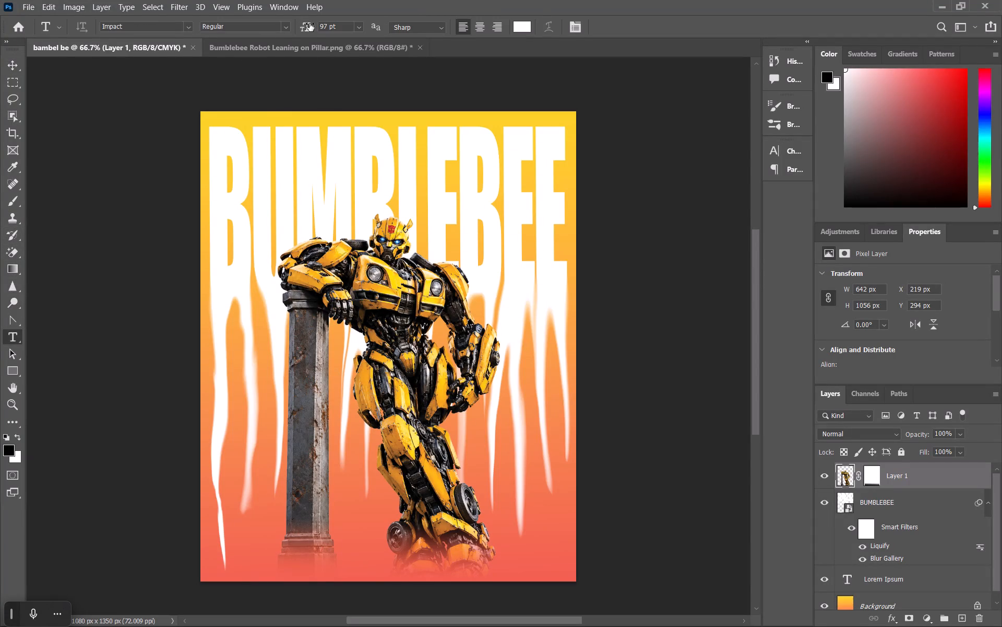
drag(303, 26, 269, 31)
click(497, 551)
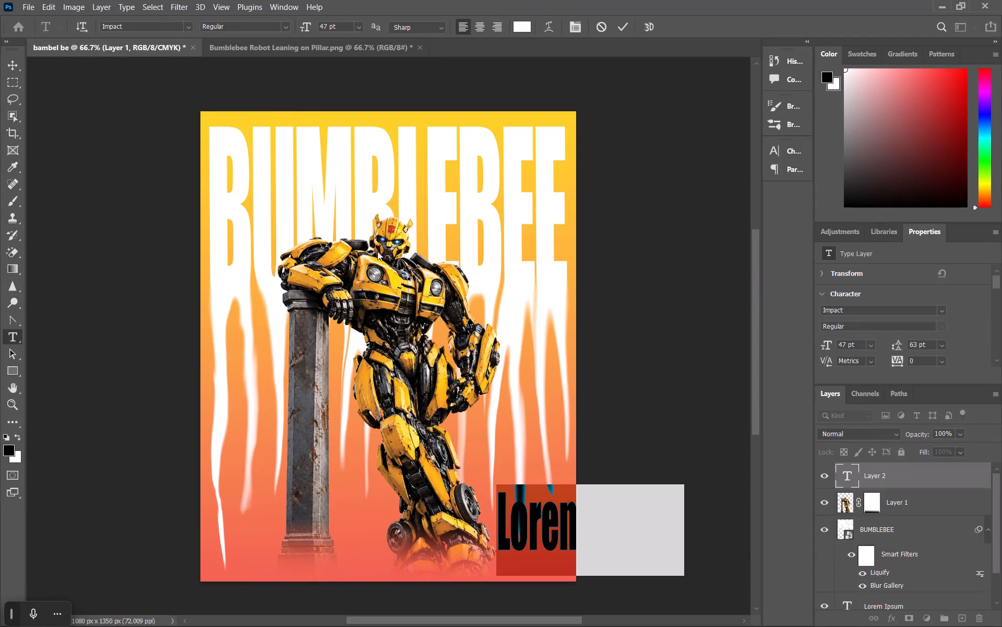
drag(307, 30, 281, 31)
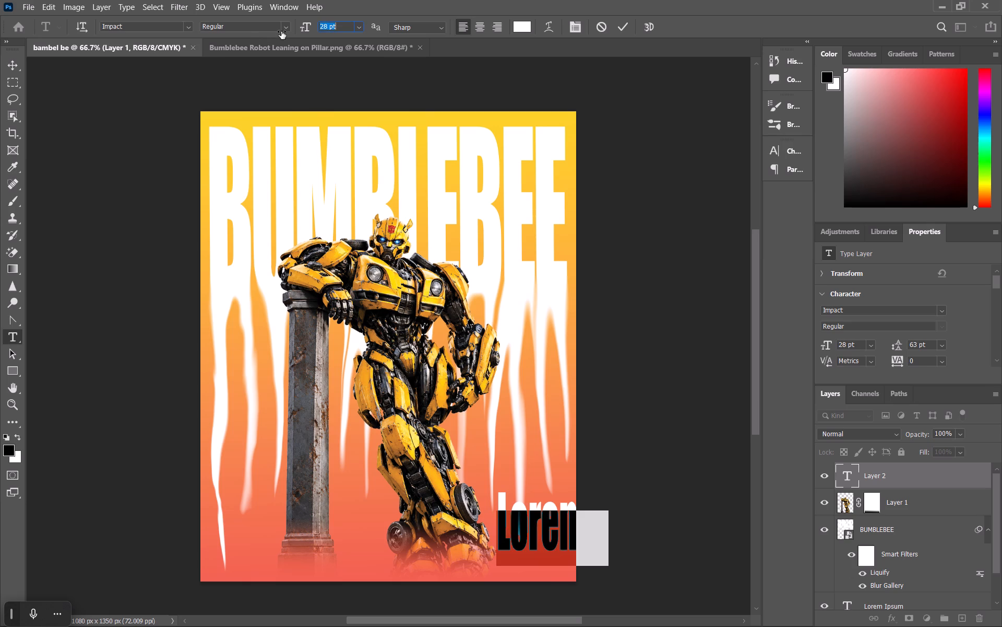
drag(281, 31, 273, 30)
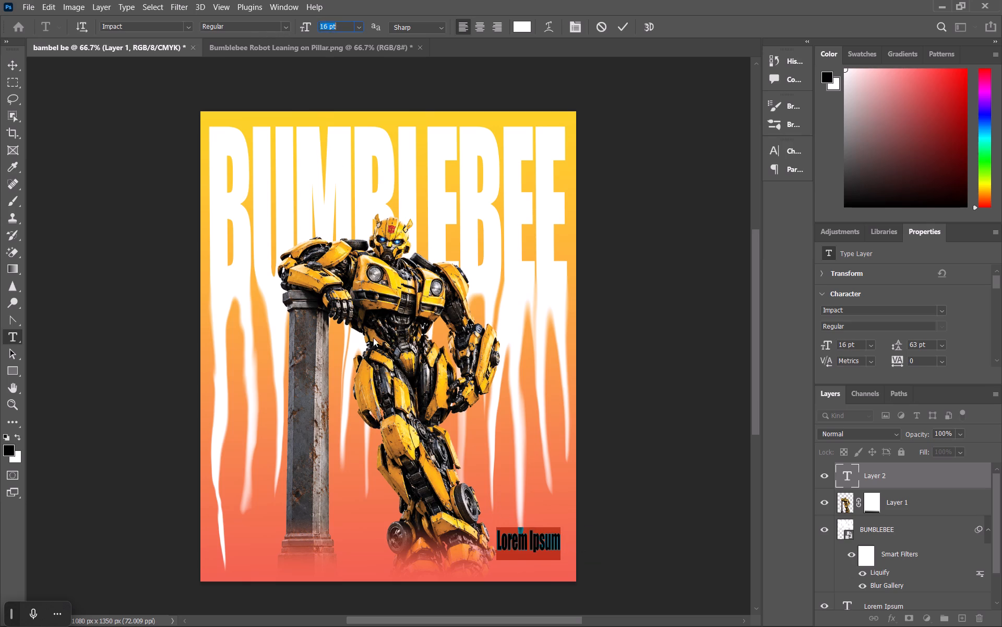
key(ctrl+v)
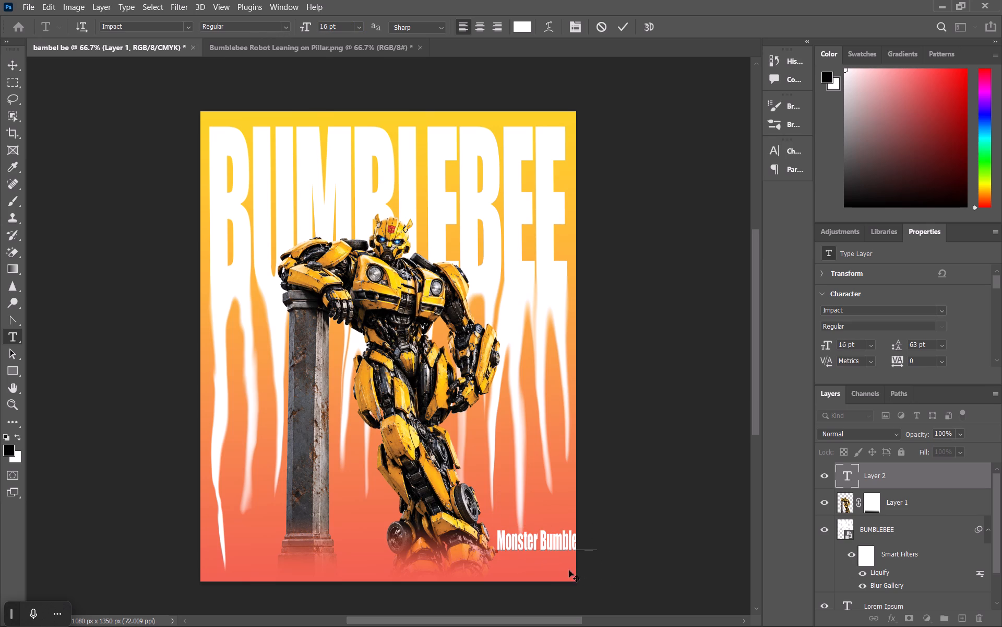
drag(558, 570, 529, 587)
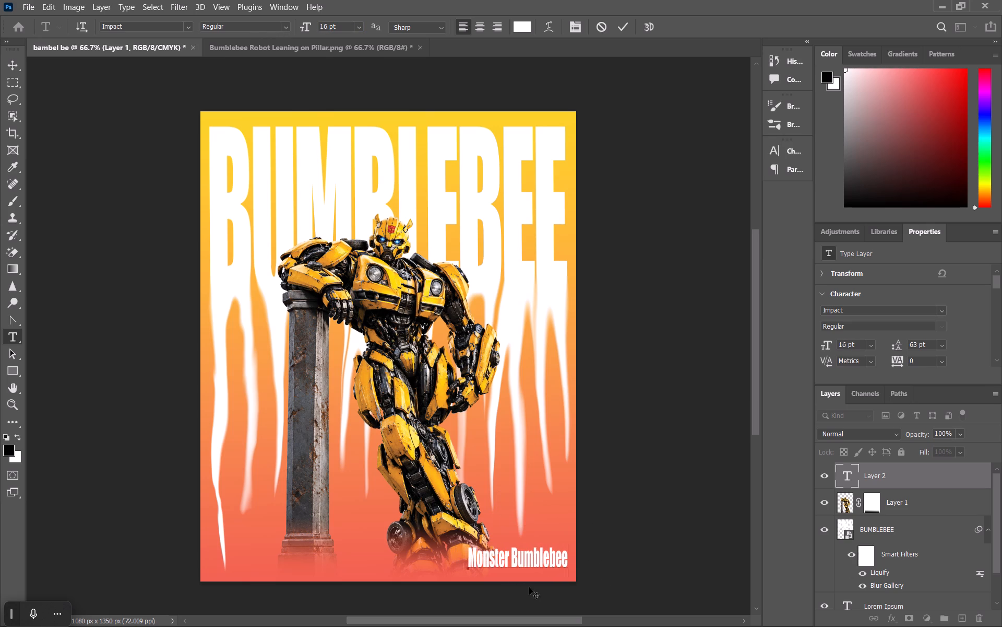
drag(529, 587, 532, 594)
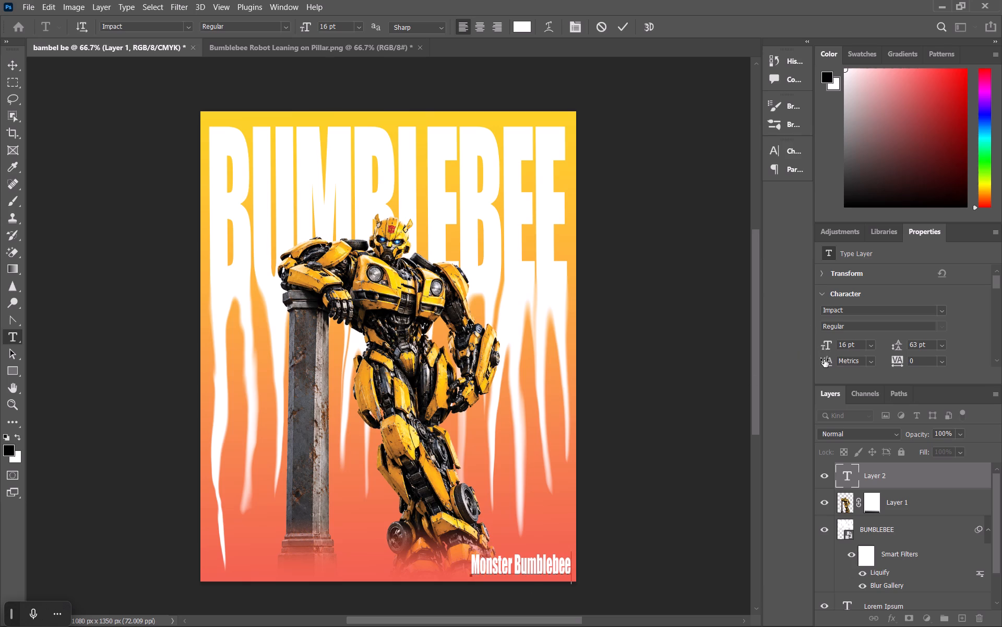
Set the "Monster Bumblebee" text to 225% vertical scale, 173% horizontal scale and tracking 20.
scroll(824, 359, down, 3)
scroll(884, 333, down, 1)
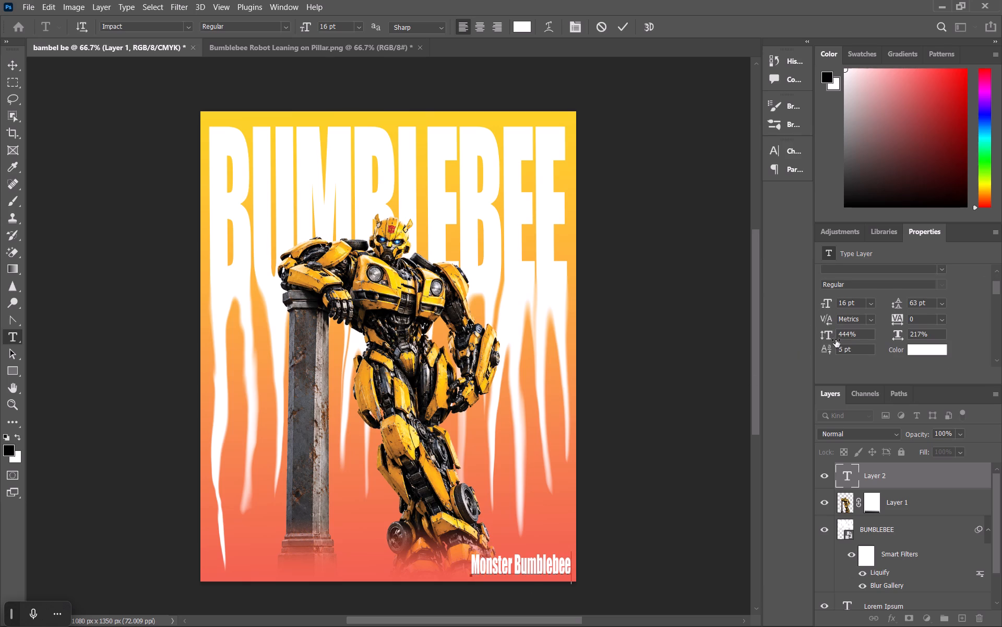
drag(825, 340, 799, 340)
key(ctrl+a)
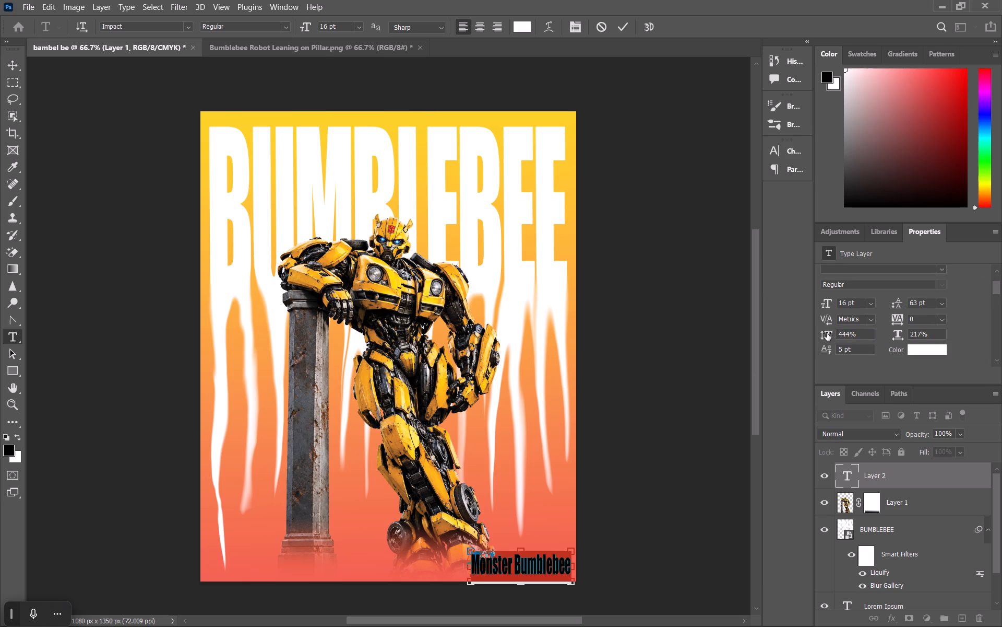
drag(822, 331, 700, 339)
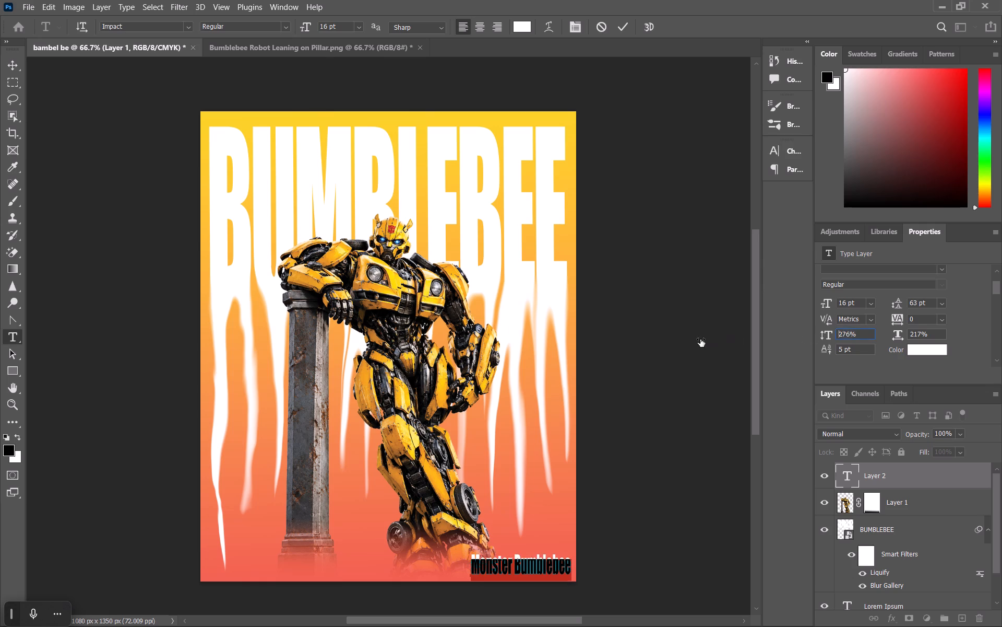
drag(700, 339, 678, 340)
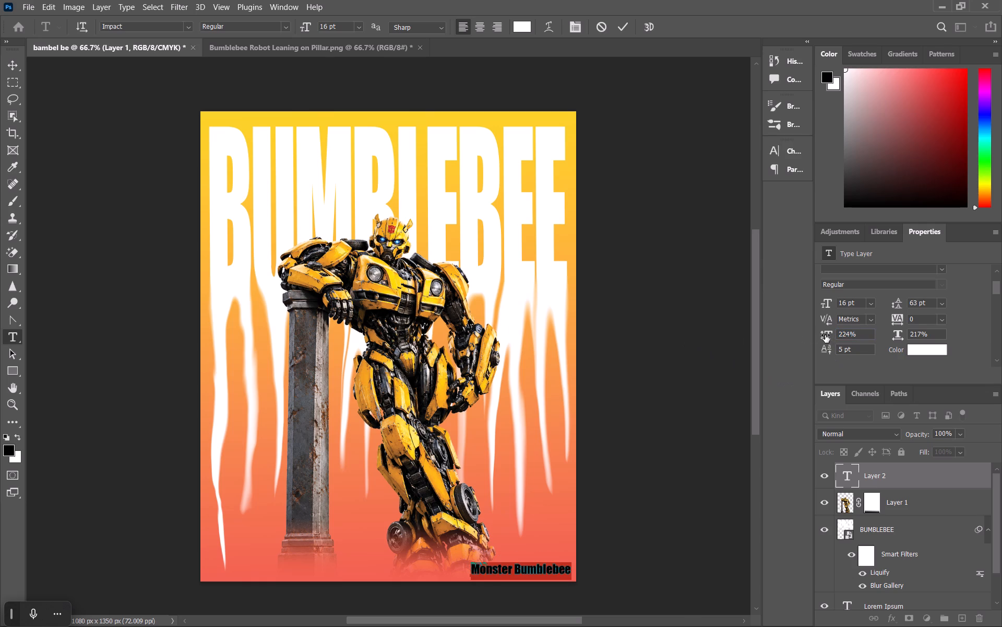
drag(825, 335, 826, 343)
drag(897, 338, 867, 338)
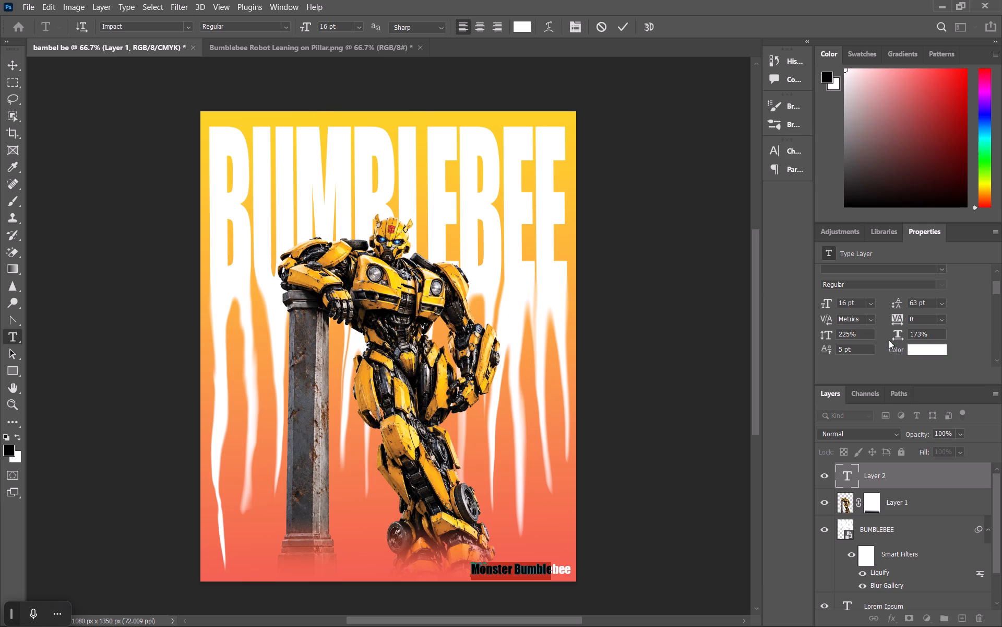
click(900, 320)
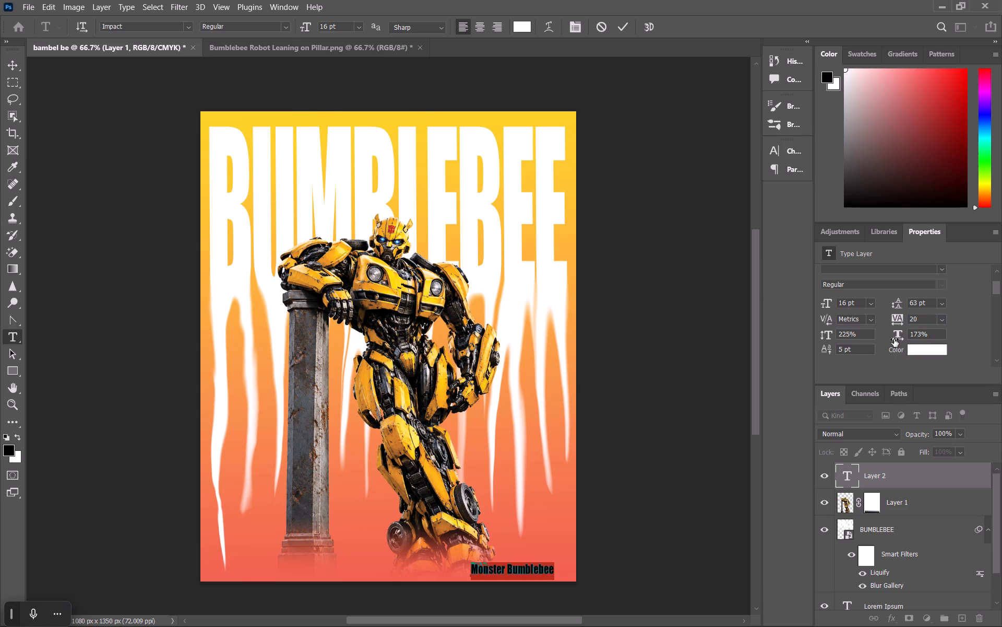
Change the "Monster Bumblebee" text color from white to near-black and commit the text.
scroll(893, 339, down, 4)
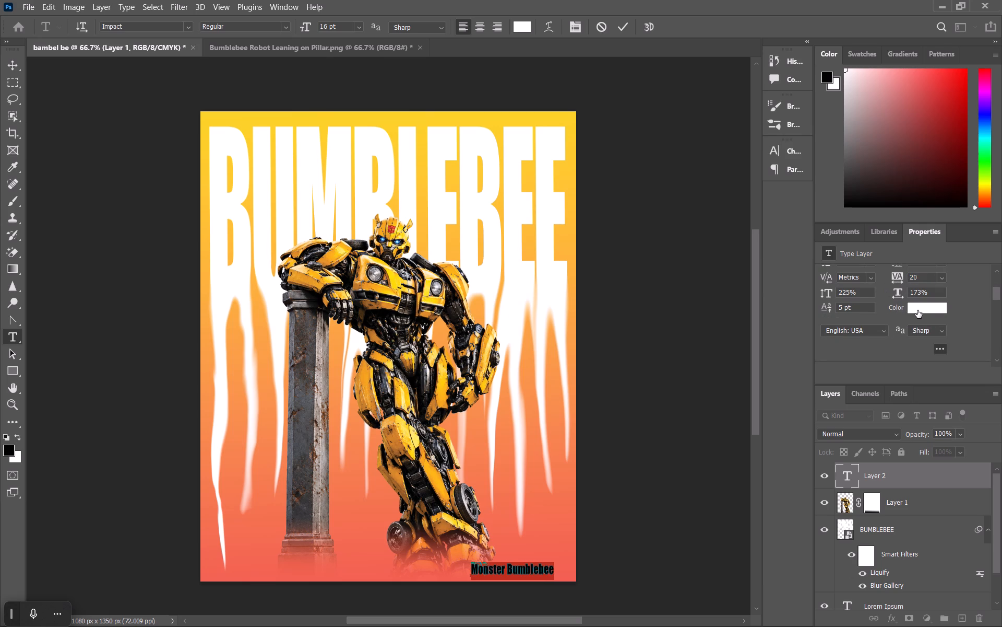
click(917, 311)
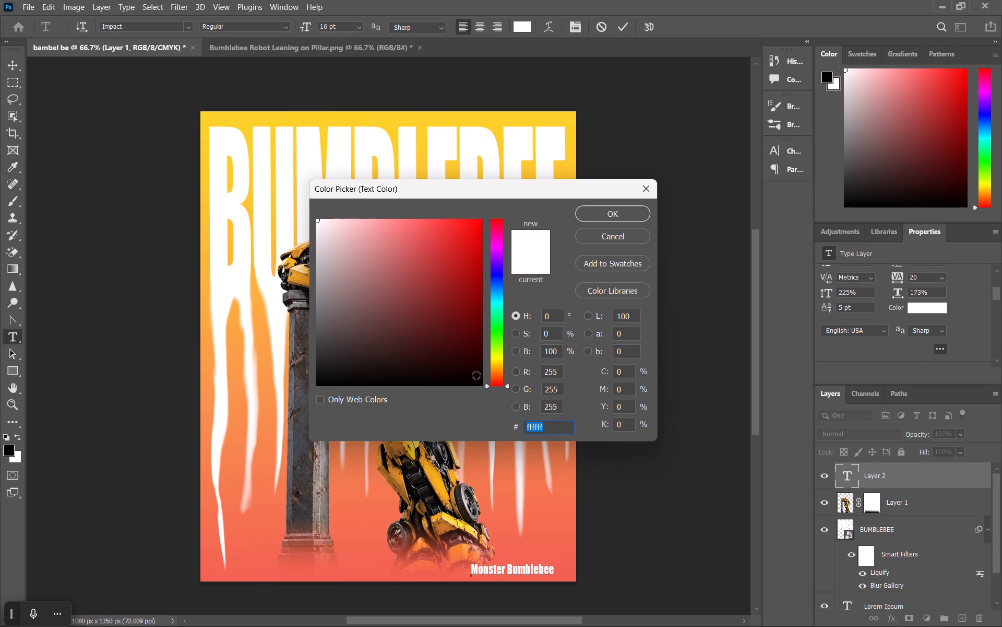
click(476, 375)
click(616, 209)
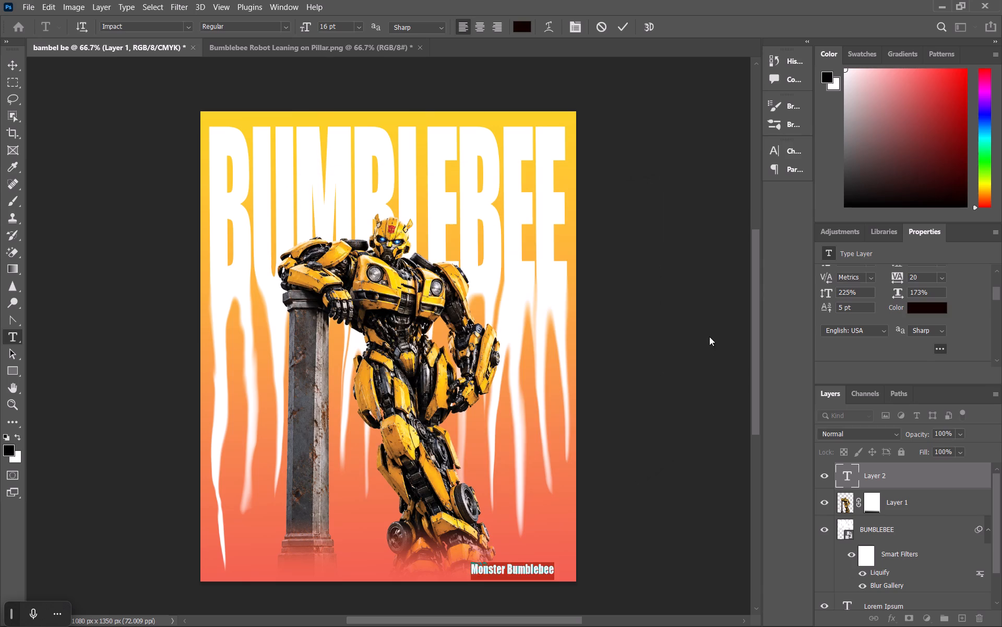
click(712, 503)
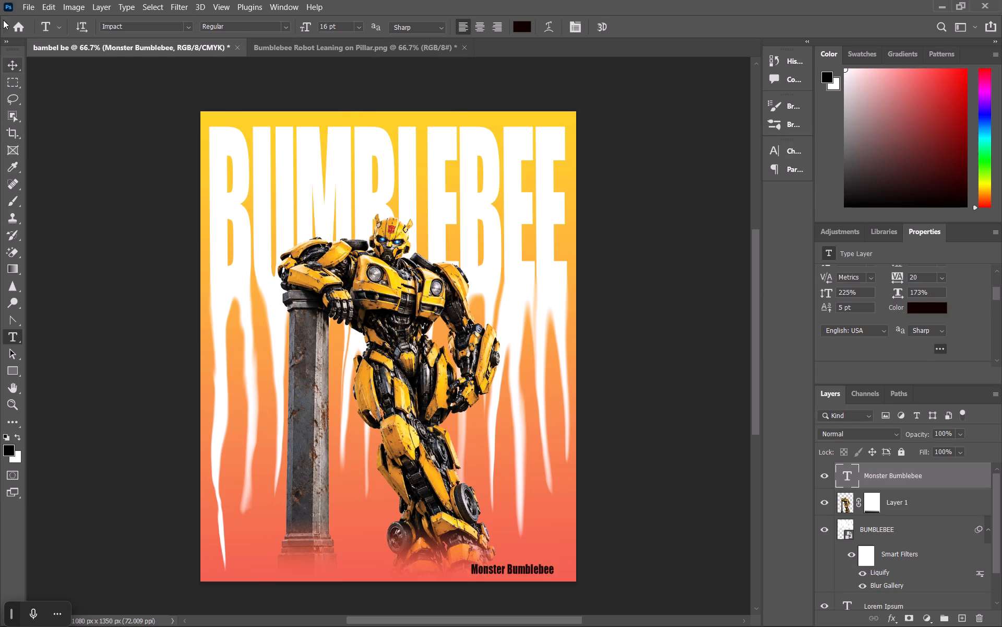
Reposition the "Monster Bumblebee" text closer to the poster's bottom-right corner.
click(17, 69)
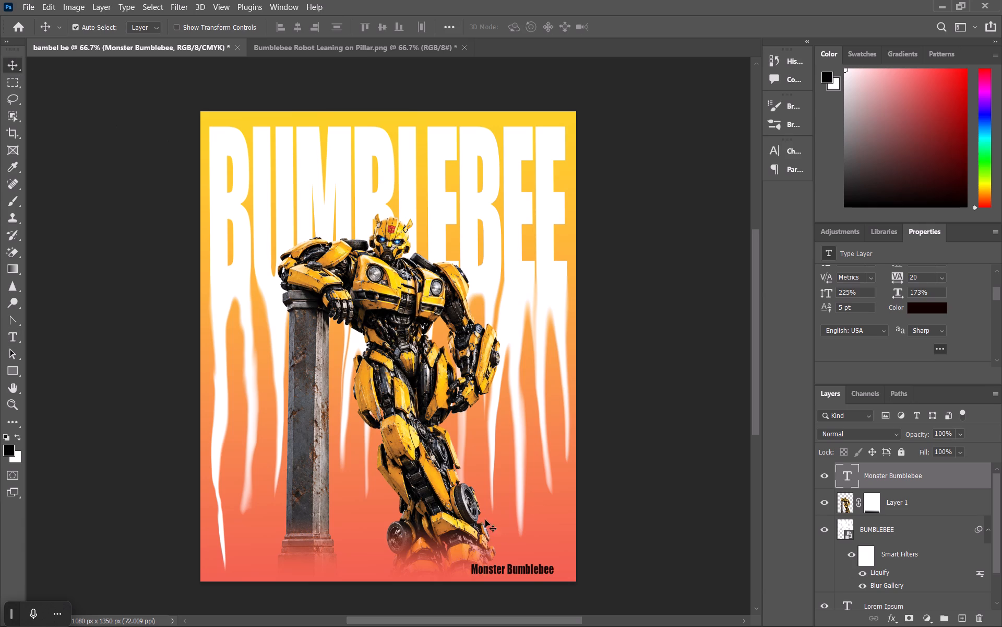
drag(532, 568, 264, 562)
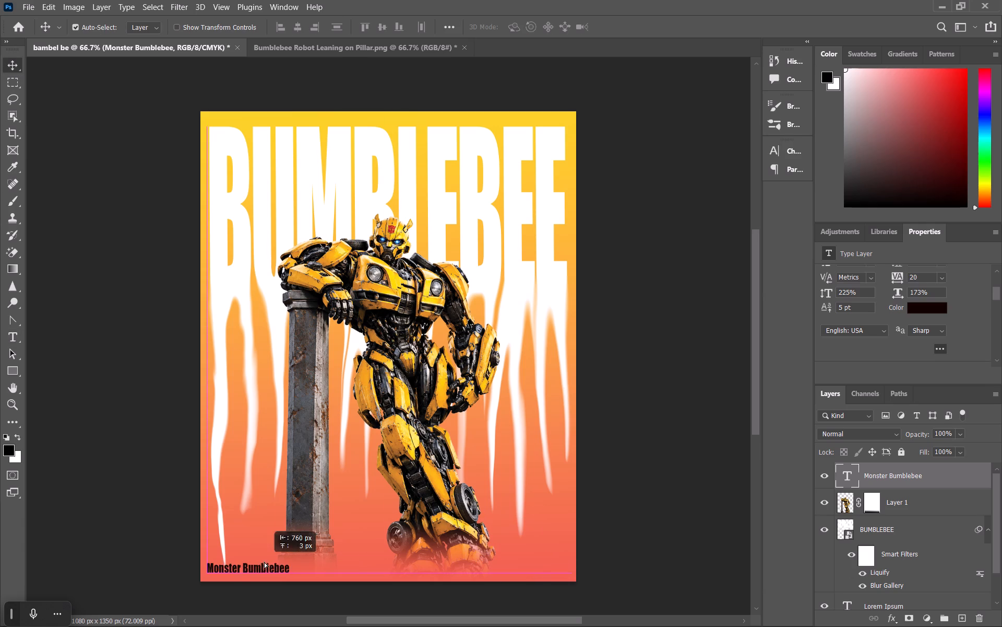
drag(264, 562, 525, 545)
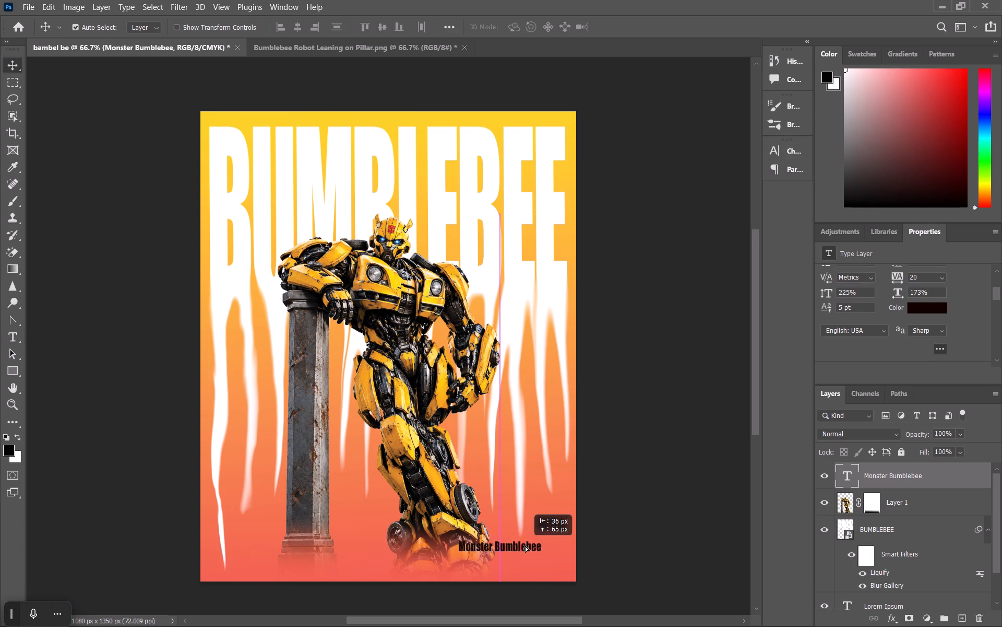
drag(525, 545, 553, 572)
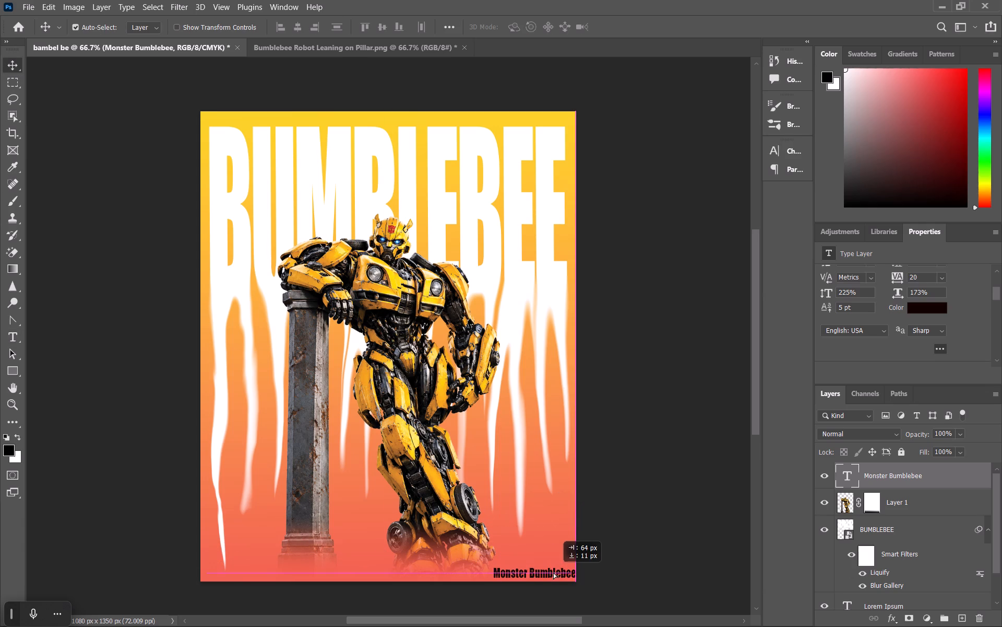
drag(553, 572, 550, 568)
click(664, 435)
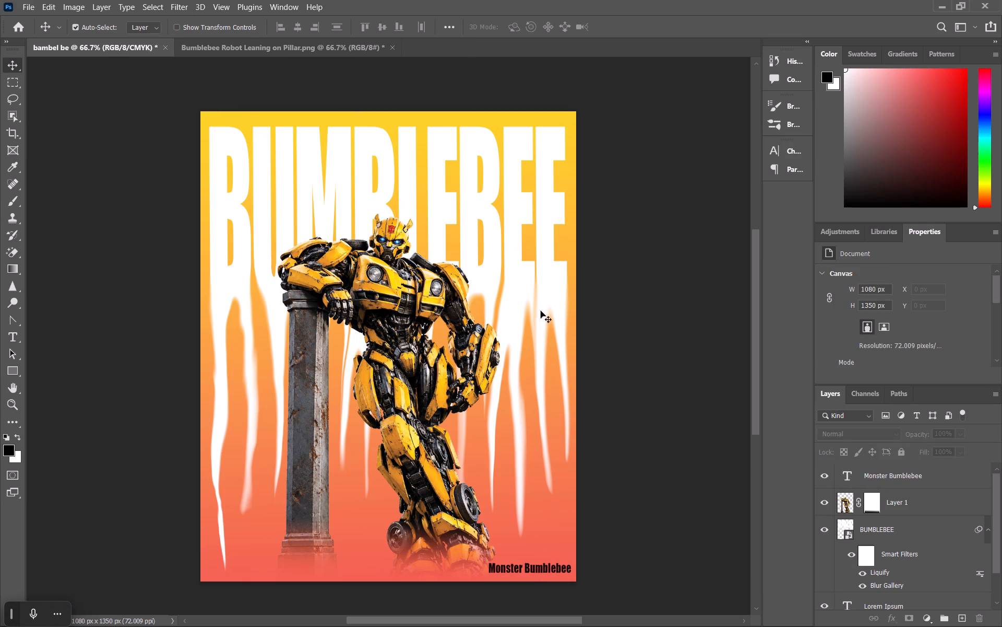
Move the large BUMBLEBEE title down to about X 17 px, Y 88 px, leaving room above it.
drag(505, 220, 503, 235)
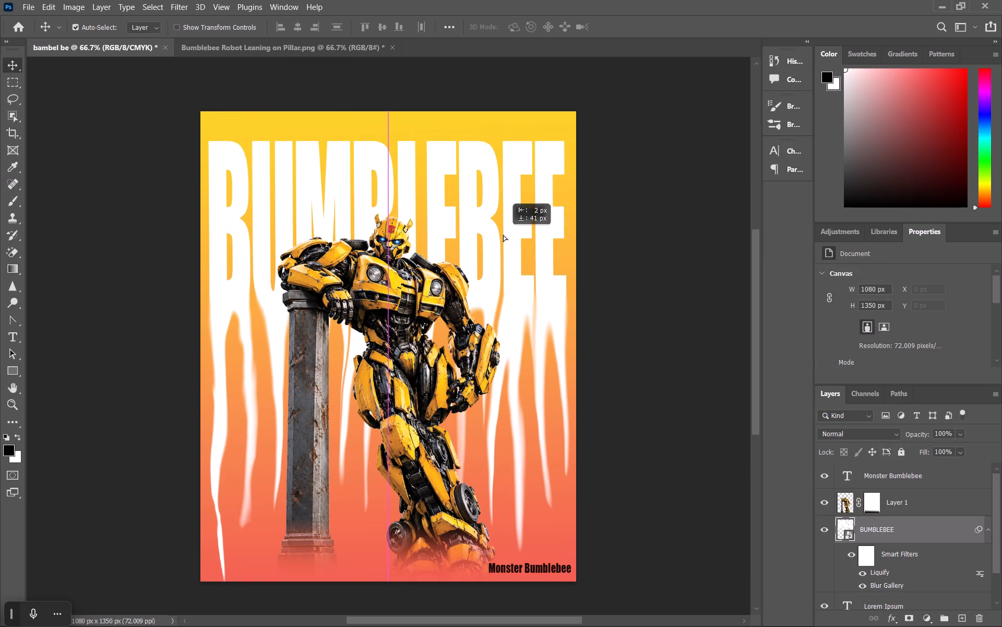
drag(503, 235, 504, 236)
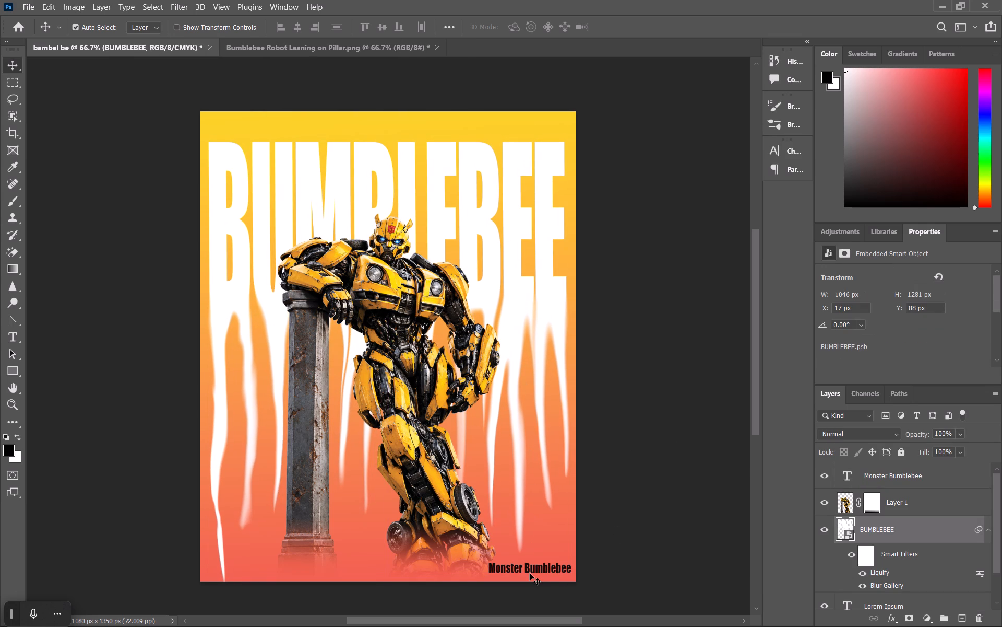
Move the "Monster Bumblebee" text to the poster's top-left area, just above the large BUMBLEBEE title.
drag(530, 572, 255, 133)
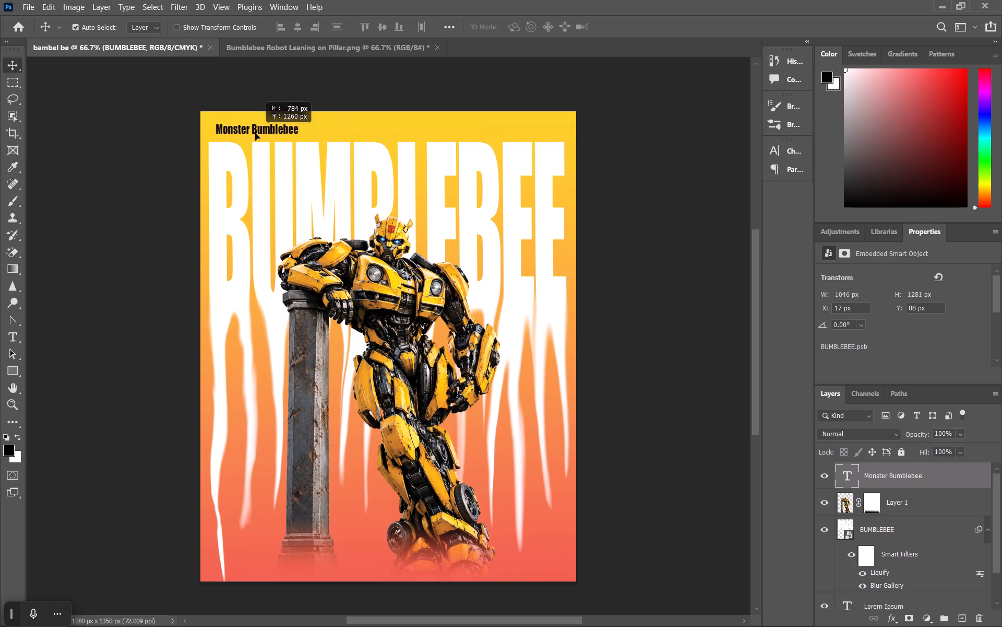
drag(255, 133, 253, 135)
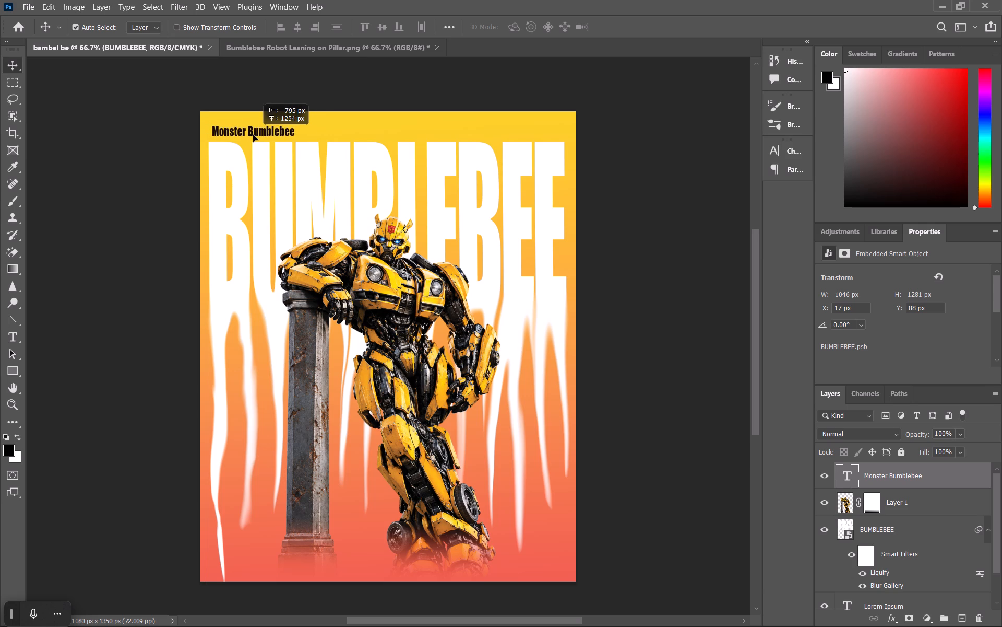
drag(253, 135, 255, 135)
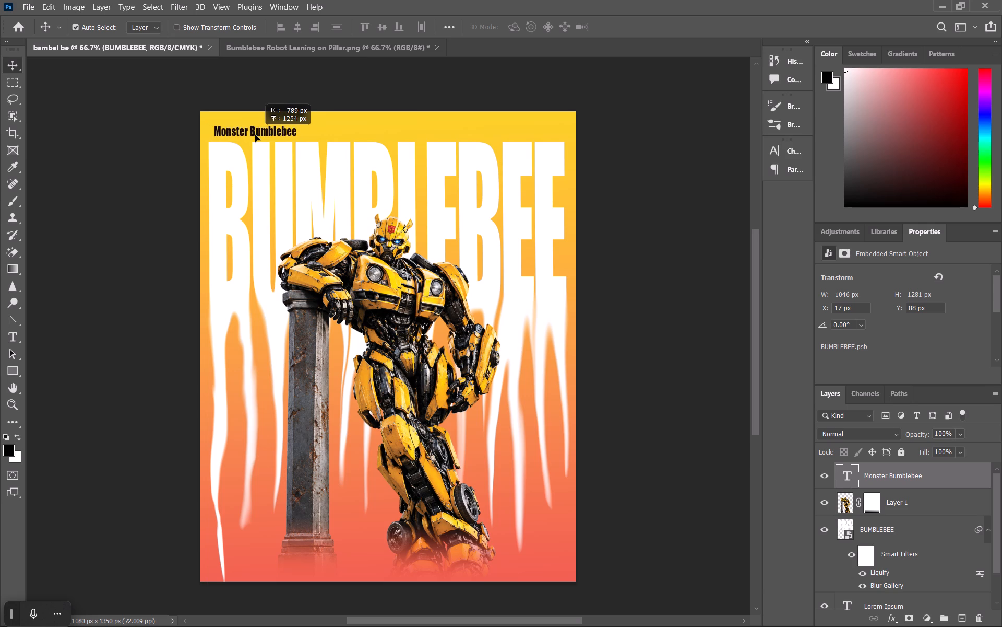
drag(255, 135, 259, 134)
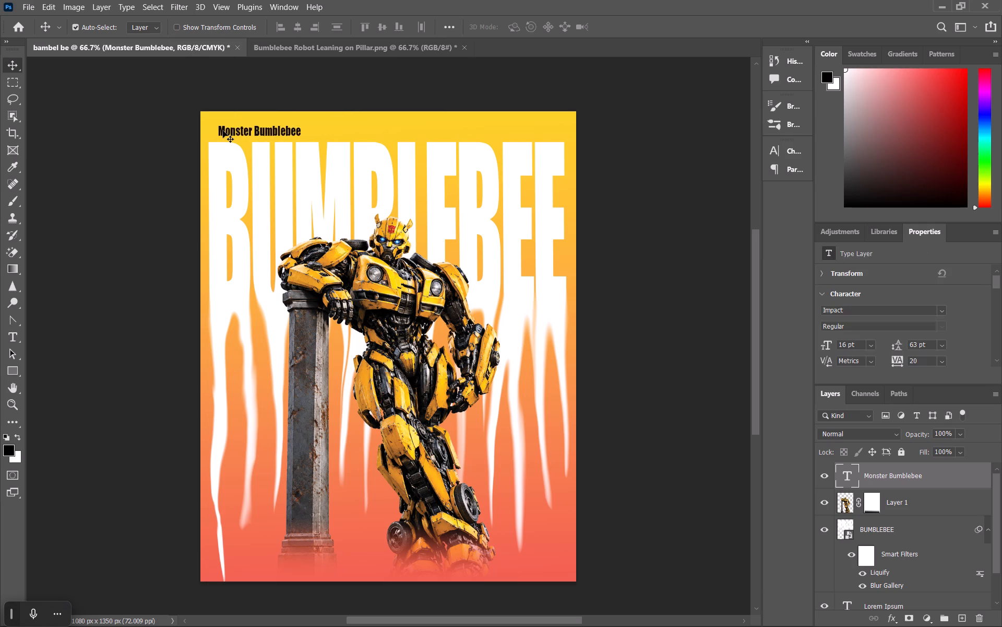
Insert "THE " before "Monster Bumblebee" and shift the text left to line up with the large title's left edge.
triple_click(223, 131)
click(223, 131)
click(220, 132)
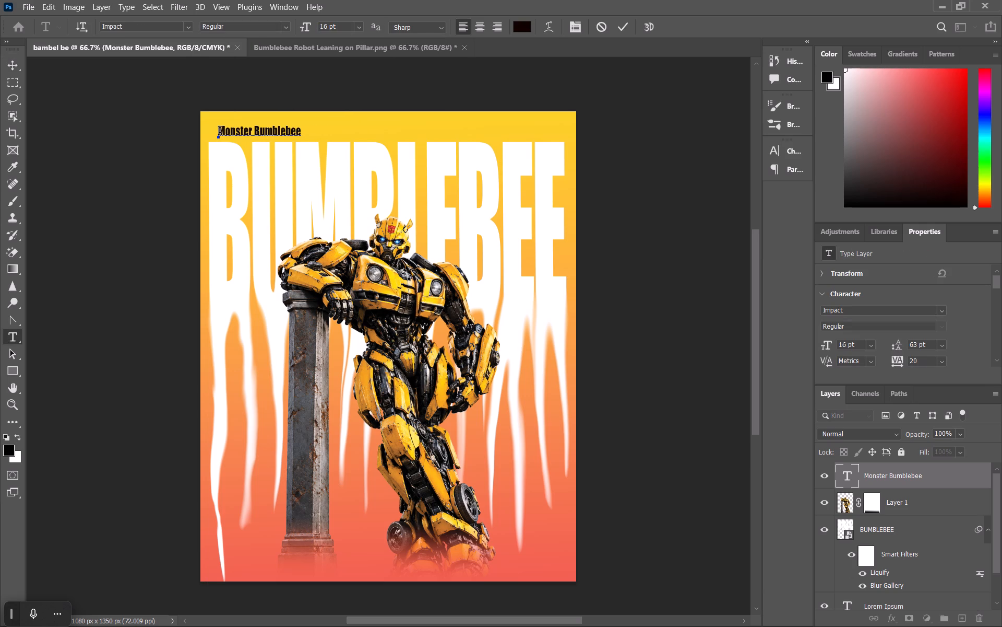
text(THE)
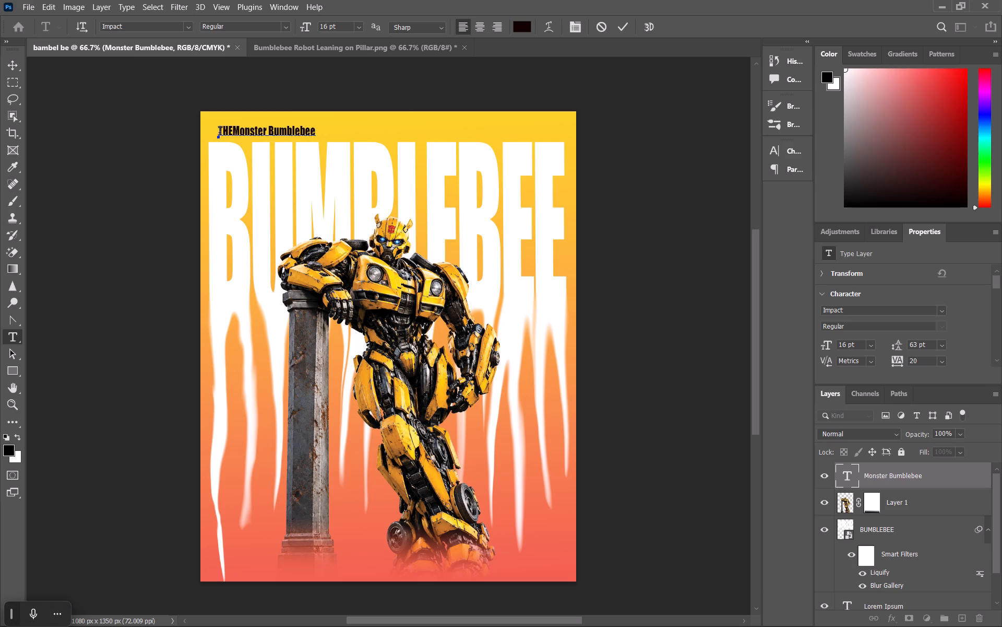
key(space)
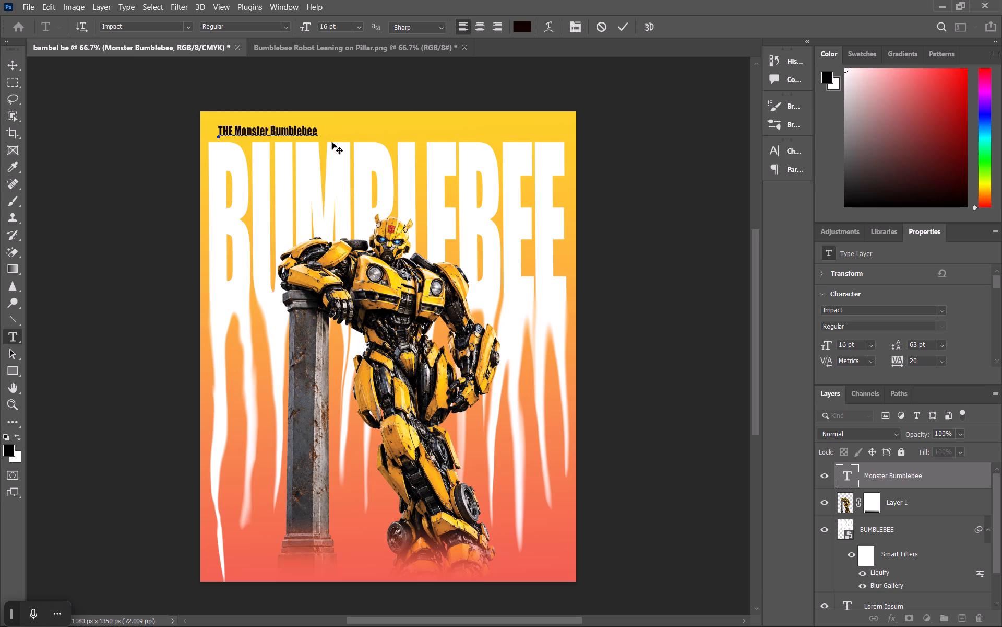
drag(332, 142, 325, 142)
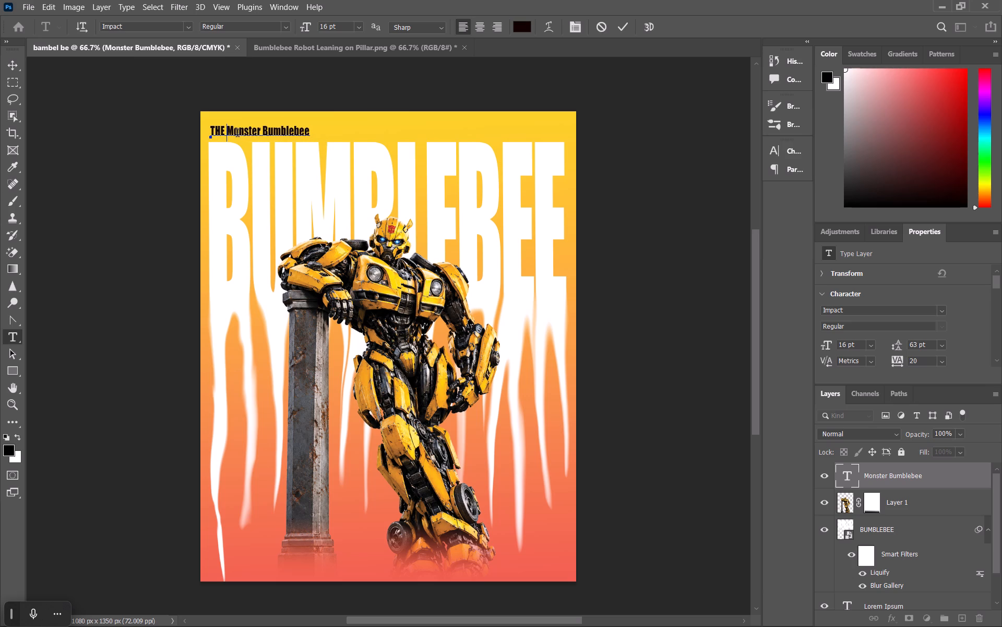
Retype the caption above the large title in all capitals so it reads "THE MONSTER BUMBLEBEE".
drag(237, 134, 248, 134)
drag(235, 131, 260, 132)
text(ONSTER)
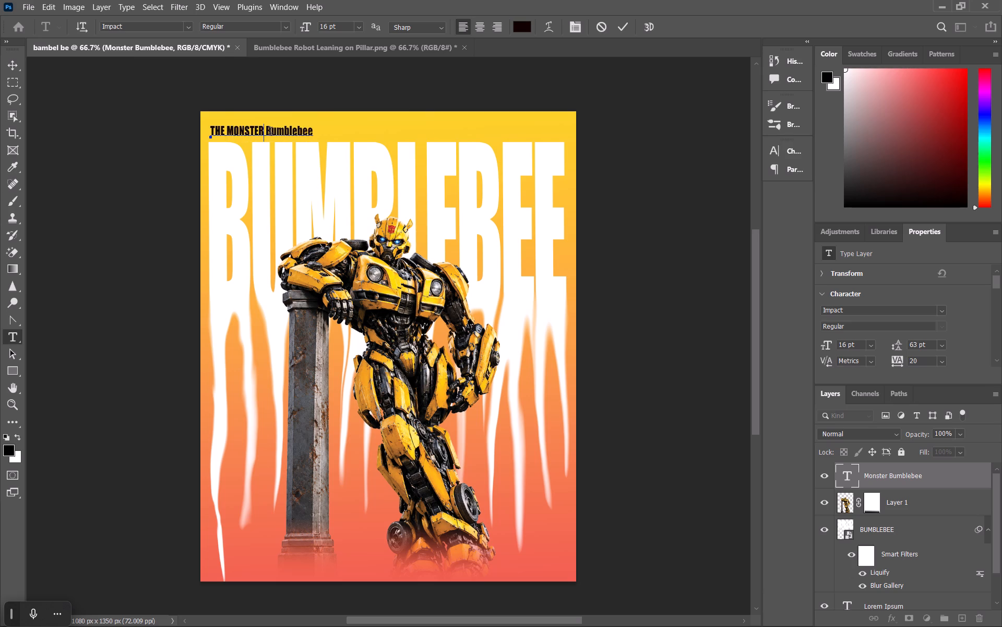
drag(272, 132, 320, 133)
text(UMBEE)
key(shift+BackSpace)
key(shift+BackSpace)
text(LEB)
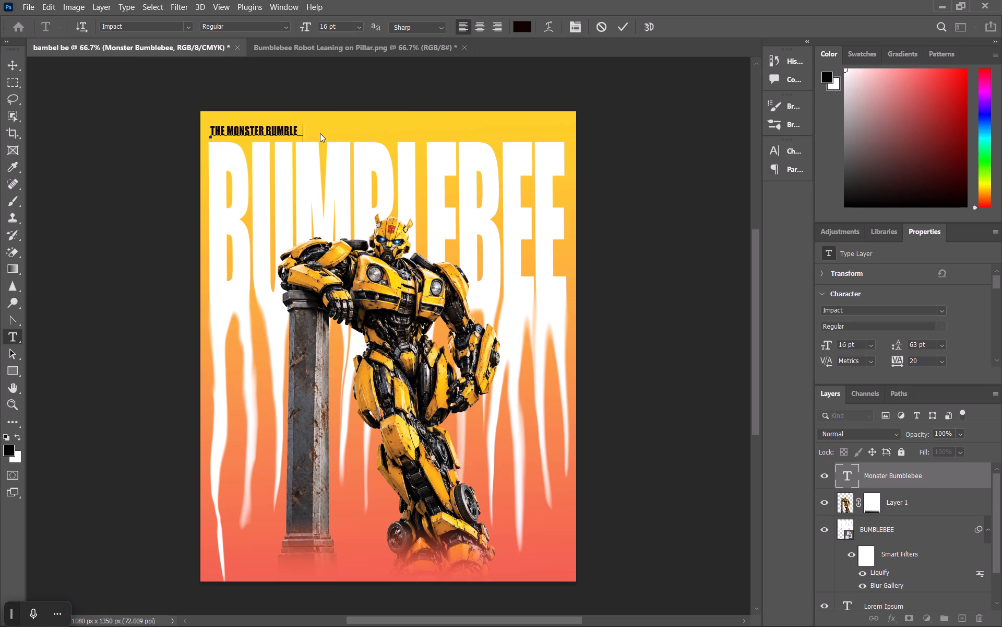
key(shift+e)
key(shift+e)
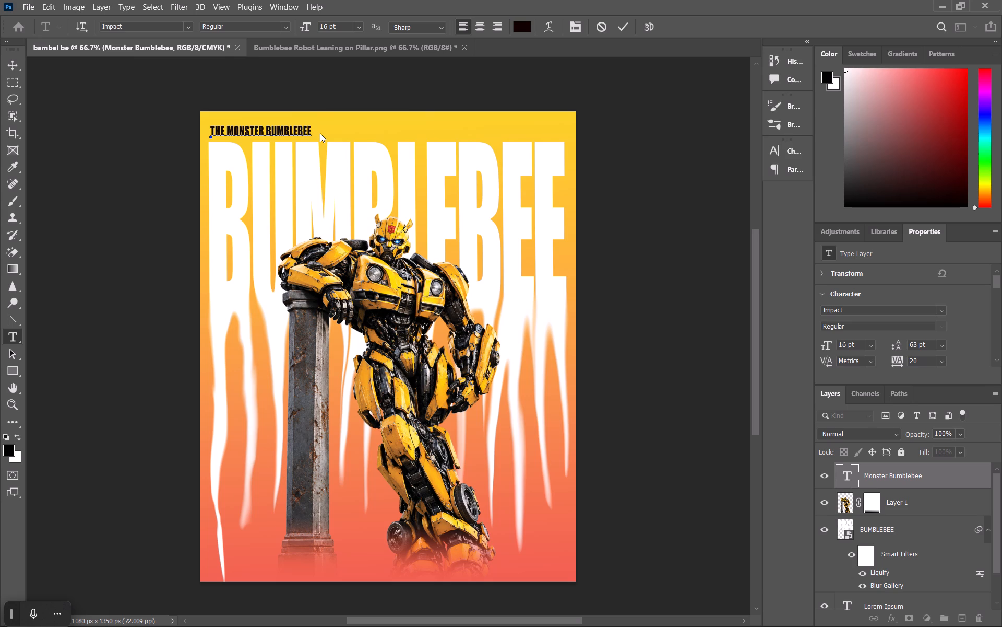
click(324, 134)
click(625, 356)
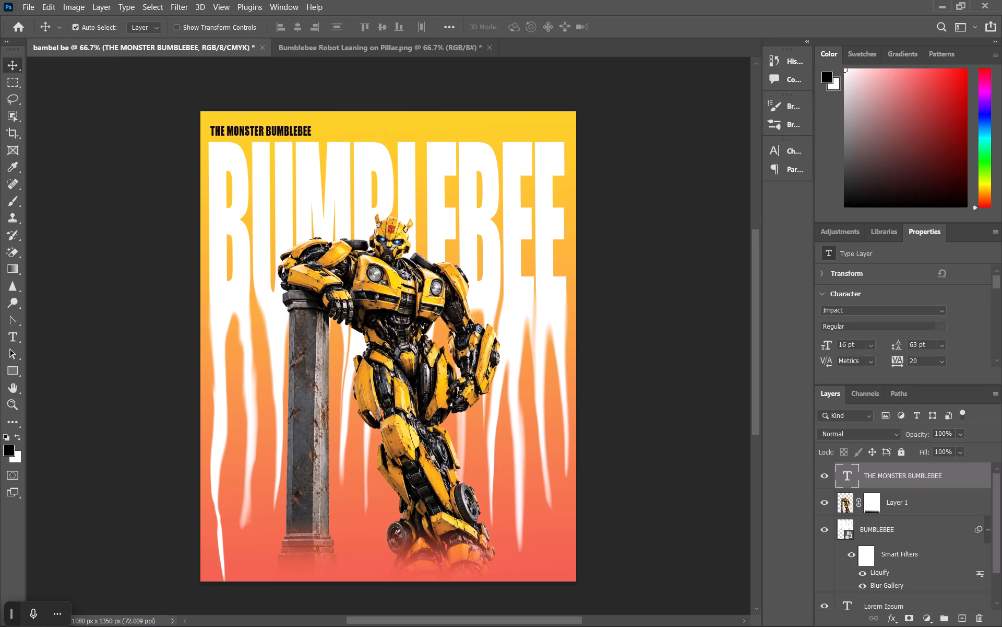
Add a Gradient Map adjustment above the BUMBLEBEE title layer, clipped to that title.
scroll(438, 319, up, 4)
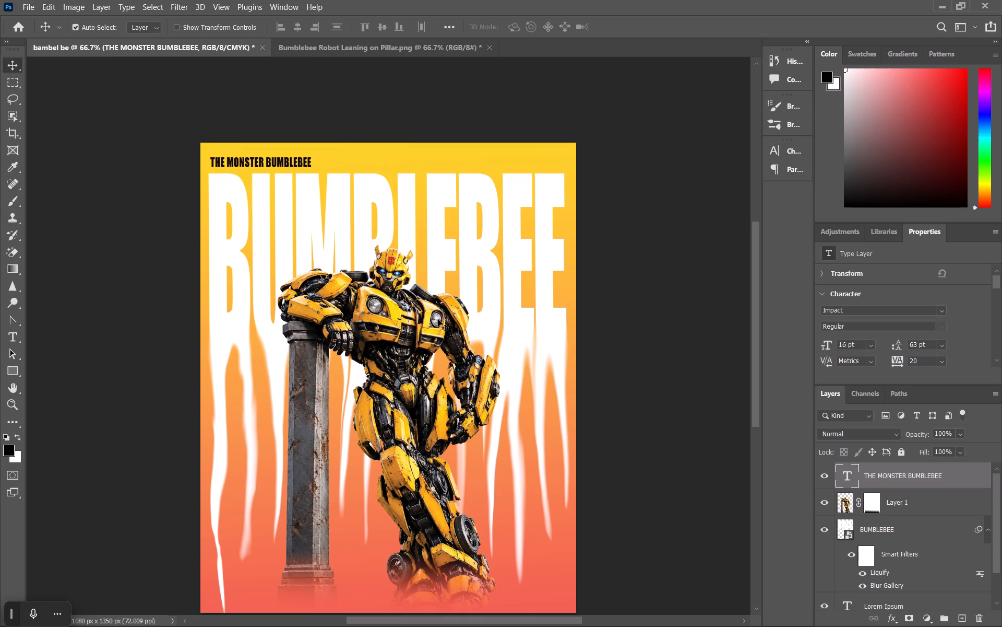
scroll(438, 319, down, 3)
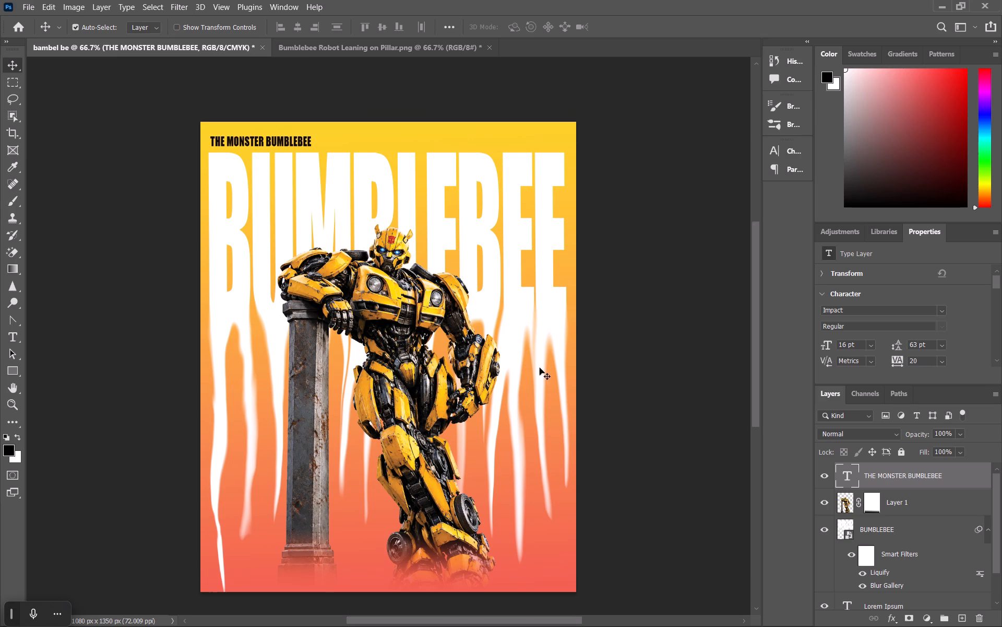
scroll(874, 502, down, 6)
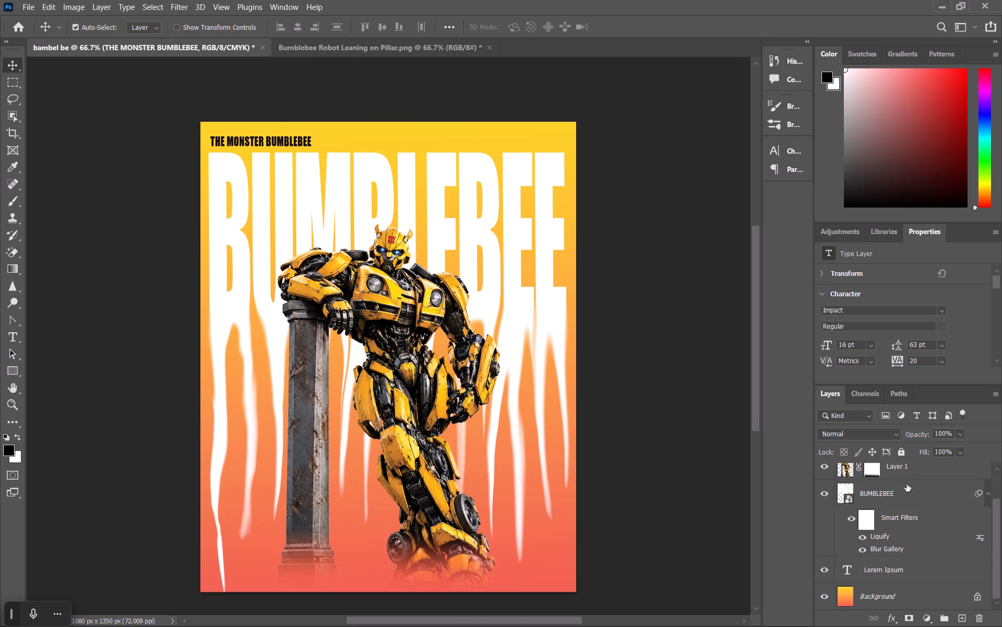
click(893, 496)
right_click(931, 617)
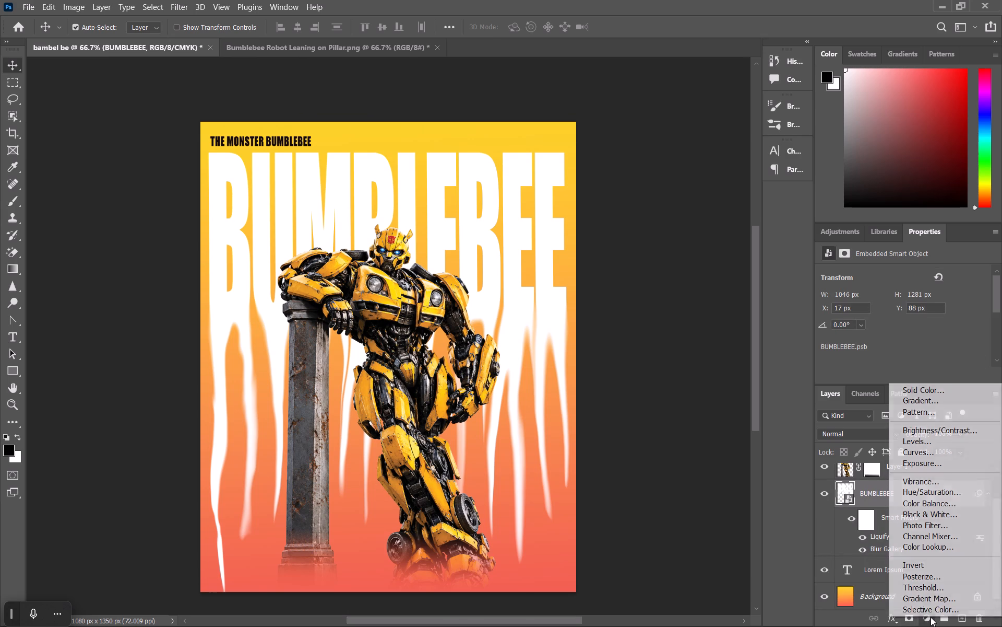
click(932, 598)
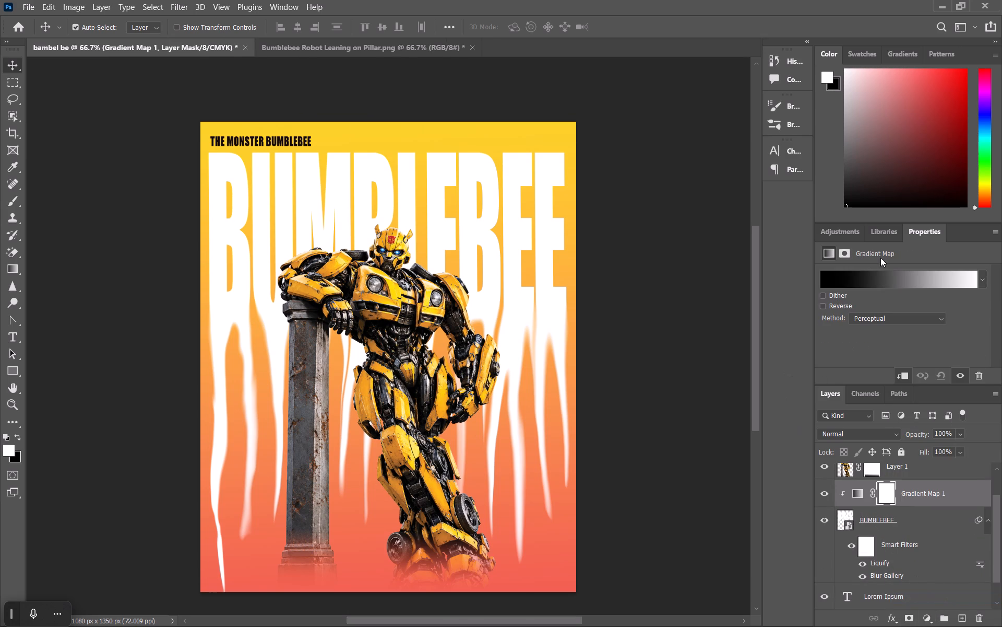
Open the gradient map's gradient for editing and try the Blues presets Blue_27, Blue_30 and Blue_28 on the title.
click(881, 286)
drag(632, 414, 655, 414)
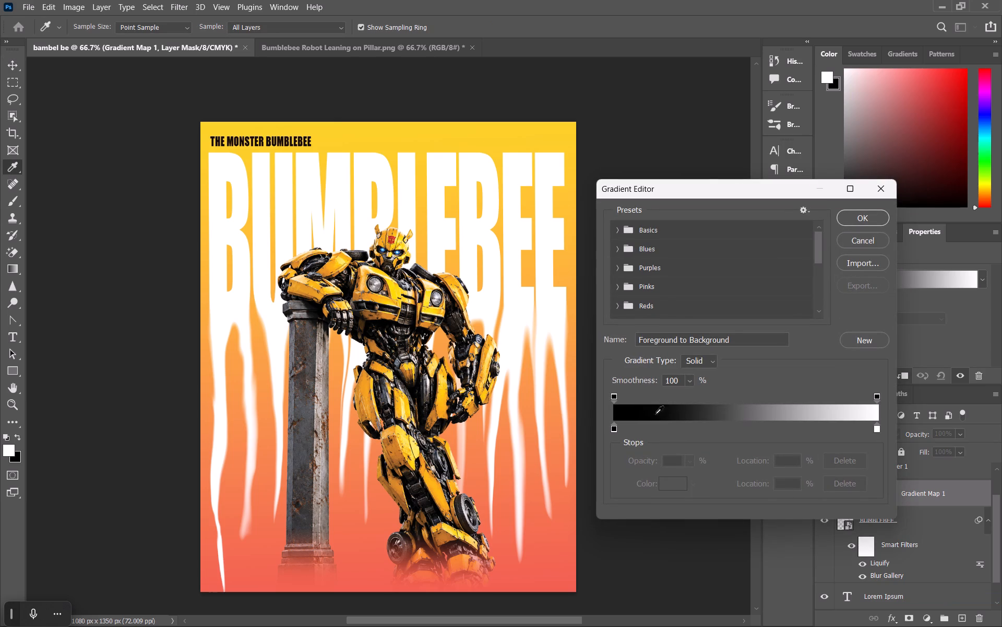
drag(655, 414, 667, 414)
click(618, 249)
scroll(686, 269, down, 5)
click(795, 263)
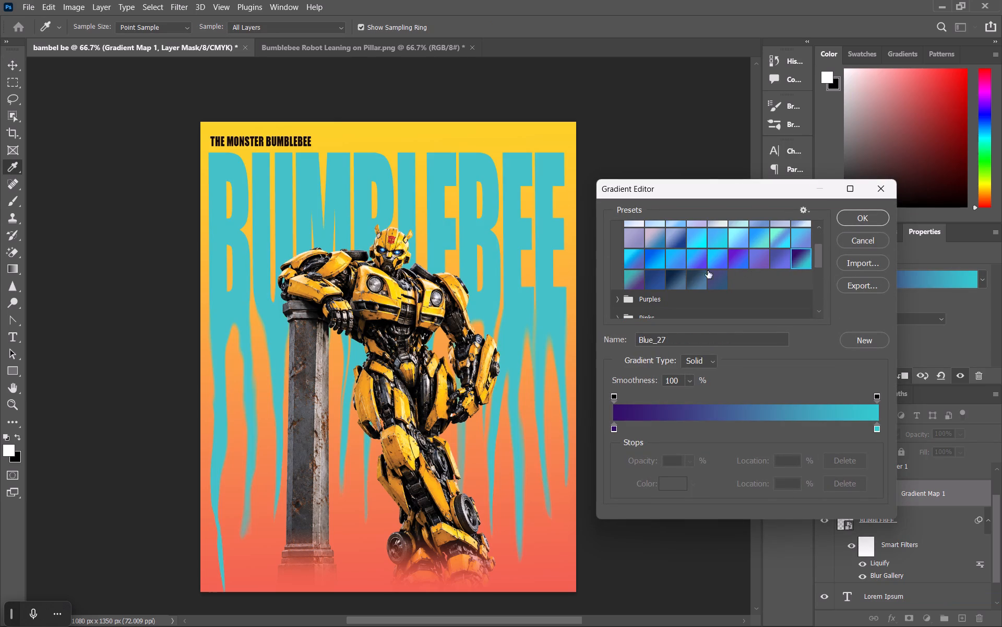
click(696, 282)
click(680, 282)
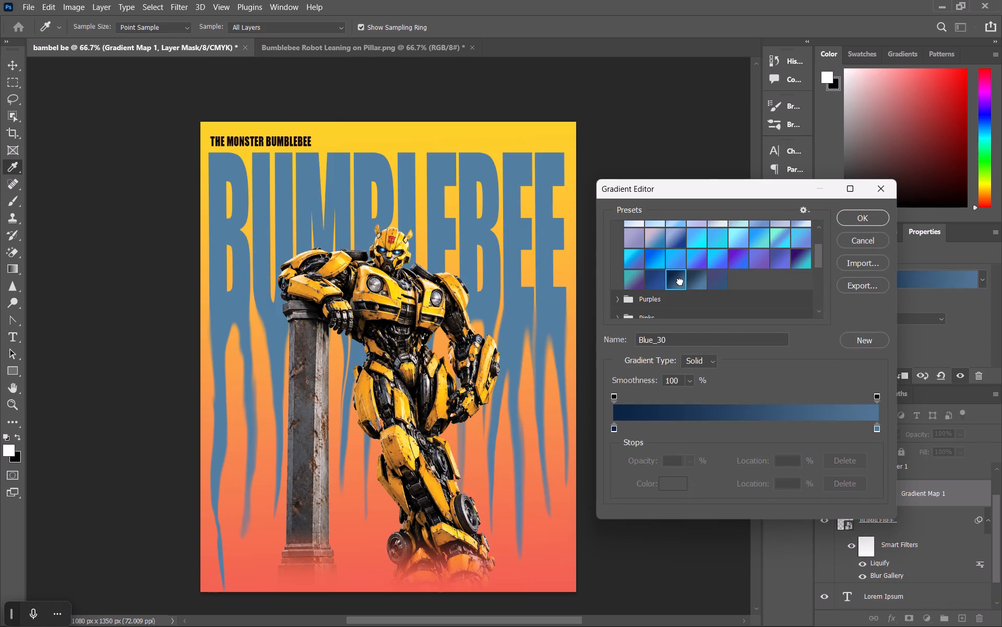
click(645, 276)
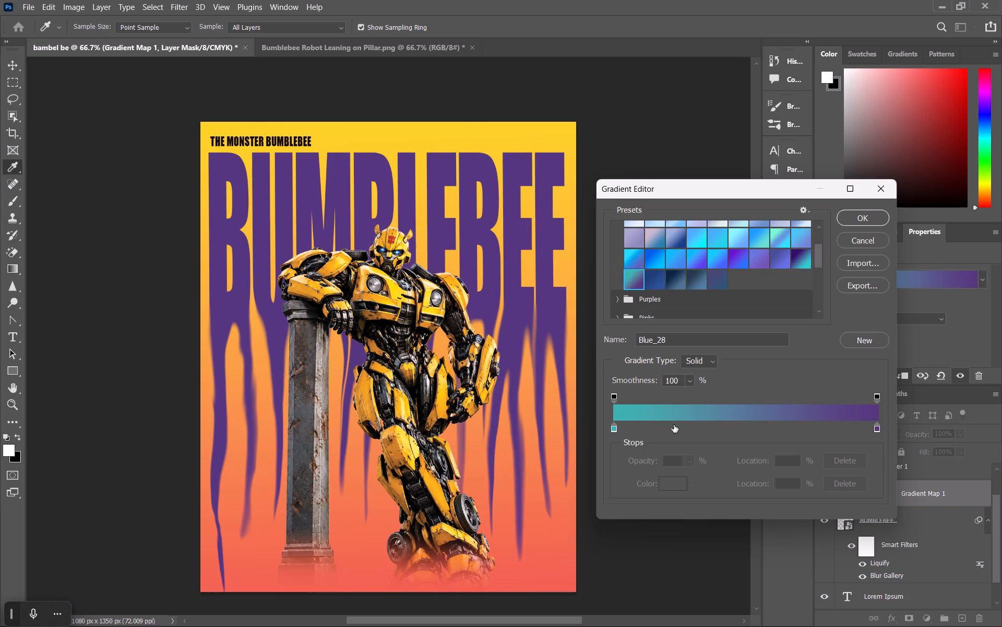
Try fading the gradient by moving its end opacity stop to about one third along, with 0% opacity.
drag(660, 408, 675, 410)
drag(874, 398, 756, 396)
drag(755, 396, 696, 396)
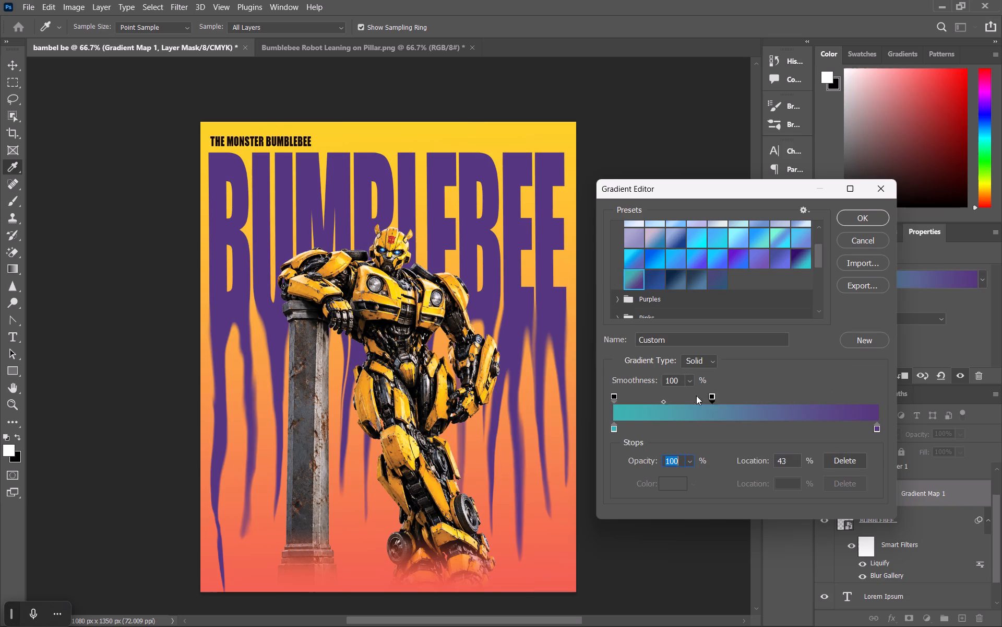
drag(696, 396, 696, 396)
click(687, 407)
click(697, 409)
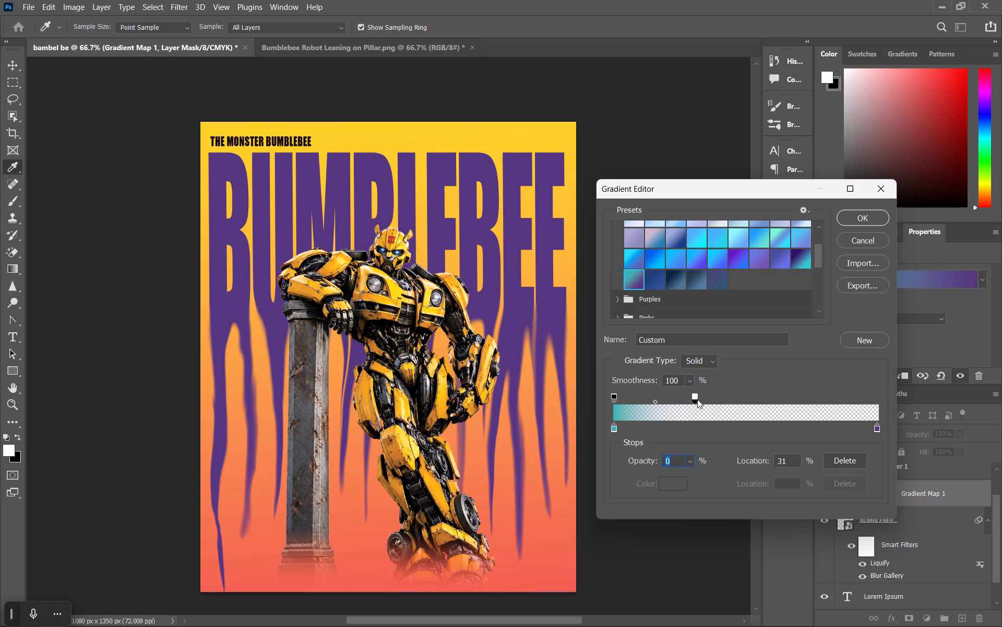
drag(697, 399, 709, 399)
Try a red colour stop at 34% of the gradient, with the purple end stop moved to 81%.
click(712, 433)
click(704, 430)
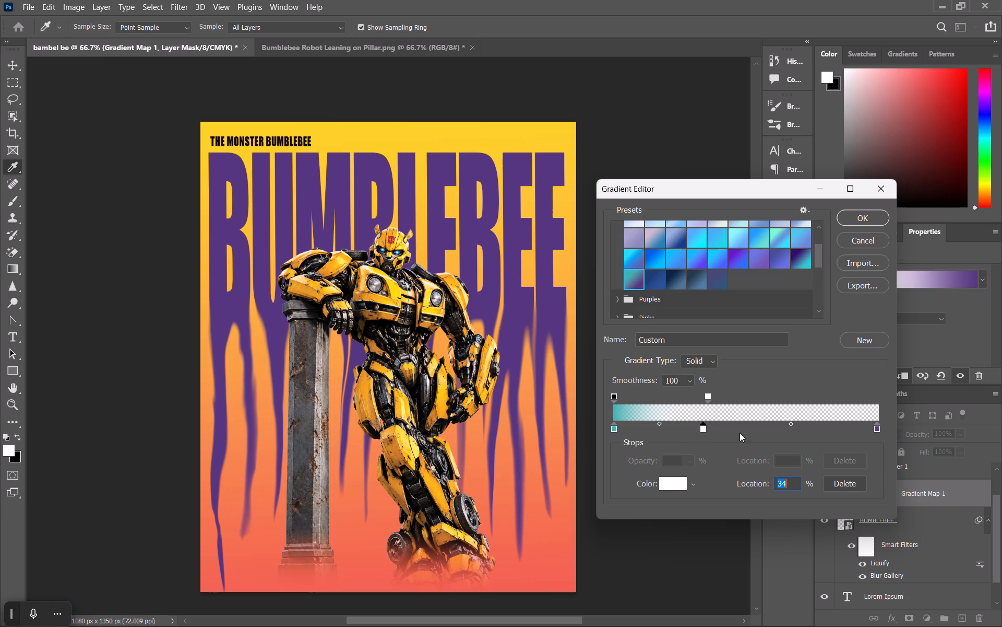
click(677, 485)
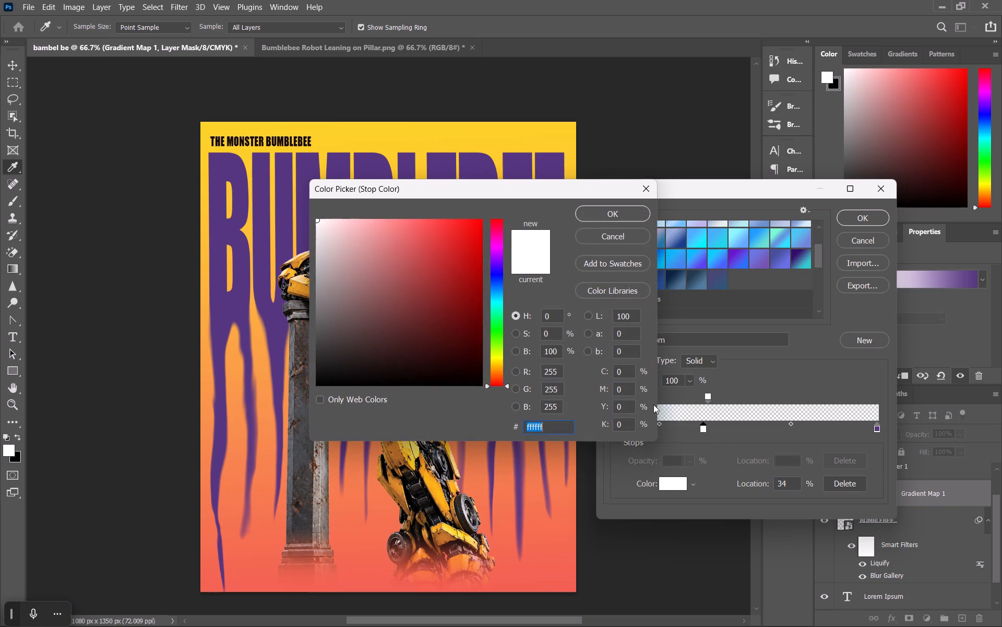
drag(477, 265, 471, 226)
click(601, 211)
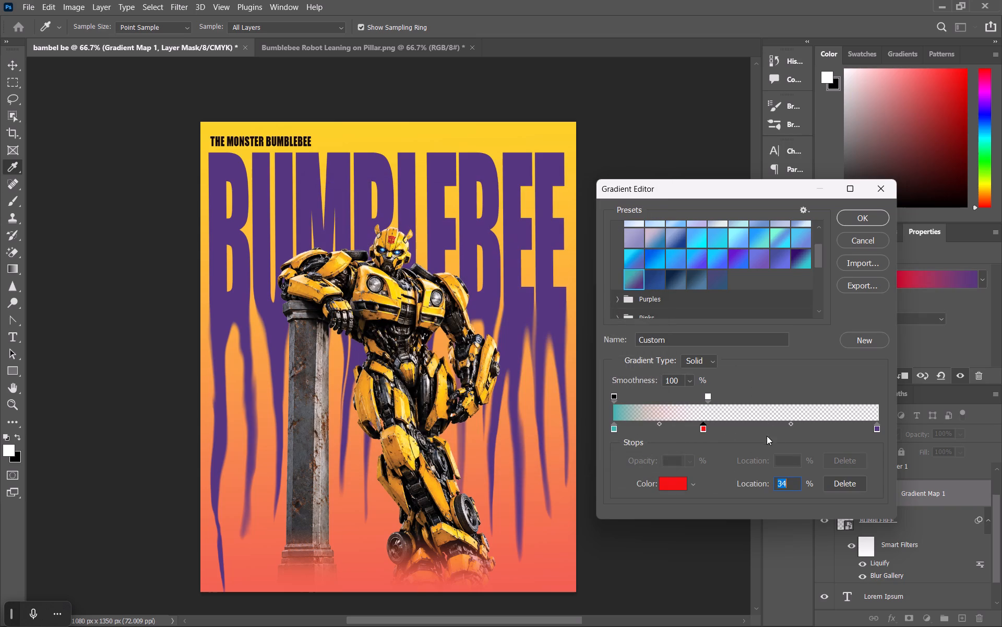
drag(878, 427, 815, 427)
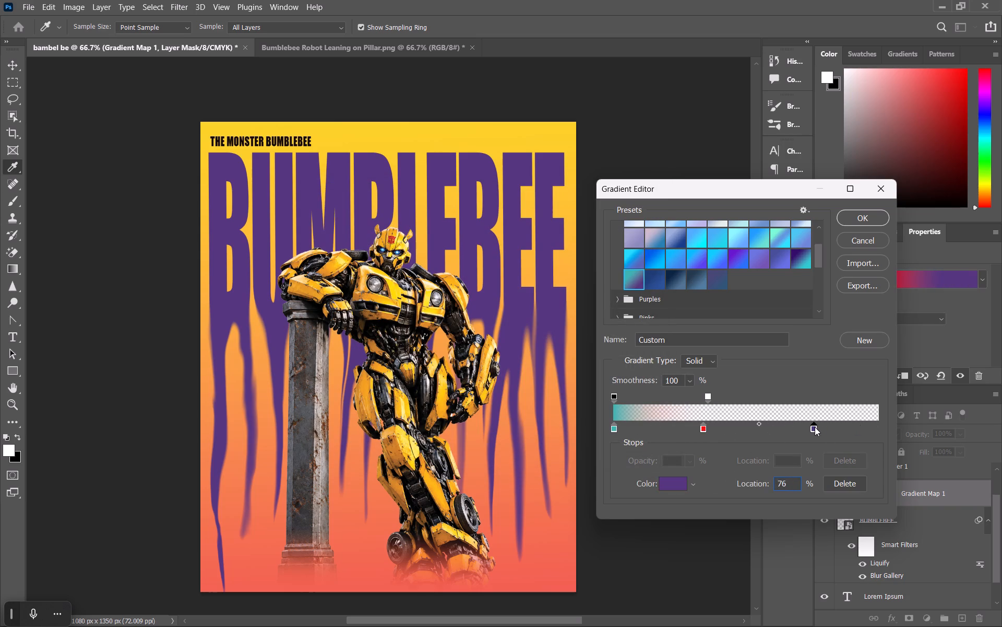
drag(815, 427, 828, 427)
Apply the Red_07 preset from the Reds group to the title's gradient map.
scroll(676, 284, down, 13)
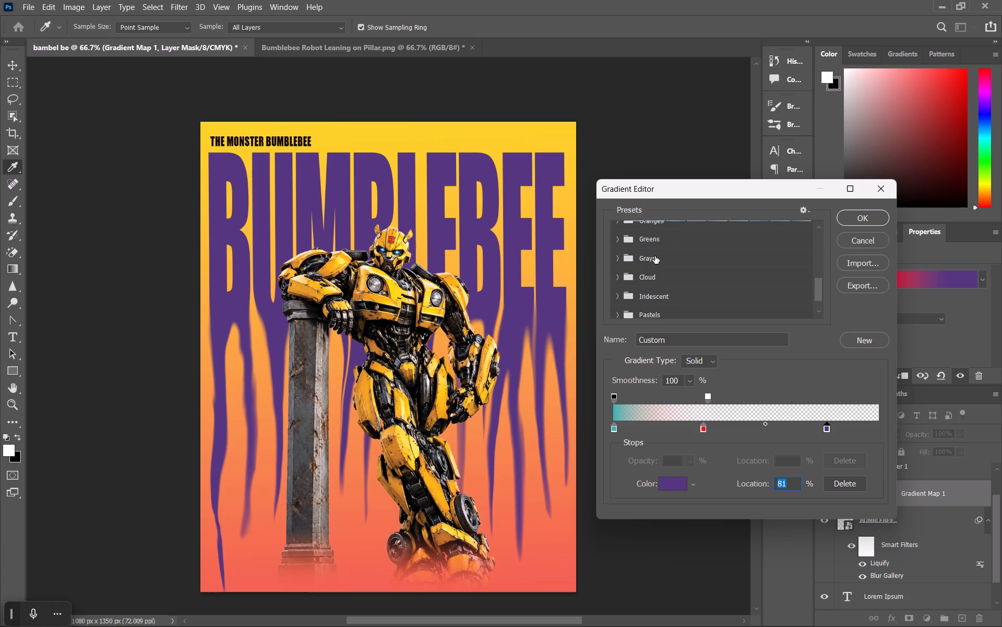
scroll(654, 256, up, 3)
click(619, 233)
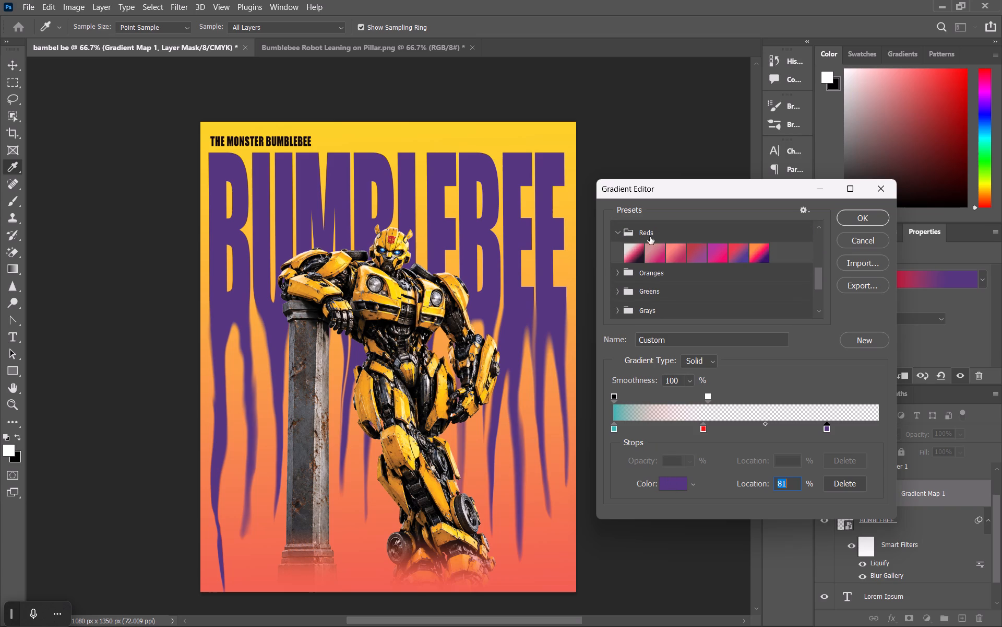
click(754, 255)
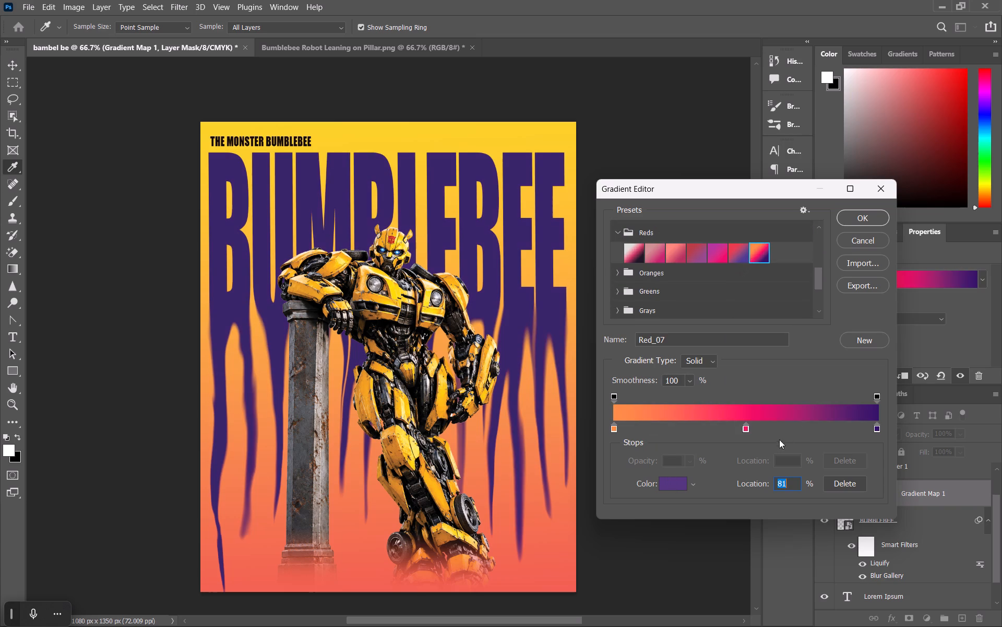
Recolour the gradient's end stop, kept at 100%, to the dark magenta 6a1254.
drag(874, 426, 813, 426)
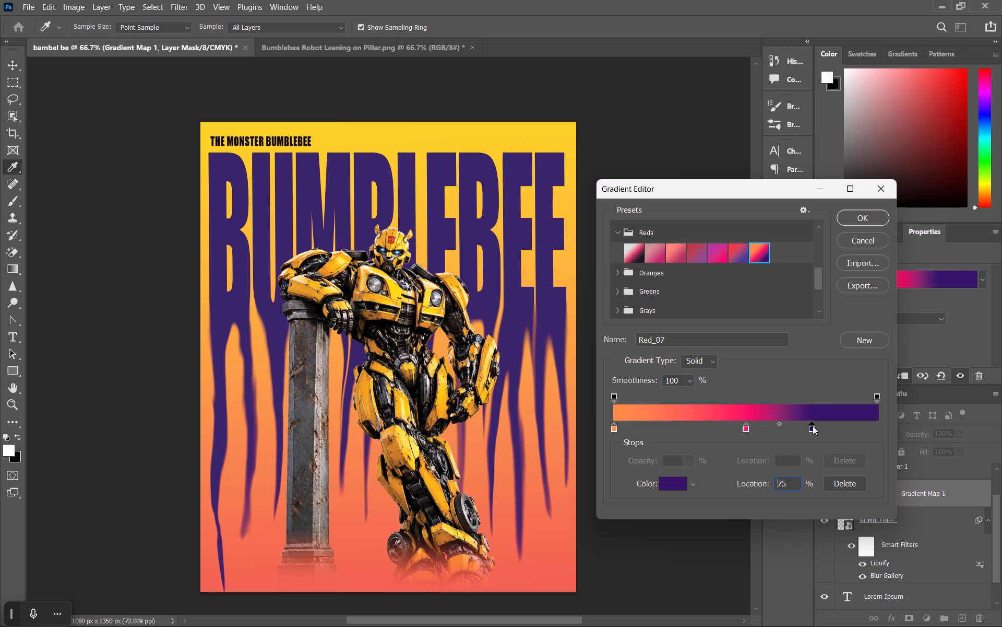
drag(813, 426, 889, 426)
click(875, 431)
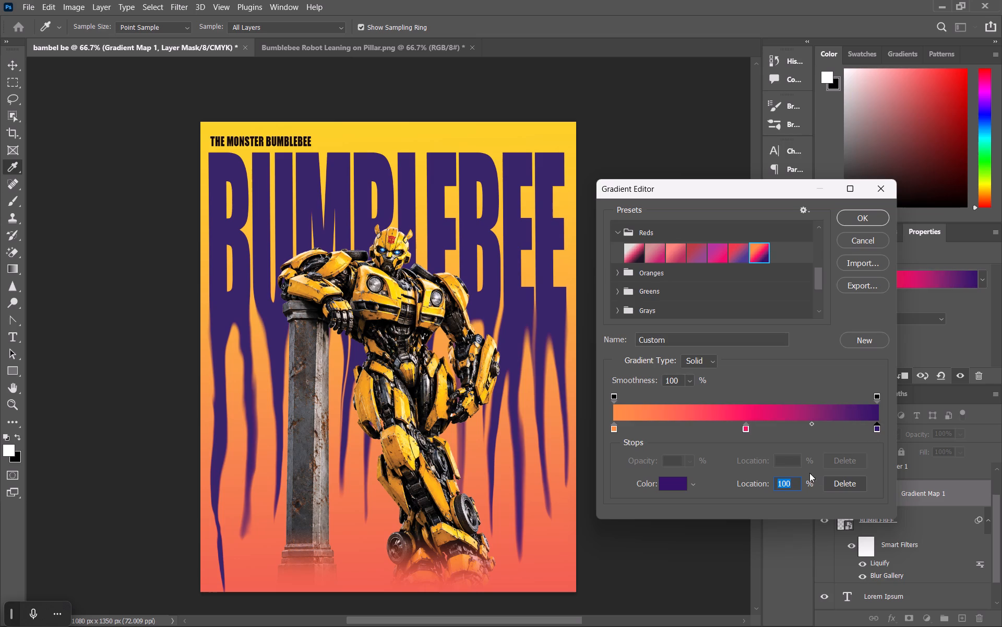
click(676, 482)
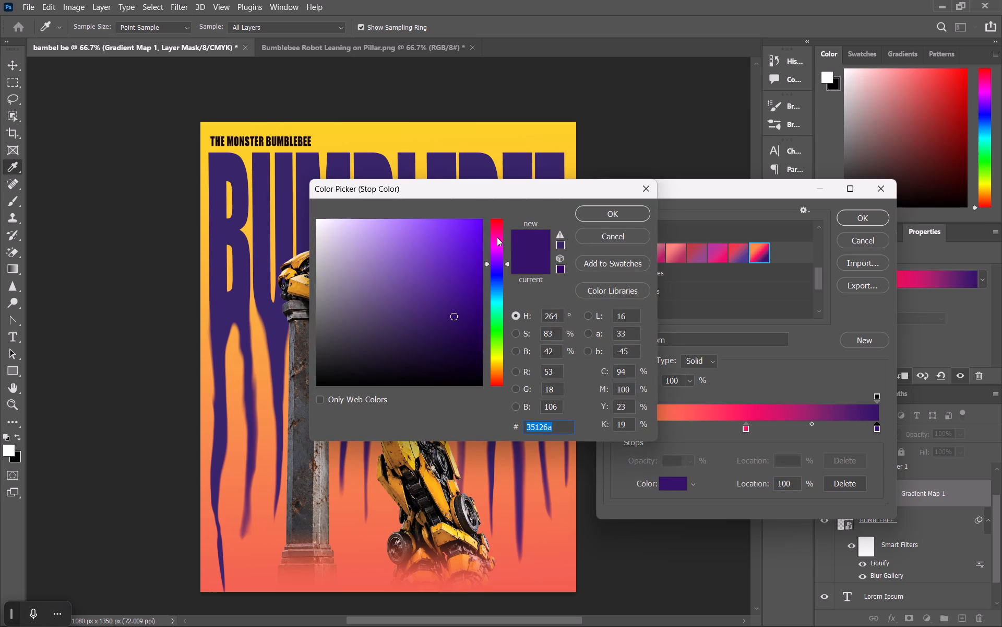
click(496, 233)
click(497, 240)
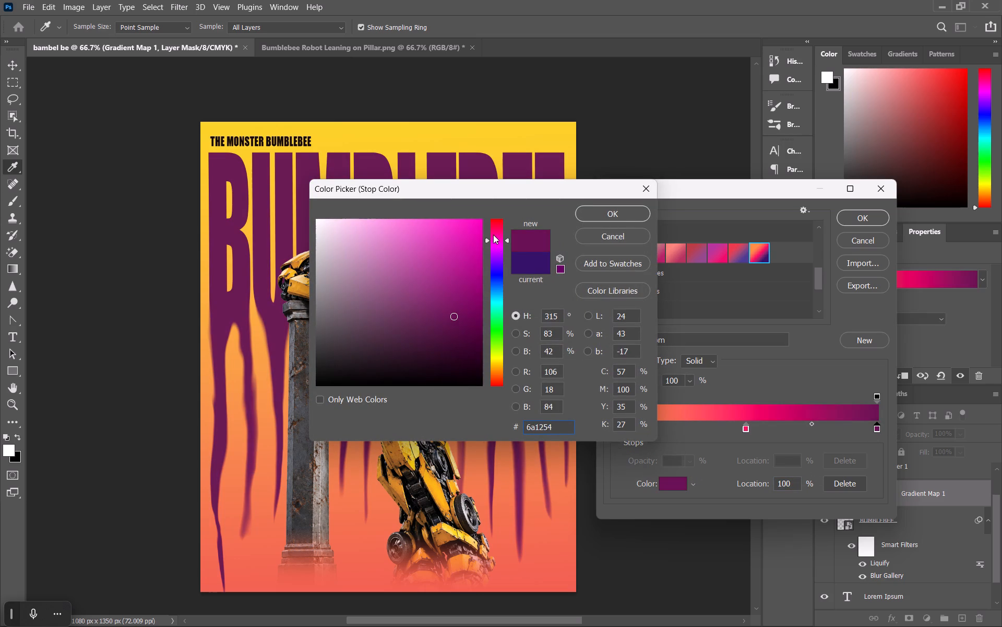
click(622, 215)
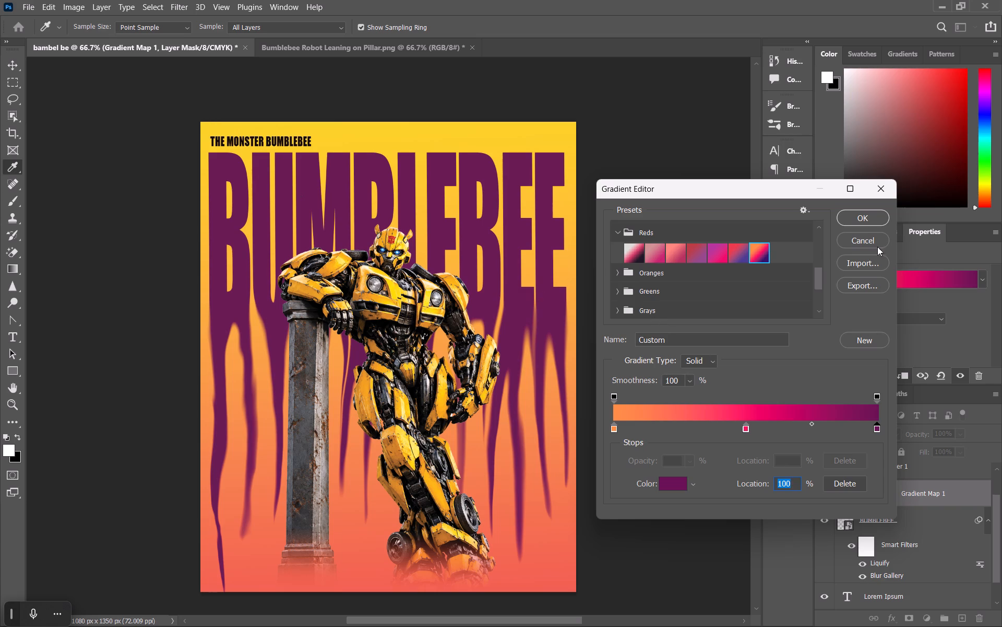
Accept the edited gradient for the title's gradient map.
click(863, 218)
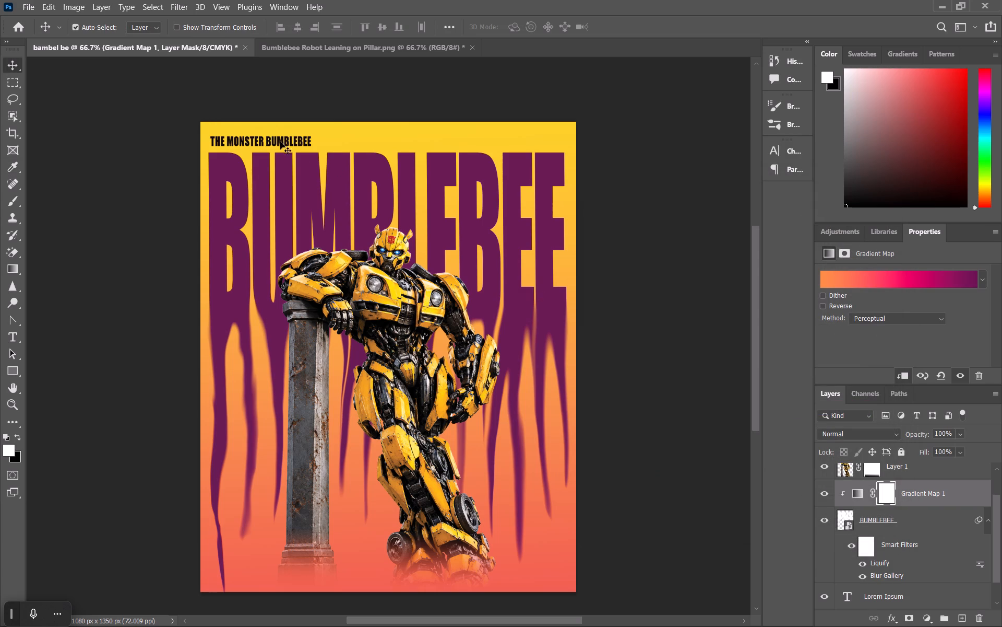
Delete the word BUMBLEBEE from the small caption, leaving the text THE MONSTER.
triple_click(278, 141)
drag(267, 143, 314, 145)
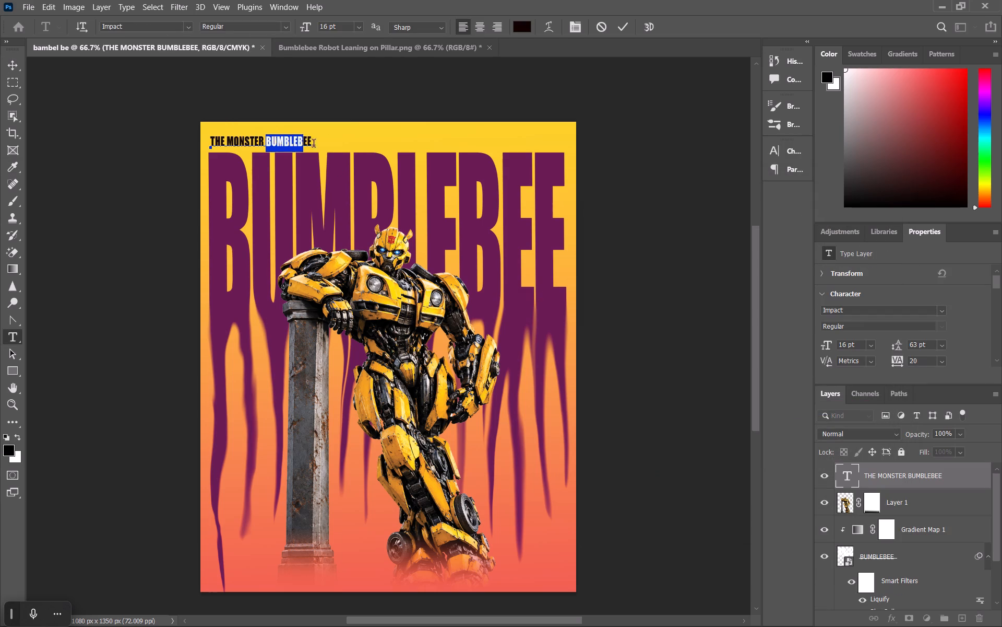
drag(314, 145, 351, 145)
key(BackSpace)
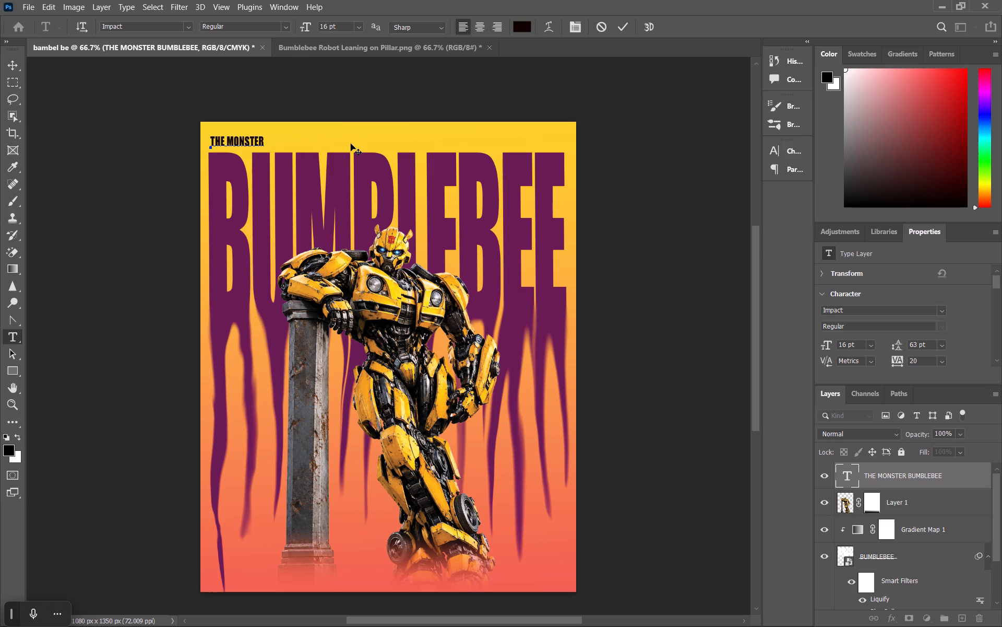
click(361, 207)
double_click(361, 207)
click(361, 207)
Enlarge the whole THE MONSTER caption to a 20 pt font size with 248% vertical scale.
drag(825, 344, 834, 345)
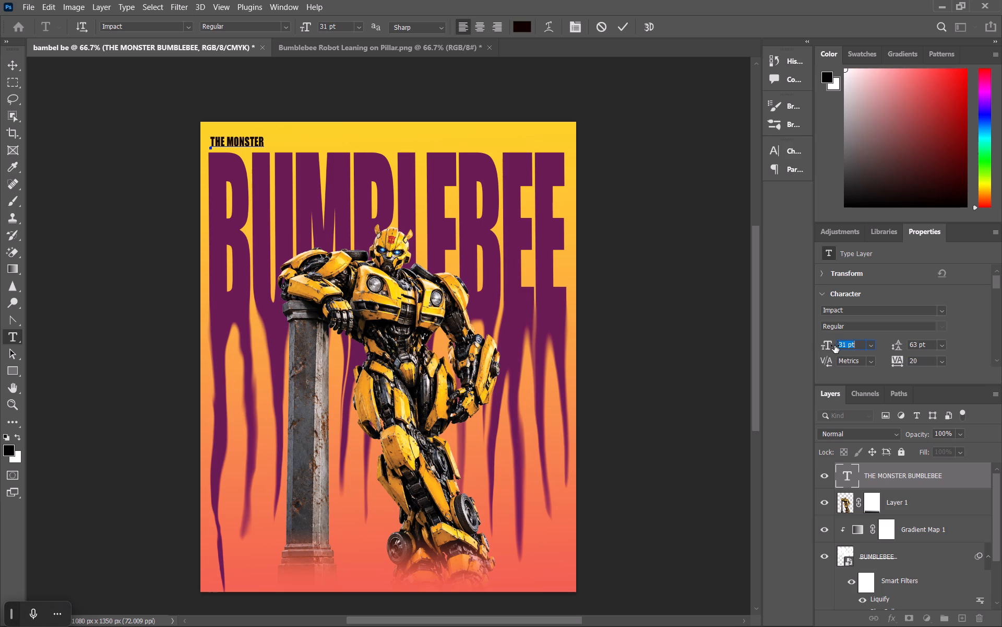
drag(834, 345, 835, 345)
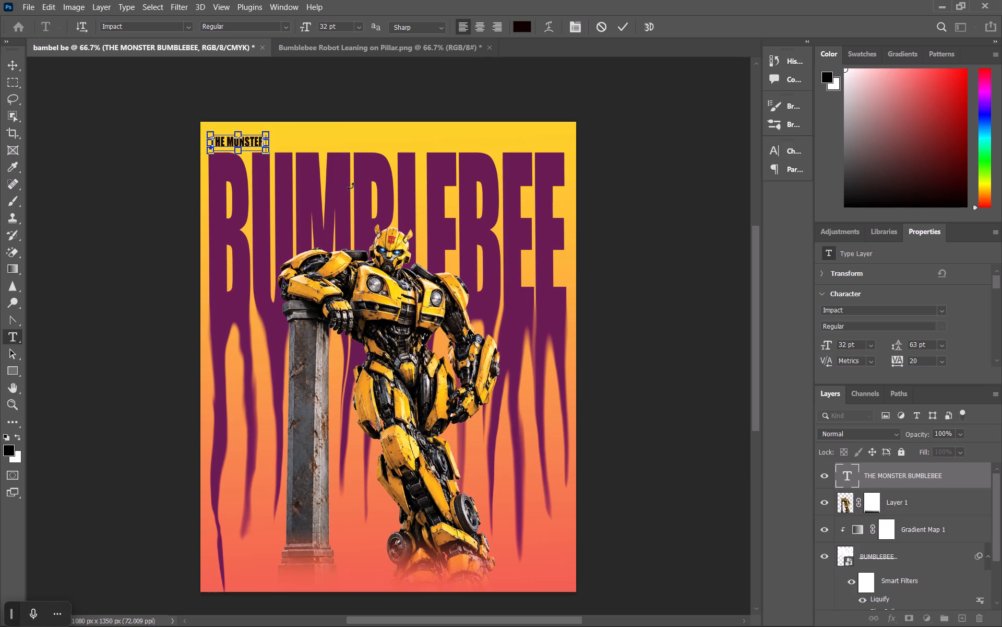
key(ctrl+a)
click(826, 346)
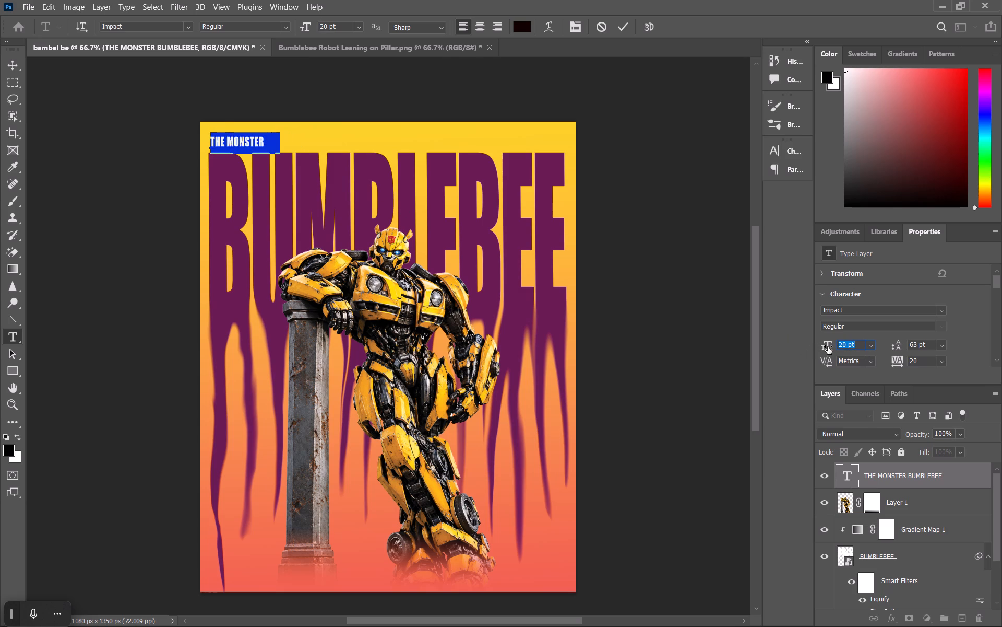
scroll(830, 347, down, 3)
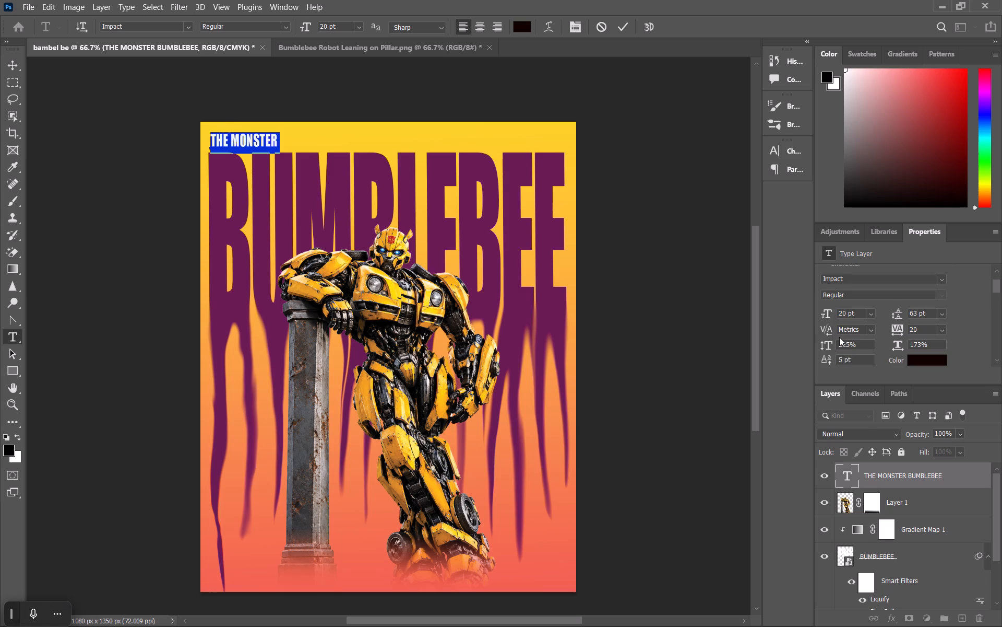
drag(824, 346, 838, 347)
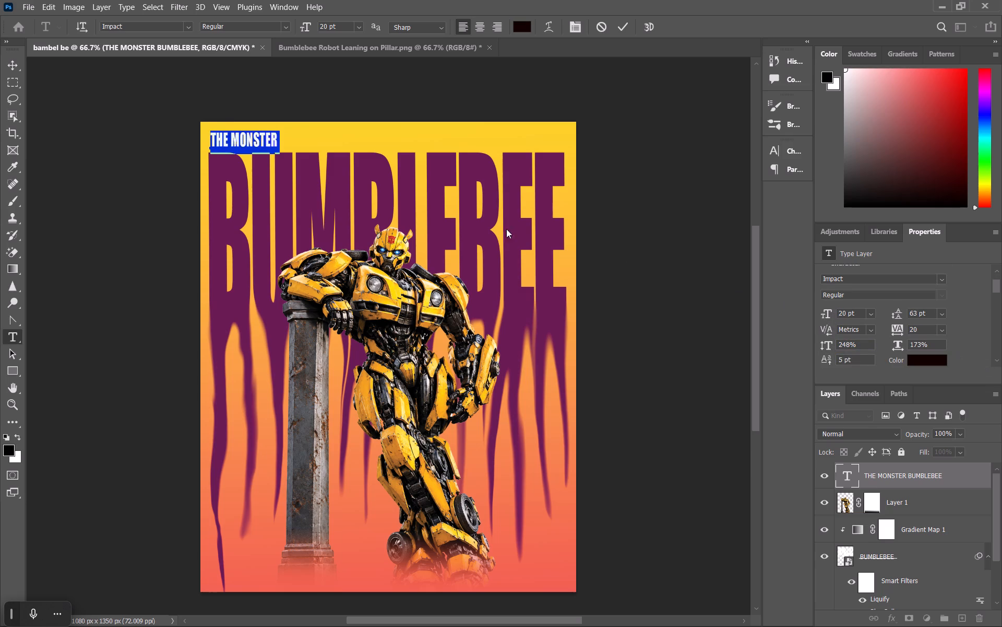
click(520, 233)
drag(446, 199, 448, 208)
click(635, 207)
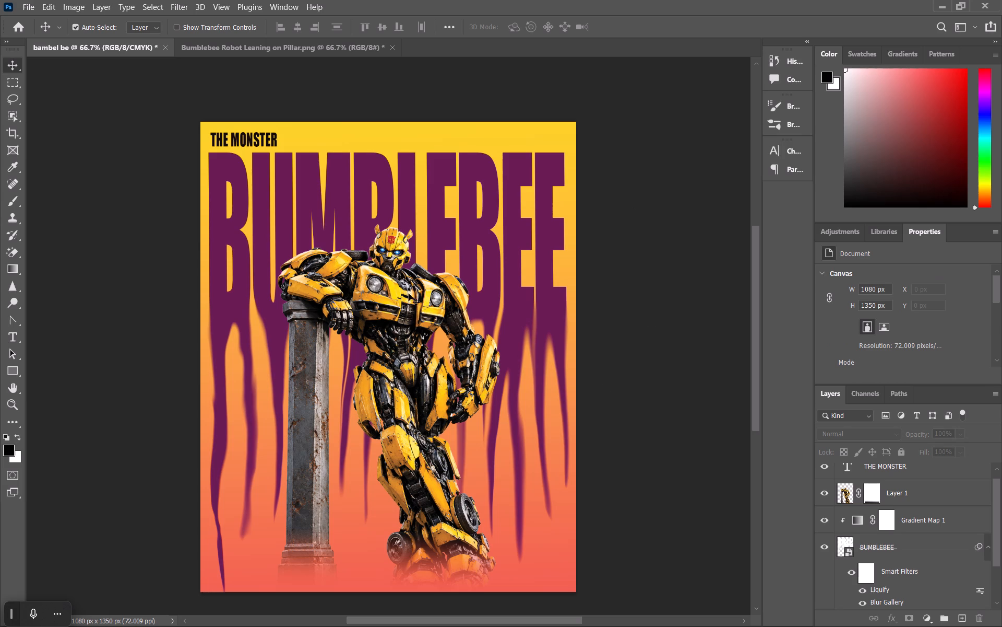
Shift the large BUMBLEBEE title about 12 px to the right at the same height.
click(13, 60)
drag(395, 183, 395, 183)
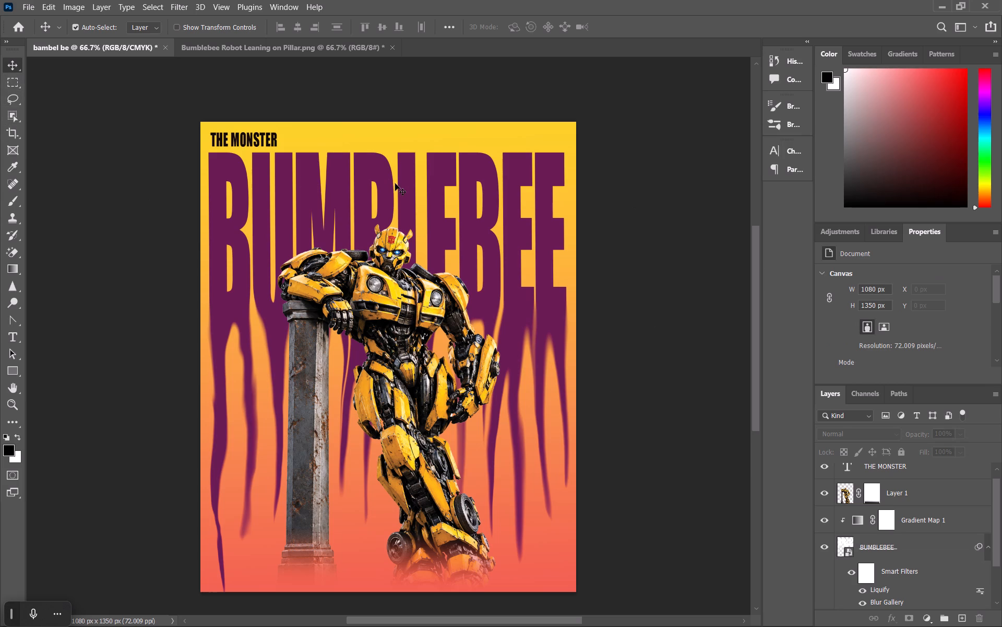
drag(395, 183, 395, 191)
triple_click(395, 188)
click(428, 202)
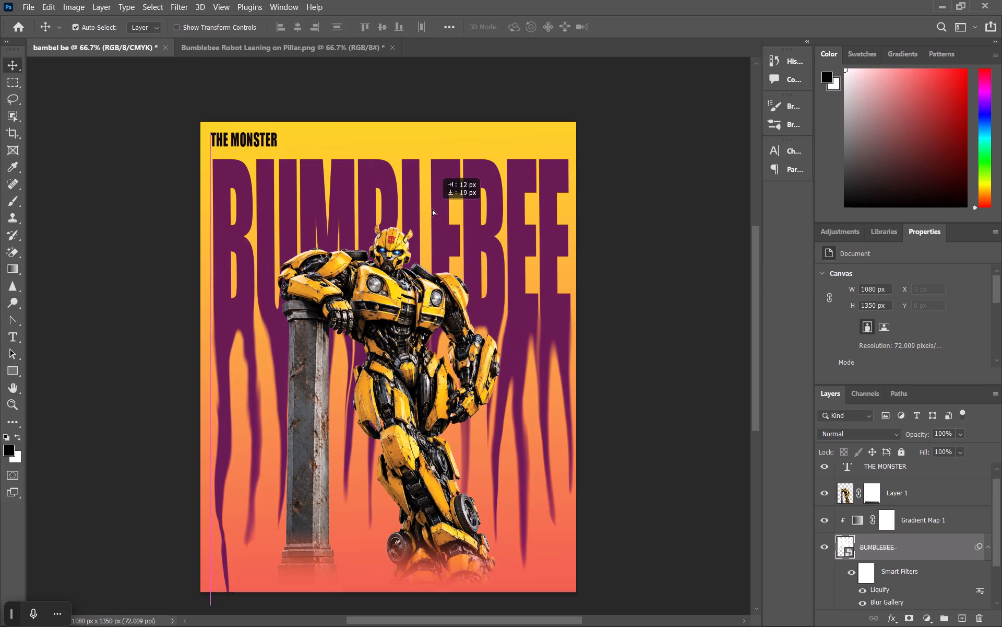
Move the THE MONSTER caption down to just above the title and align its left edge with the title's first letter.
double_click(269, 140)
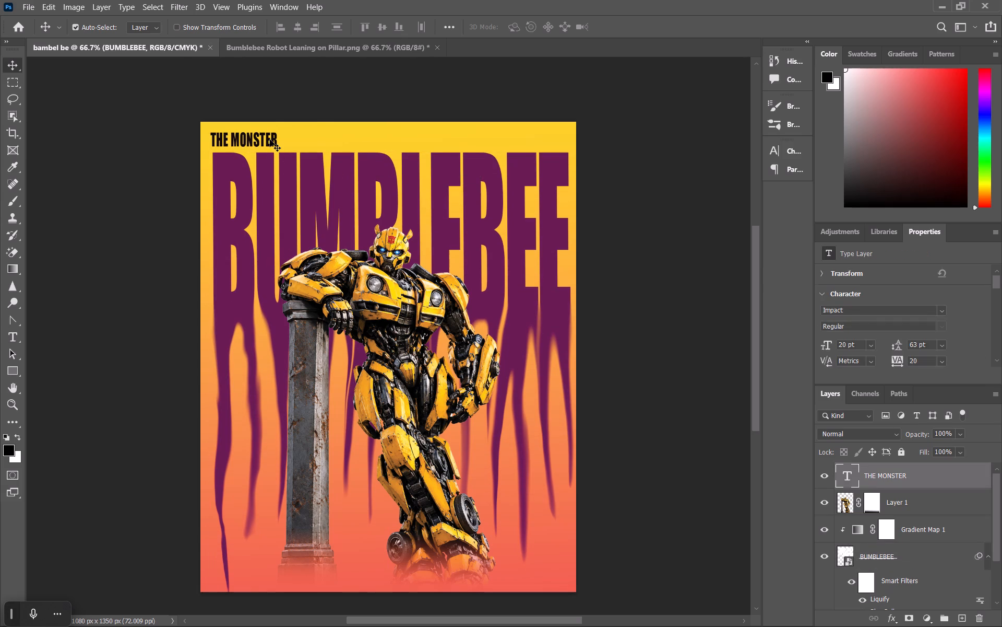
click(271, 140)
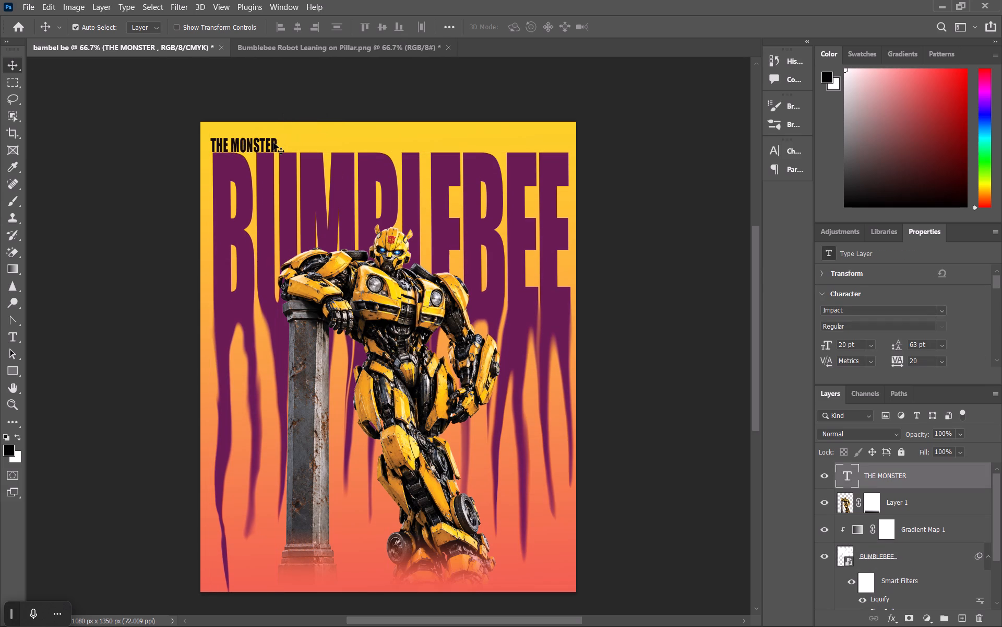
key(Right)
key(Right)
key(Right)
key(Right)
key(Right)
key(Right)
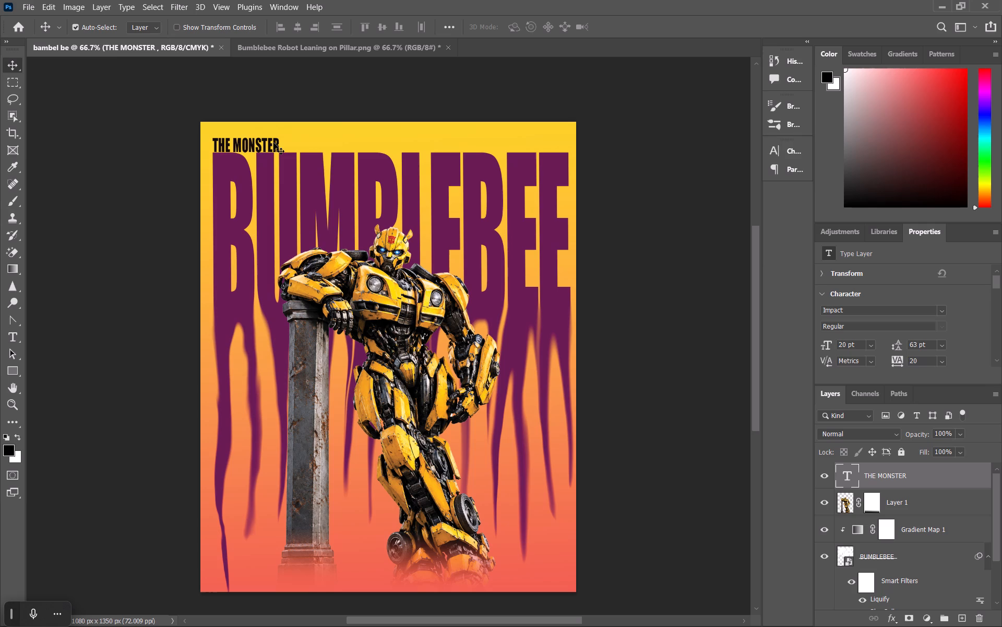
key(Right)
key(Up)
key(Up)
key(Down)
key(Down)
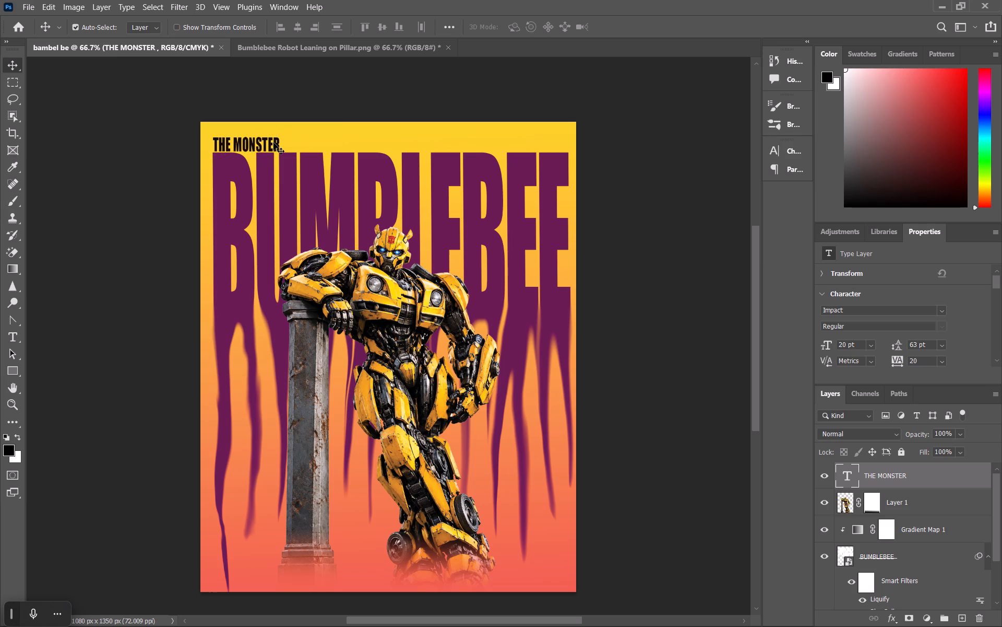
click(716, 287)
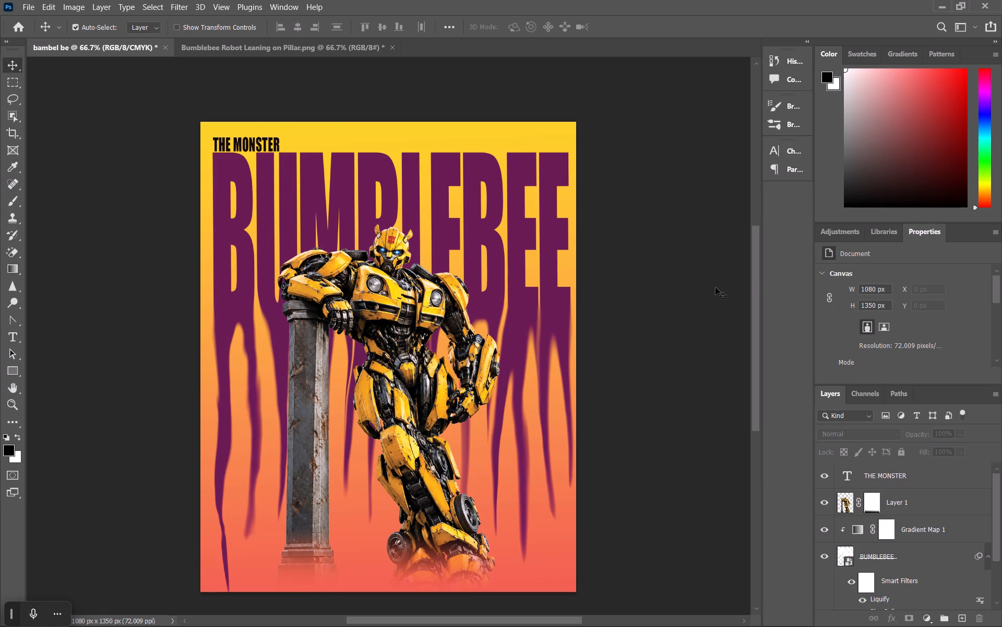
Save the poster in the Downloads folder as a Photoshop file named bambel be, with Maximize Compatibility on.
scroll(862, 126, down, 6)
scroll(862, 127, up, 4)
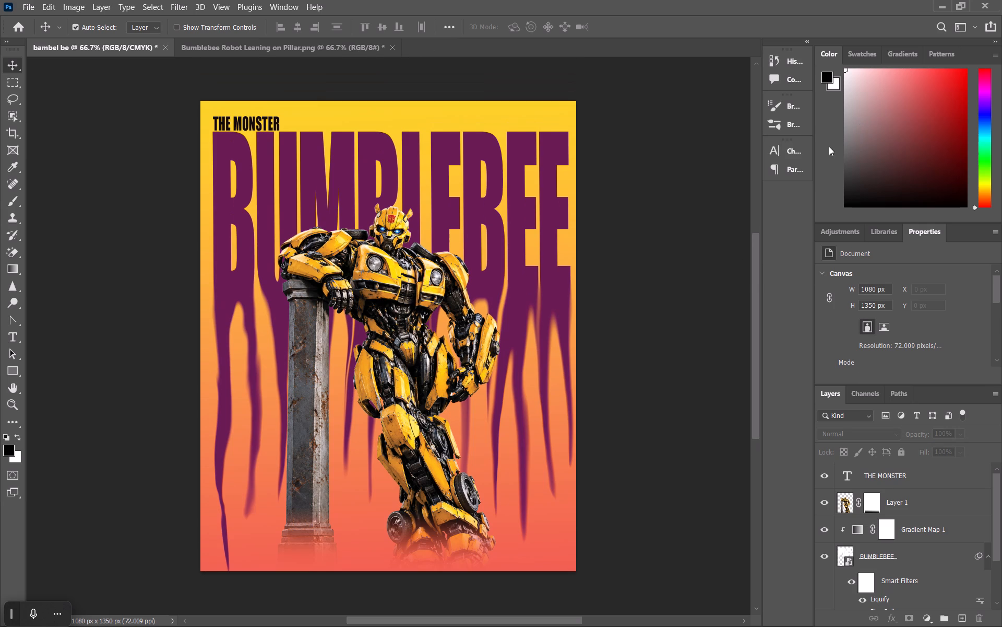
key(ctrl+s)
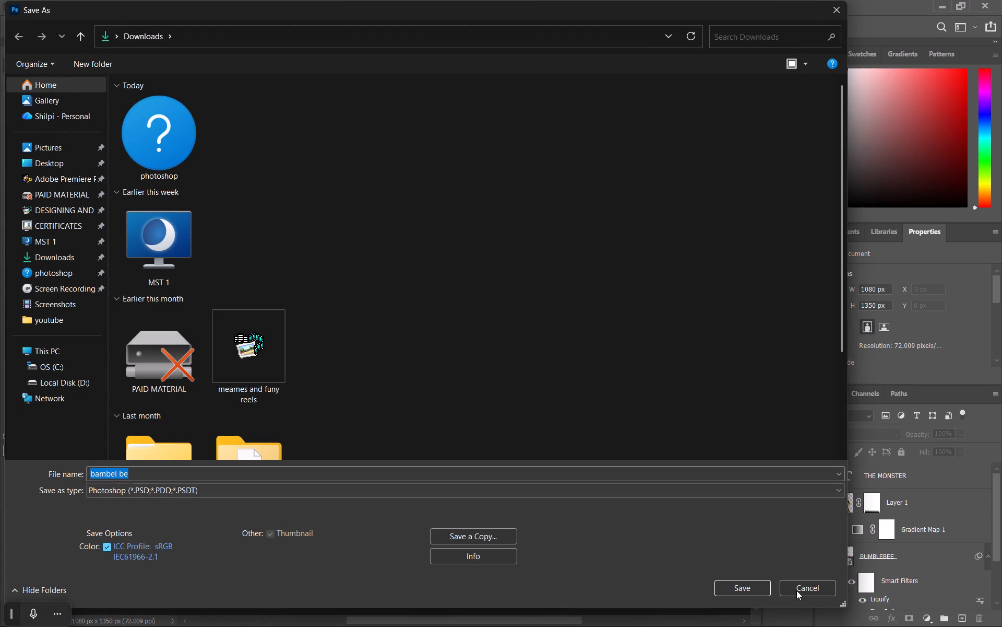
click(745, 582)
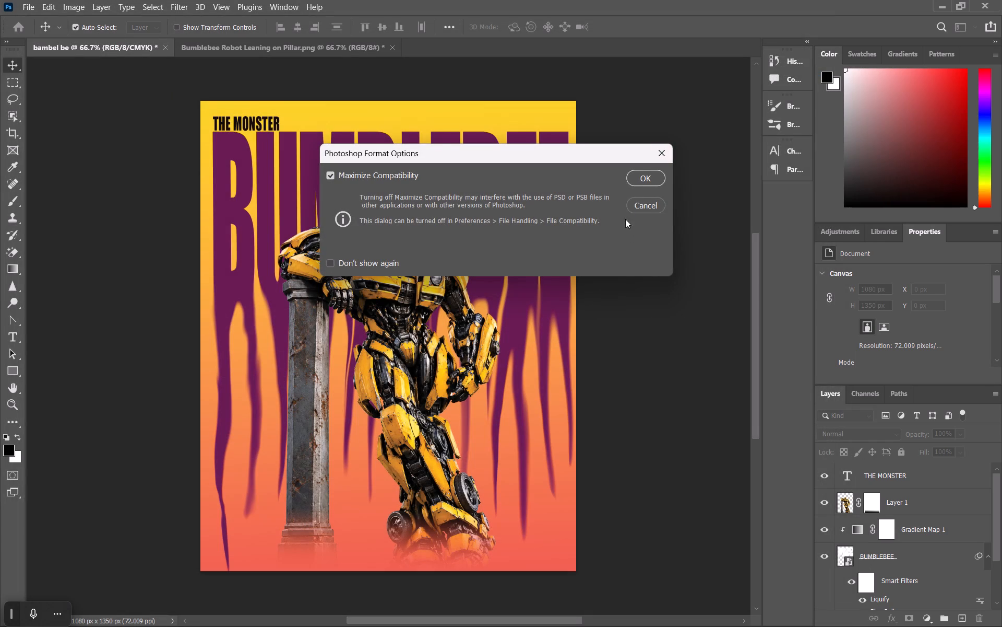
click(640, 174)
Export the poster as a PNG at 1x size with transparency.
click(21, 6)
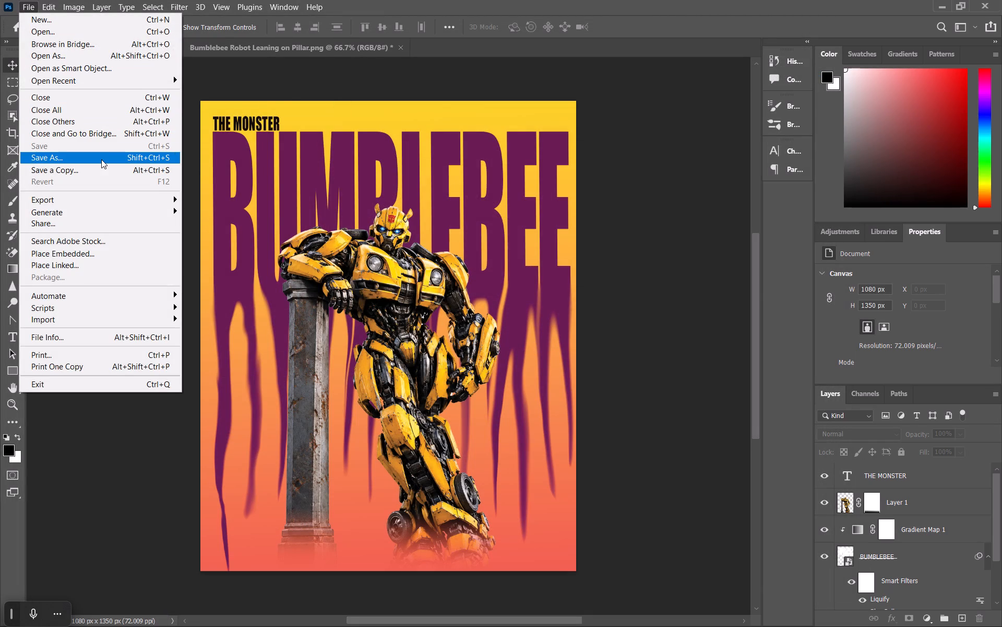
click(152, 202)
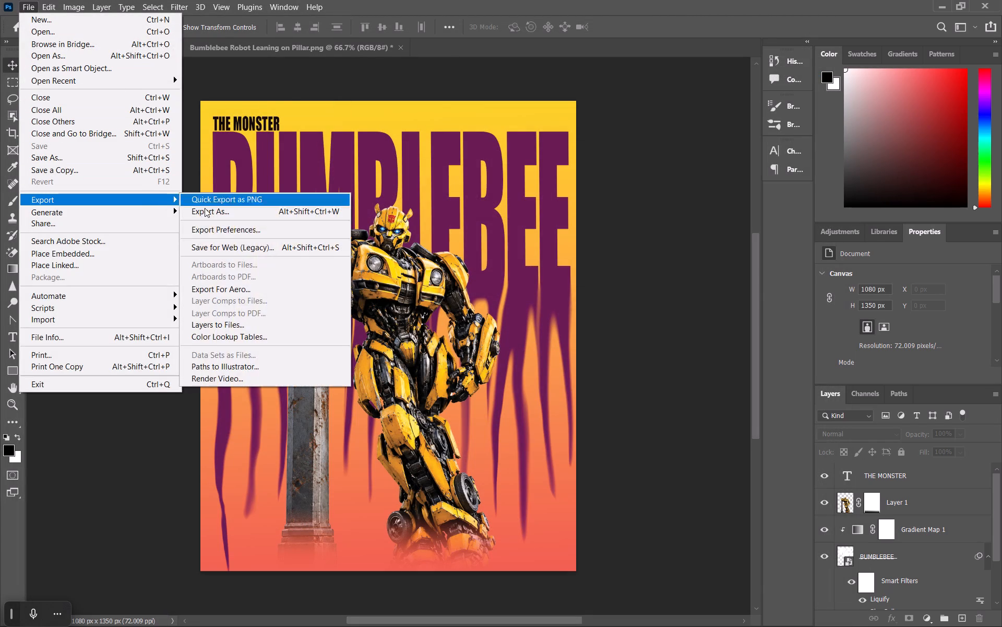
click(253, 215)
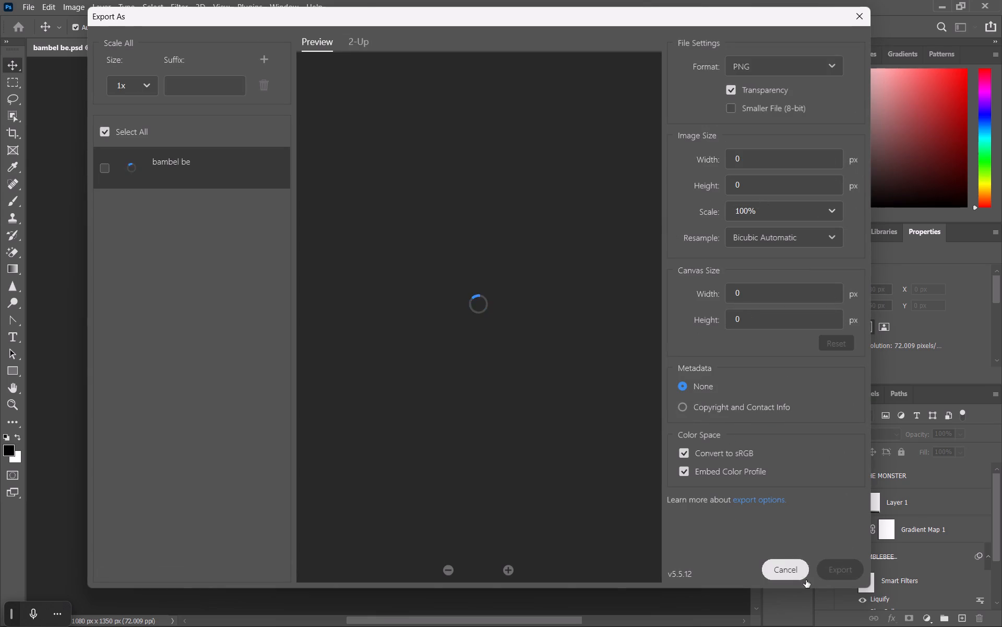
click(839, 574)
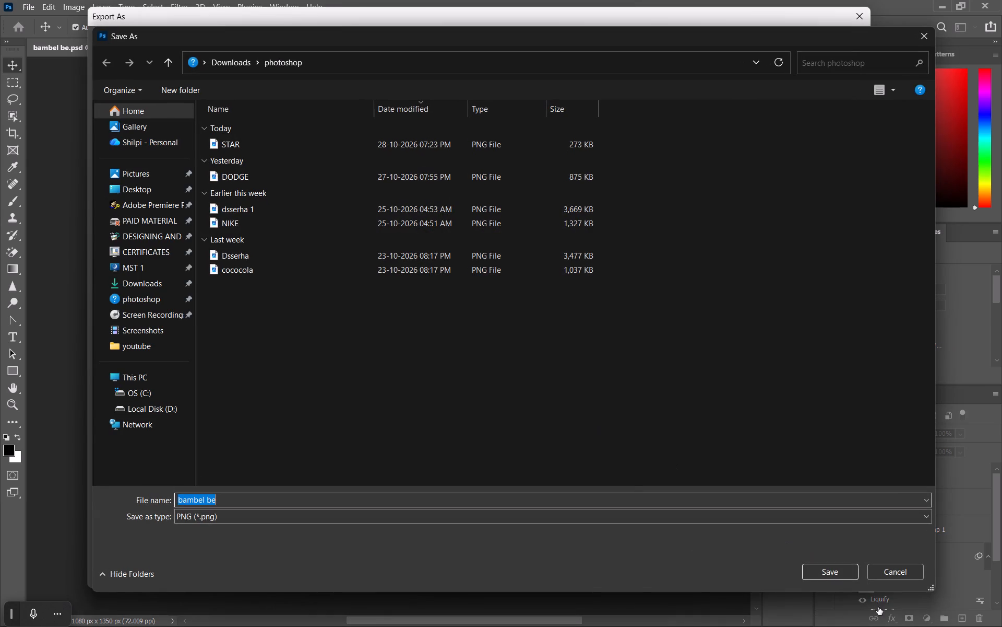
Save the exported PNG as bambel be in the photoshop folder inside Downloads.
click(847, 577)
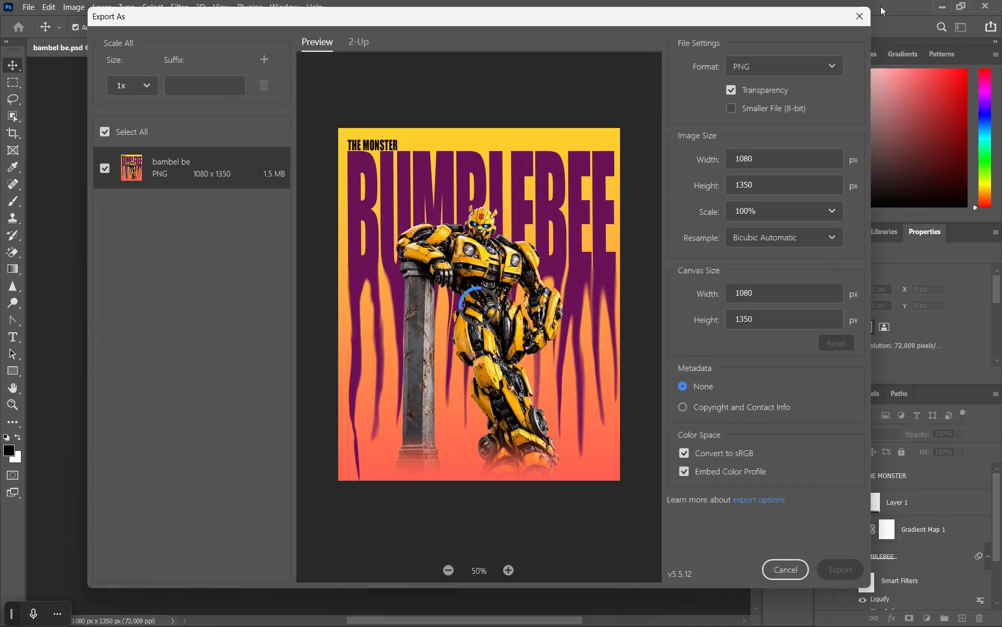
Quit the program, saving the changes to both the Bumblebee robot PNG and the bambel be.psd poster.
click(1001, 0)
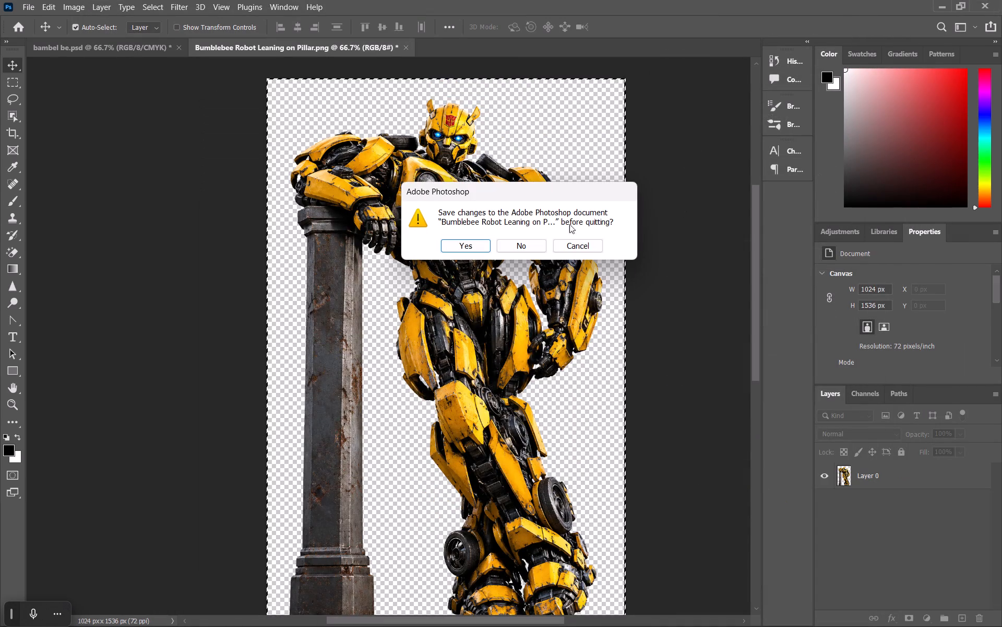
click(484, 241)
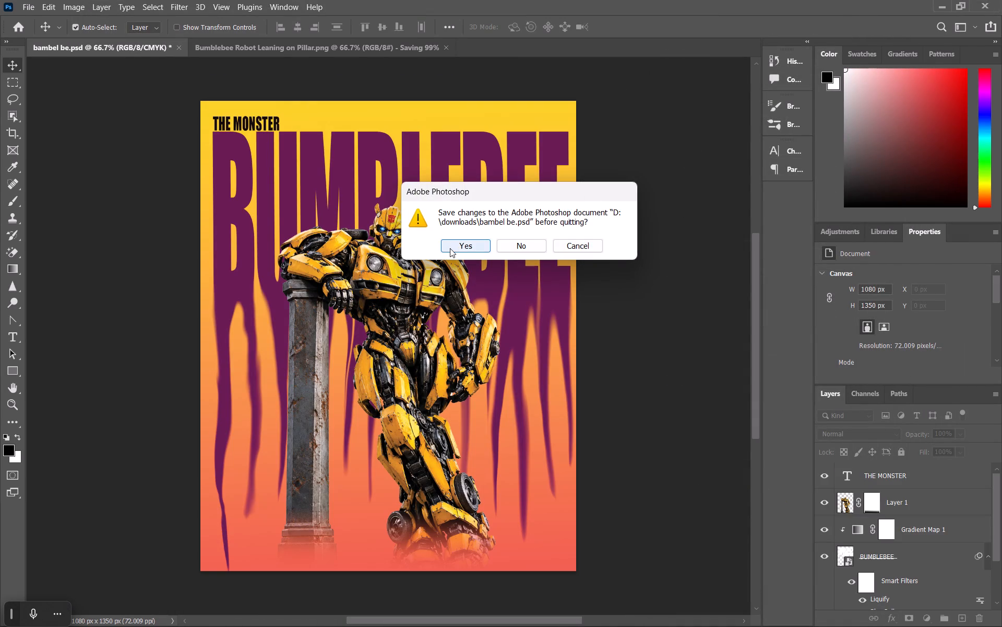
click(452, 249)
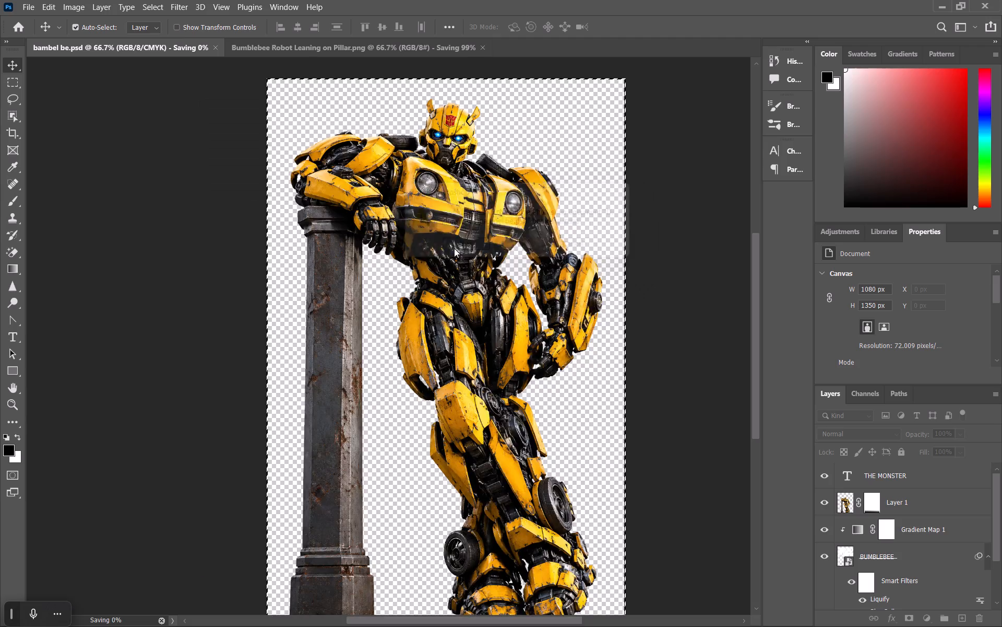
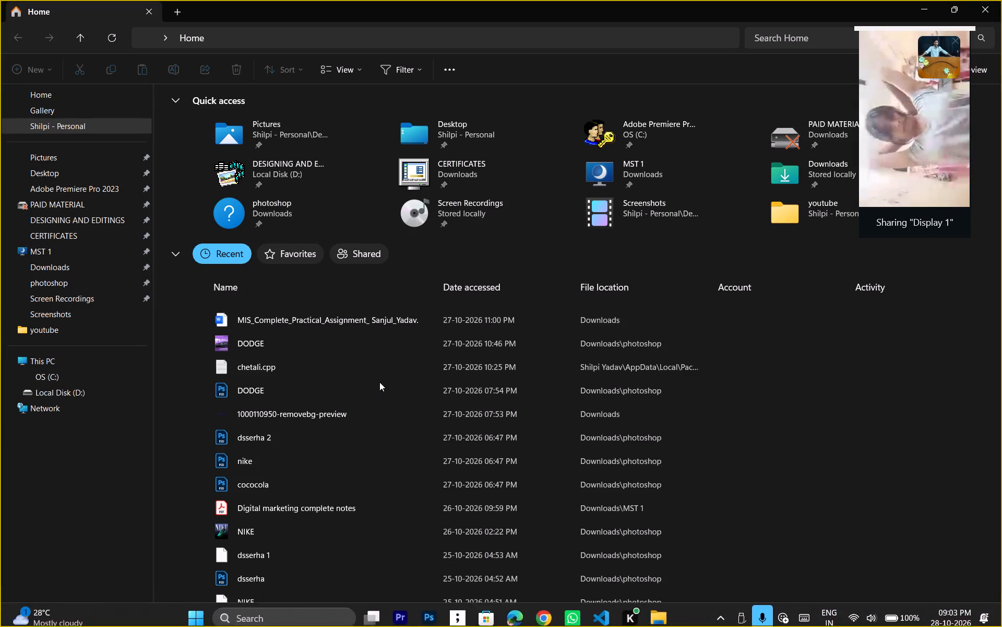
click(87, 282)
click(551, 332)
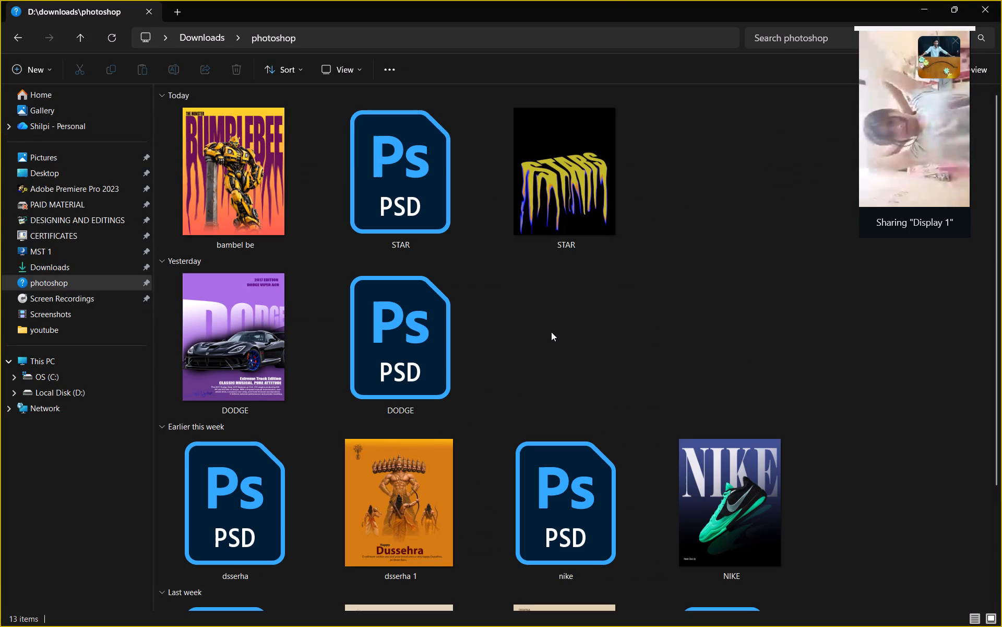
View the exported STAR PNG image in a maximized Photos window, then put the enlarged view away.
triple_click(564, 166)
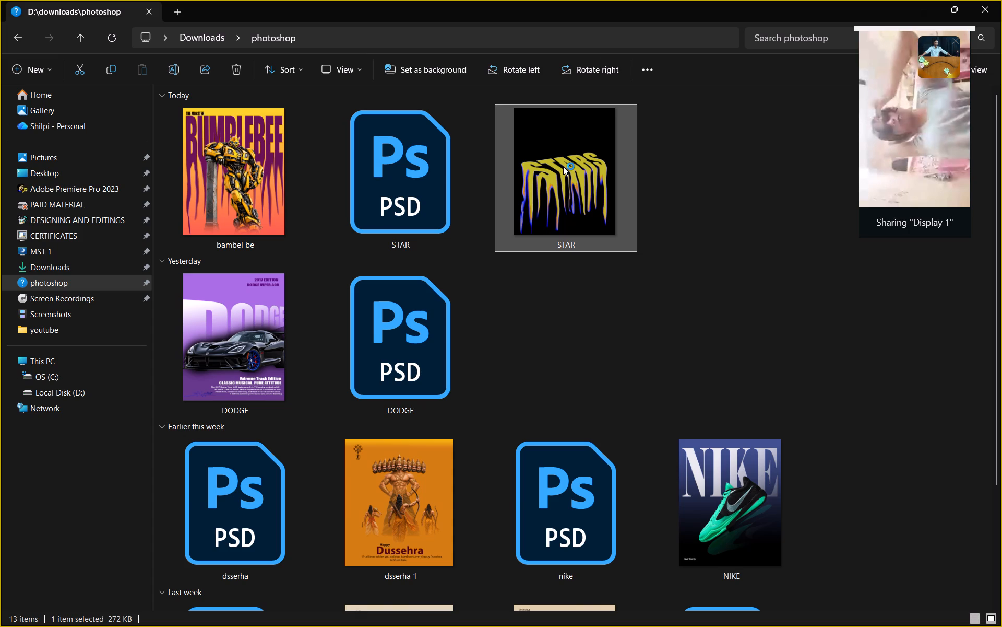
click(767, 87)
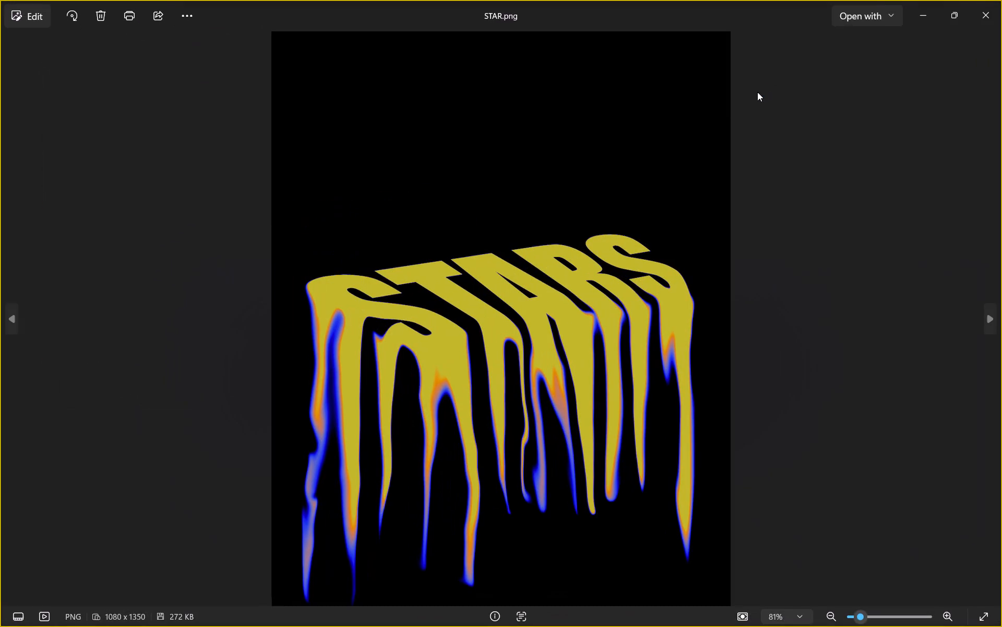
click(813, 355)
click(796, 249)
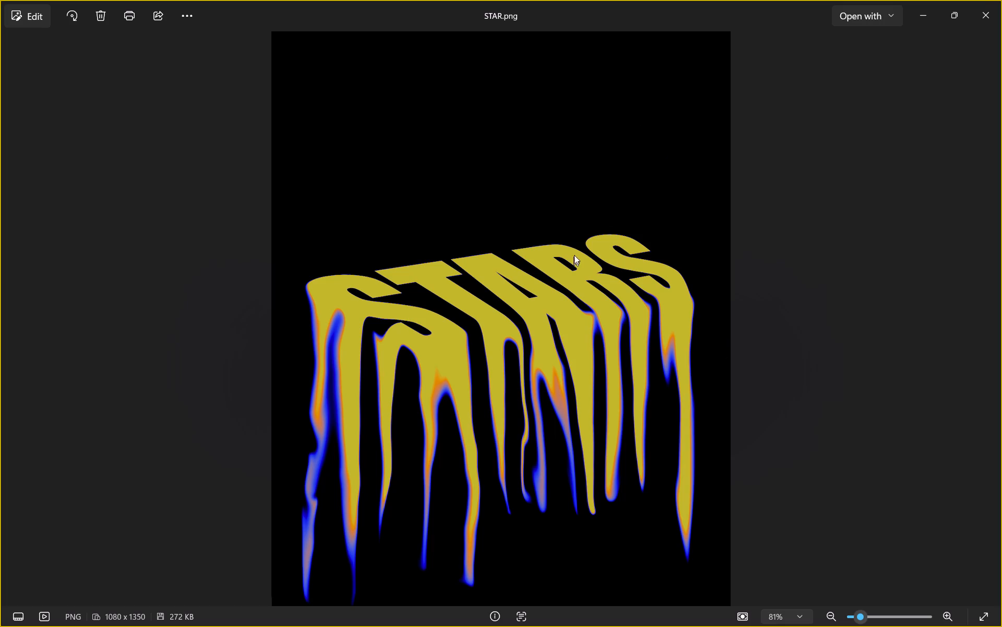
click(921, 15)
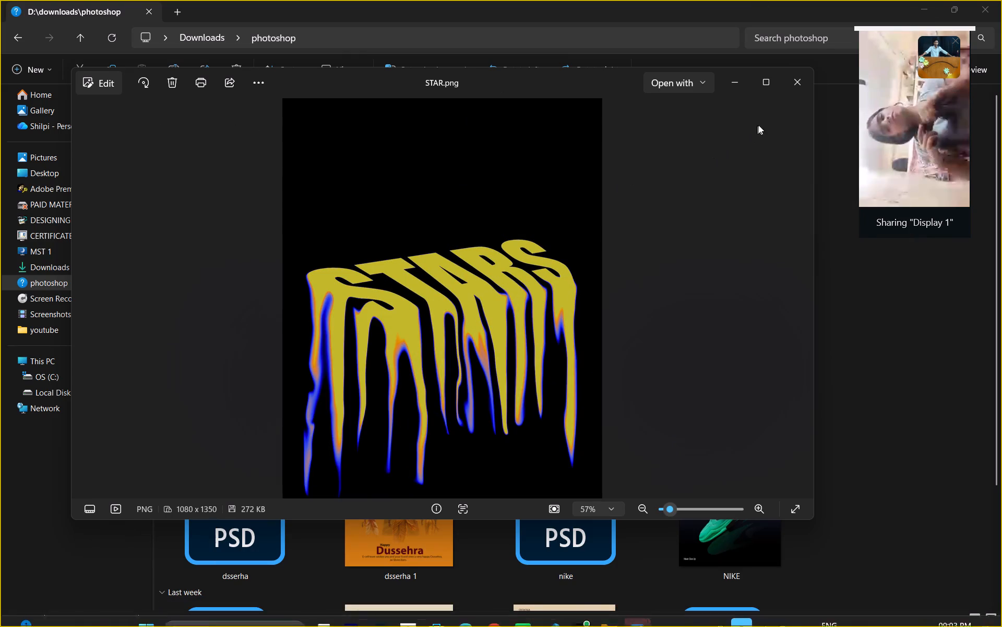
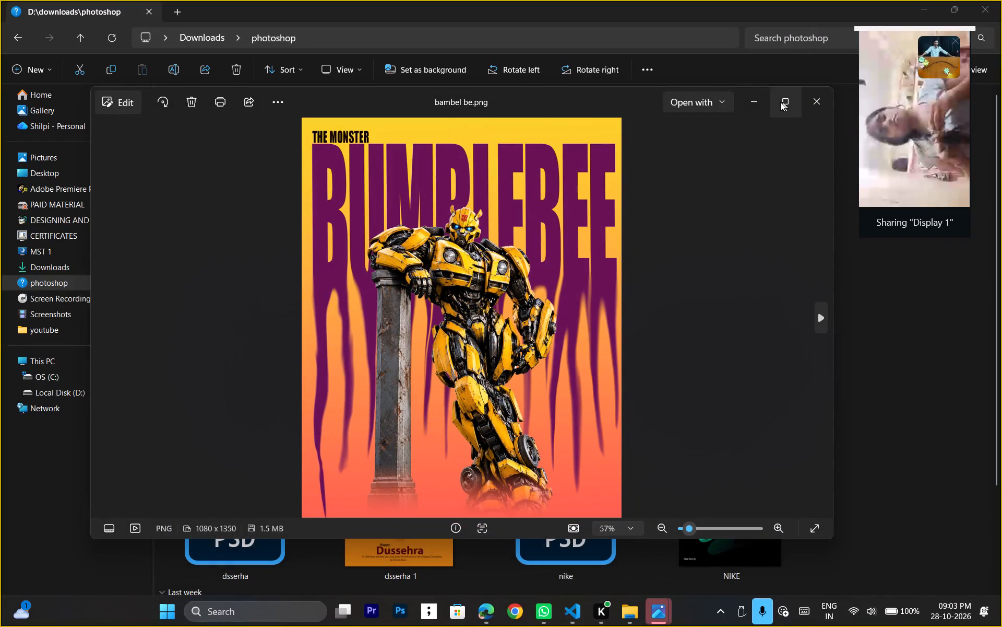
Inspect the exported bambel be.png enlarged in a maximized viewer, from the title down to the robot's feet, ending on the whole poster.
click(780, 102)
scroll(547, 252, up, 6)
drag(547, 249, 544, 534)
drag(459, 399, 459, 386)
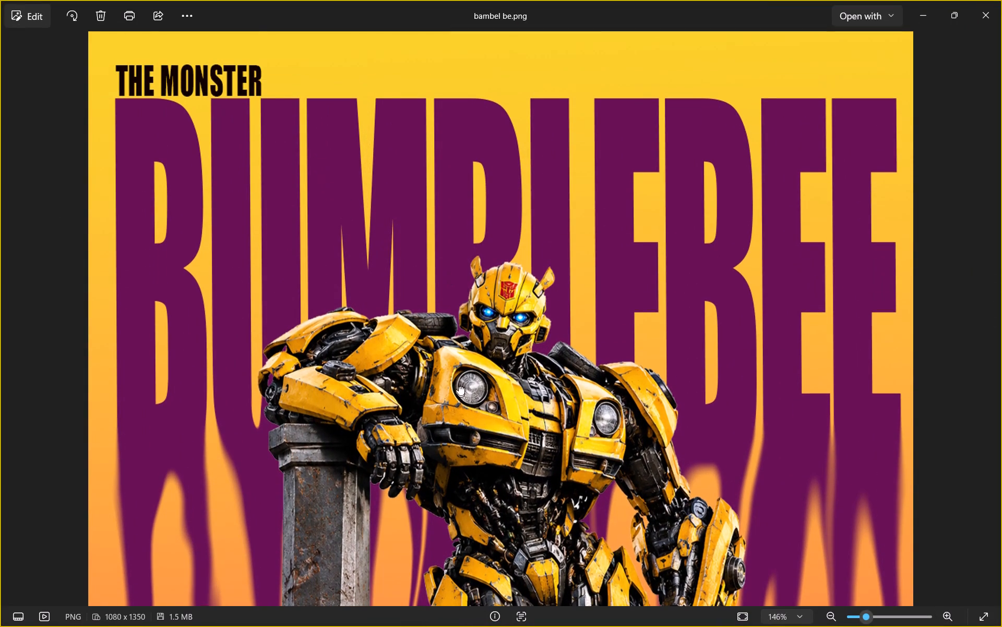
drag(459, 386, 490, 250)
drag(562, 476, 552, 235)
drag(575, 482, 599, 353)
scroll(601, 349, down, 6)
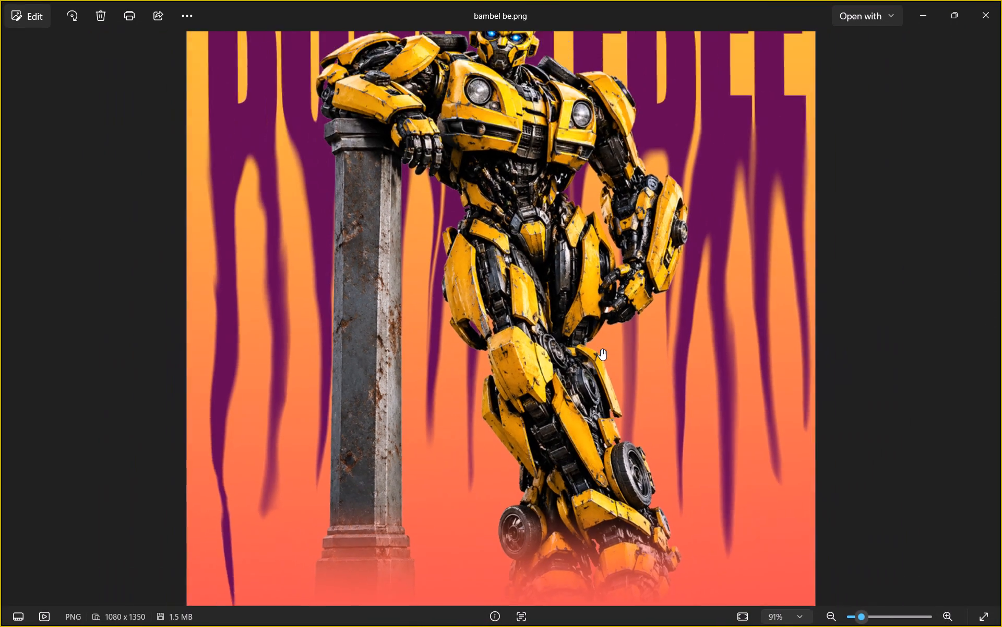
scroll(601, 349, down, 2)
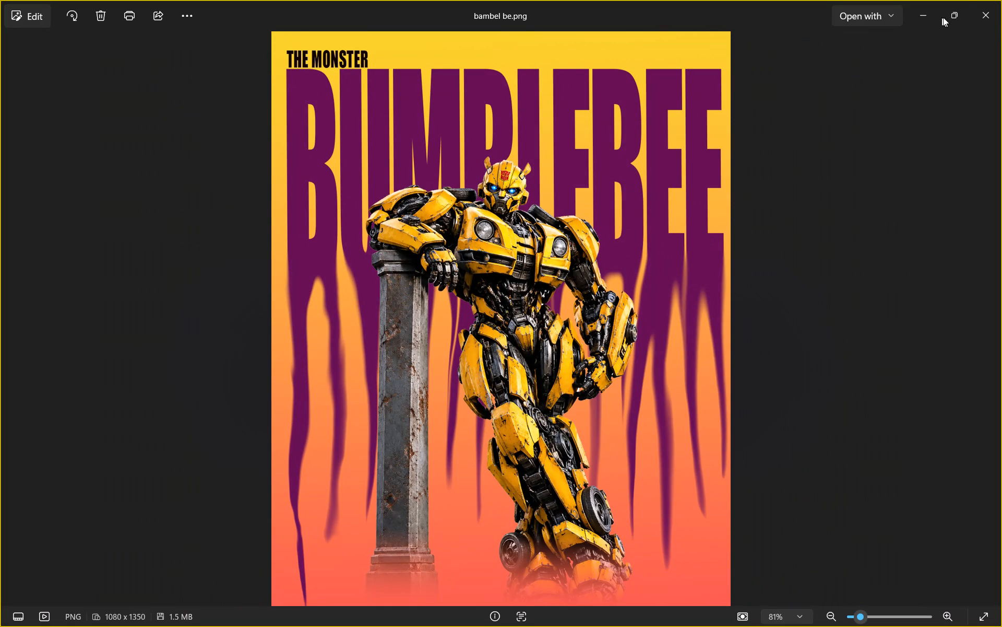
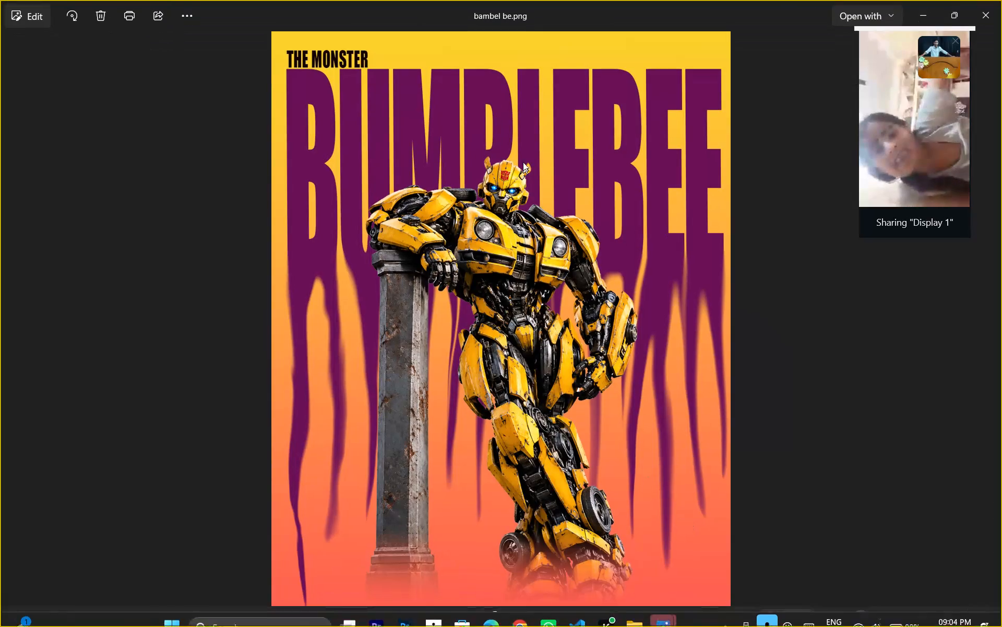
Examine the exported bambel be poster up close around the BUMBLEBEE title and the robot's upper body.
scroll(519, 162, down, 5)
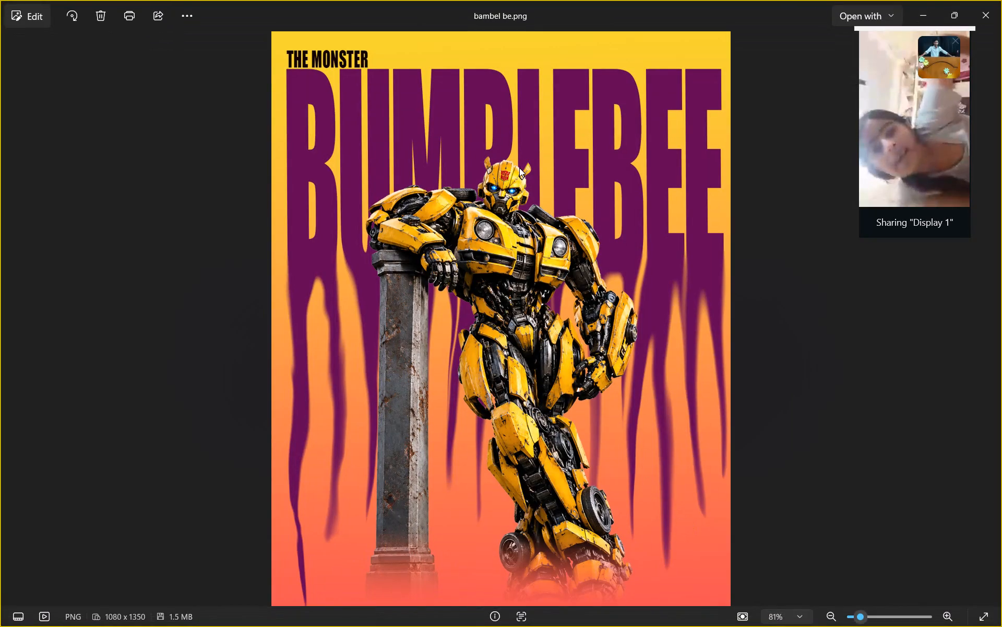
scroll(519, 168, up, 1)
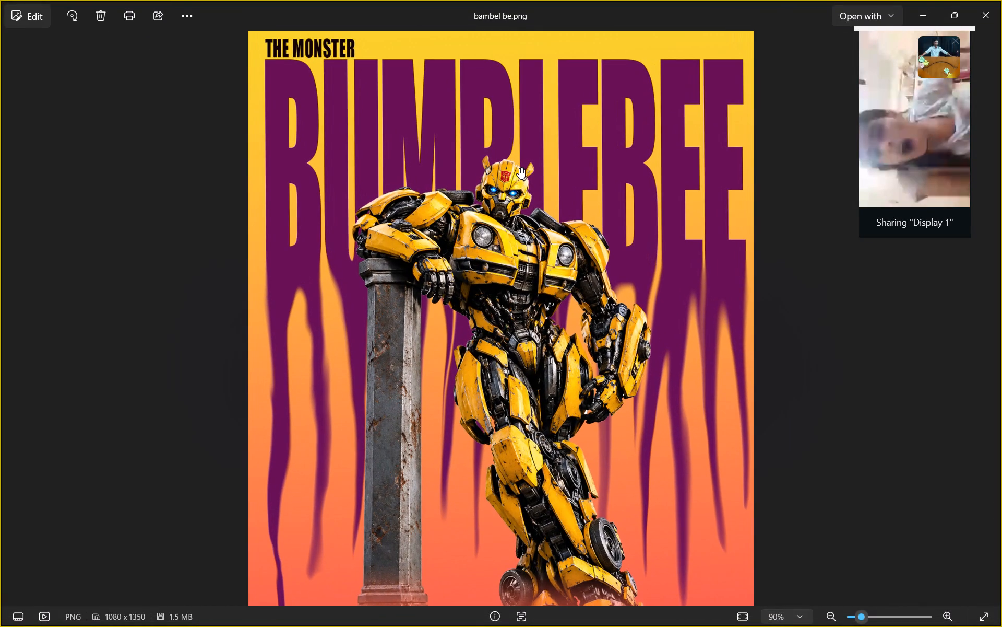
scroll(519, 168, up, 5)
scroll(519, 168, down, 5)
drag(519, 170, 516, 232)
scroll(544, 132, up, 5)
drag(541, 168, 535, 241)
scroll(542, 194, up, 3)
scroll(543, 193, down, 3)
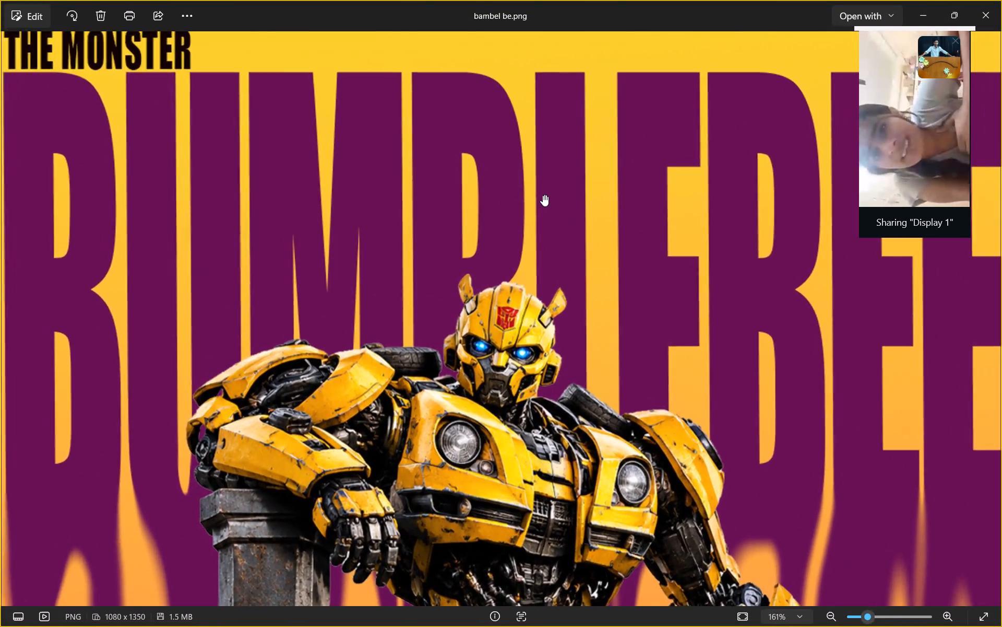
scroll(543, 195, down, 17)
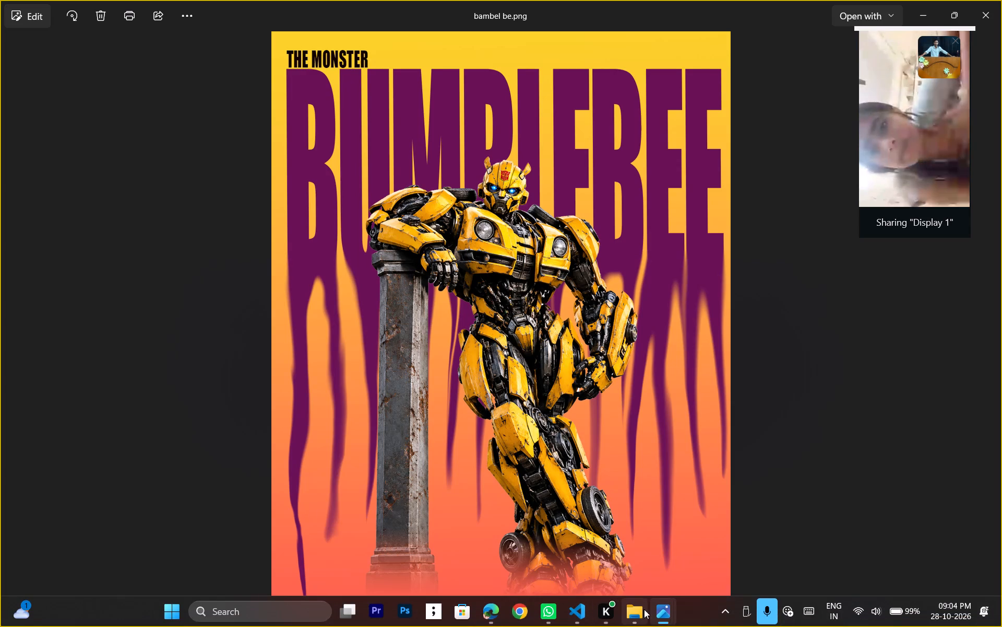
Bring up the STAR image and the photoshop folder for comparison, and return to the bambel be poster.
click(634, 543)
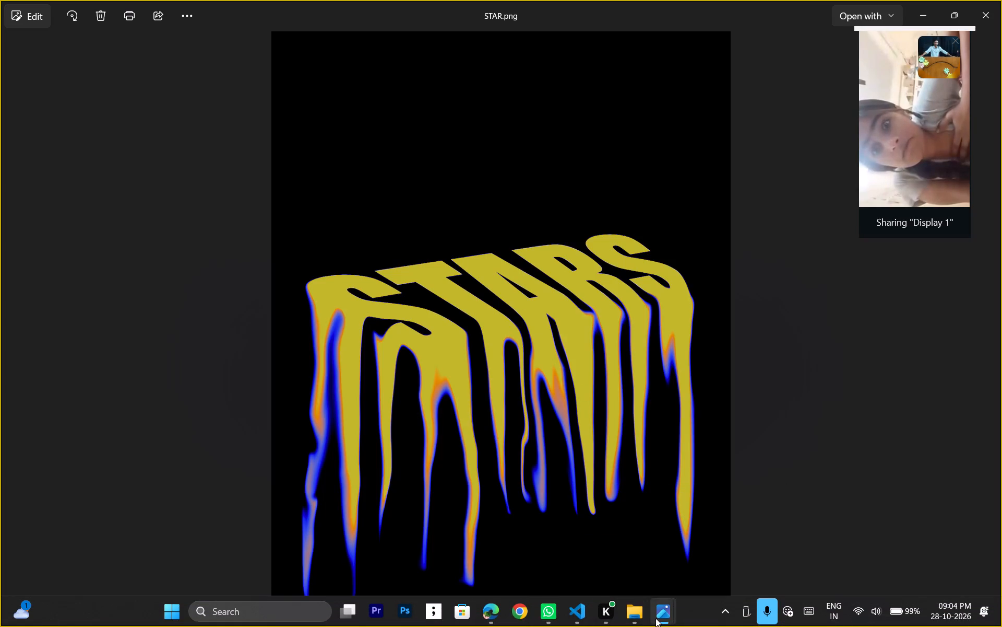
click(727, 557)
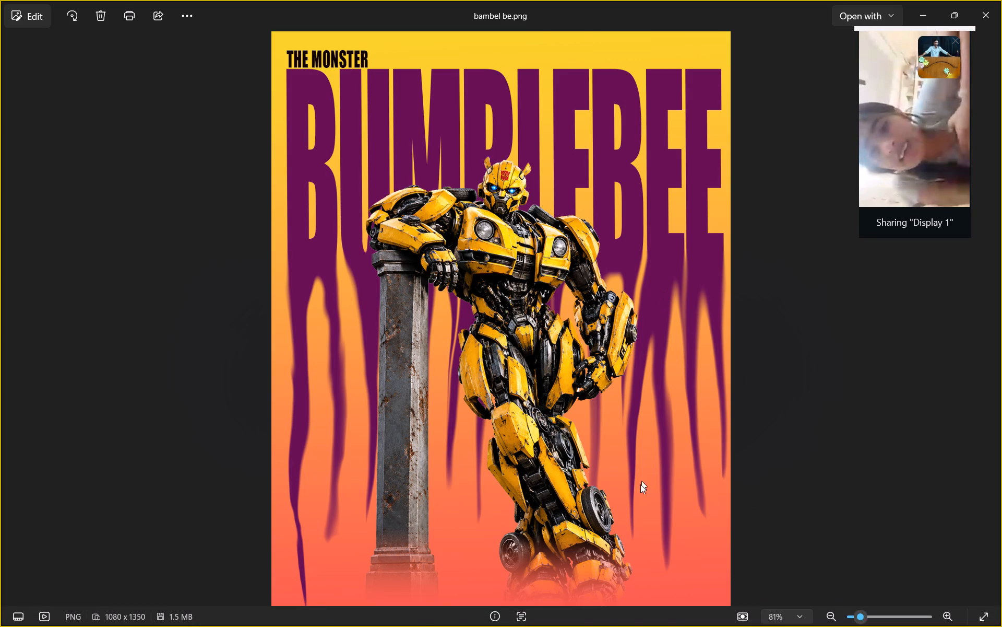
click(642, 603)
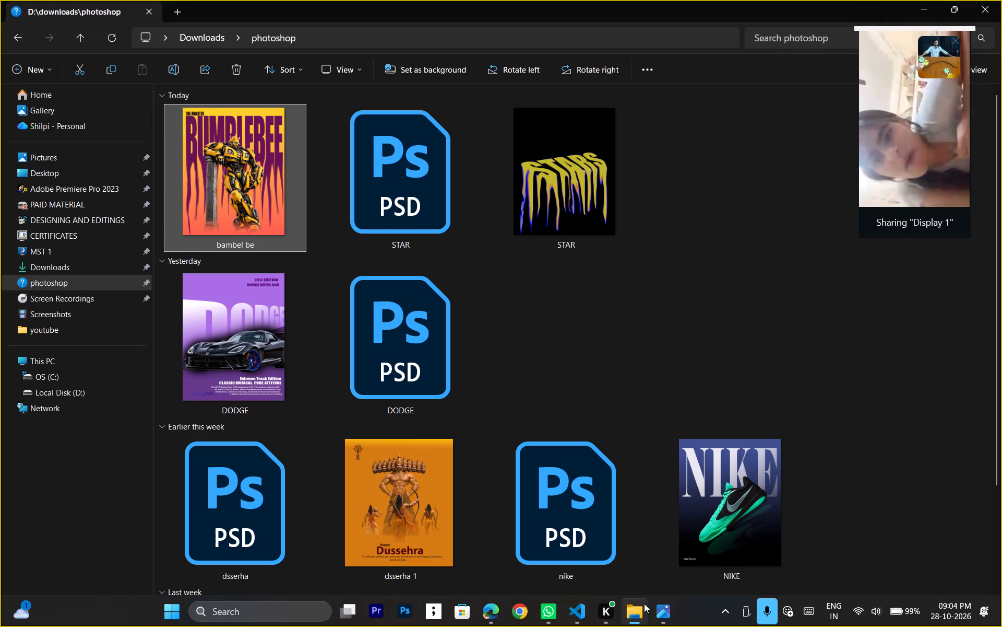
click(665, 611)
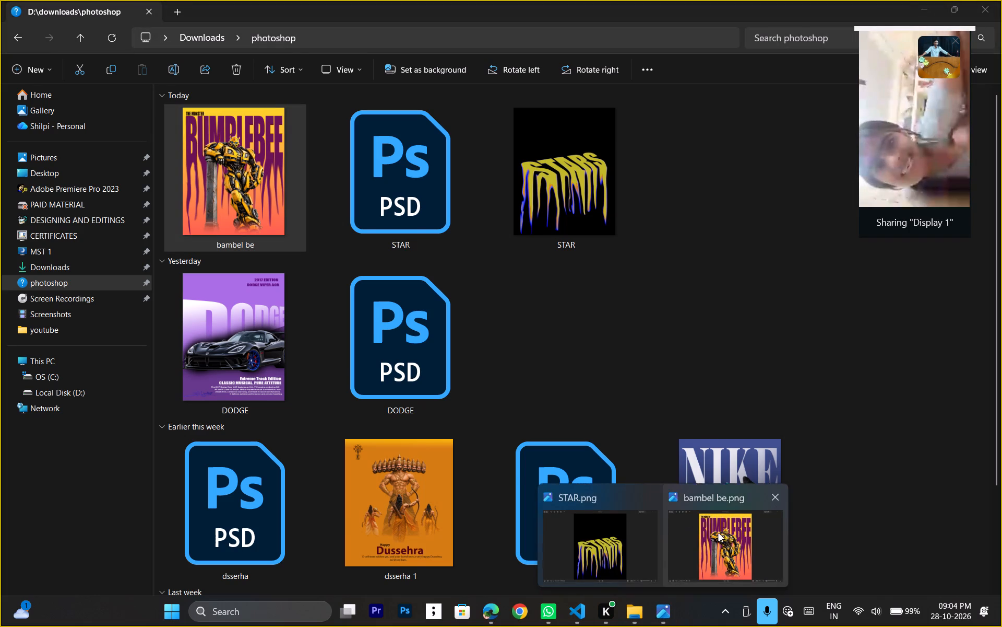
click(721, 535)
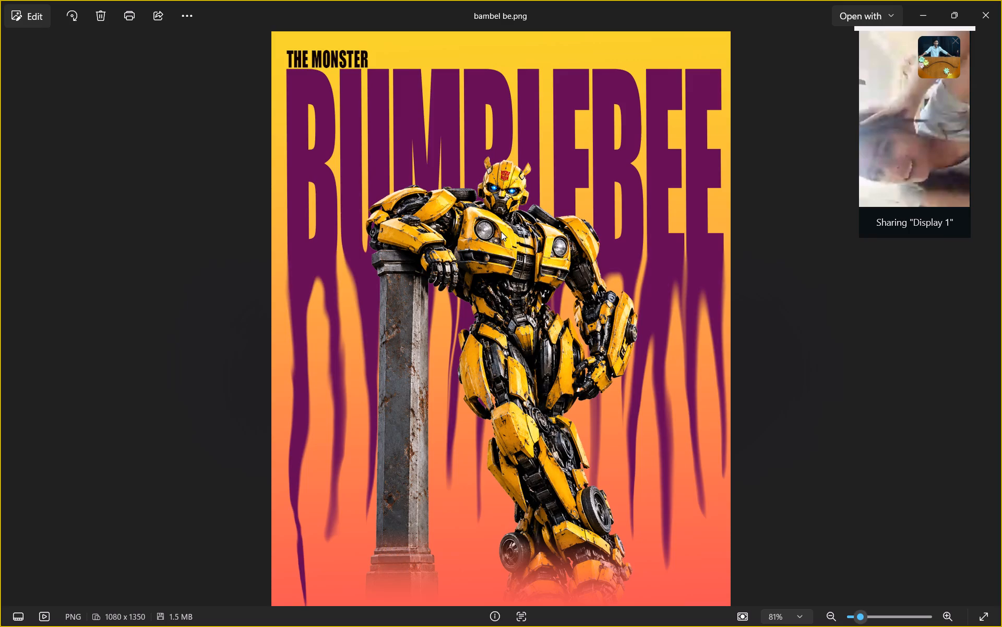
Examine the robot's head, glowing eyes and shoulders up close in the bambel be poster.
scroll(503, 231, up, 13)
drag(564, 123, 521, 274)
scroll(437, 225, up, 7)
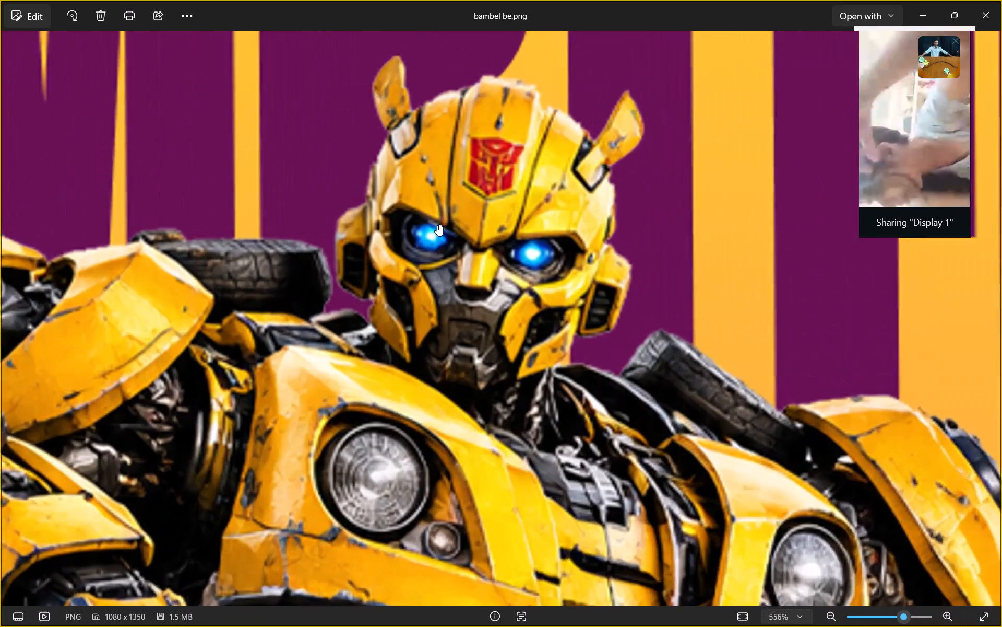
scroll(437, 225, up, 13)
scroll(437, 225, down, 20)
scroll(437, 225, down, 2)
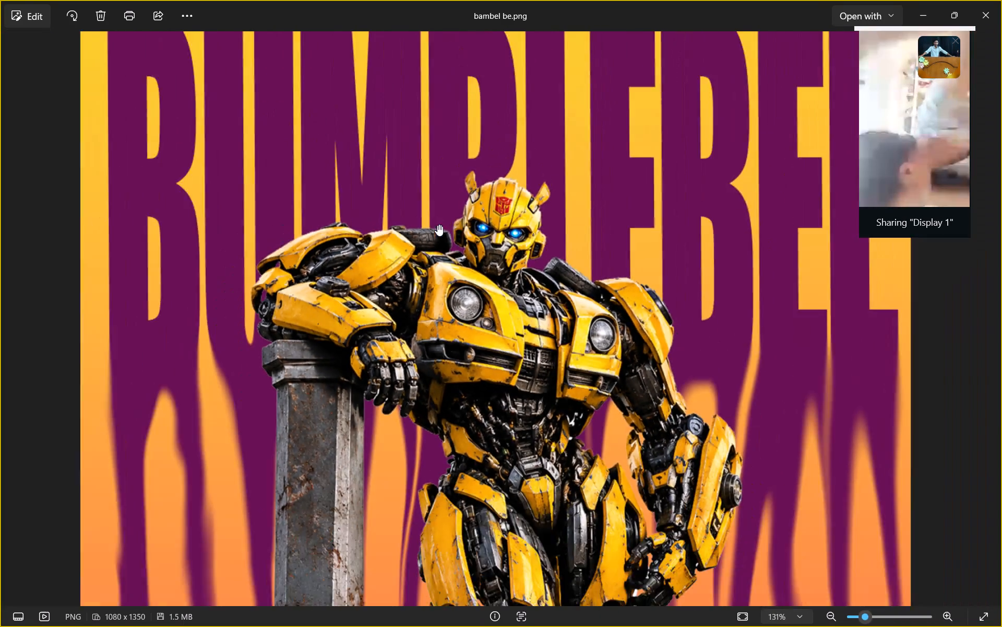
scroll(437, 225, down, 8)
scroll(506, 440, up, 6)
Examine the robot's legs and the faded pillar base up close, finishing with the whole poster in view.
drag(506, 438, 466, 0)
scroll(467, 17, up, 1)
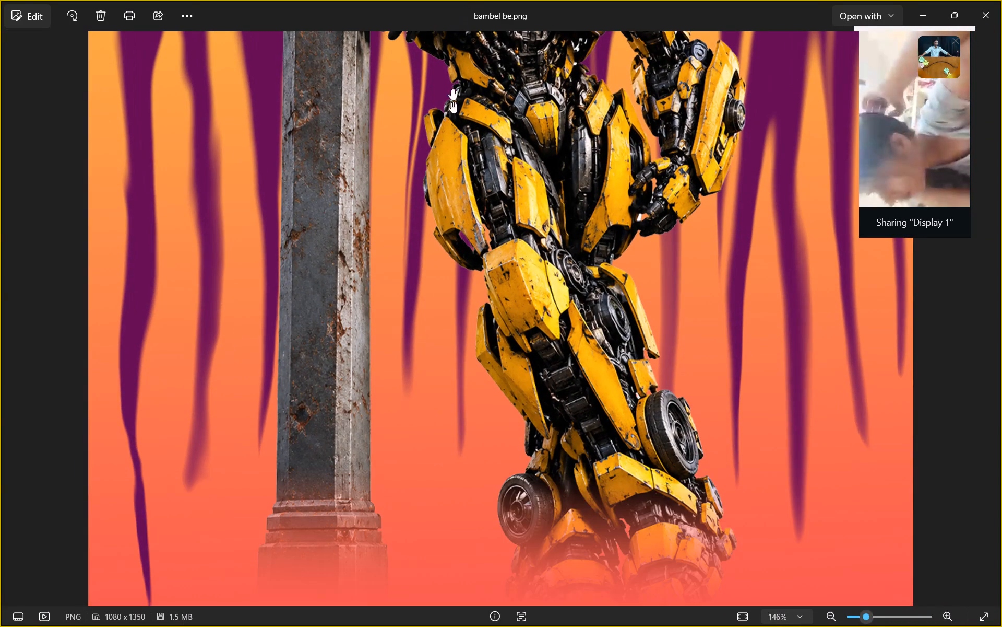
scroll(463, 205, down, 1)
scroll(463, 205, up, 6)
drag(452, 370, 471, 0)
drag(571, 411, 552, 266)
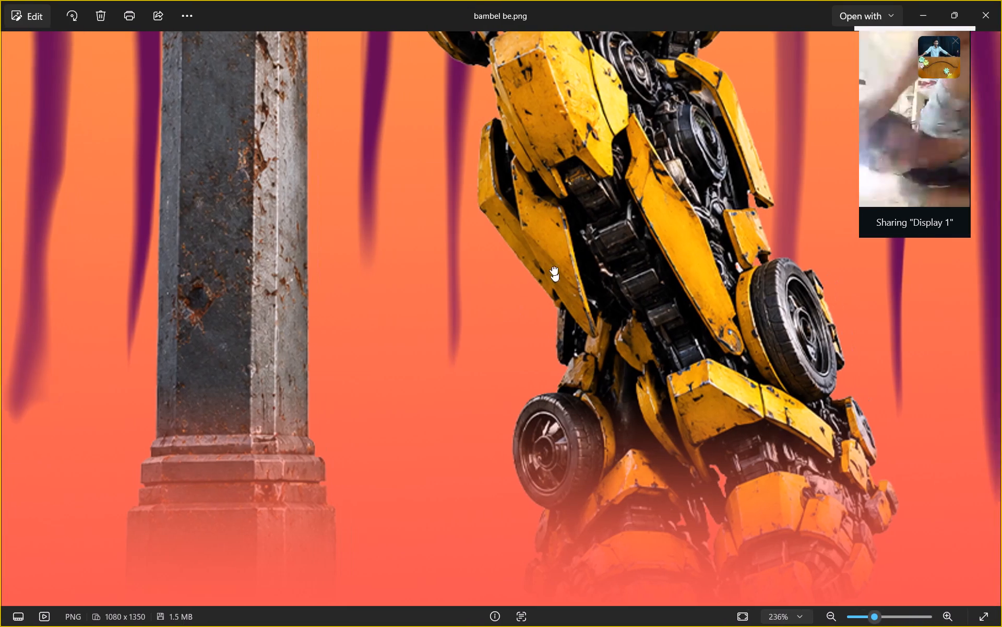
drag(552, 266, 548, 229)
scroll(550, 324, up, 1)
scroll(550, 324, down, 20)
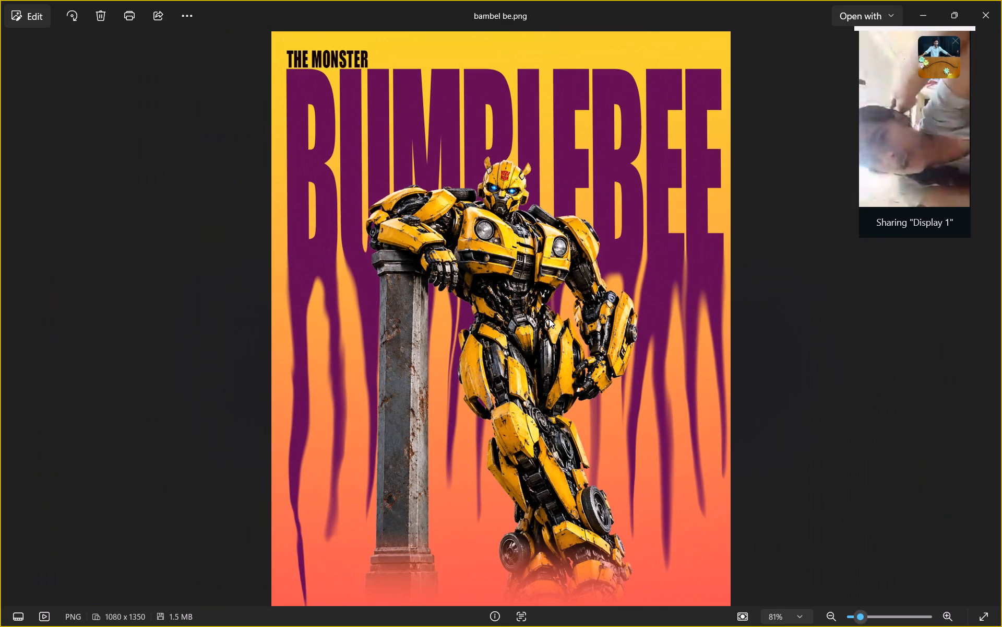
Close the bambel be image and the photoshop folder window, leaving the STAR image open.
click(988, 13)
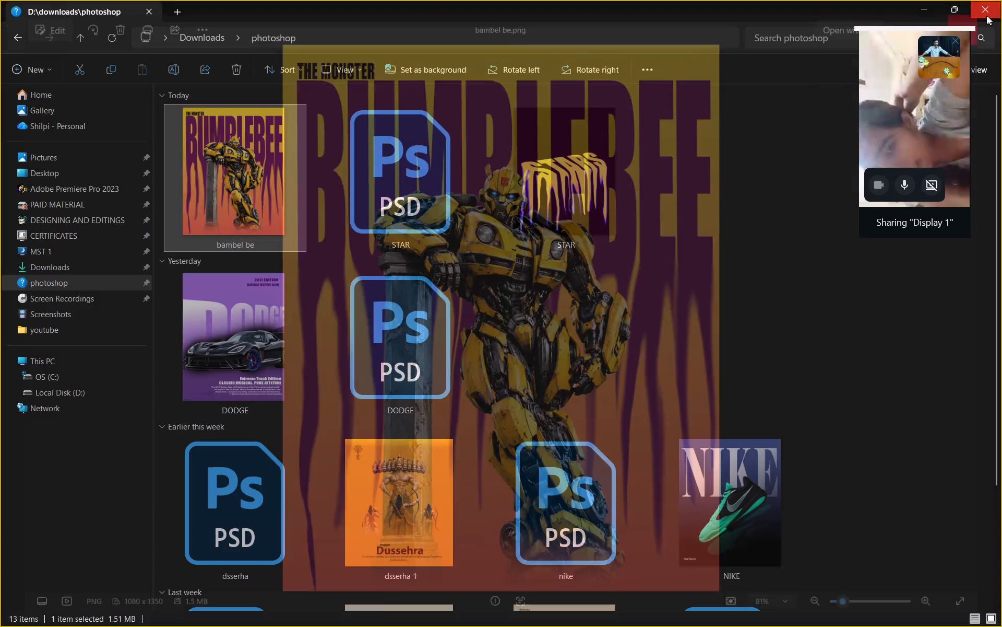
click(965, 9)
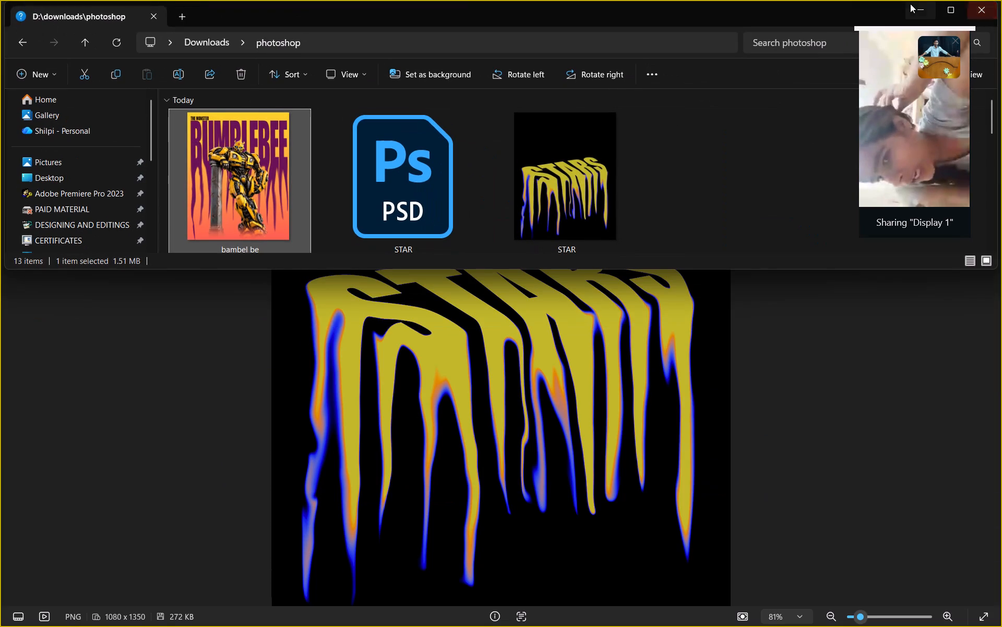
click(952, 11)
click(995, 11)
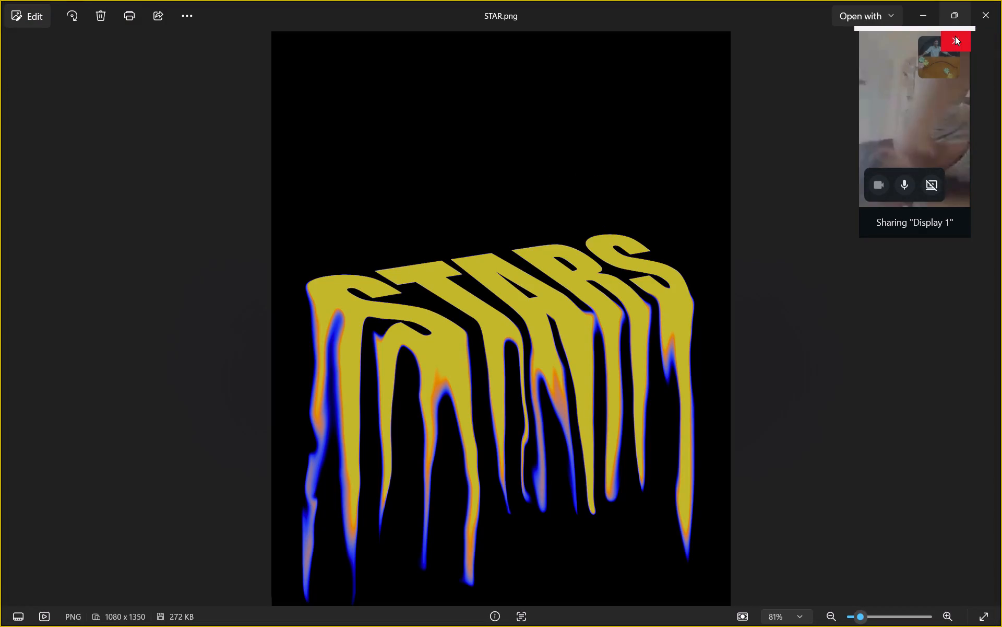